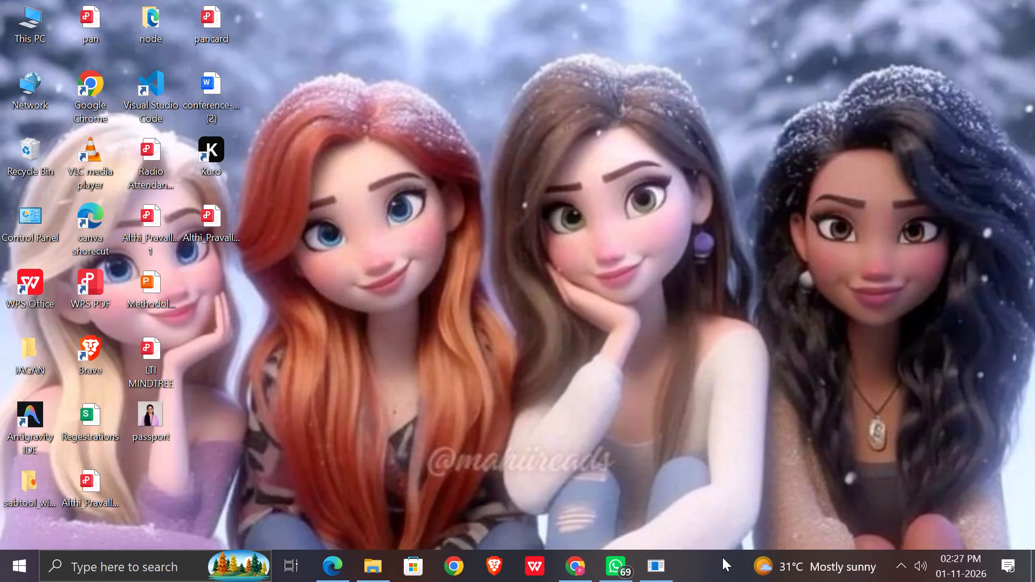
# Show the available wireless networks and switch the computer's Wi-Fi off.
pyautogui.click(898, 566)
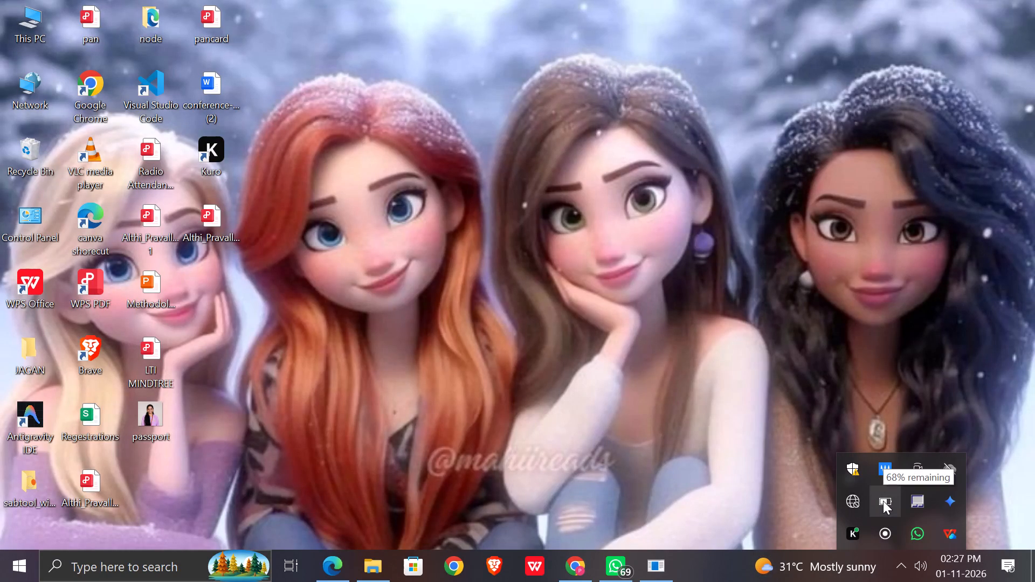
pyautogui.click(847, 504)
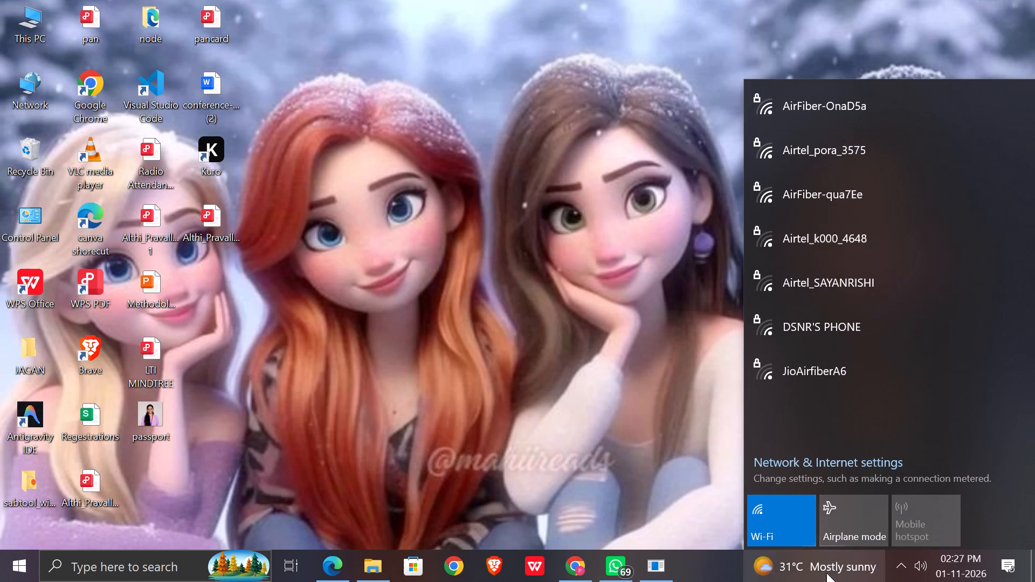
pyautogui.click(801, 537)
pyautogui.click(801, 537)
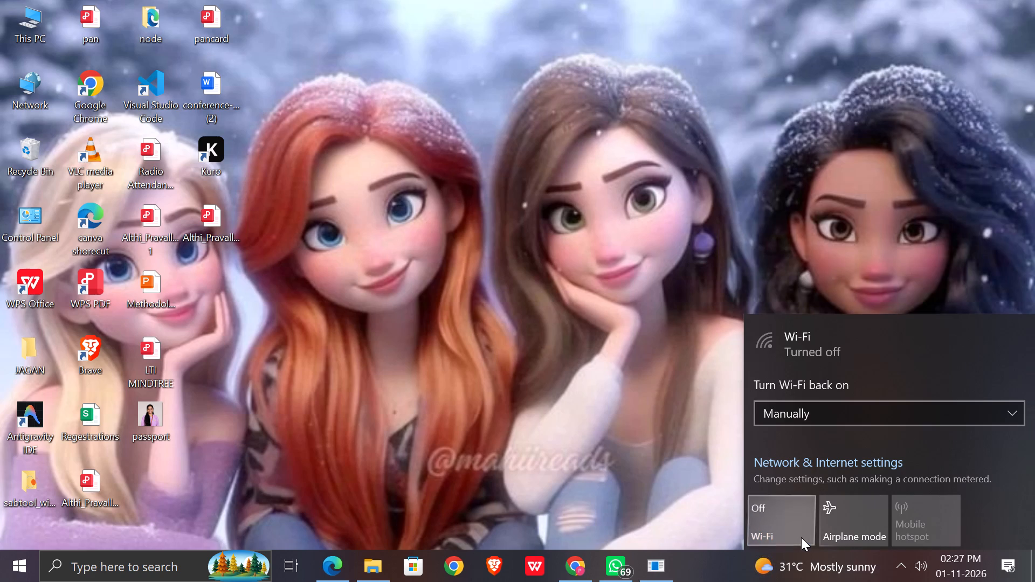
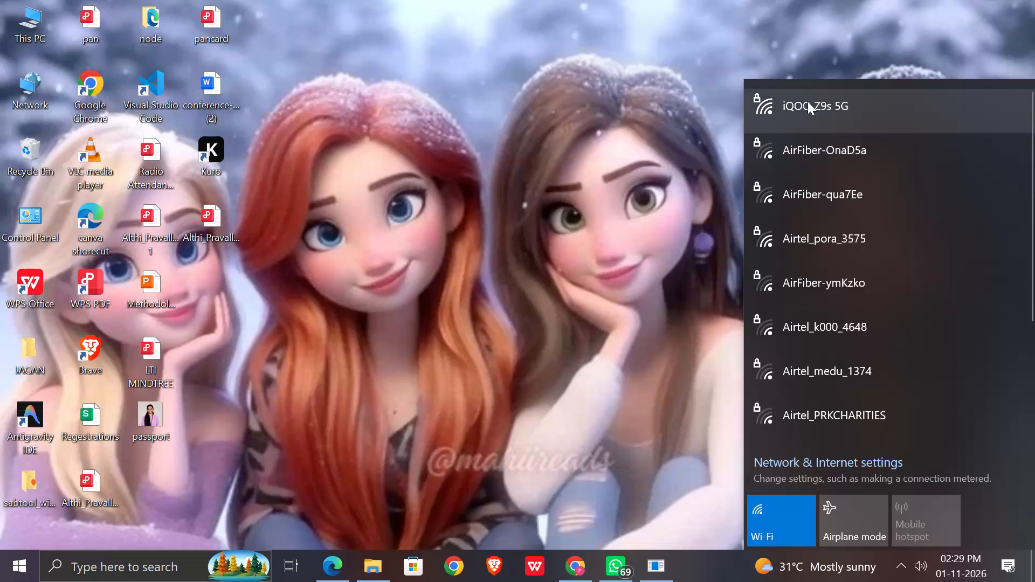
# Connect the computer to the iQOO Z9s 5G wireless network.
pyautogui.click(808, 101)
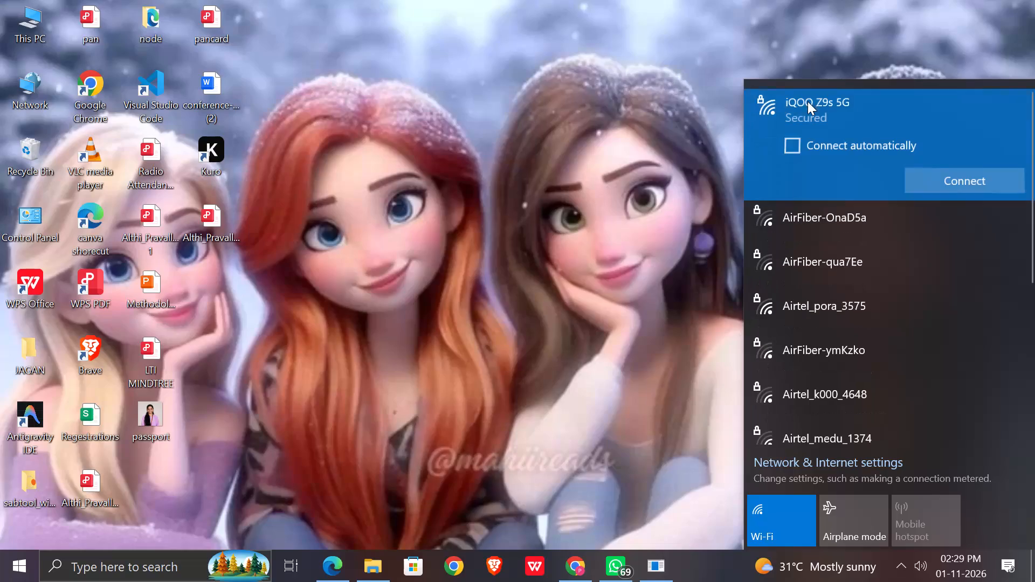
pyautogui.click(962, 193)
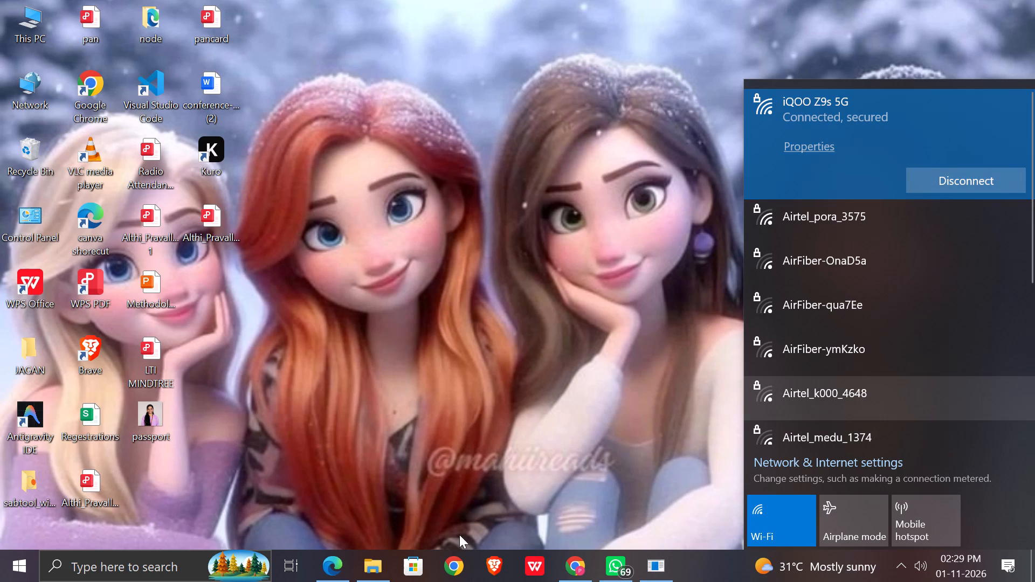
# Switch to Google Chrome, showing the Teliport S4_Submission presentation open in Canva.
pyautogui.click(566, 561)
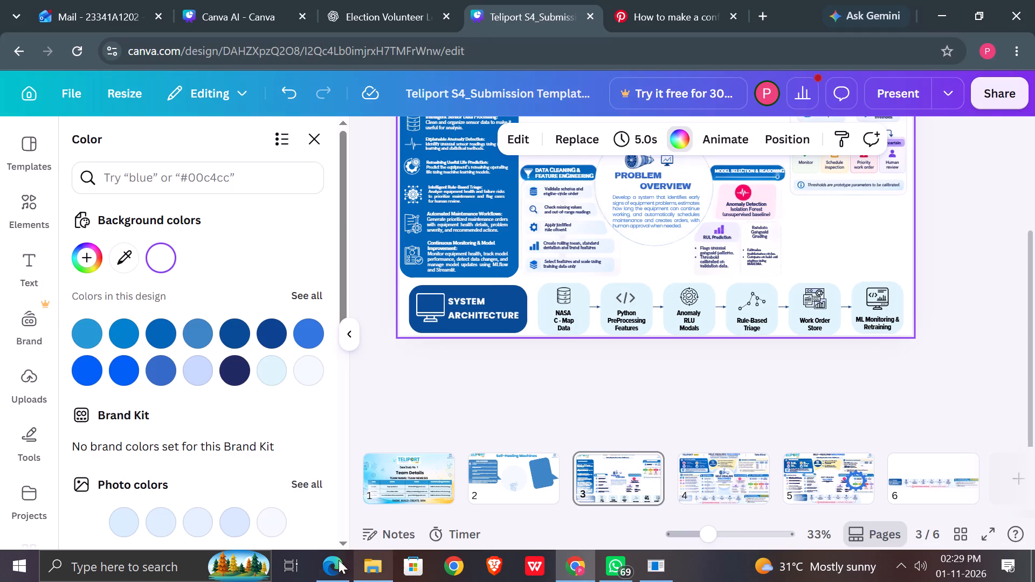
pyautogui.click(334, 560)
pyautogui.click(334, 560)
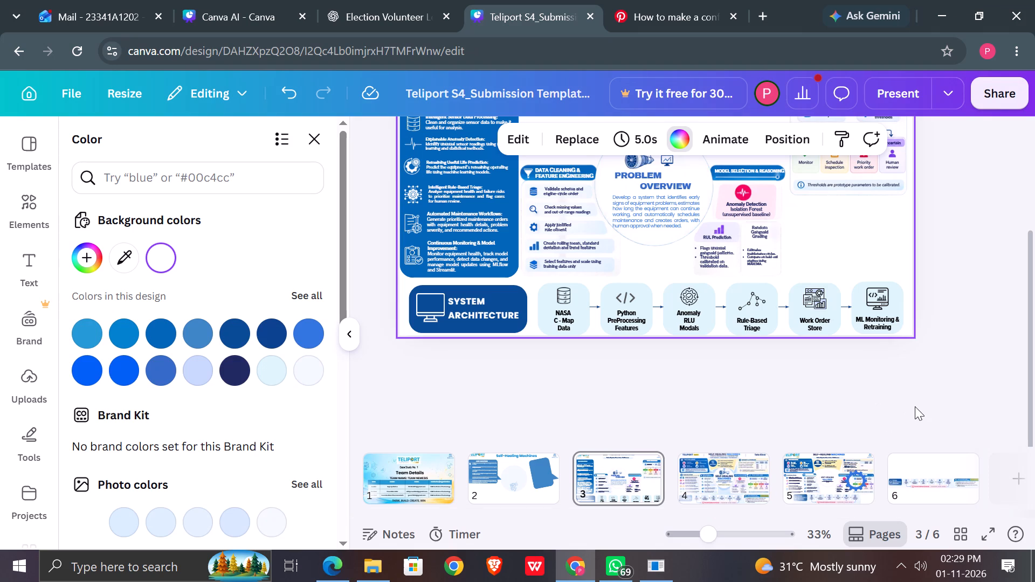
# Close the background color options for page 3 without choosing a color.
pyautogui.click(915, 405)
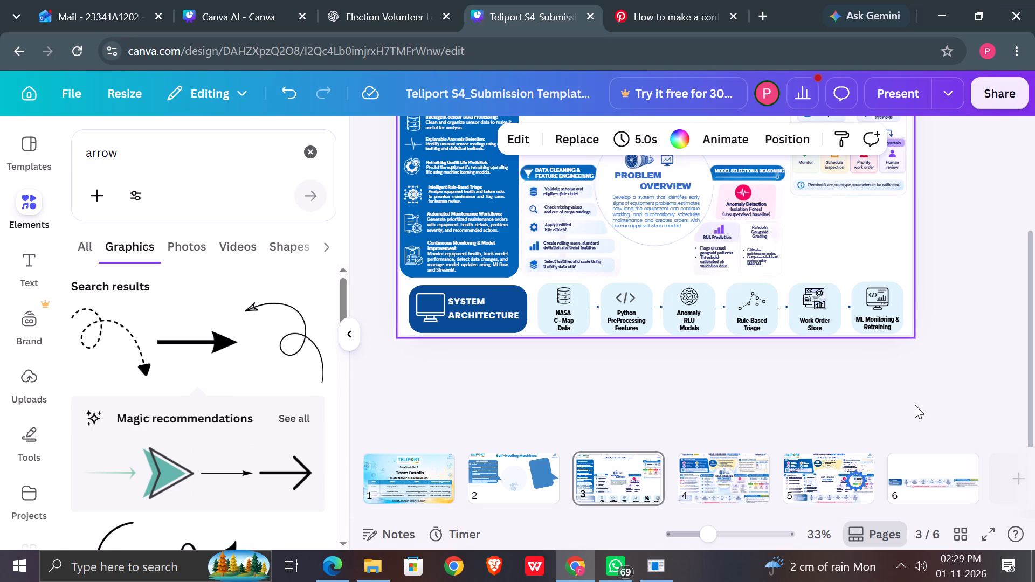
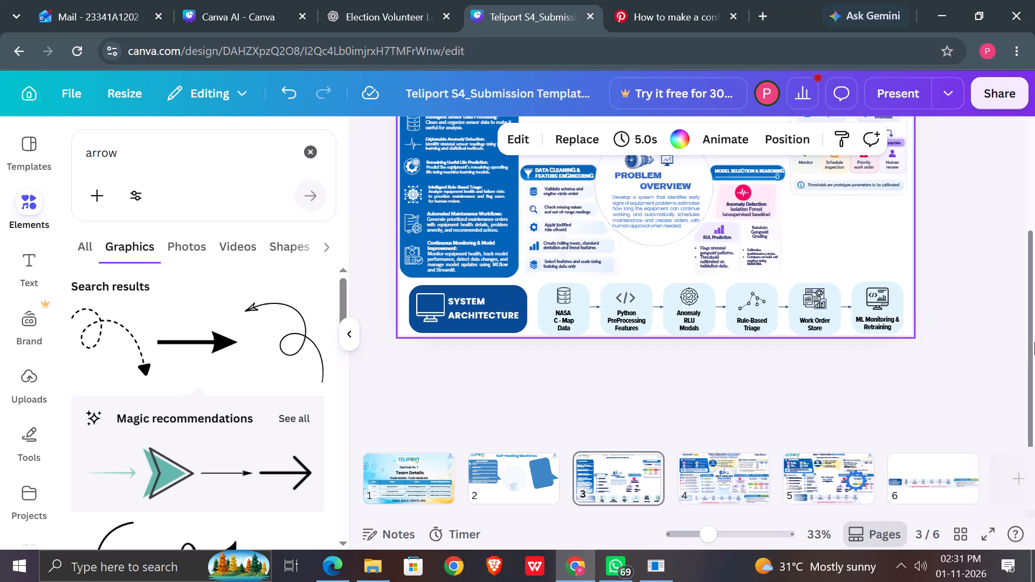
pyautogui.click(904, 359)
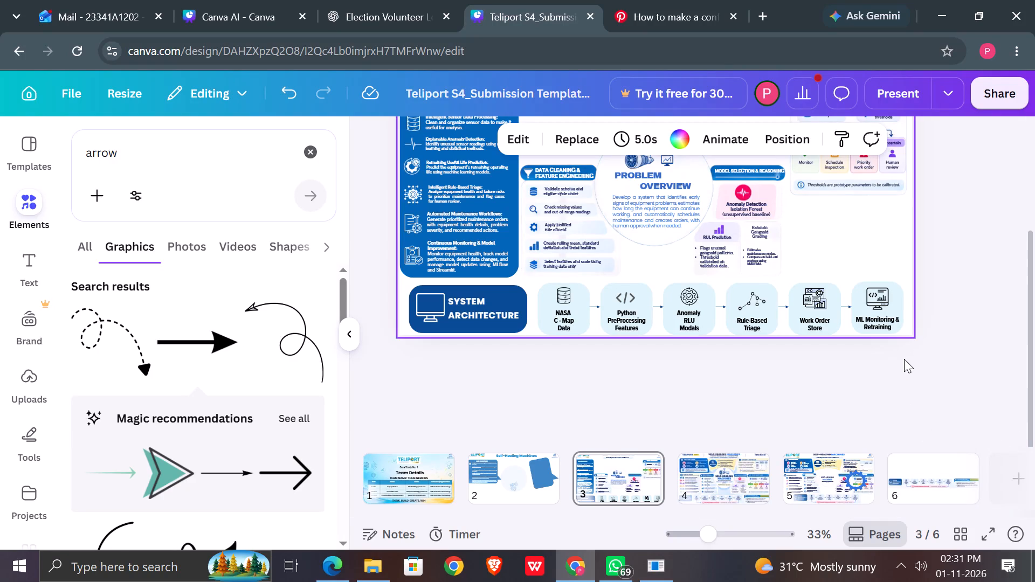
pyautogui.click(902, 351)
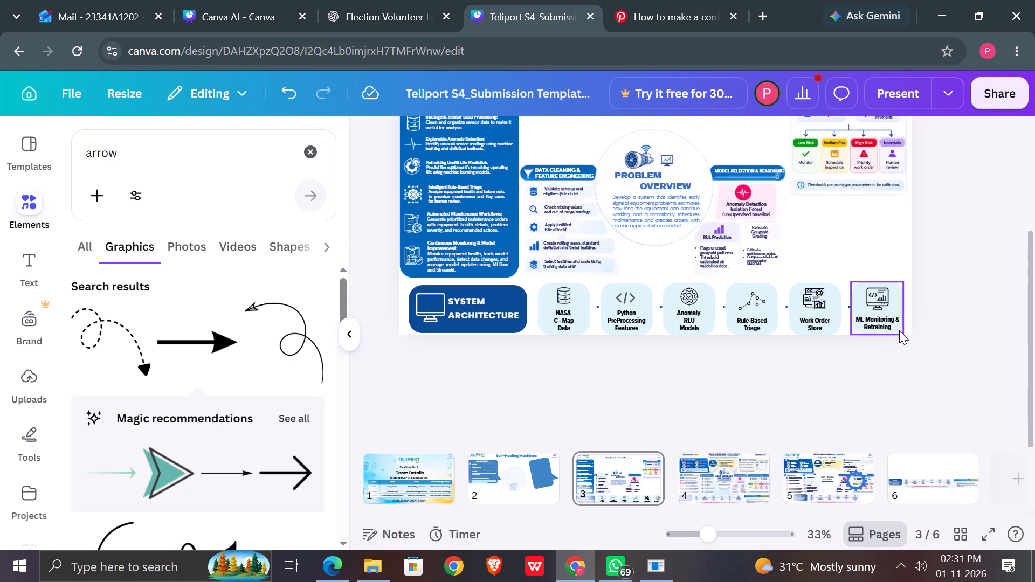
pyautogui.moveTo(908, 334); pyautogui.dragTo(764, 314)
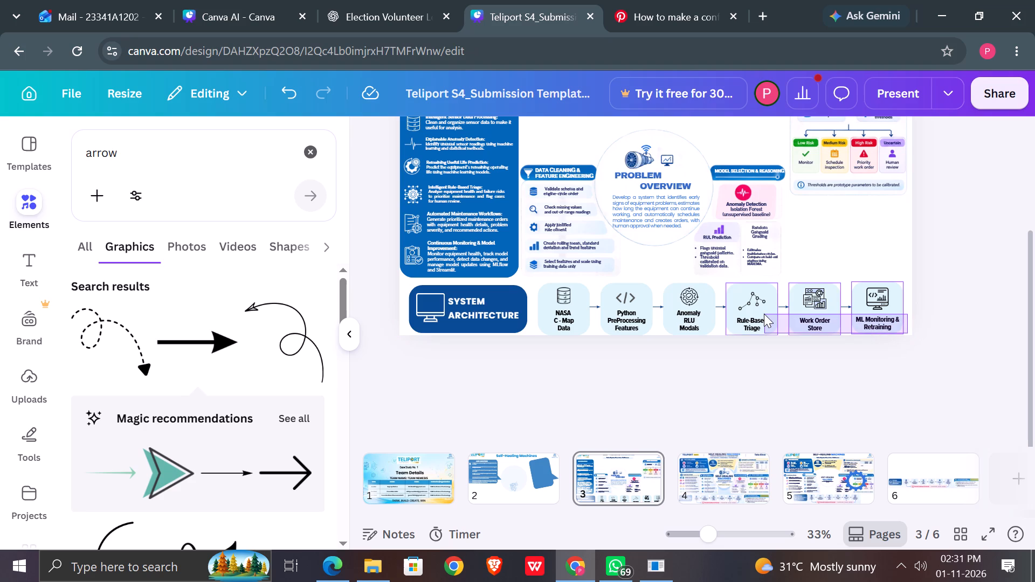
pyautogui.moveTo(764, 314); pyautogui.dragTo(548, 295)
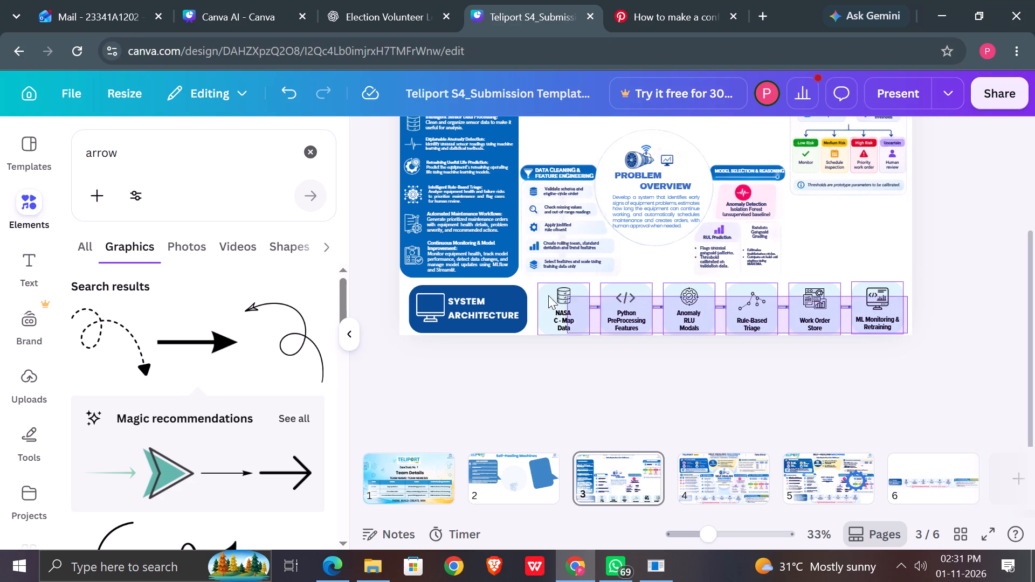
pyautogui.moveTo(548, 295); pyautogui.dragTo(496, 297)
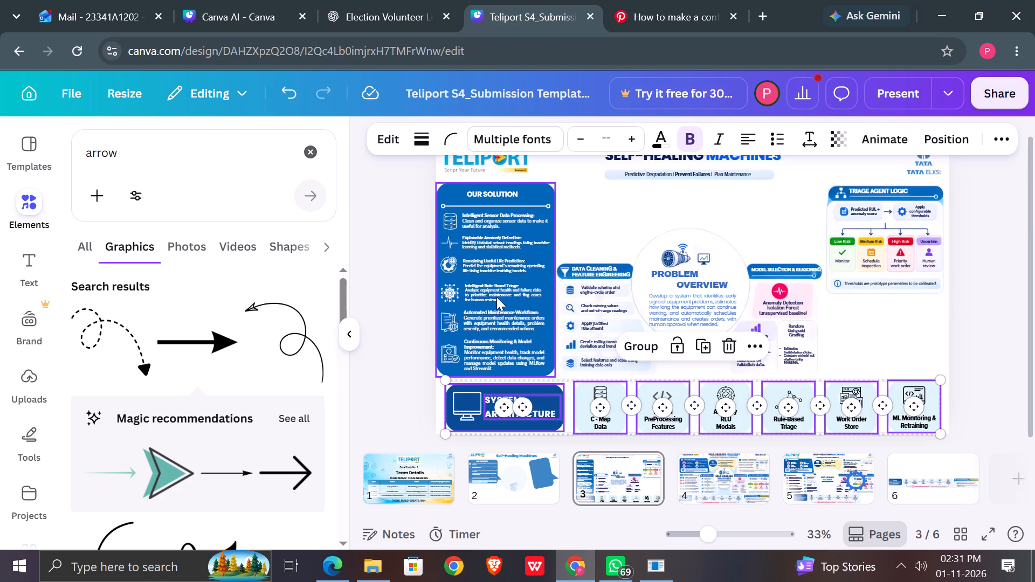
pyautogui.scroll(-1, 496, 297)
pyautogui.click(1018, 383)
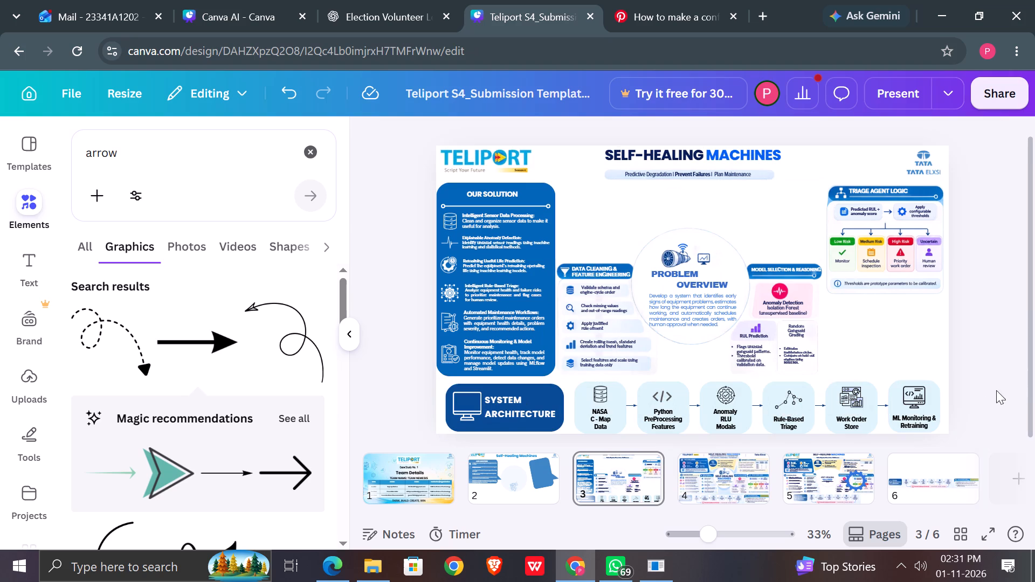
# Group the System Architecture heading, its six process boxes and their connecting arrows on page 3 into one object.
pyautogui.moveTo(943, 426); pyautogui.dragTo(878, 417)
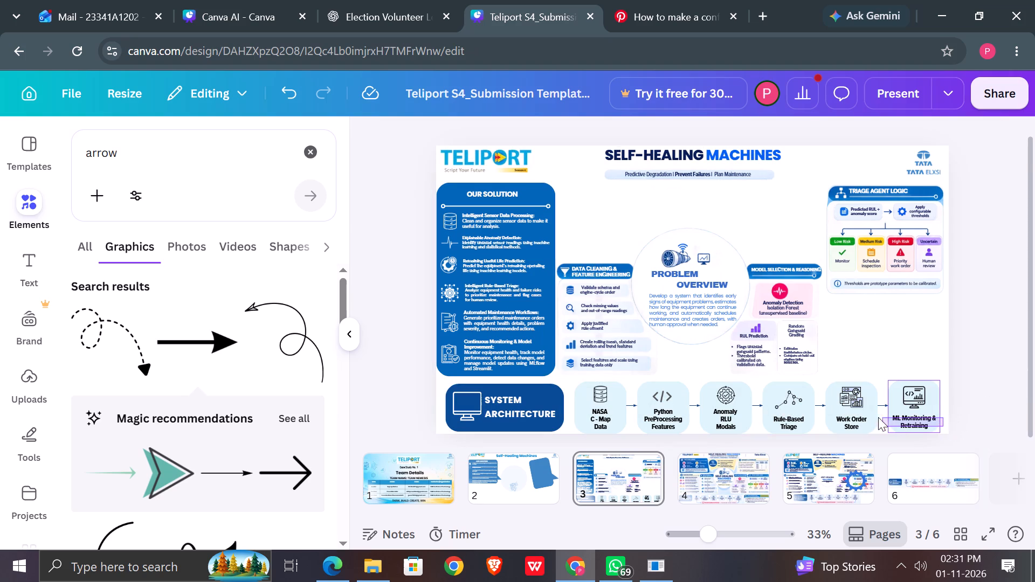
pyautogui.moveTo(878, 417); pyautogui.dragTo(561, 407)
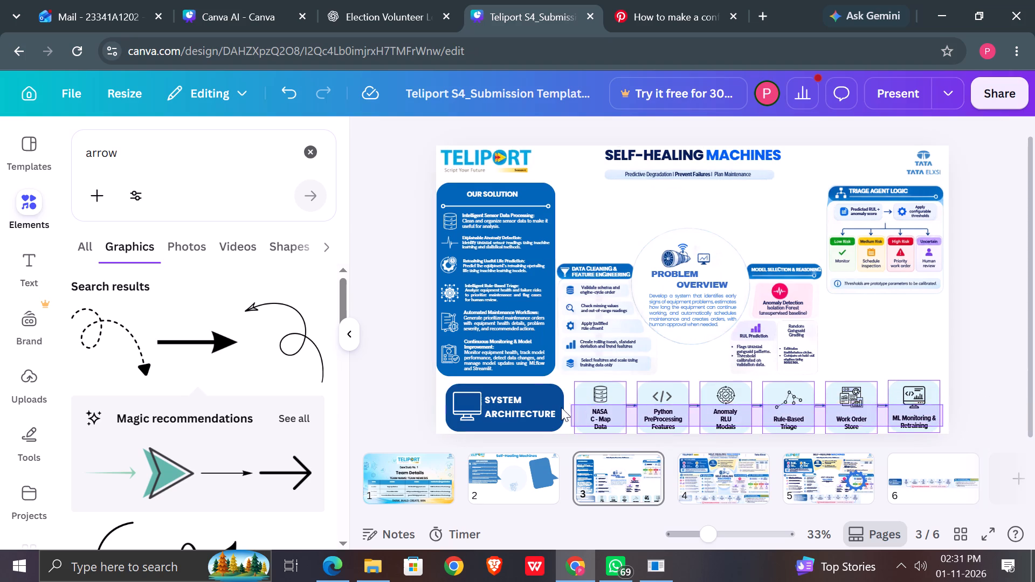
pyautogui.moveTo(561, 407); pyautogui.dragTo(497, 397)
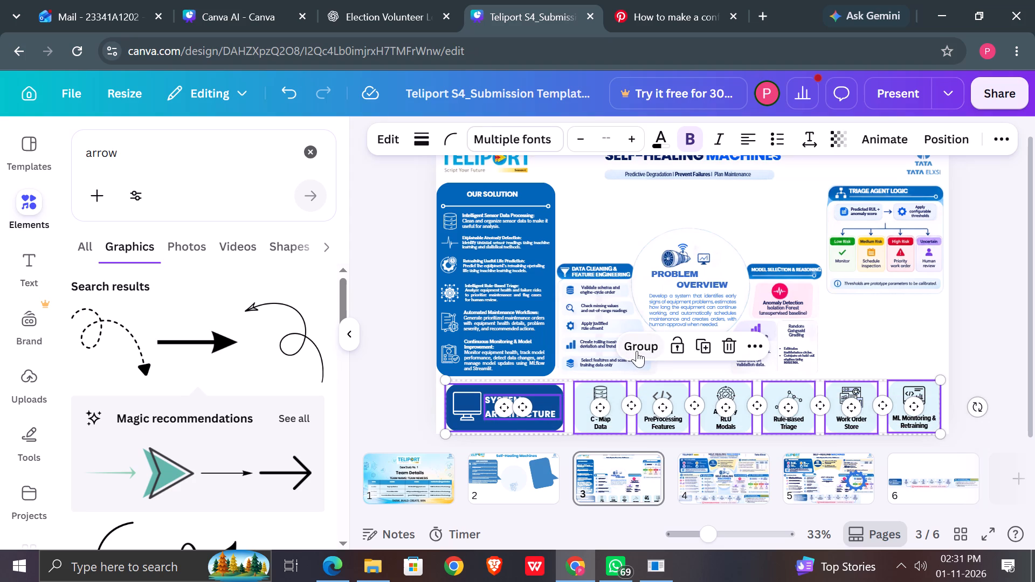
pyautogui.click(637, 351)
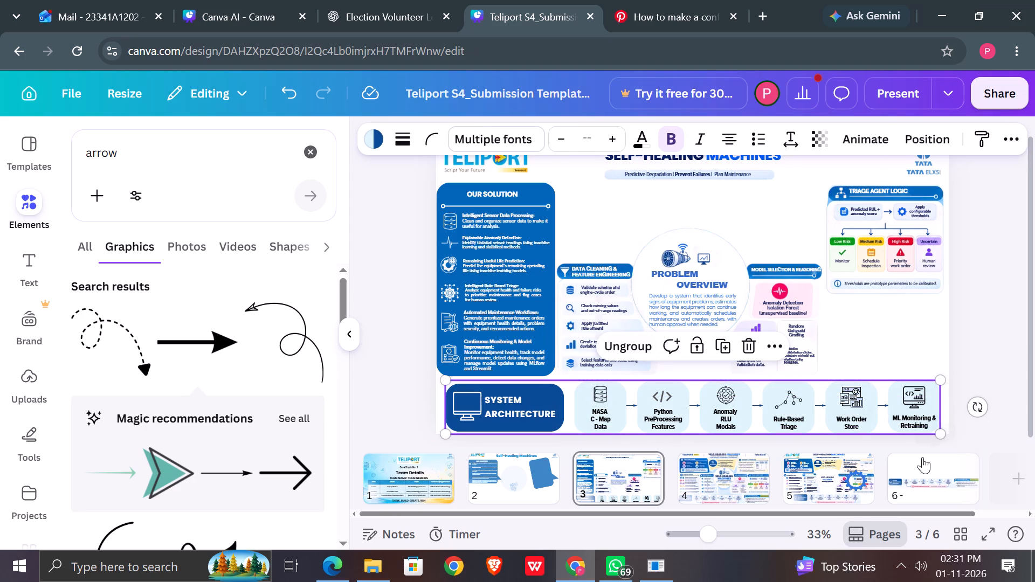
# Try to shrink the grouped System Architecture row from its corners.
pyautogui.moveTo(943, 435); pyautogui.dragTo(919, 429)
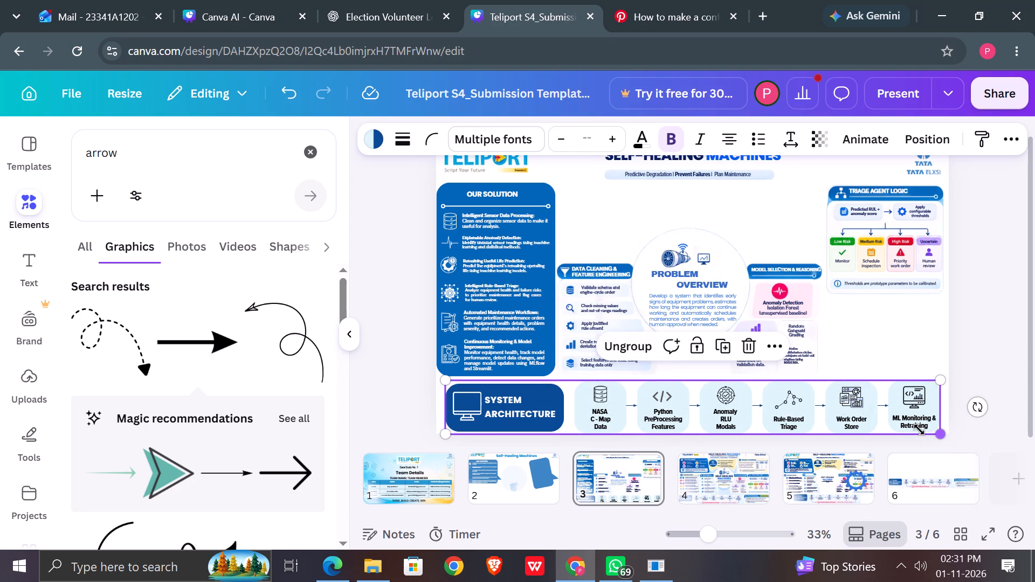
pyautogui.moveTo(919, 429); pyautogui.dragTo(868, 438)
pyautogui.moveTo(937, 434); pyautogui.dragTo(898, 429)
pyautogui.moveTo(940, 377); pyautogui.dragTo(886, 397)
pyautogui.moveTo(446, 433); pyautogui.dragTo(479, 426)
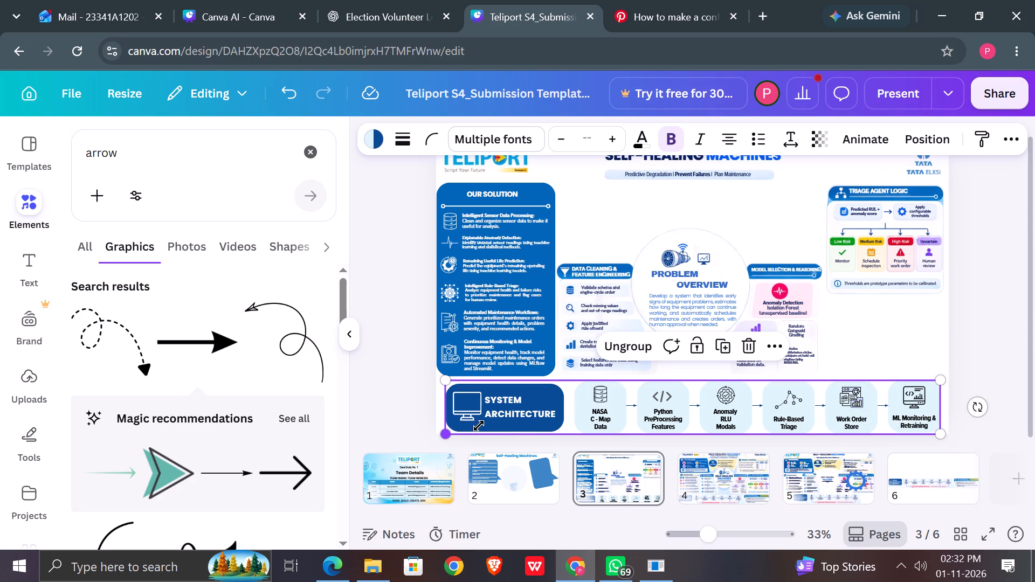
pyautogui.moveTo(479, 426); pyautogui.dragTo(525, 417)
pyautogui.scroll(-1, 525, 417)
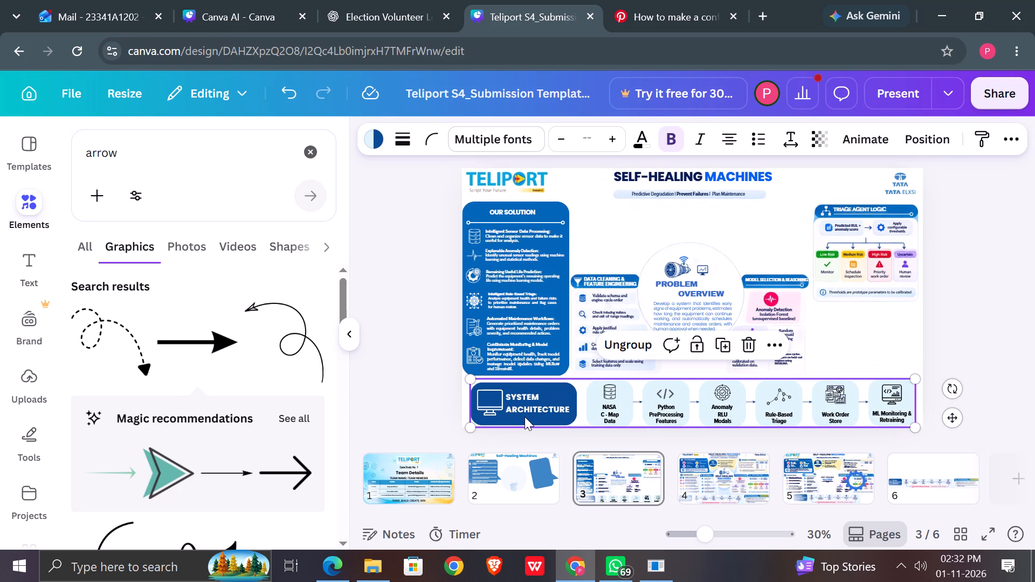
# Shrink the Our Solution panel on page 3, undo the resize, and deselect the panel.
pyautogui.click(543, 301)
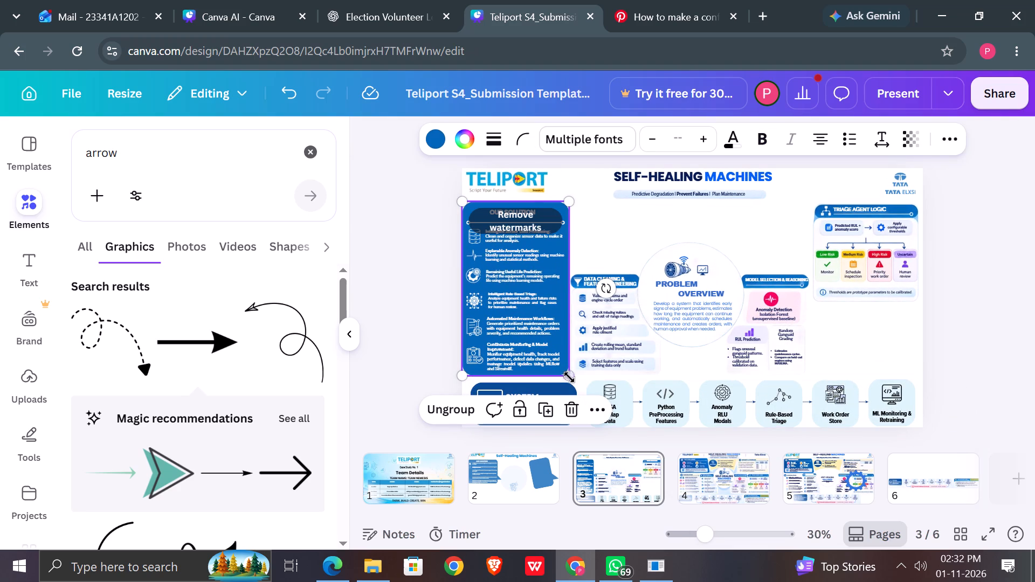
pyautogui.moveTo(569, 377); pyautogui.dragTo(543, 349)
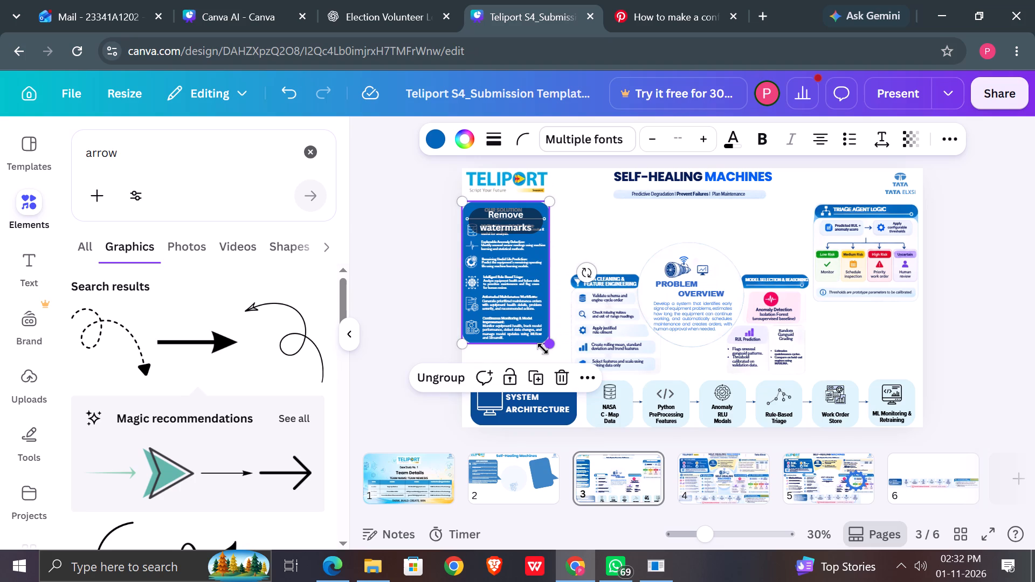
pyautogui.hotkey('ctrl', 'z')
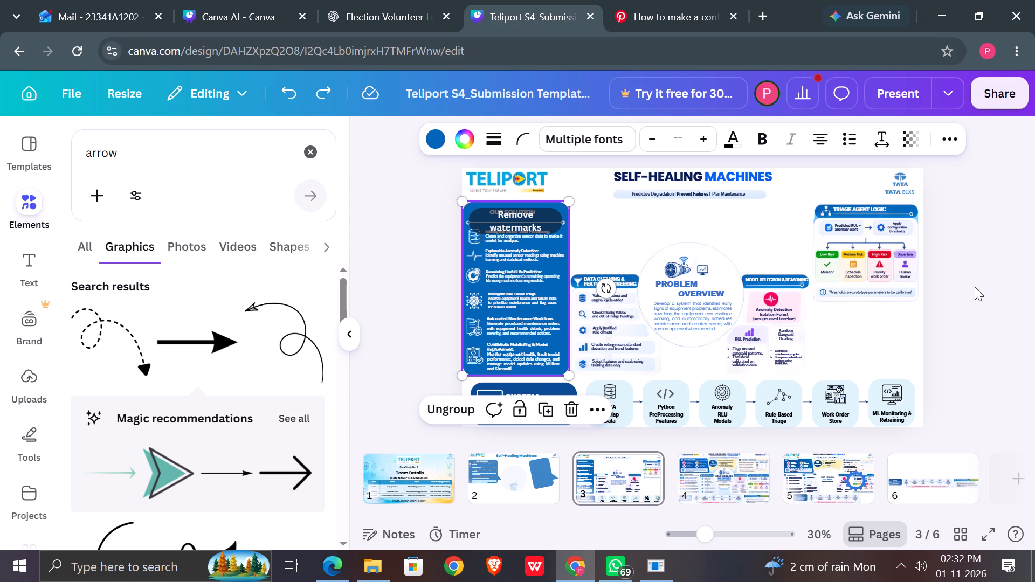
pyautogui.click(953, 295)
# Present the design full screen from page 3, compare pages 2 through 6, and exit the presentation.
pyautogui.scroll(-1, 953, 295)
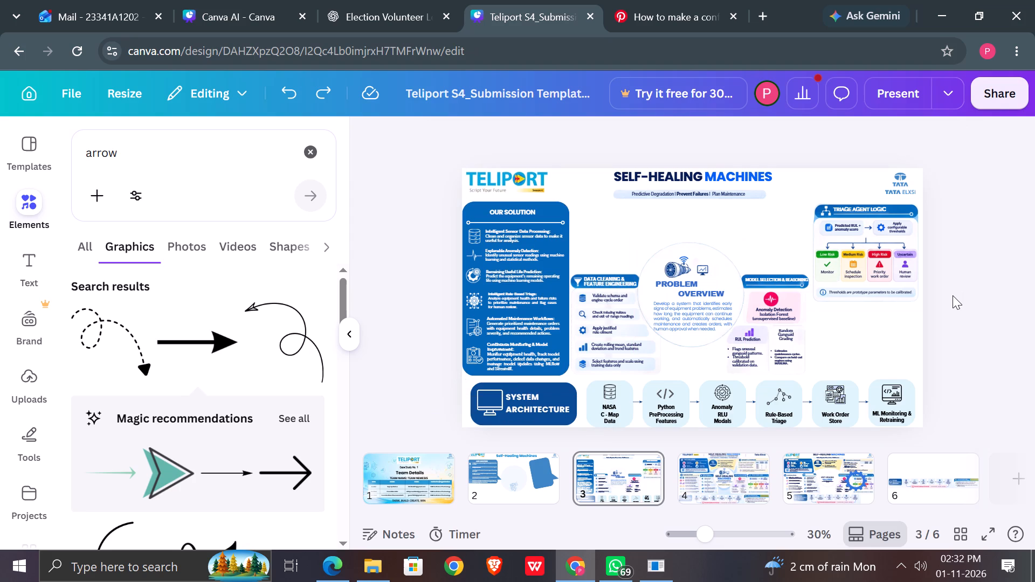
pyautogui.click(843, 392)
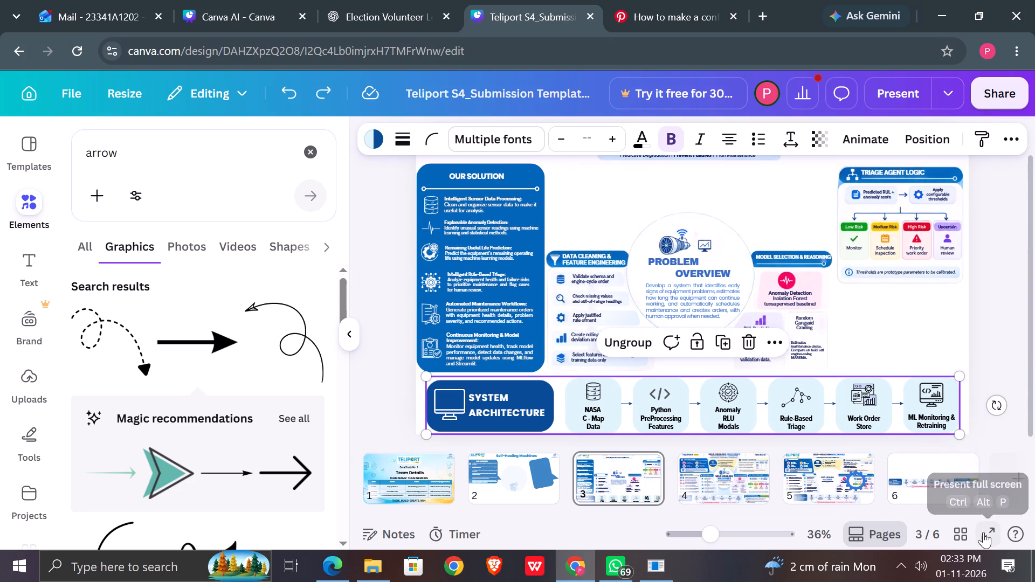
pyautogui.click(983, 532)
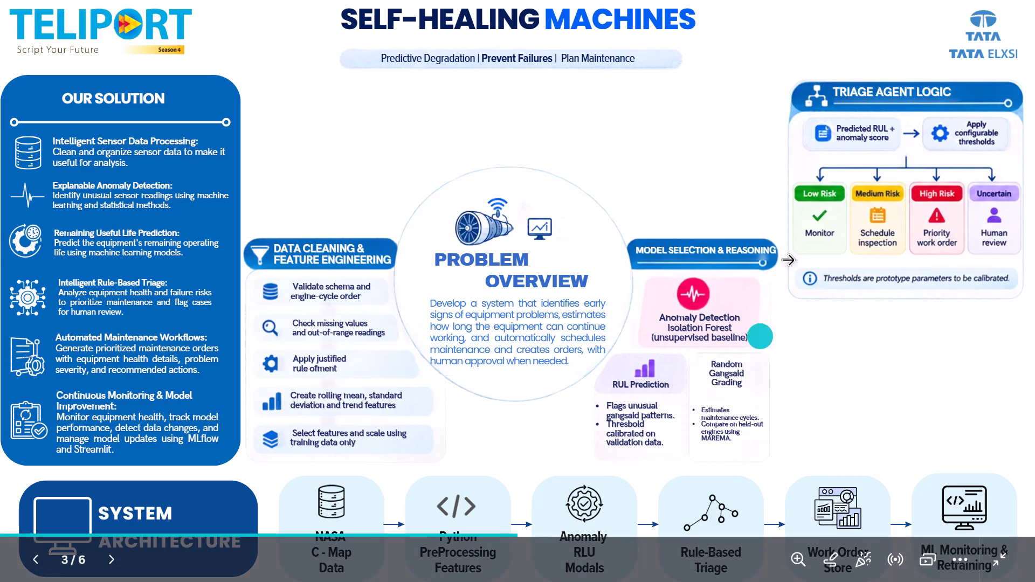
pyautogui.click(234, 268)
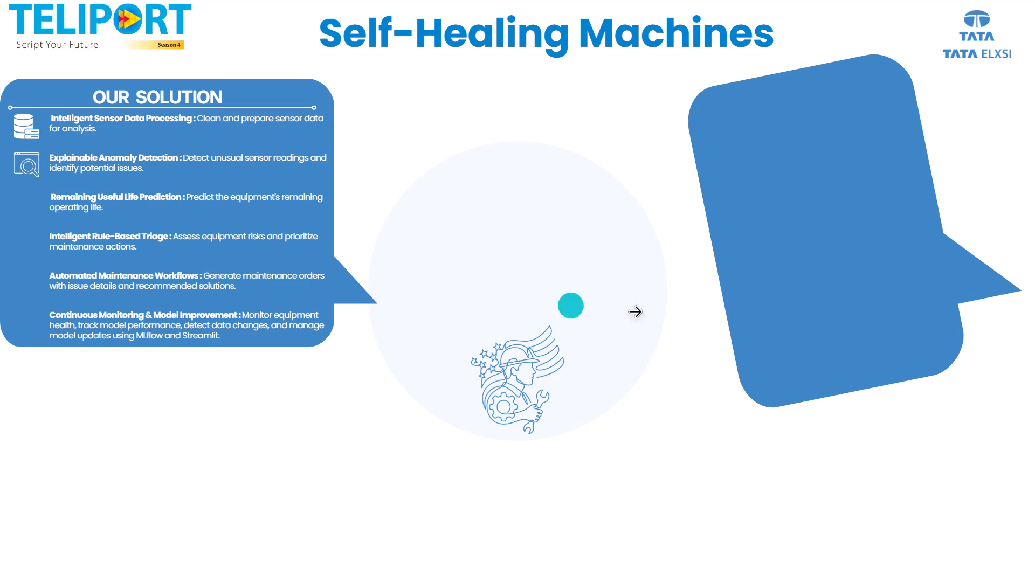
pyautogui.click(789, 305)
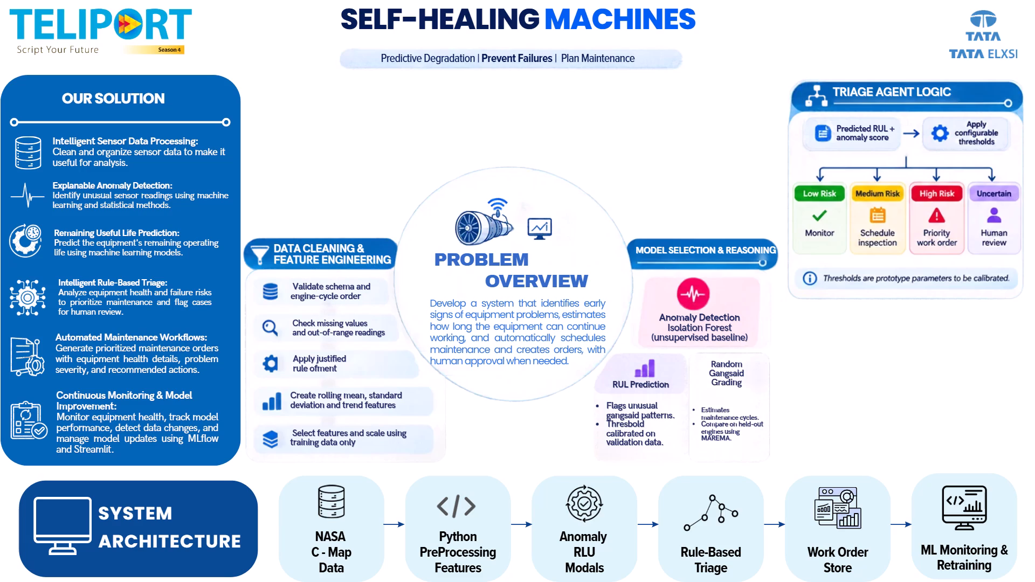
pyautogui.click(735, 295)
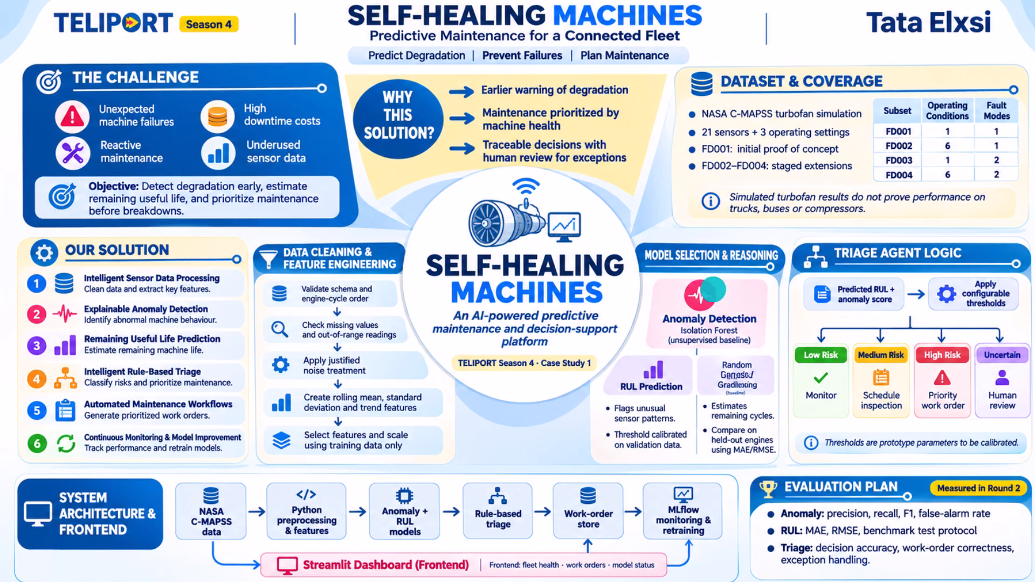
pyautogui.click(322, 248)
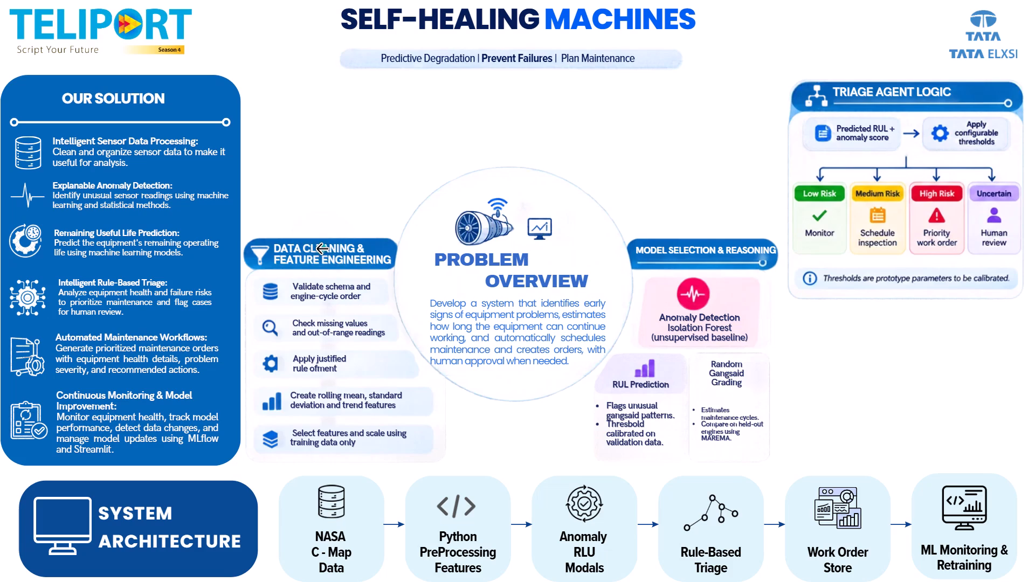
pyautogui.click(757, 315)
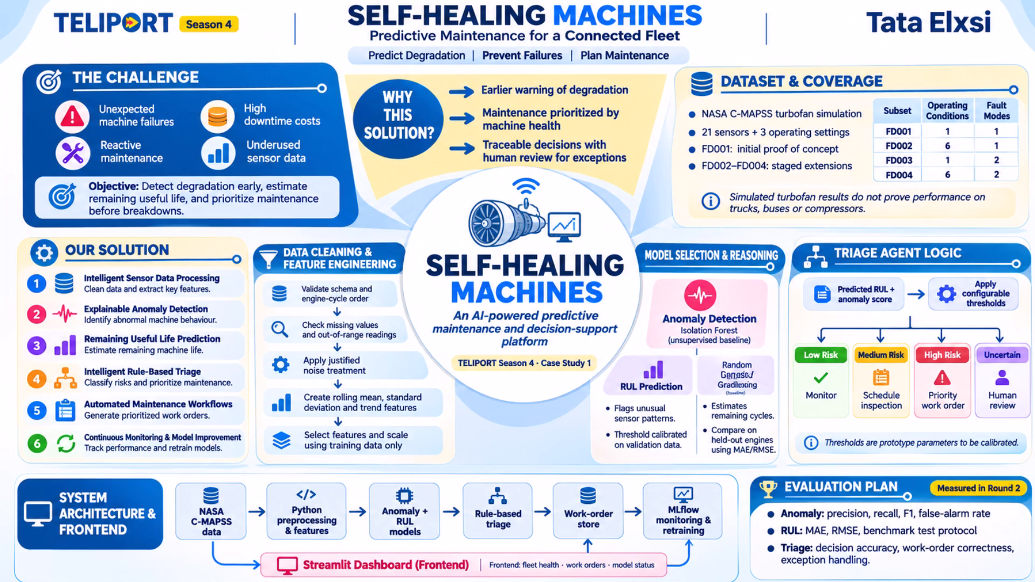
pyautogui.click(815, 308)
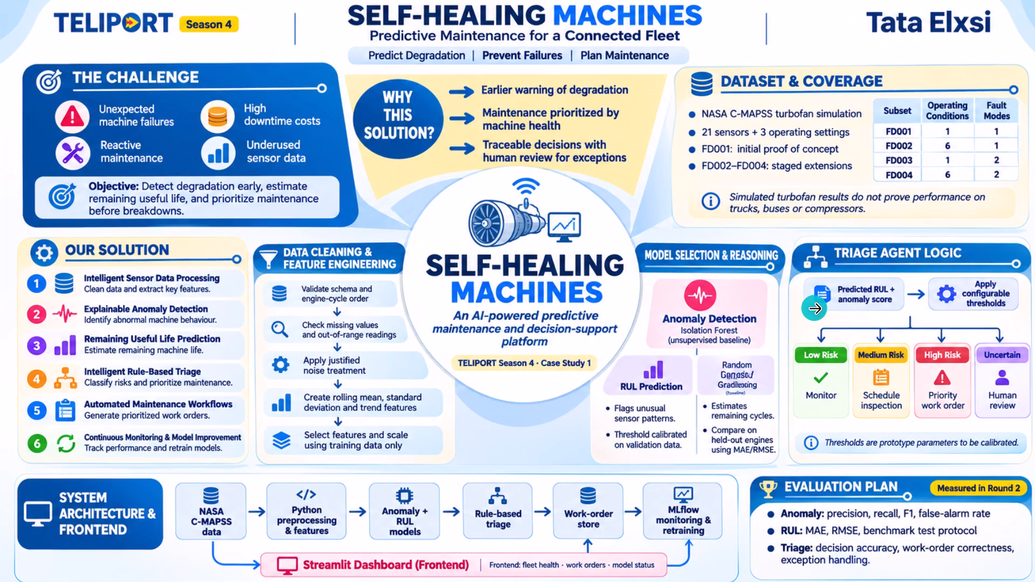
pyautogui.click(815, 308)
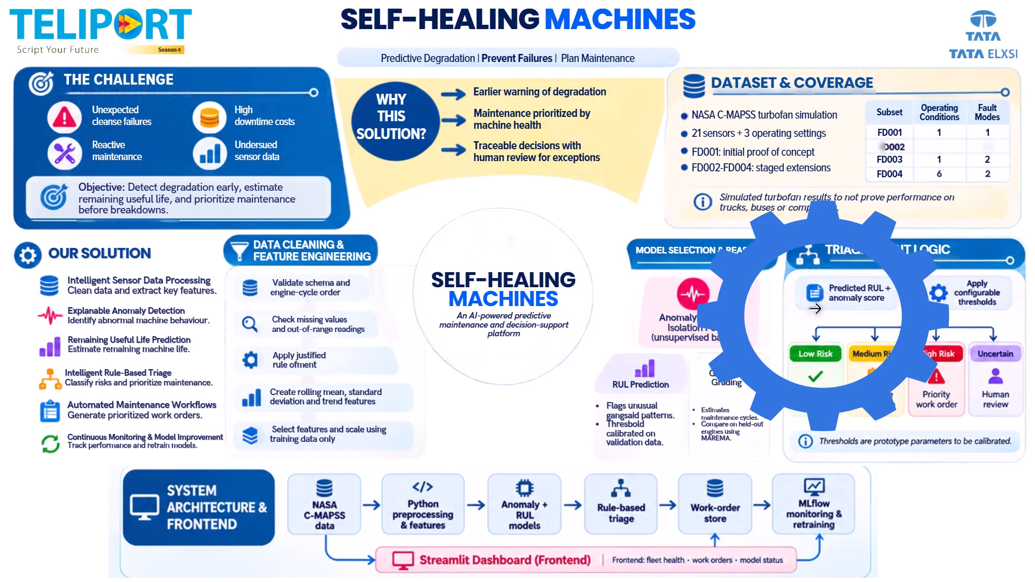
pyautogui.click(815, 308)
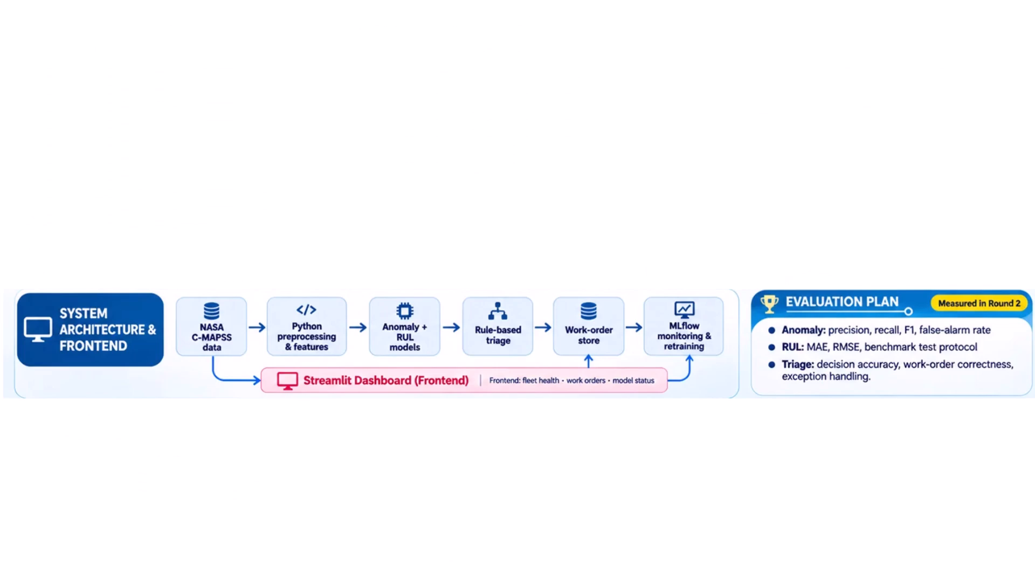
pyautogui.press('Escape')
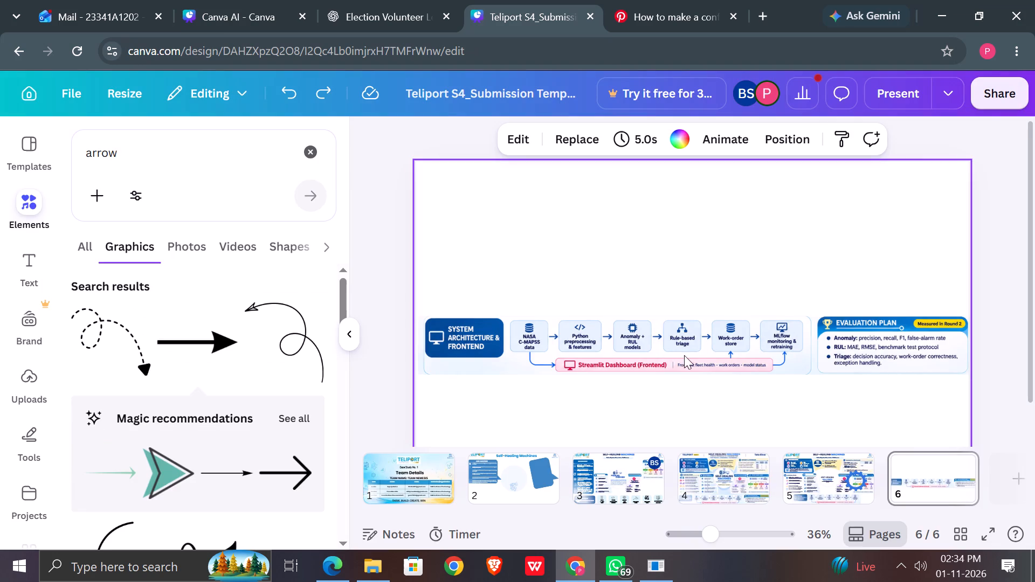
# Return to page 3 in the editor and clear the selection.
pyautogui.click(627, 487)
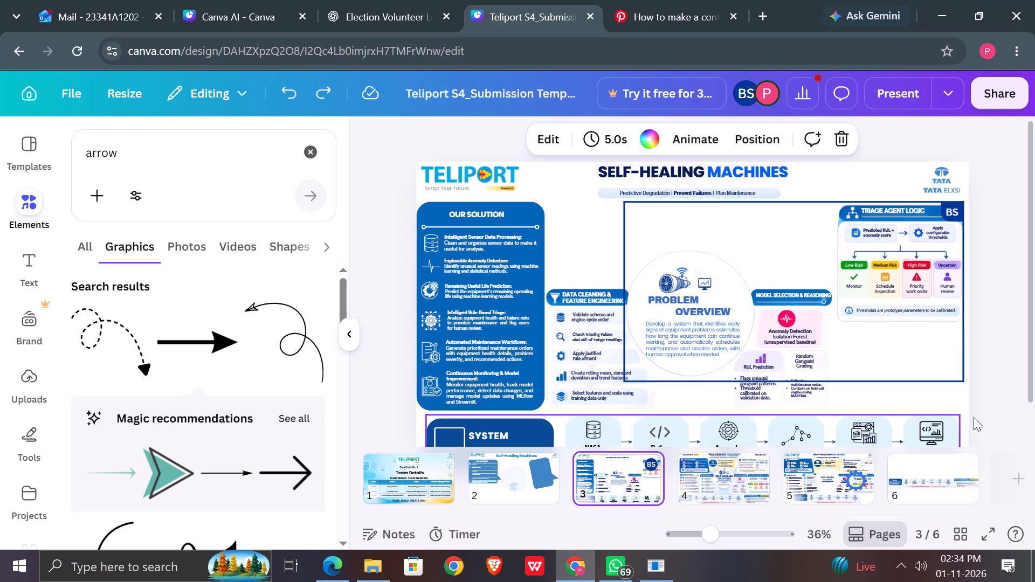
pyautogui.click(997, 405)
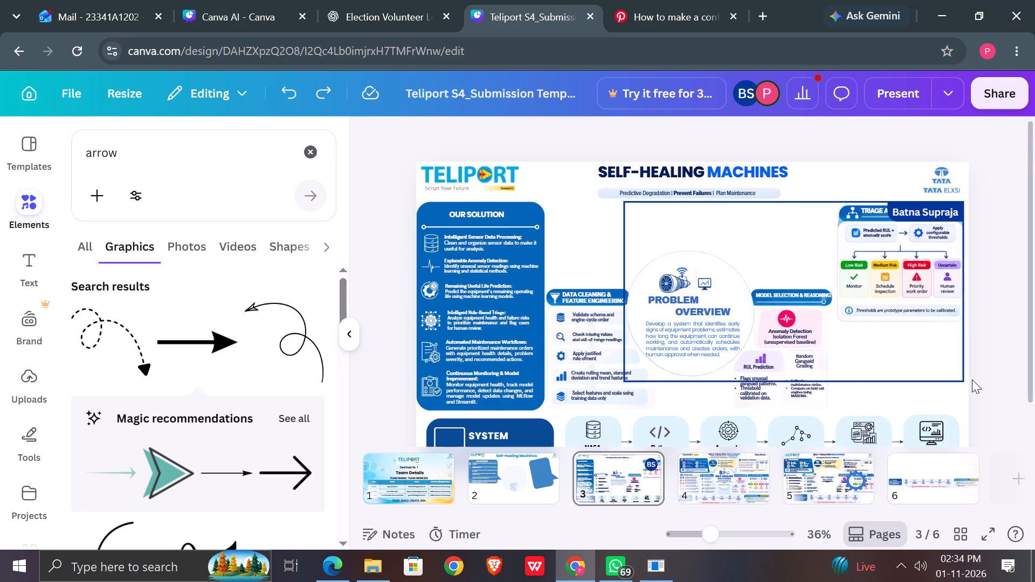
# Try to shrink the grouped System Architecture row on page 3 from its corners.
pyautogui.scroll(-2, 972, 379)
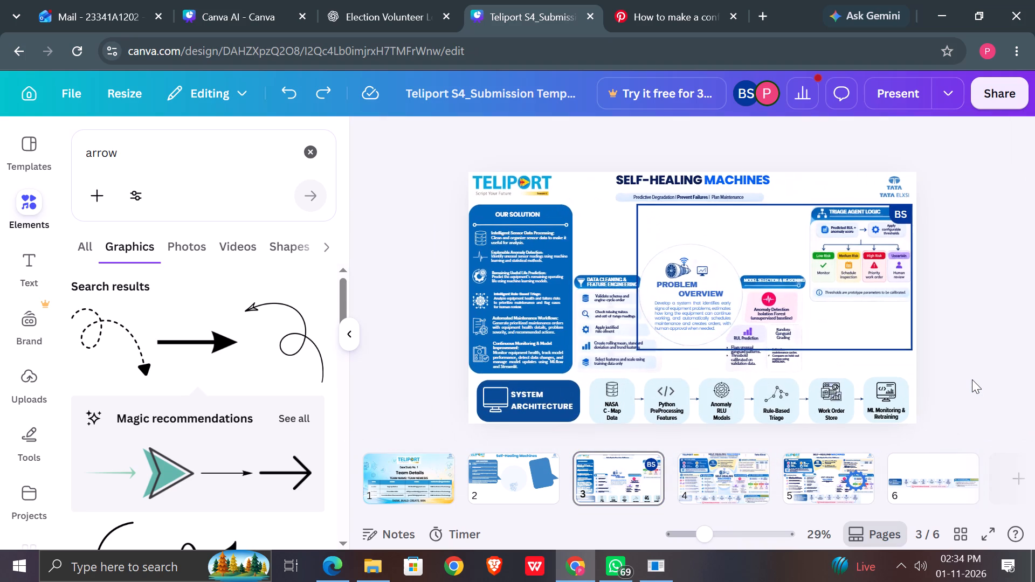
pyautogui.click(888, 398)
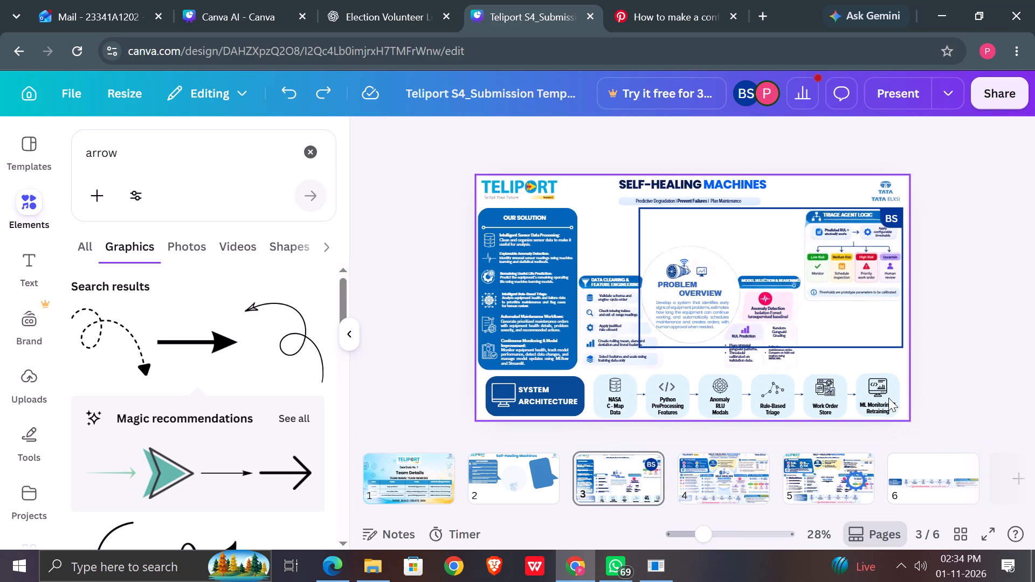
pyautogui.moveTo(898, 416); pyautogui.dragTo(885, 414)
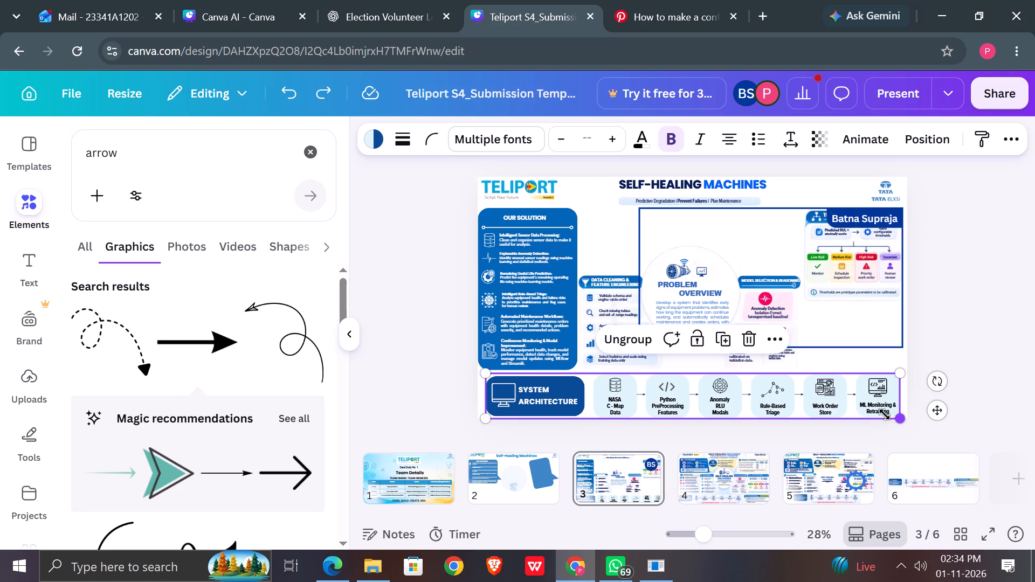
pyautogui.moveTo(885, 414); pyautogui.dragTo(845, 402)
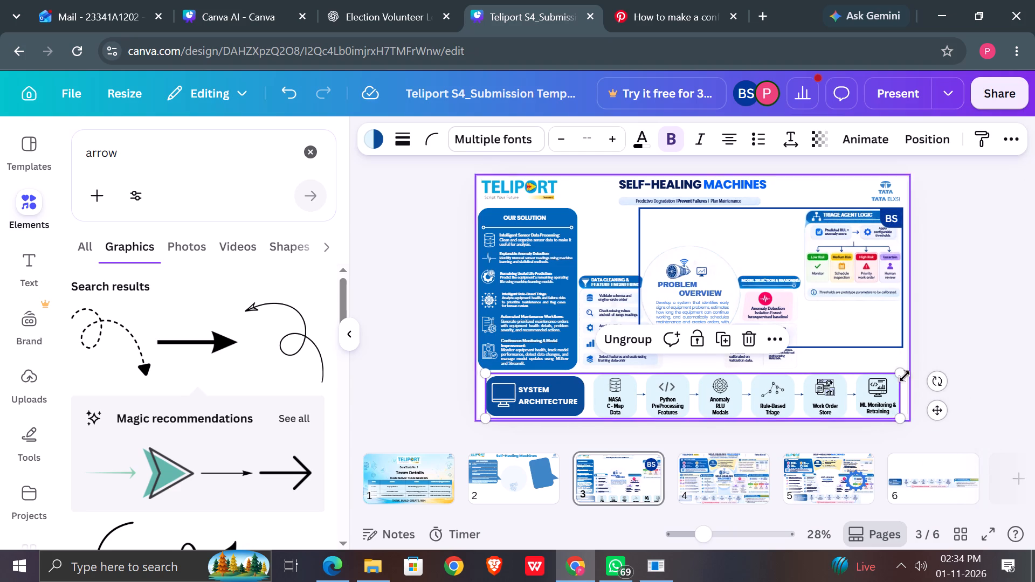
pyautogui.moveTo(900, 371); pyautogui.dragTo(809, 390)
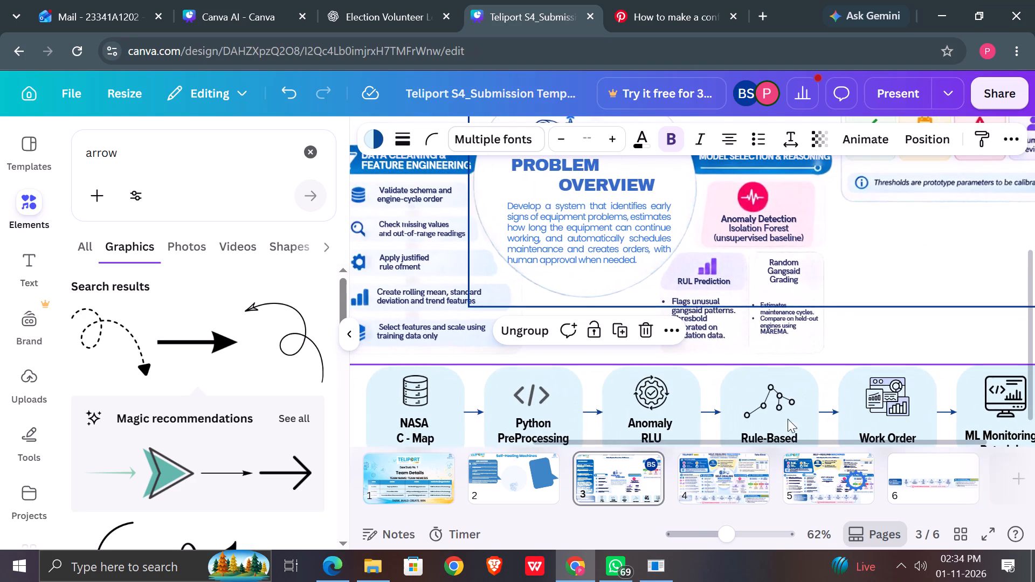
# Set the font of the NASA C - Map Data label in the System Architecture row to Poppins.
pyautogui.hscroll(-3, 776, 400)
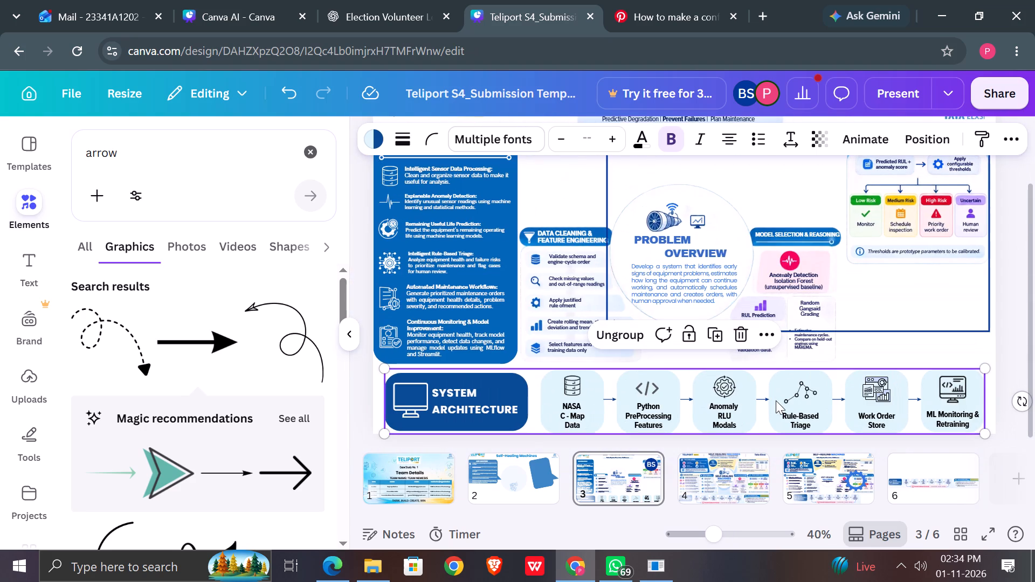
pyautogui.doubleClick(580, 411)
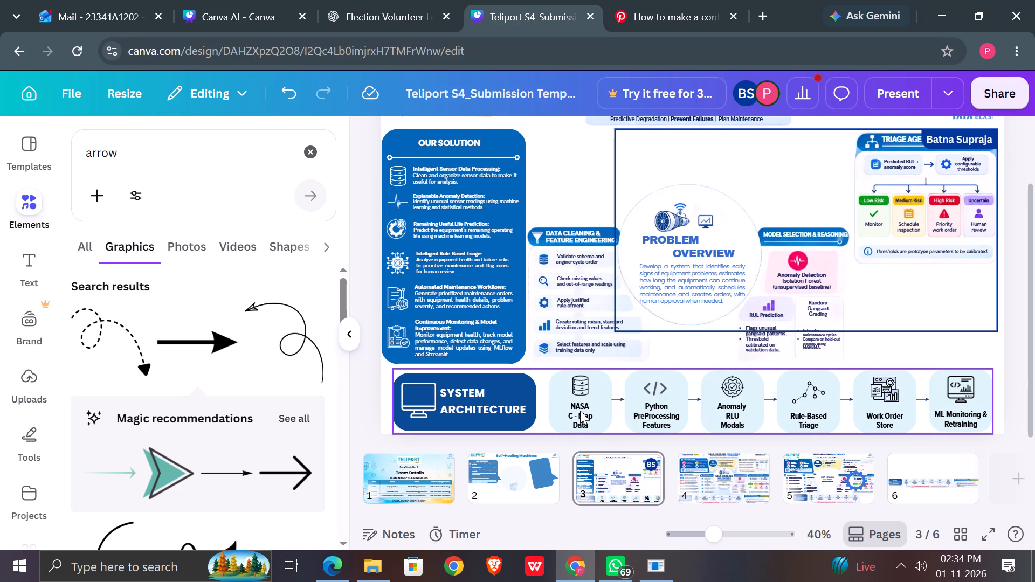
pyautogui.scroll(1, 580, 411)
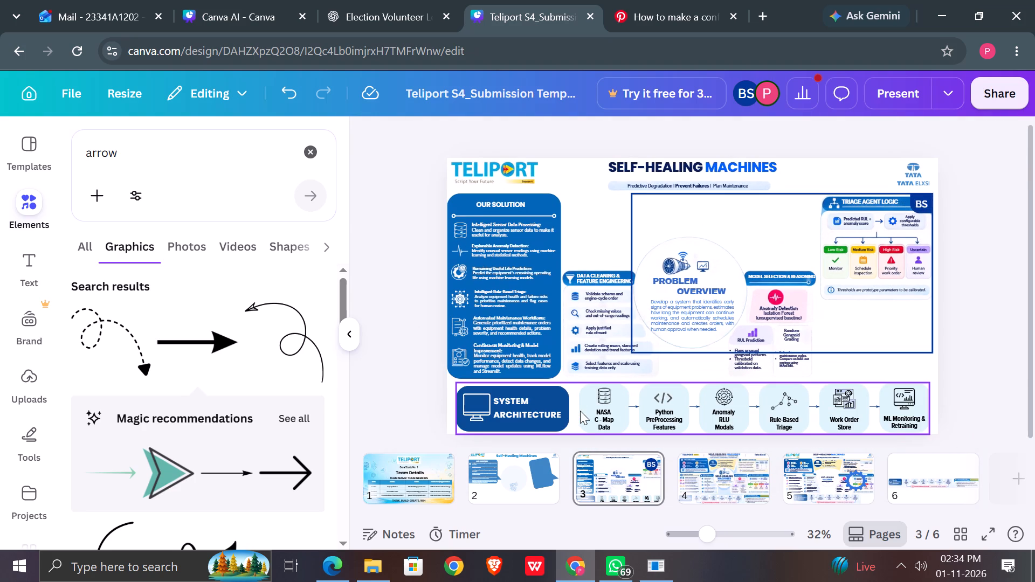
pyautogui.doubleClick(613, 422)
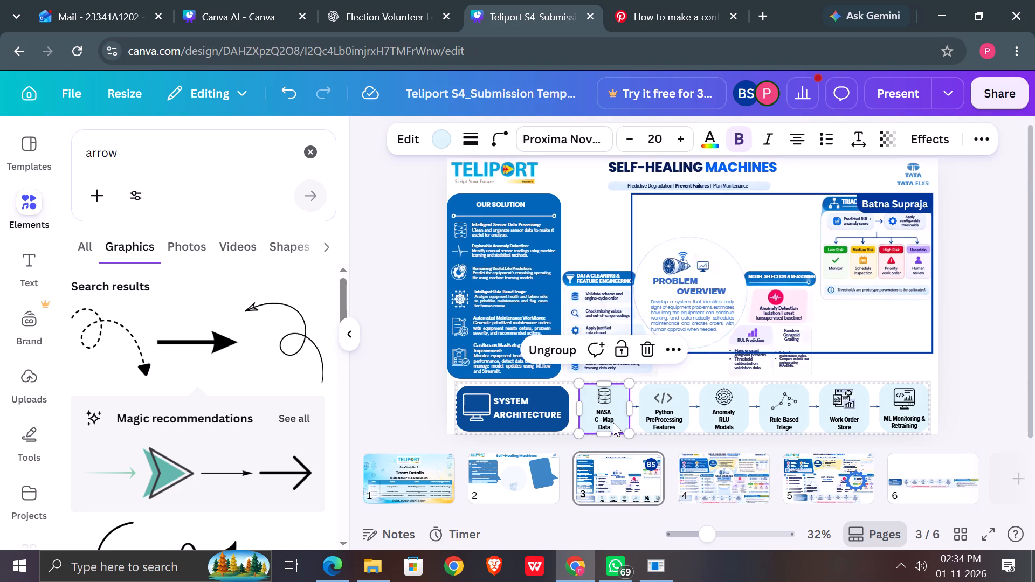
pyautogui.doubleClick(613, 422)
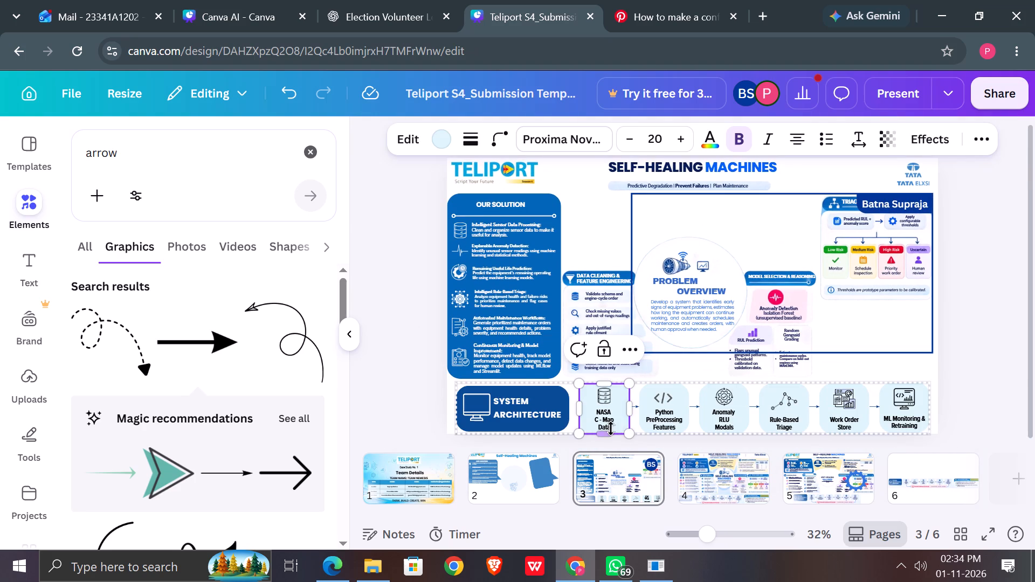
pyautogui.click(615, 424)
pyautogui.moveTo(615, 424); pyautogui.dragTo(604, 410)
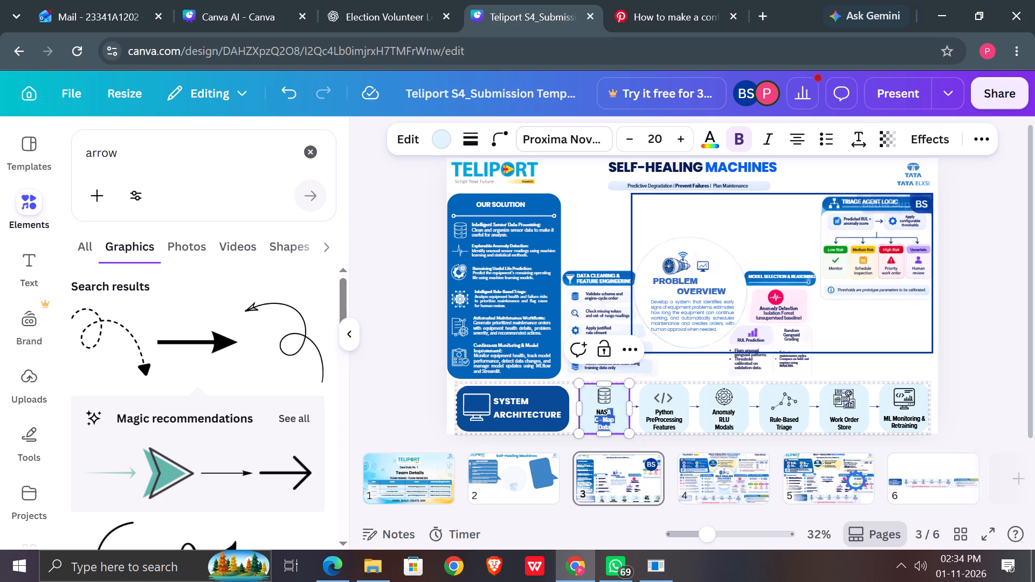
pyautogui.moveTo(604, 410); pyautogui.dragTo(596, 413)
pyautogui.click(581, 136)
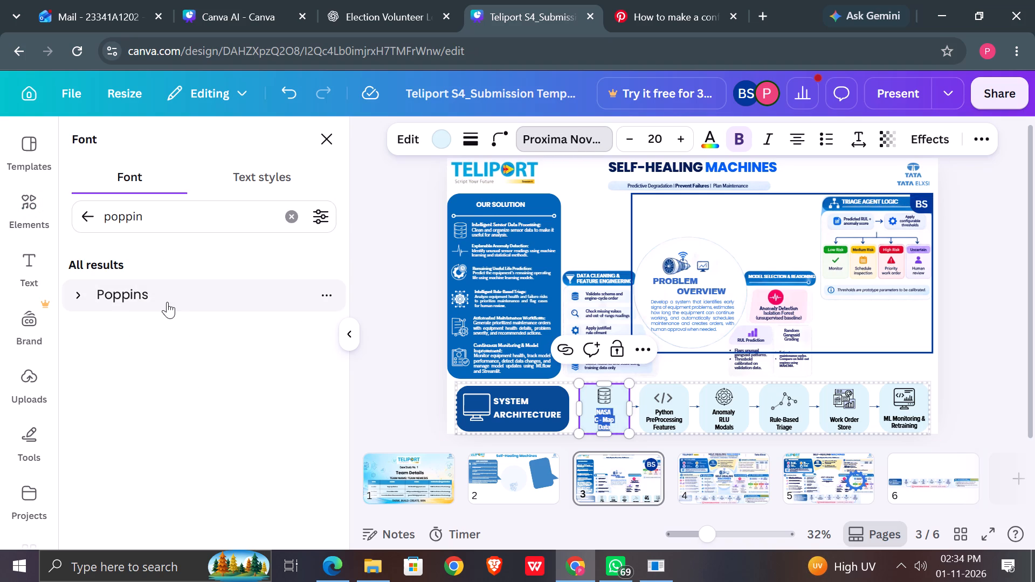
pyautogui.click(167, 302)
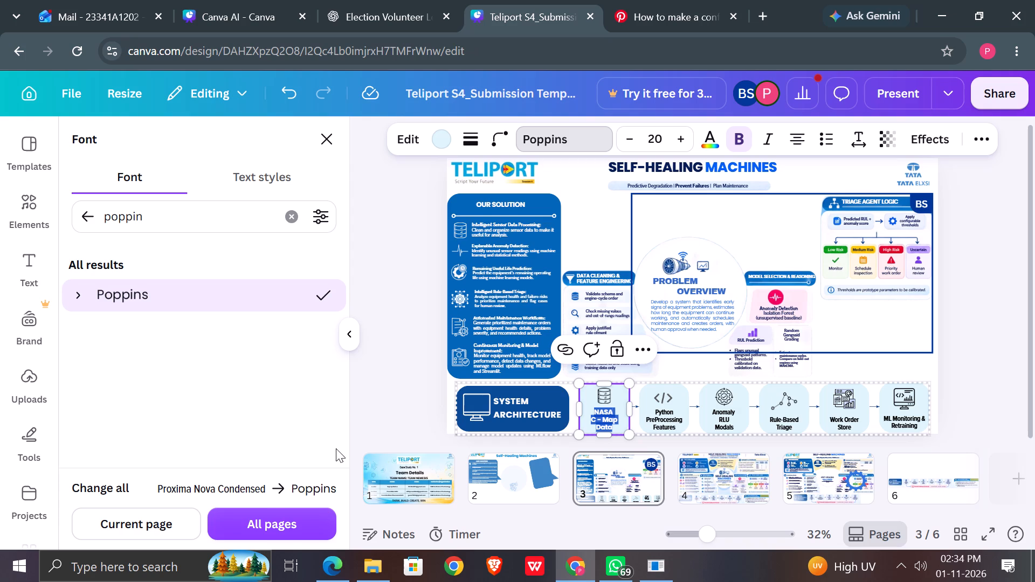
# Replace Proxima Nova Condensed with Poppins on the current page only, and clear the selection.
pyautogui.click(188, 518)
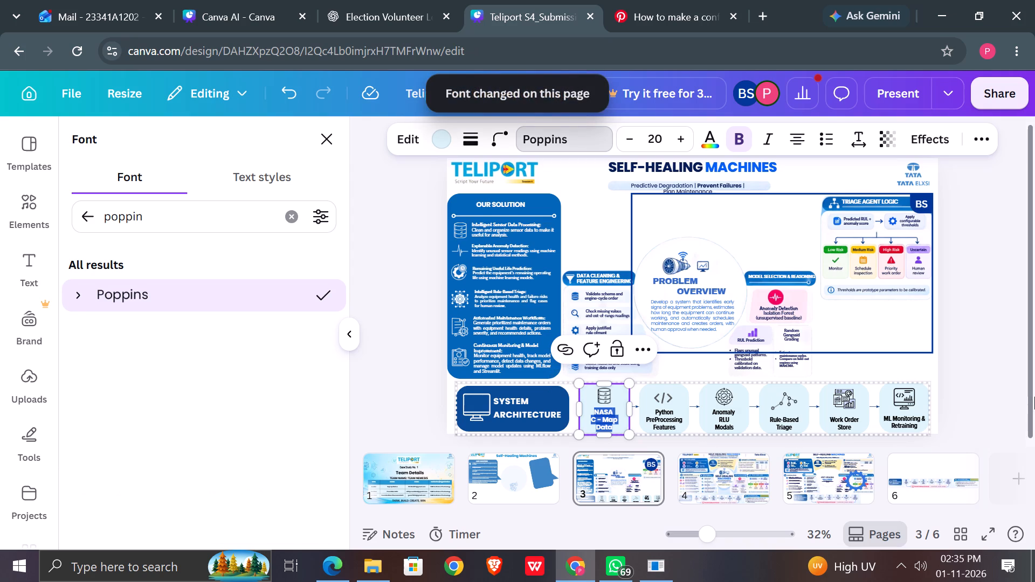
pyautogui.click(995, 389)
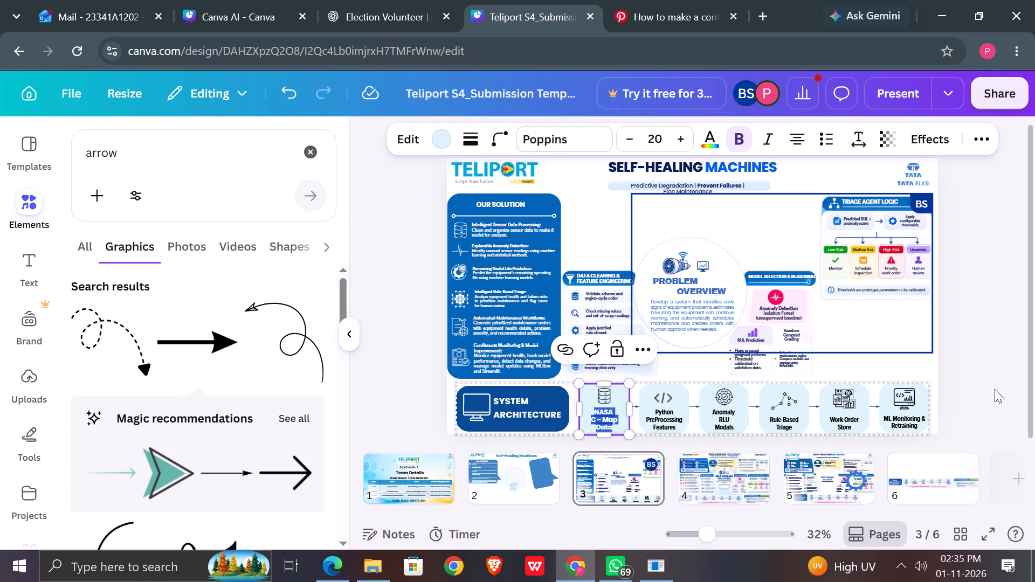
pyautogui.click(995, 389)
pyautogui.click(995, 389)
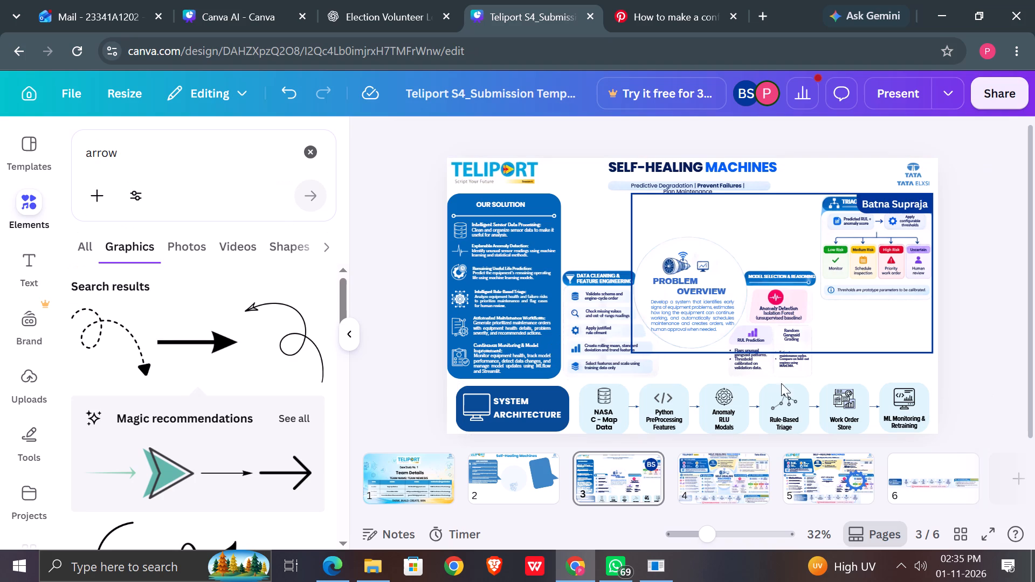
# Set the font of the Python PreProcessing Features label in the System Architecture row to Poppins.
pyautogui.click(681, 415)
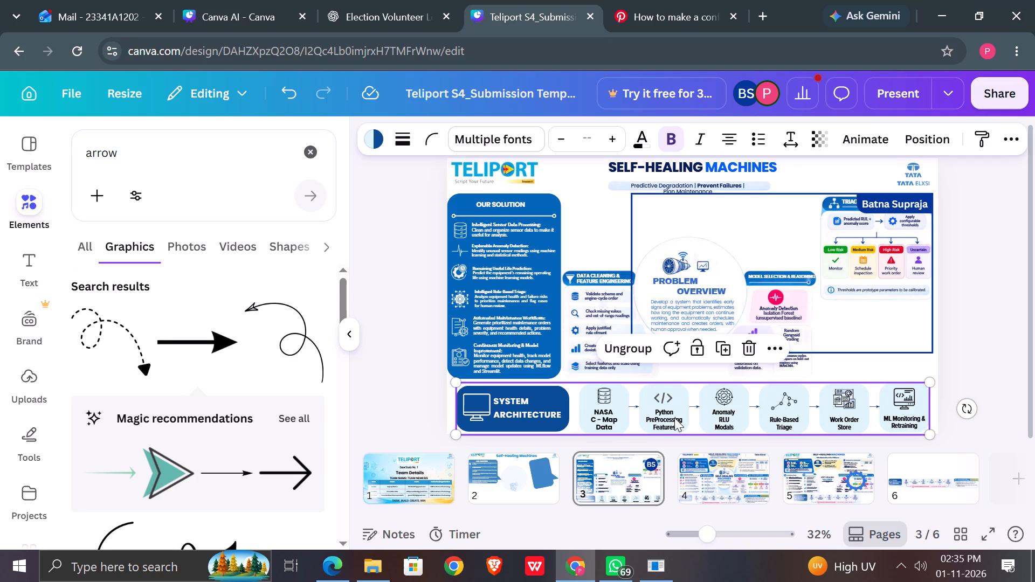
pyautogui.doubleClick(674, 418)
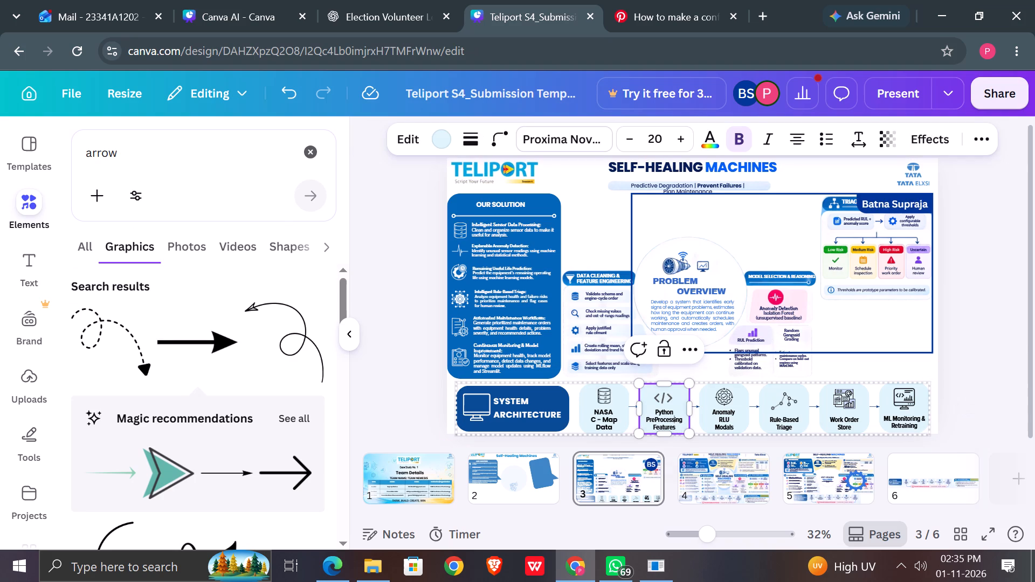
pyautogui.moveTo(675, 426); pyautogui.dragTo(654, 412)
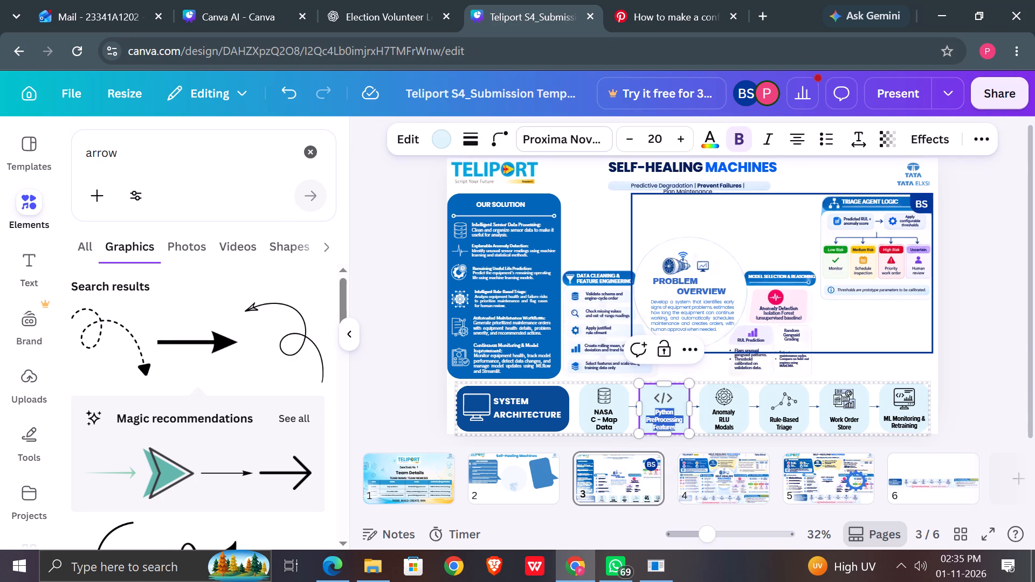
pyautogui.click(568, 129)
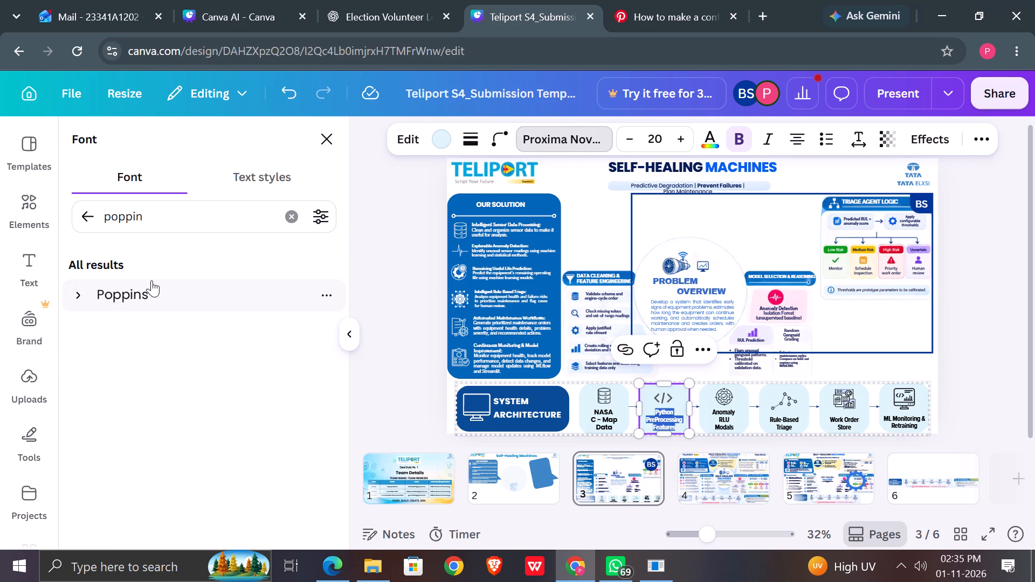
pyautogui.click(151, 280)
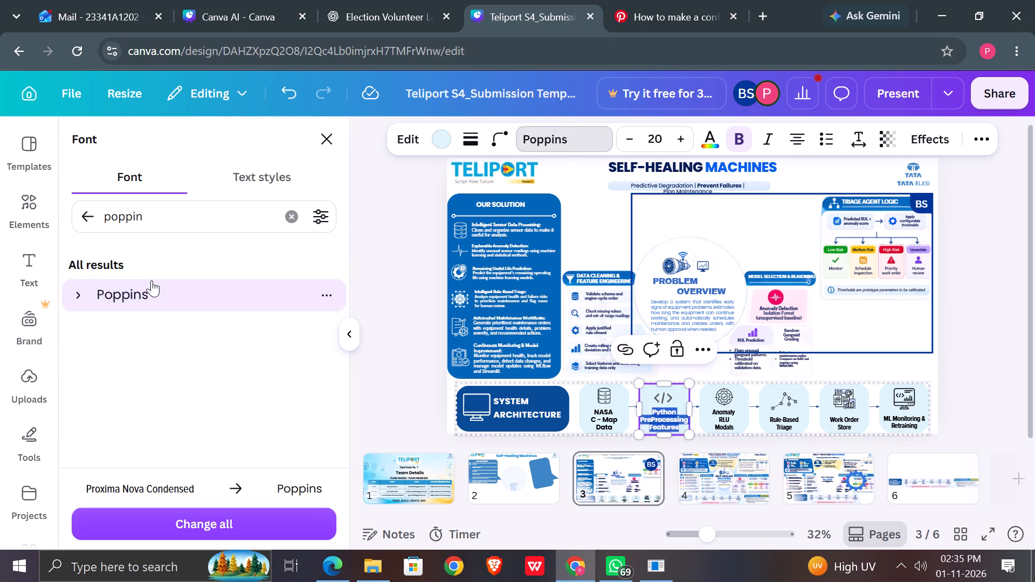
# Change all Proxima Nova Condensed text across the design to Poppins, and clear the selection.
pyautogui.click(252, 514)
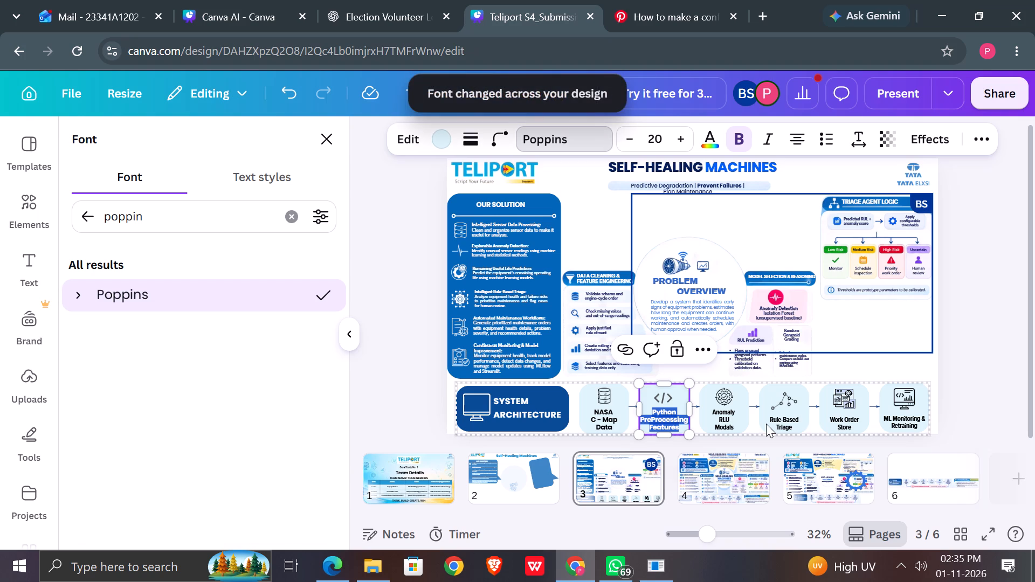
pyautogui.click(992, 387)
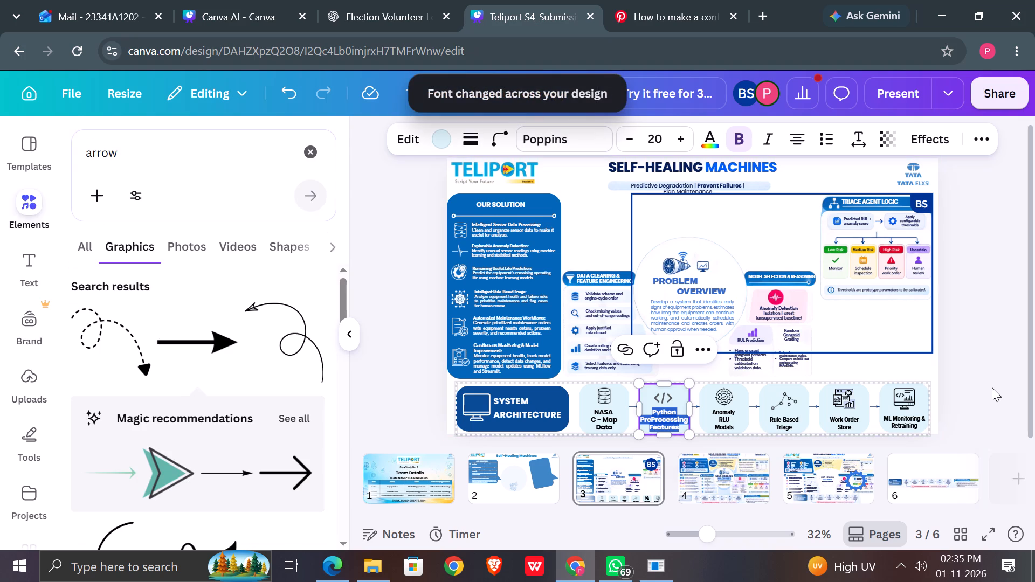
pyautogui.click(992, 387)
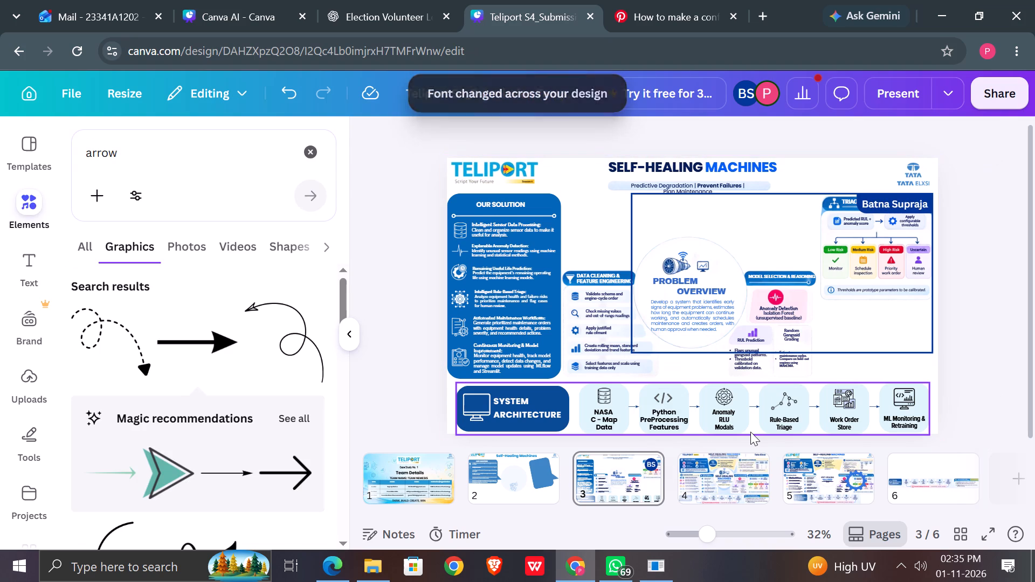
# Set the font of the Anomaly RLU Modals label in the System Architecture row to Poppins.
pyautogui.click(726, 424)
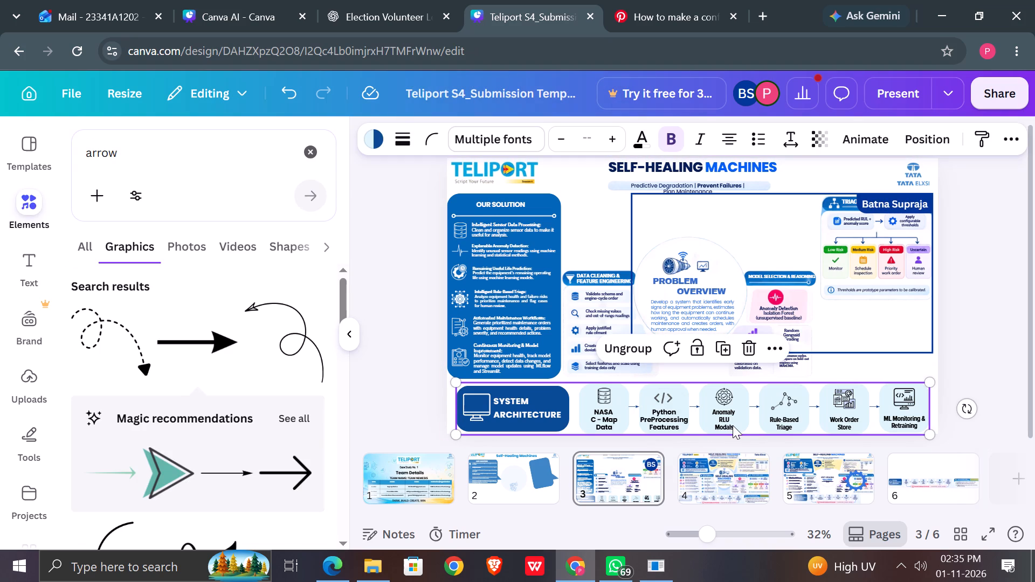
pyautogui.doubleClick(733, 425)
pyautogui.moveTo(735, 425); pyautogui.dragTo(730, 423)
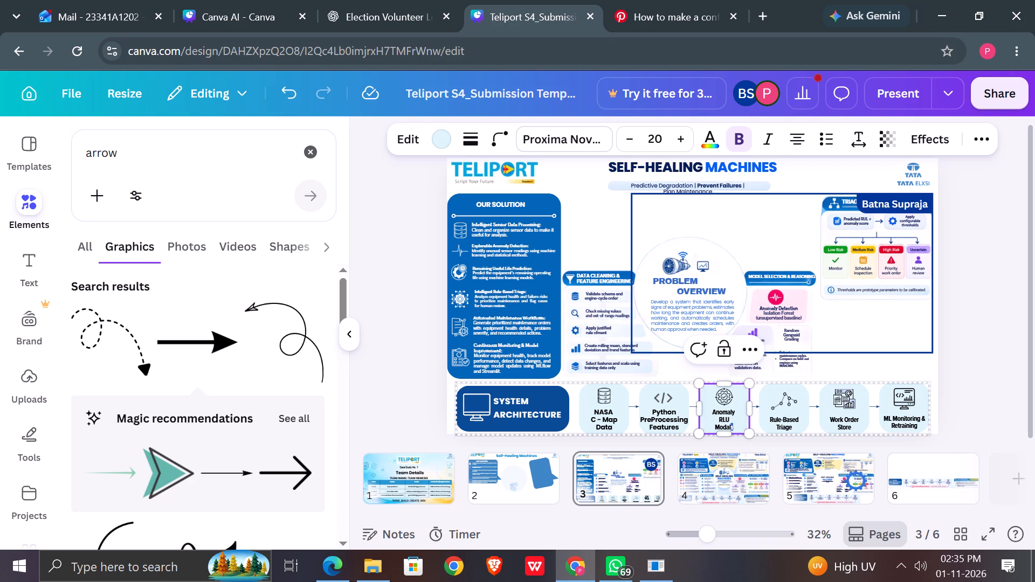
pyautogui.moveTo(730, 423); pyautogui.dragTo(711, 411)
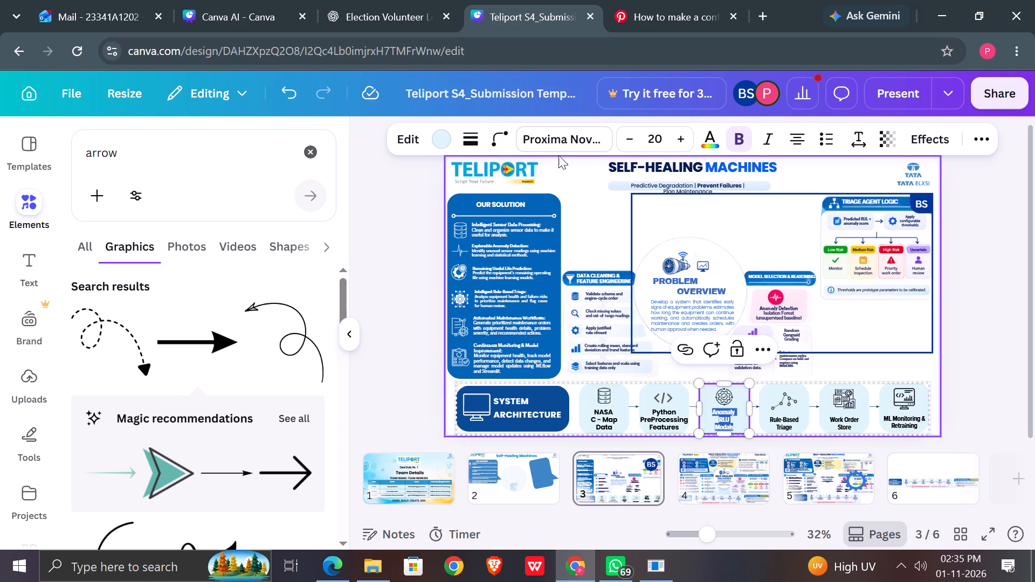
pyautogui.click(569, 147)
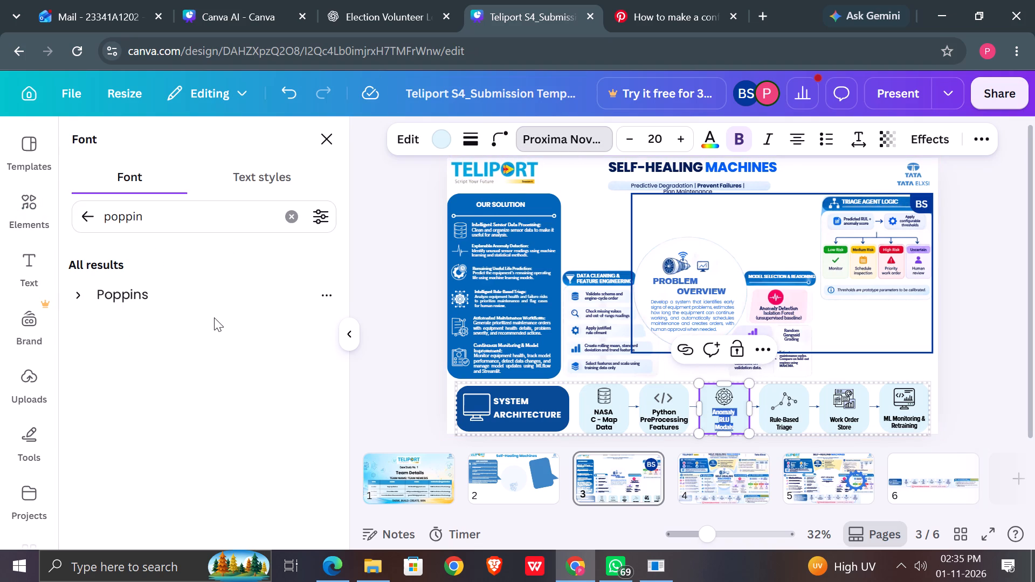
pyautogui.click(206, 295)
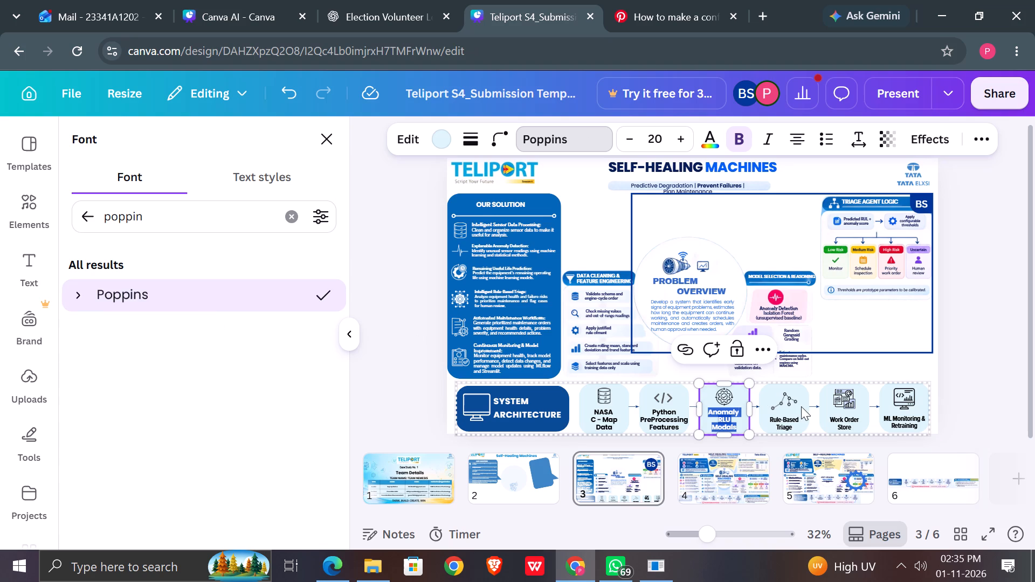
# Set the font of the Rule-Based Triage label in the System Architecture row to Poppins.
pyautogui.click(791, 423)
pyautogui.doubleClick(791, 423)
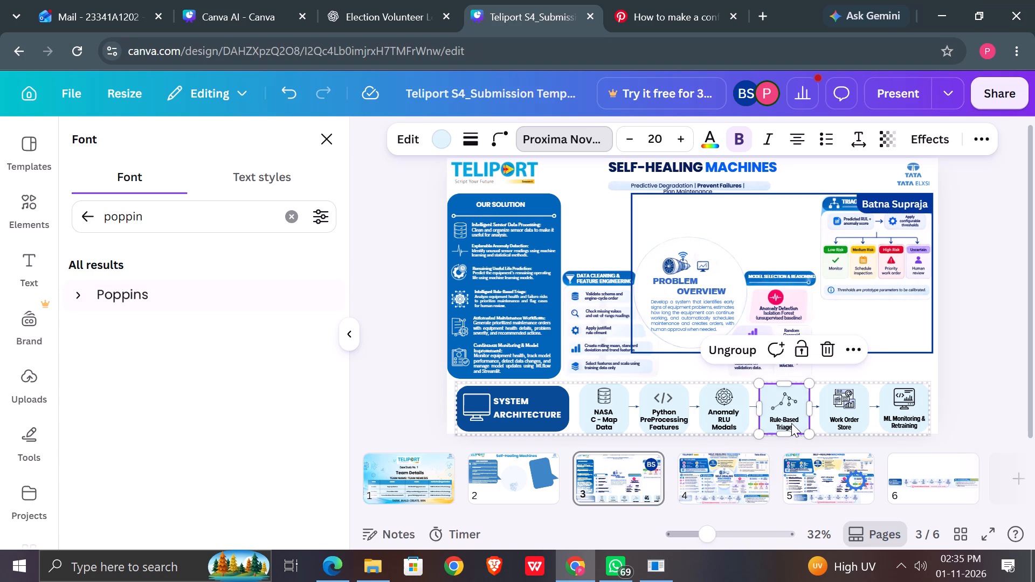
pyautogui.moveTo(791, 423); pyautogui.dragTo(770, 418)
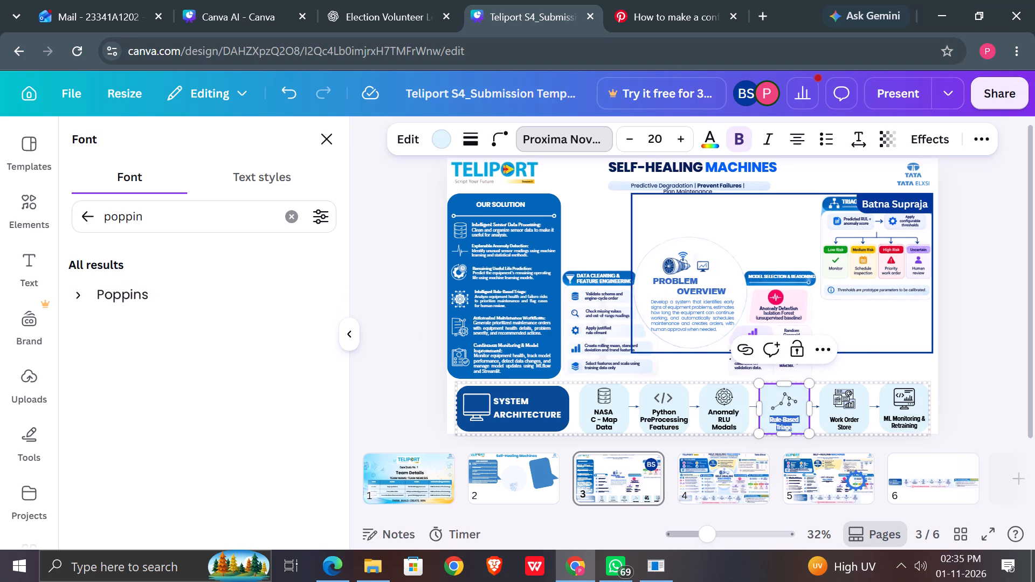
pyautogui.click(140, 294)
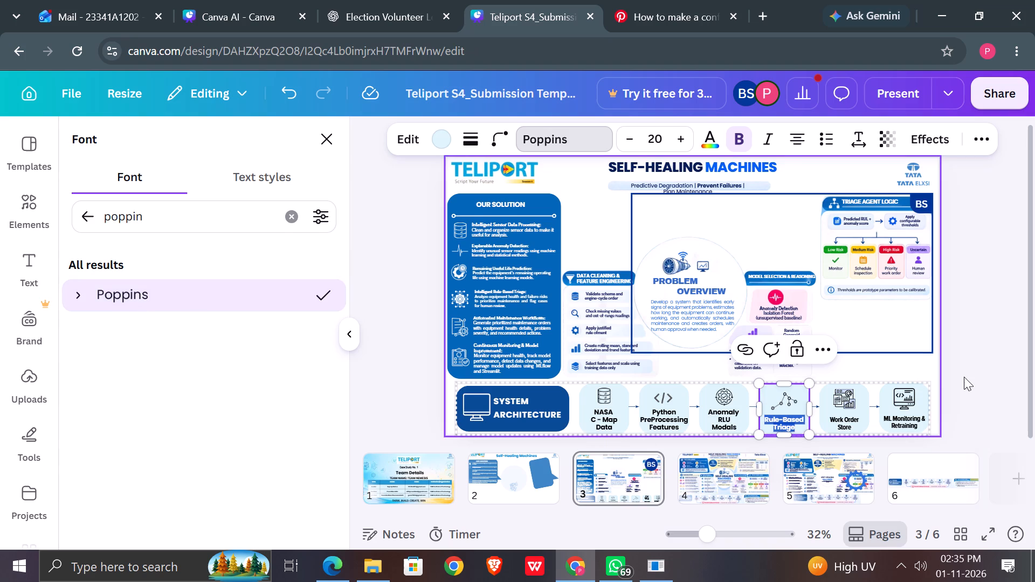
# Set the font of the Work Order Store label in the System Architecture row to Poppins.
pyautogui.click(855, 422)
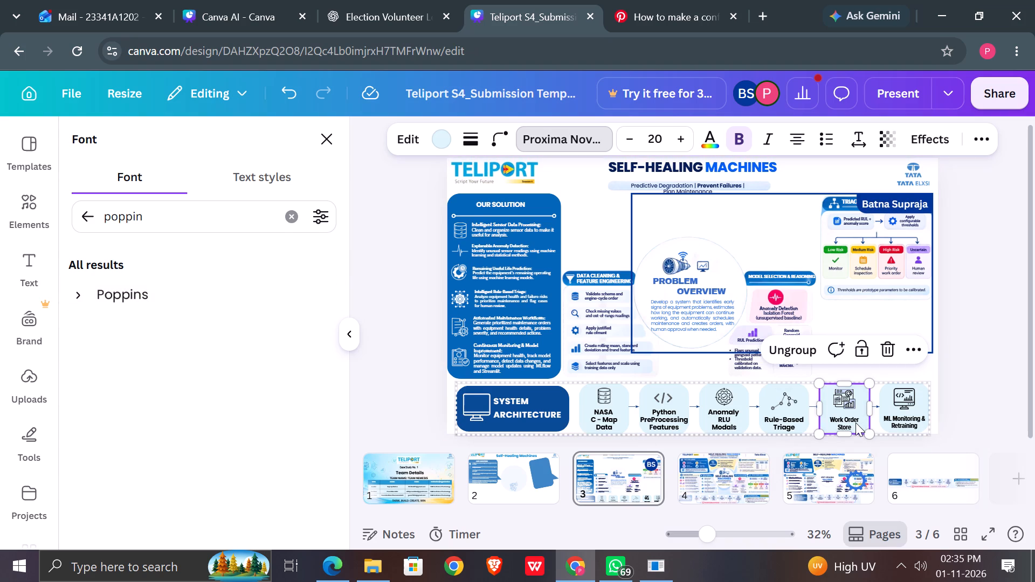
pyautogui.click(855, 422)
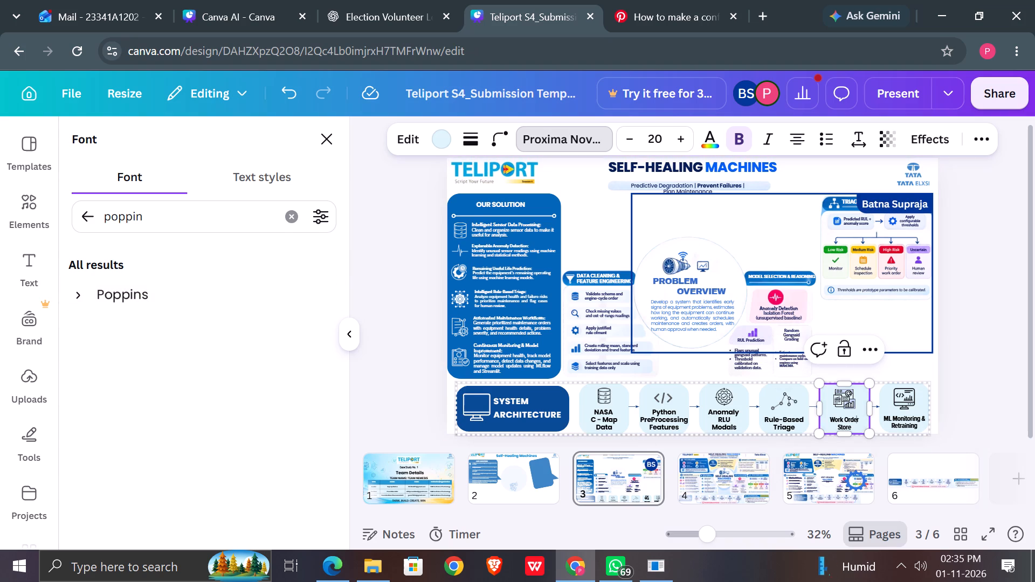
pyautogui.moveTo(854, 426); pyautogui.dragTo(827, 415)
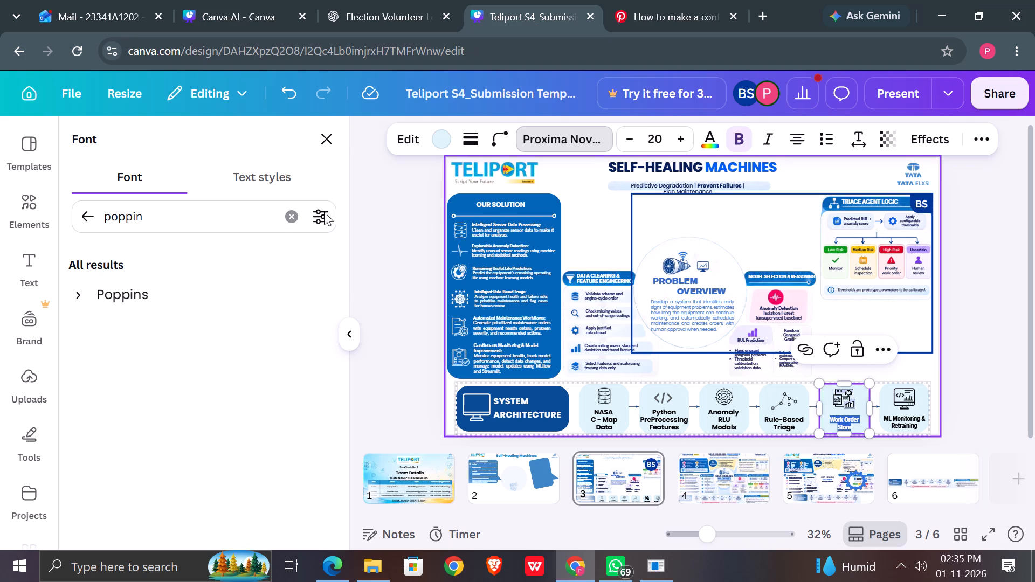
pyautogui.click(201, 297)
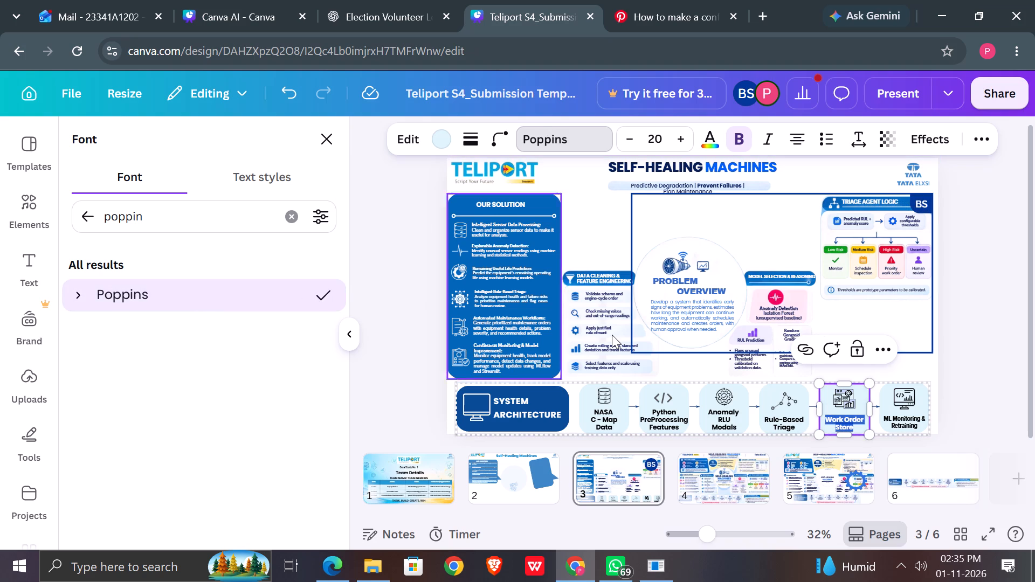
# Set the font of the ML Monitoring & Retraining label in the System Architecture row to Poppins, and clear the selection.
pyautogui.click(920, 424)
pyautogui.doubleClick(920, 424)
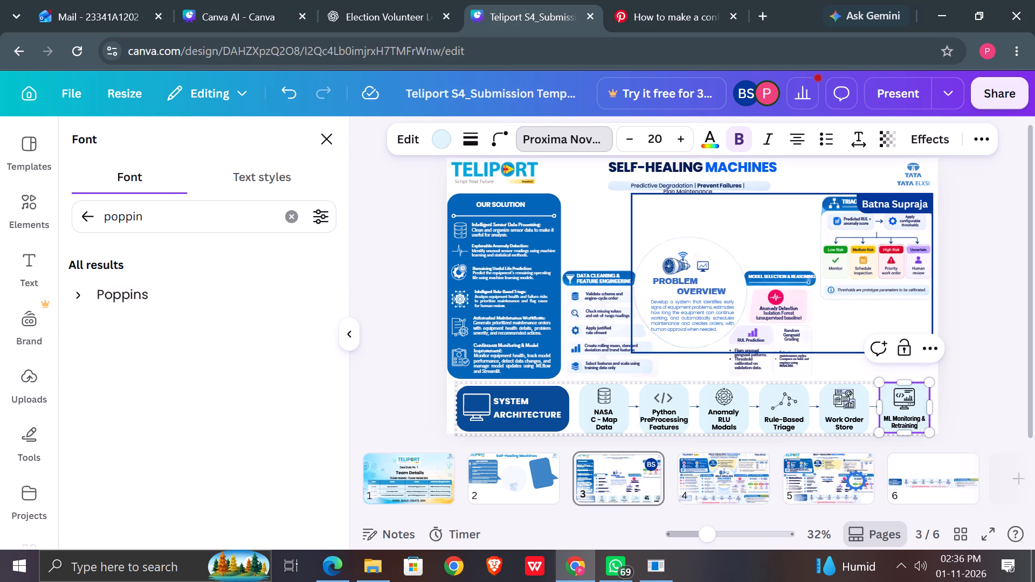
pyautogui.moveTo(920, 424); pyautogui.dragTo(886, 420)
pyautogui.moveTo(886, 420); pyautogui.dragTo(885, 421)
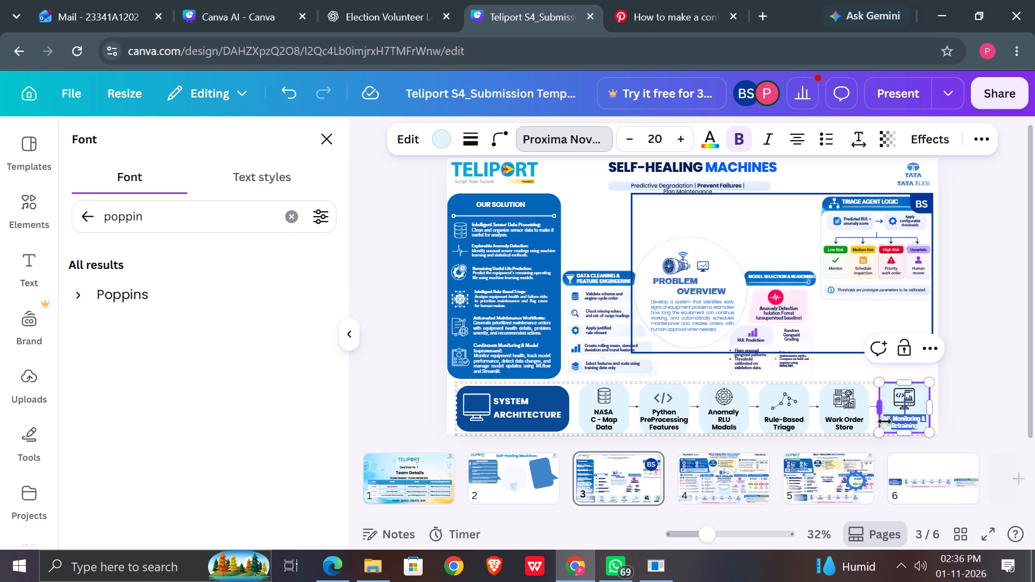
pyautogui.moveTo(885, 421); pyautogui.dragTo(886, 418)
pyautogui.moveTo(886, 418); pyautogui.dragTo(886, 418)
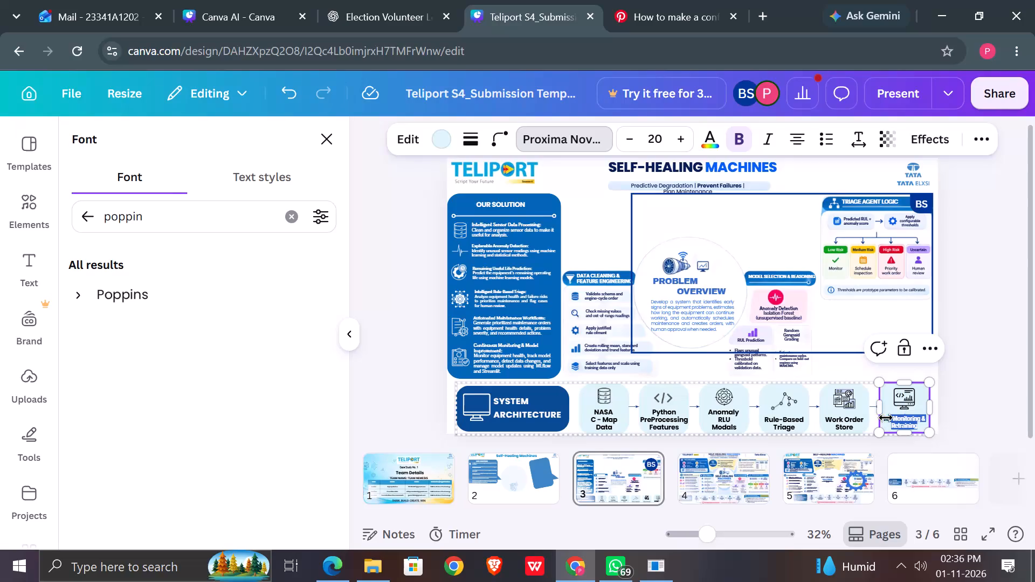
pyautogui.moveTo(886, 418); pyautogui.dragTo(886, 418)
pyautogui.moveTo(886, 418); pyautogui.dragTo(886, 419)
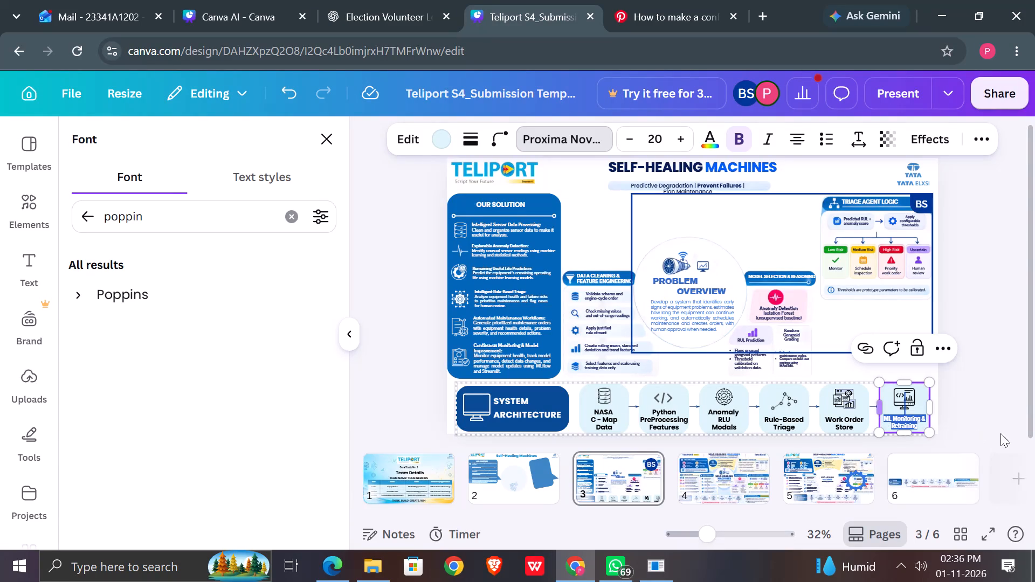
pyautogui.click(989, 432)
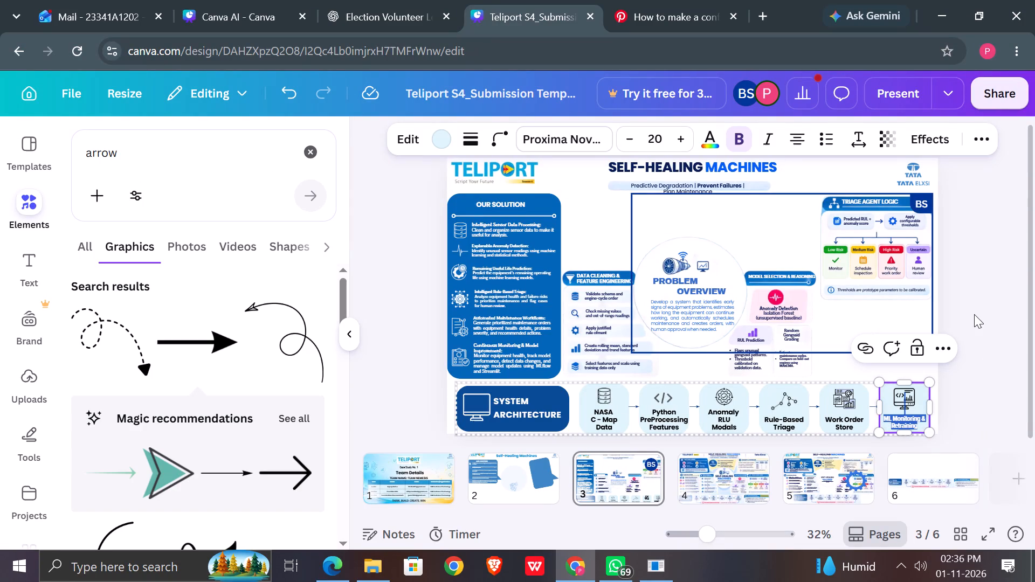
pyautogui.scroll(-4, 974, 314)
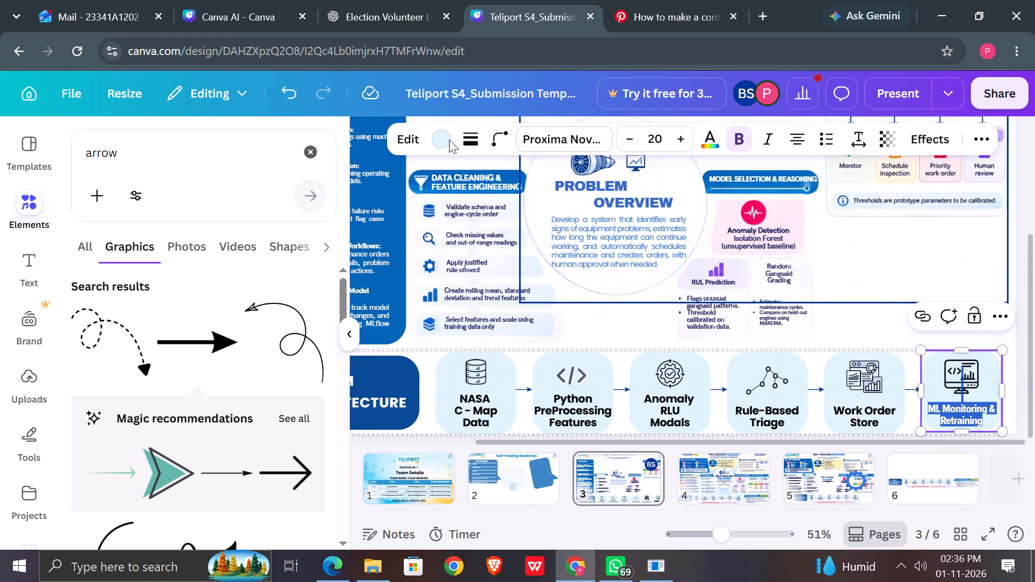
pyautogui.click(570, 141)
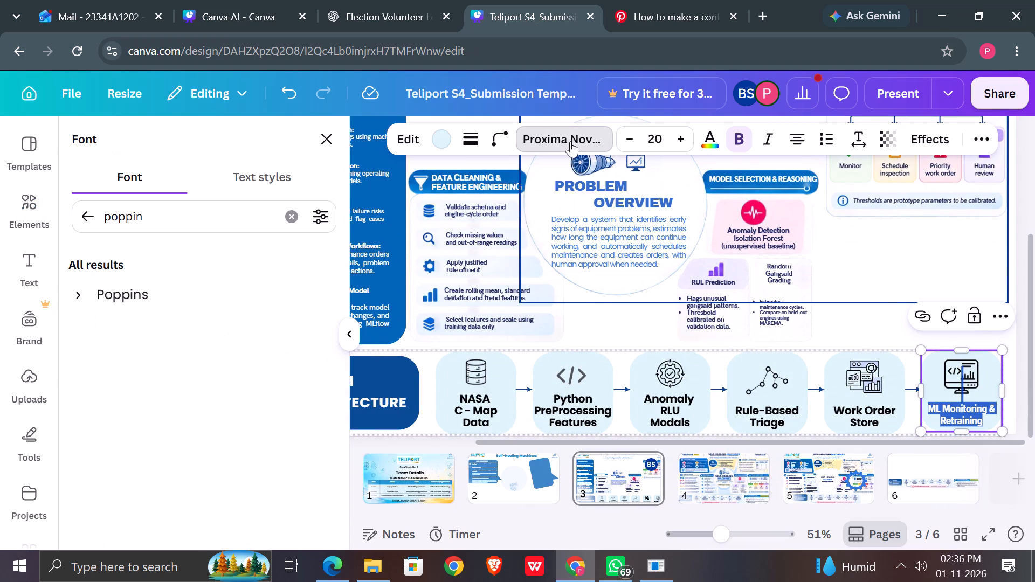
pyautogui.click(212, 302)
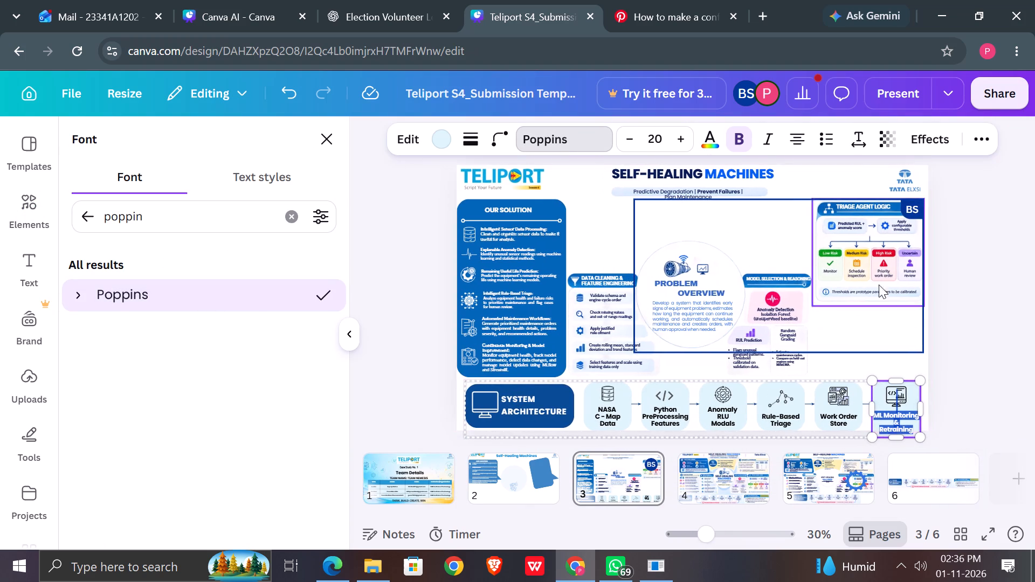
pyautogui.click(960, 371)
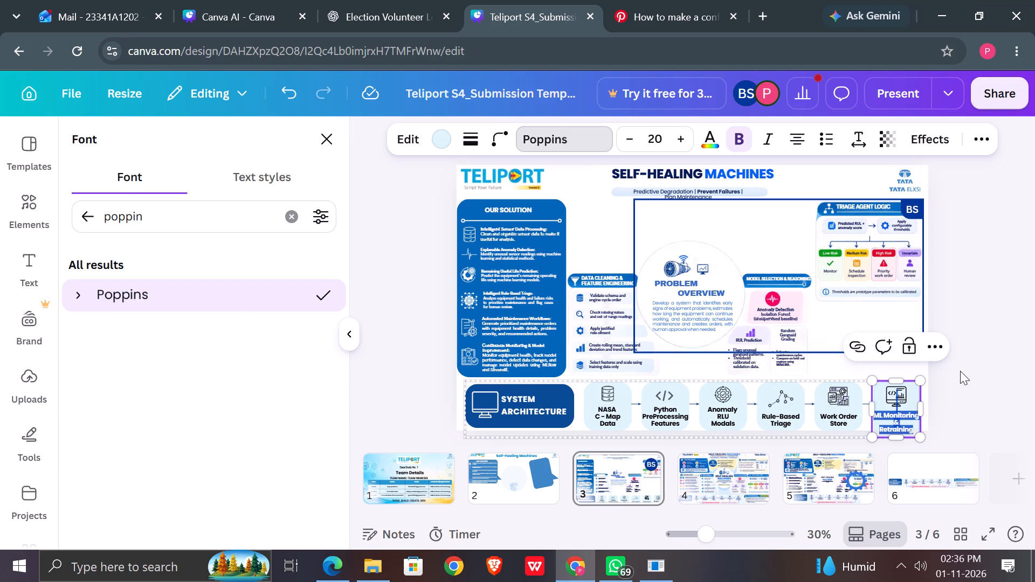
pyautogui.click(960, 371)
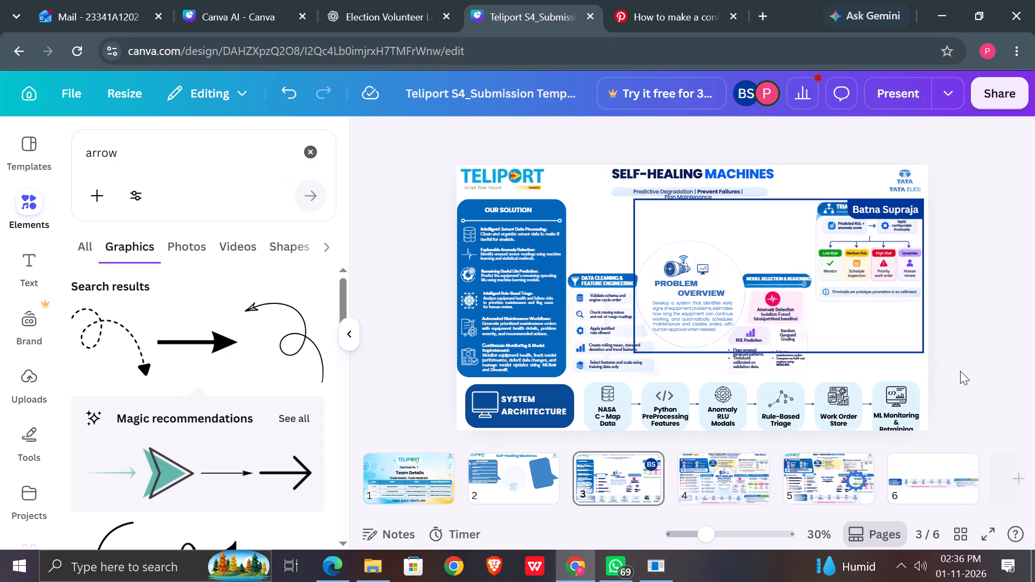
# Nudge the System Architecture row slightly upward so the whole ML Monitoring & Retraining label fits on the page.
pyautogui.click(897, 398)
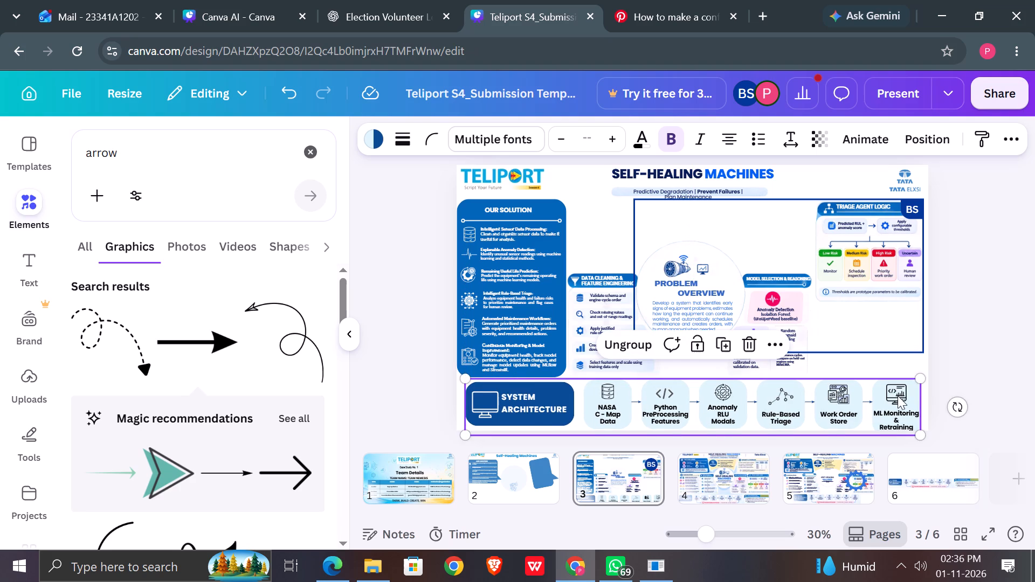
pyautogui.click(976, 382)
pyautogui.click(976, 382)
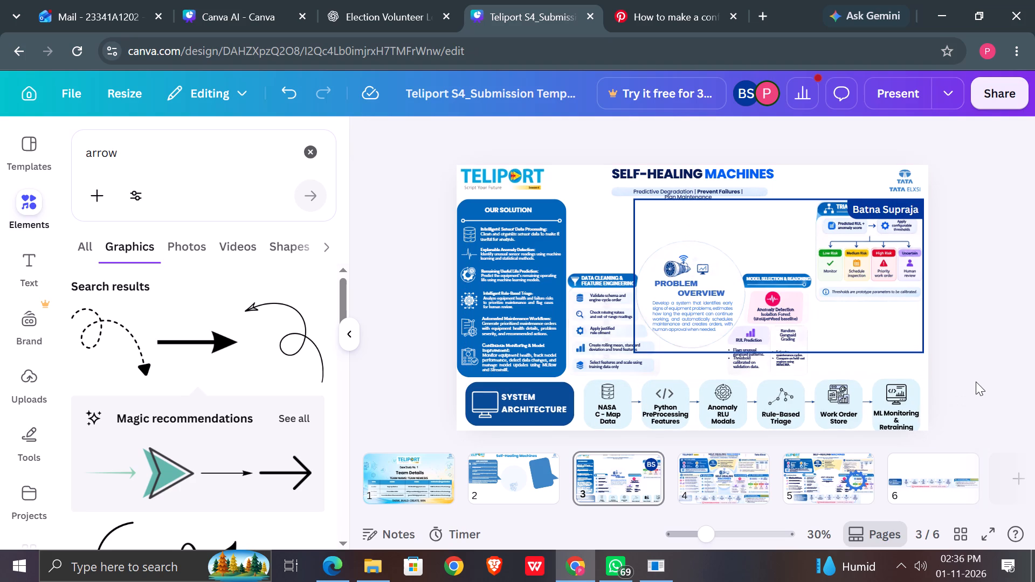
pyautogui.click(872, 402)
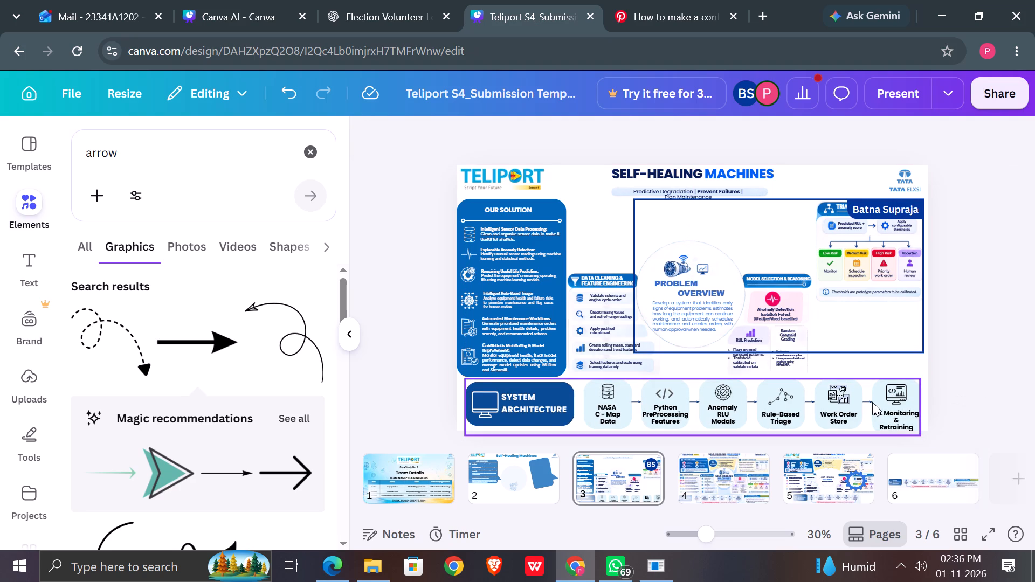
pyautogui.click(908, 422)
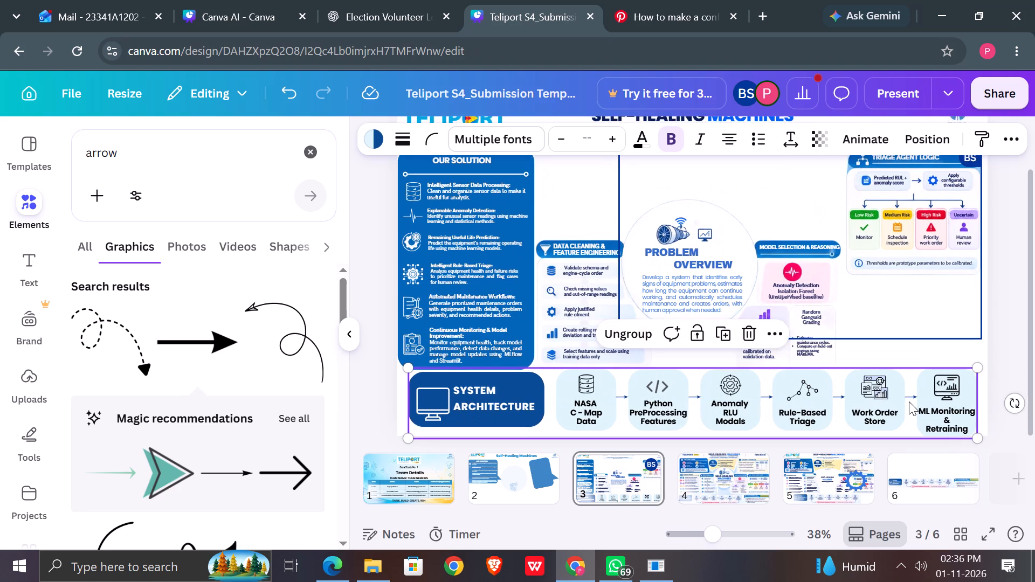
pyautogui.scroll(-2, 909, 401)
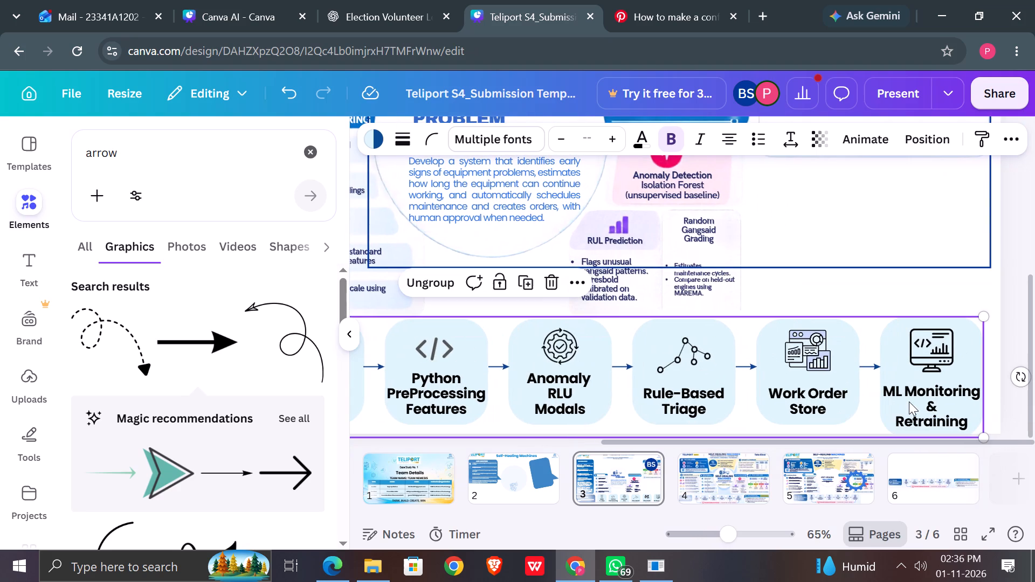
pyautogui.scroll(-1, 909, 401)
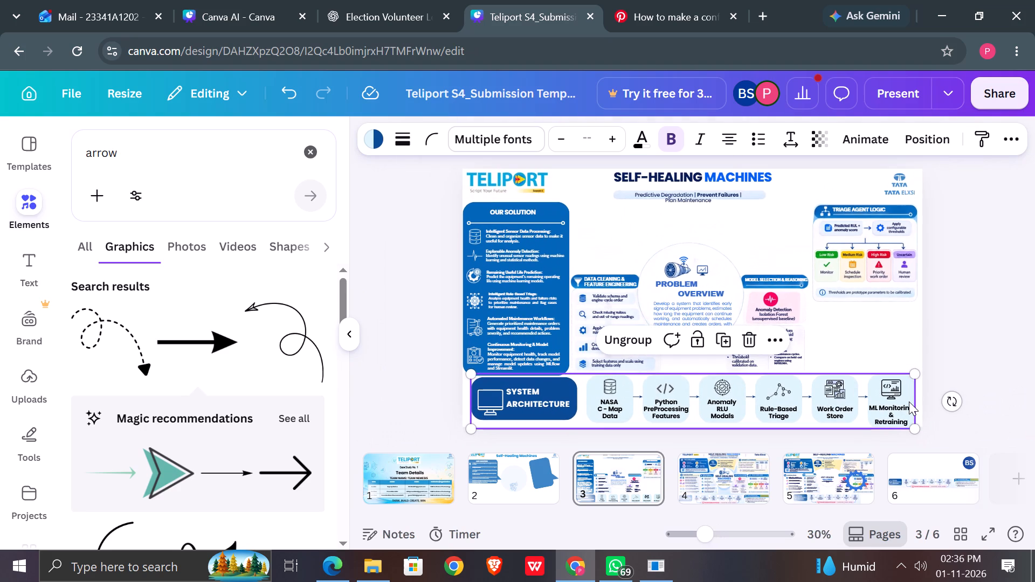
pyautogui.click(972, 314)
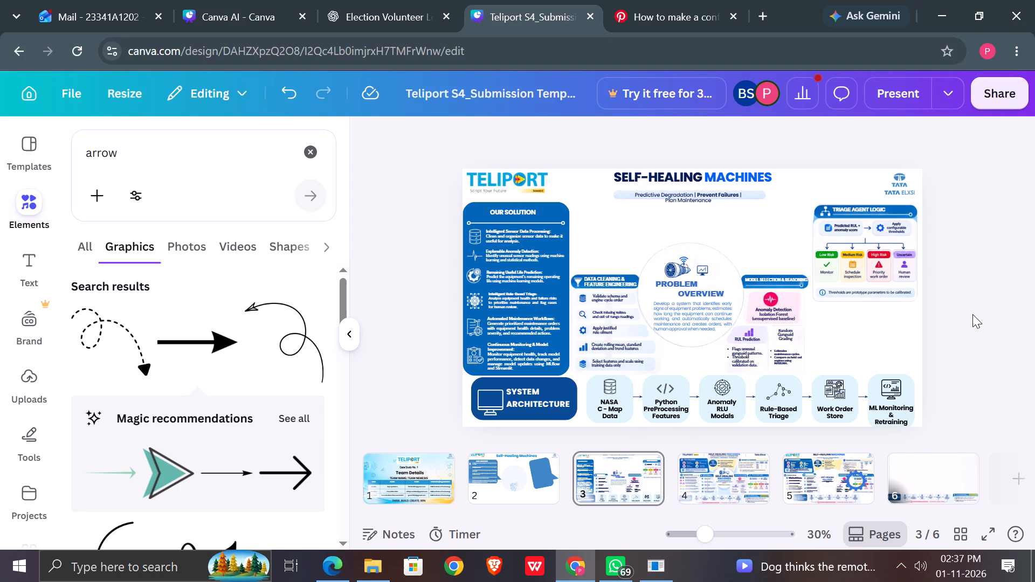
# Preview page 3 in full screen to check the overall layout, and return to editing.
pyautogui.click(993, 528)
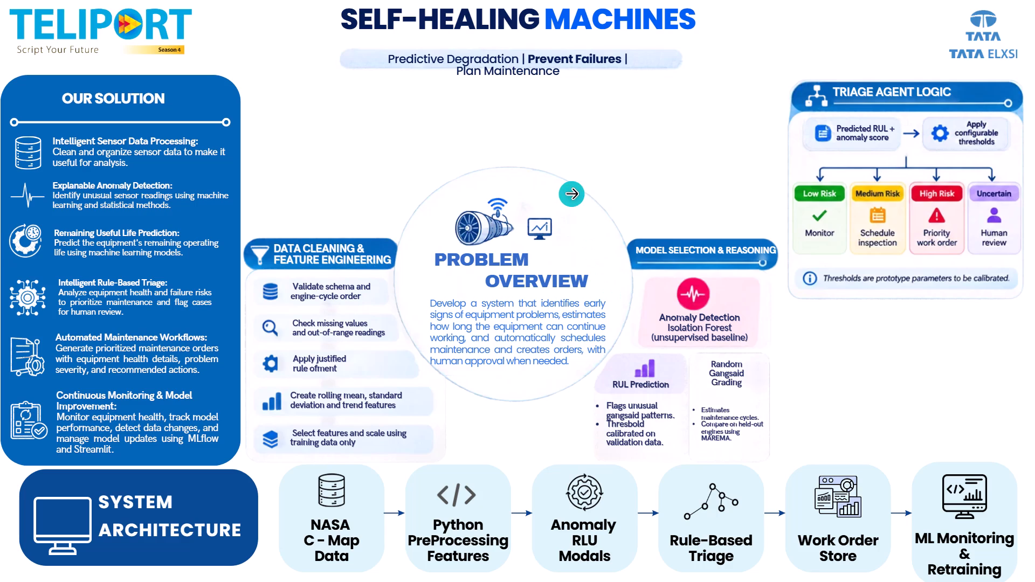
pyautogui.press('Escape')
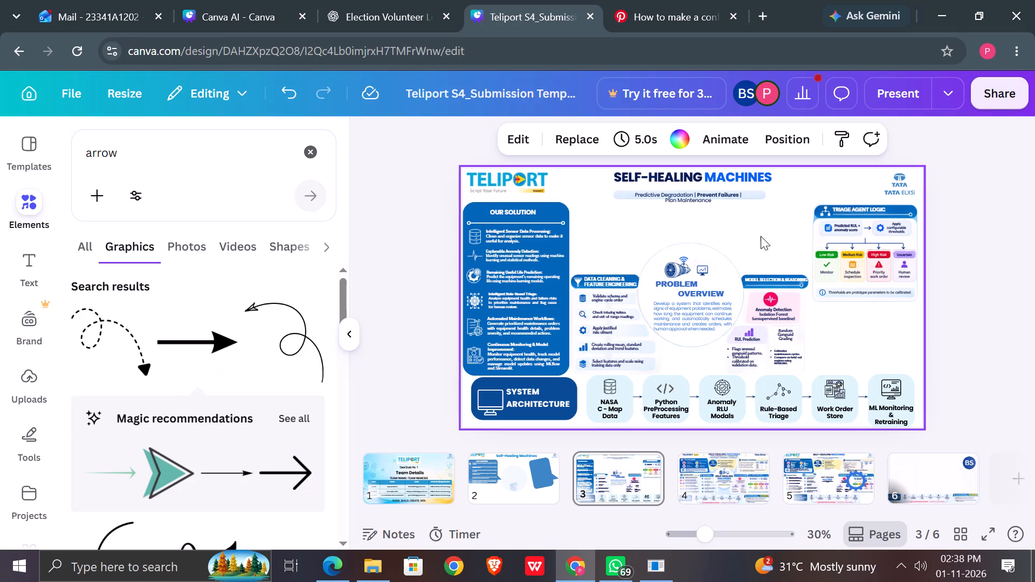
# Delete the Predictive Degradation | Prevent Failures | Plan Maintenance subtitle and its light-blue background bar beneath the Self-Healing Machines title.
pyautogui.click(718, 195)
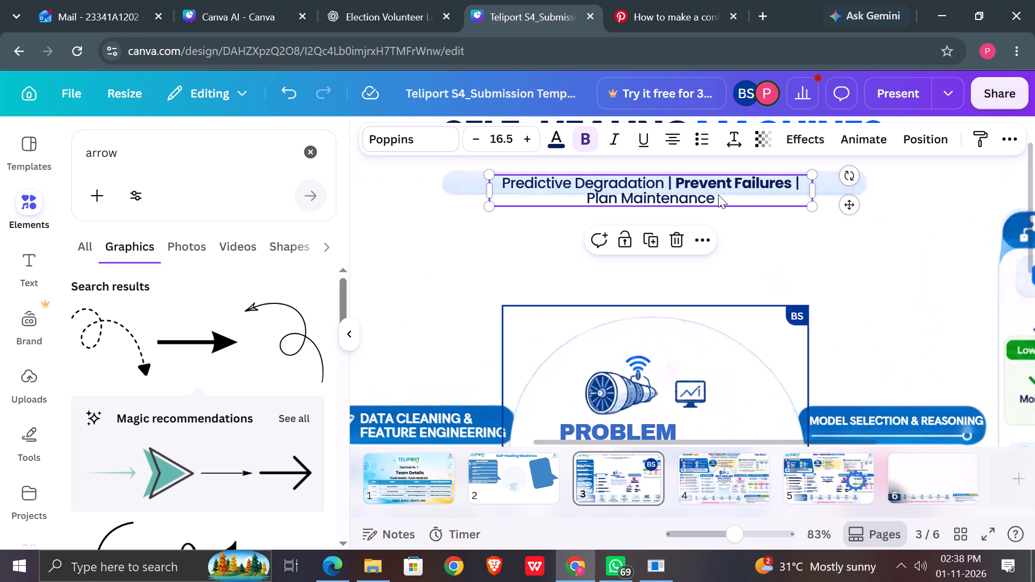
pyautogui.scroll(1, 718, 195)
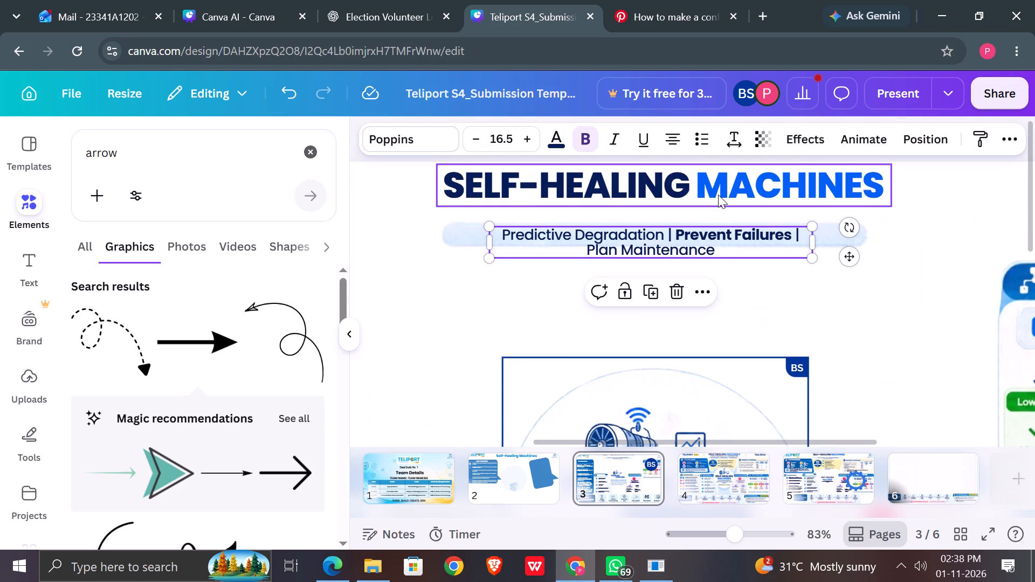
pyautogui.scroll(-1, 718, 195)
pyautogui.scroll(1, 718, 195)
pyautogui.press('BackSpace')
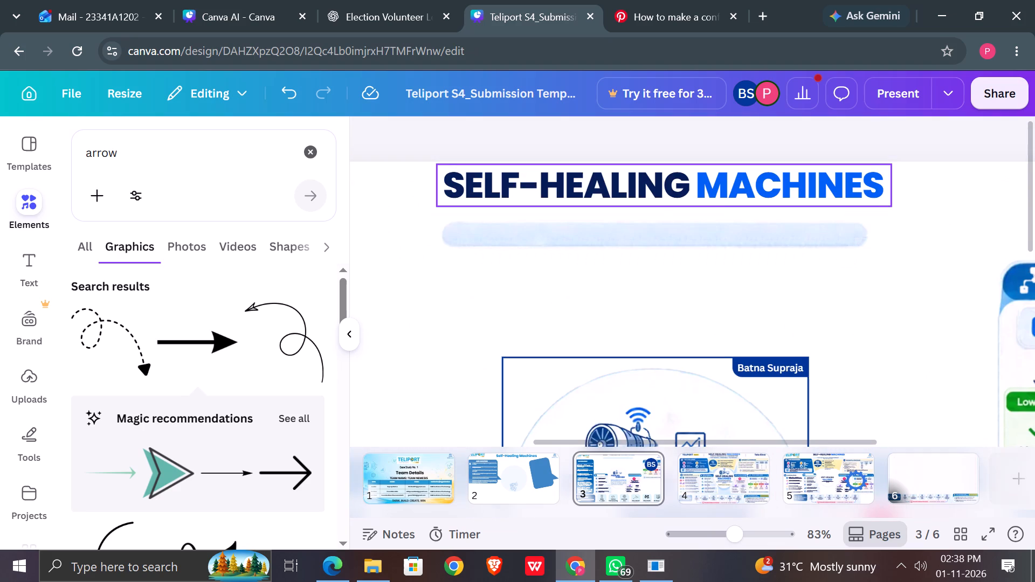
pyautogui.click(672, 228)
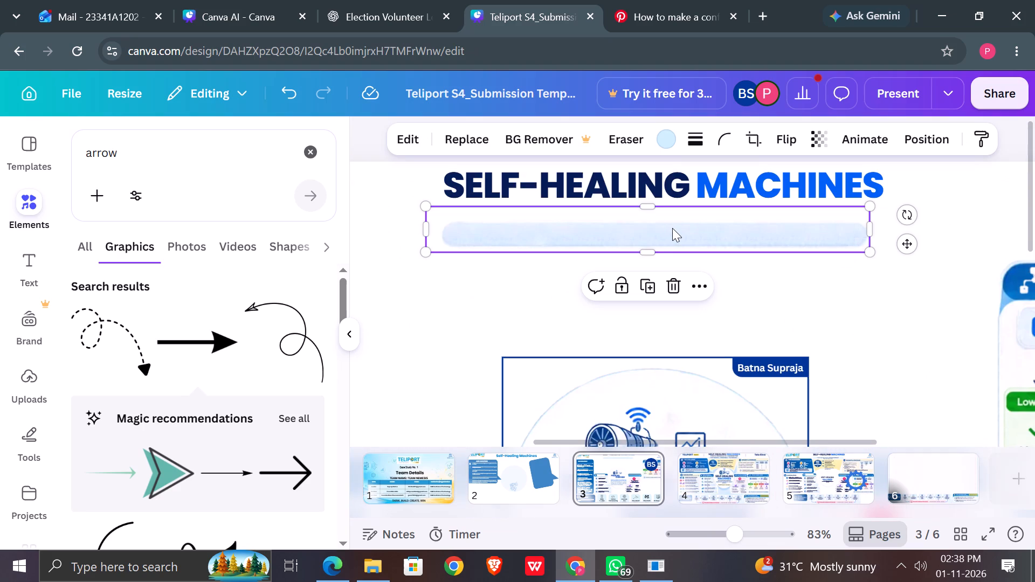
pyautogui.press('Delete')
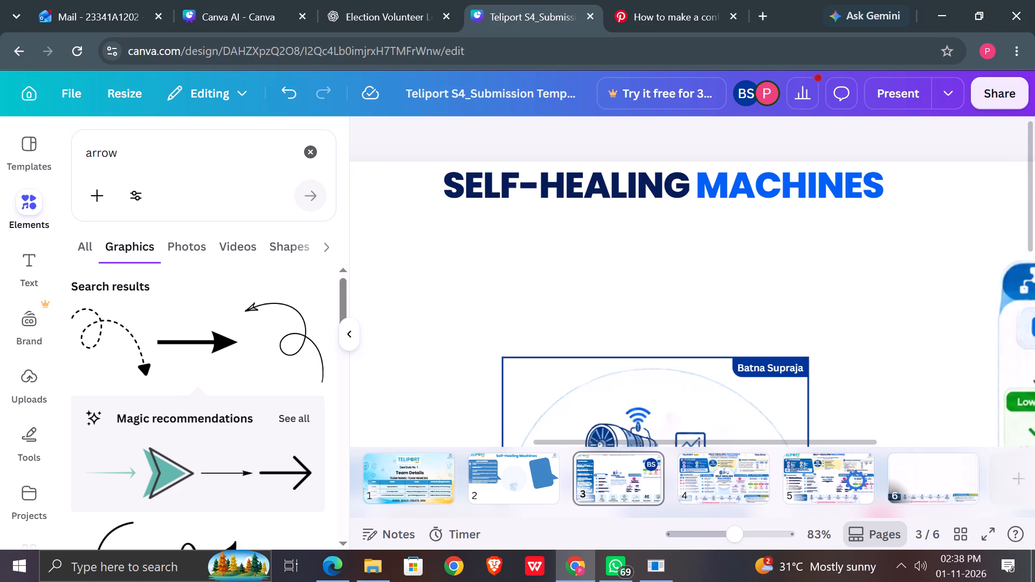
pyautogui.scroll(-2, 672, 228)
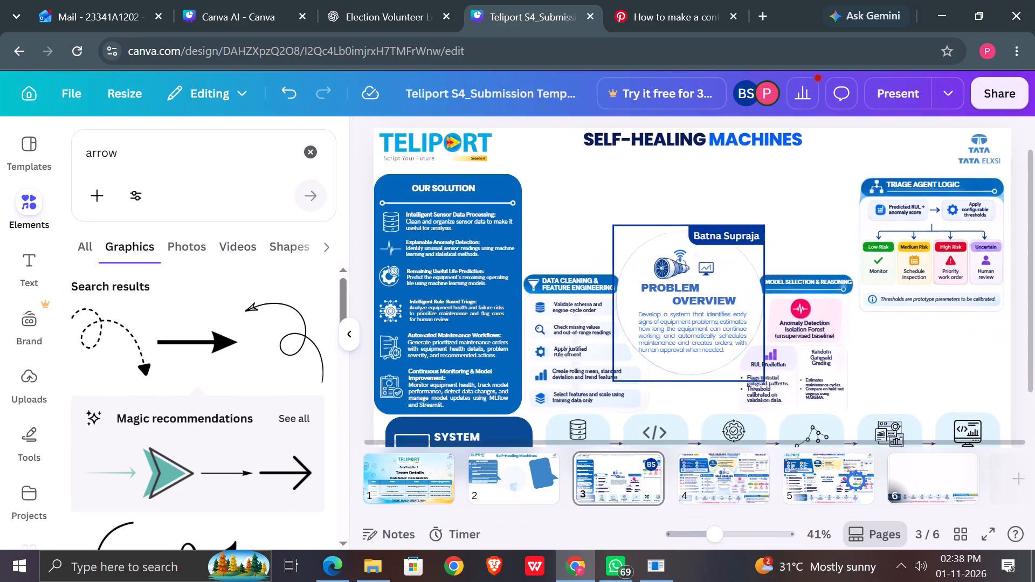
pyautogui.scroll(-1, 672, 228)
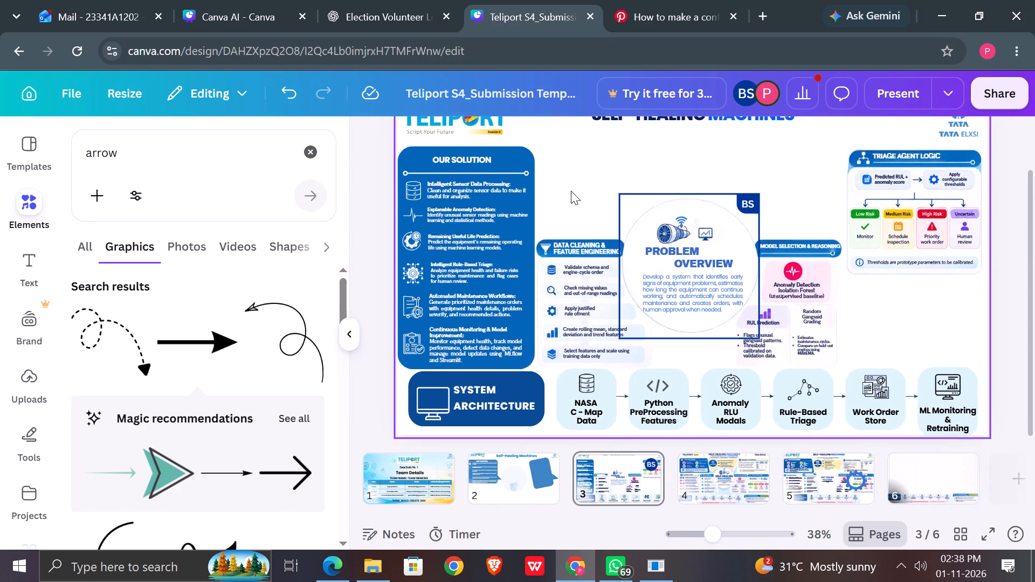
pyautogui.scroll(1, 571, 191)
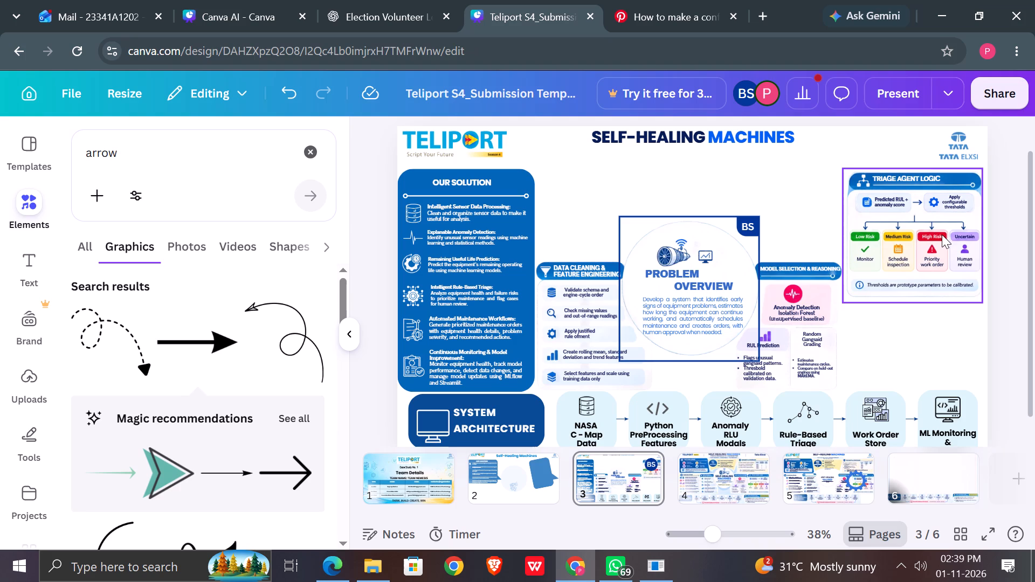
# Compare page 3 with the reference infographic on page 4, examining its header and upper sections, and return to page 3.
pyautogui.click(735, 499)
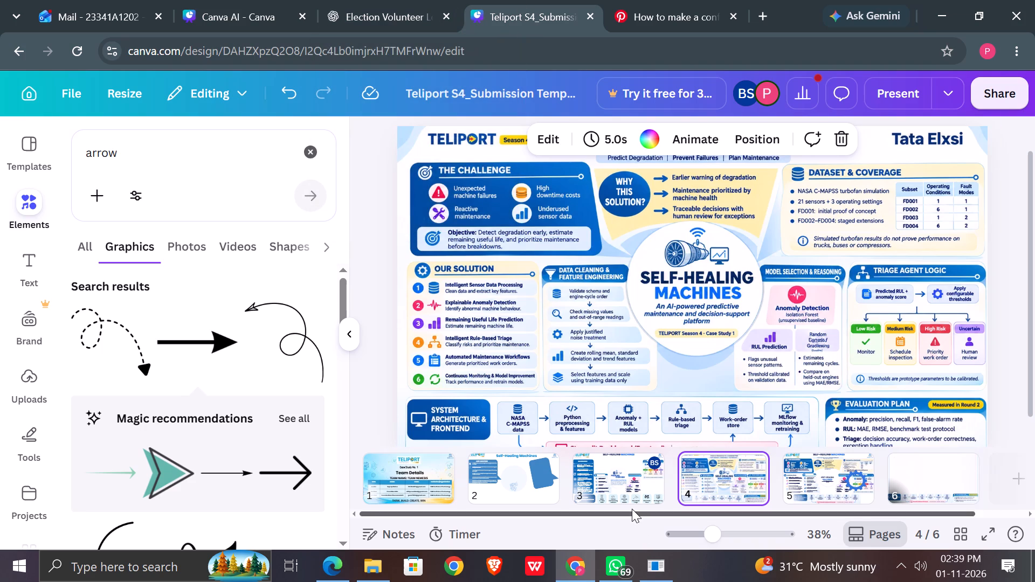
pyautogui.click(627, 480)
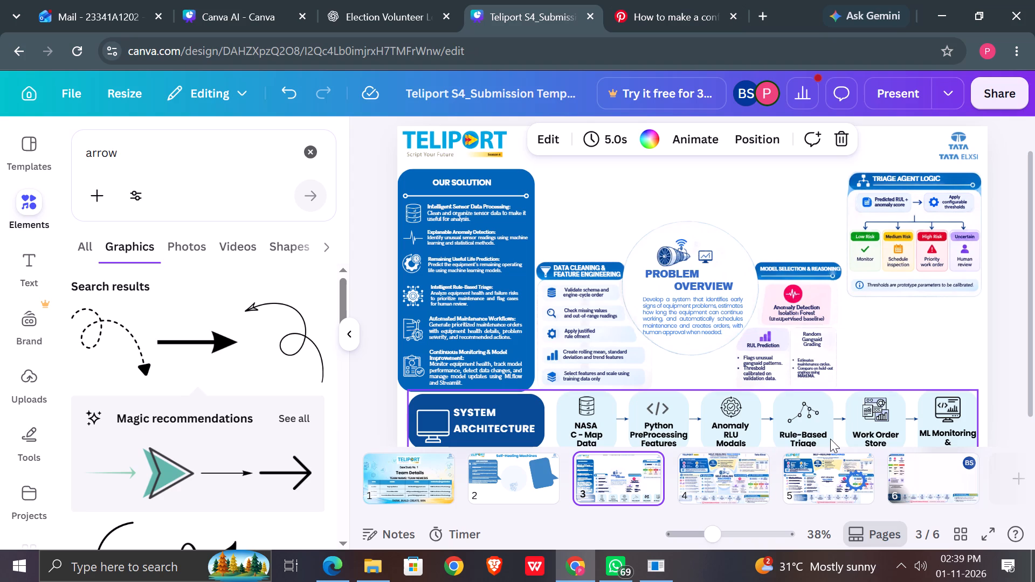
pyautogui.click(746, 475)
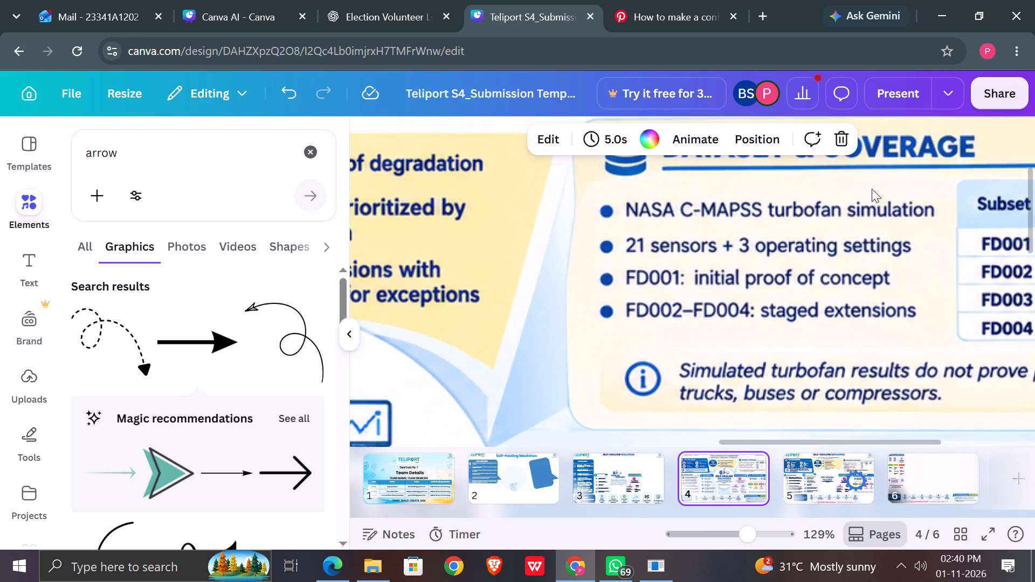
pyautogui.hscroll(-1, 872, 189)
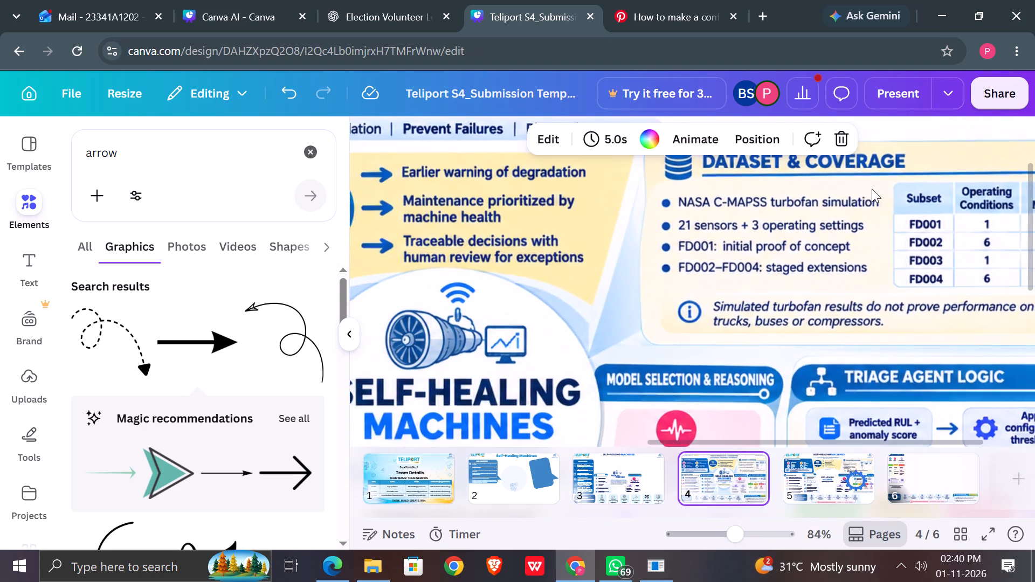
pyautogui.hscroll(-1, 872, 189)
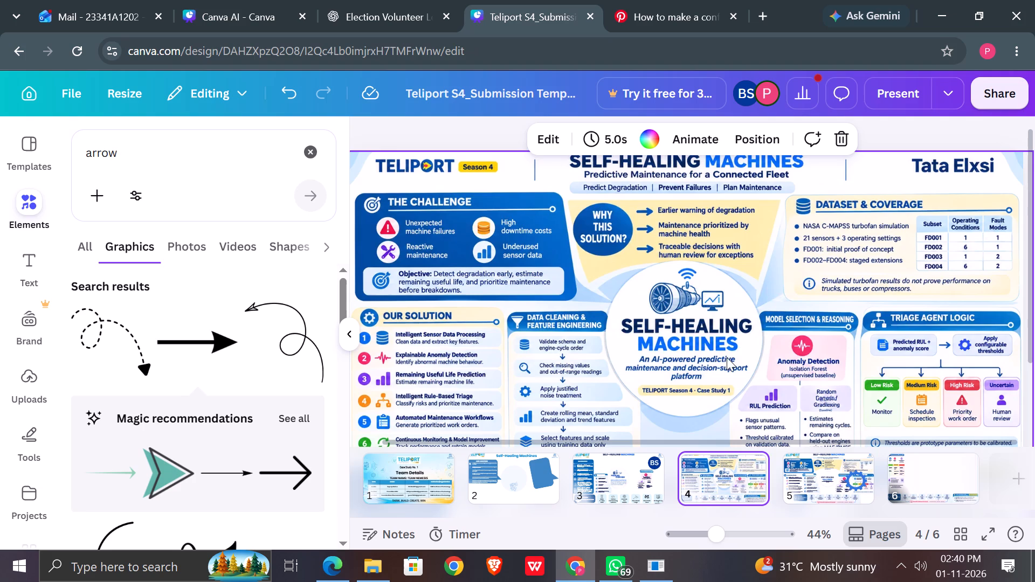
pyautogui.click(624, 461)
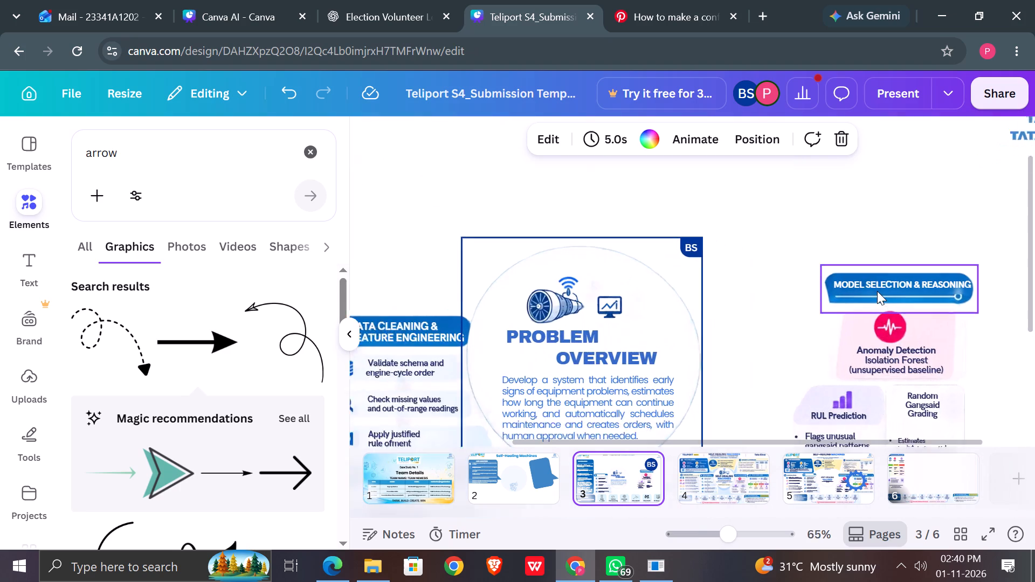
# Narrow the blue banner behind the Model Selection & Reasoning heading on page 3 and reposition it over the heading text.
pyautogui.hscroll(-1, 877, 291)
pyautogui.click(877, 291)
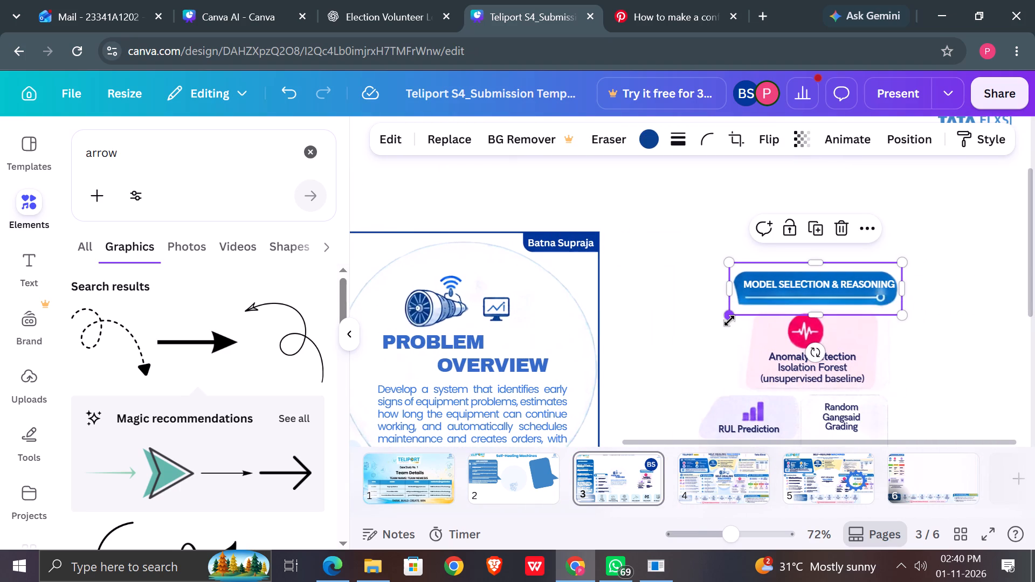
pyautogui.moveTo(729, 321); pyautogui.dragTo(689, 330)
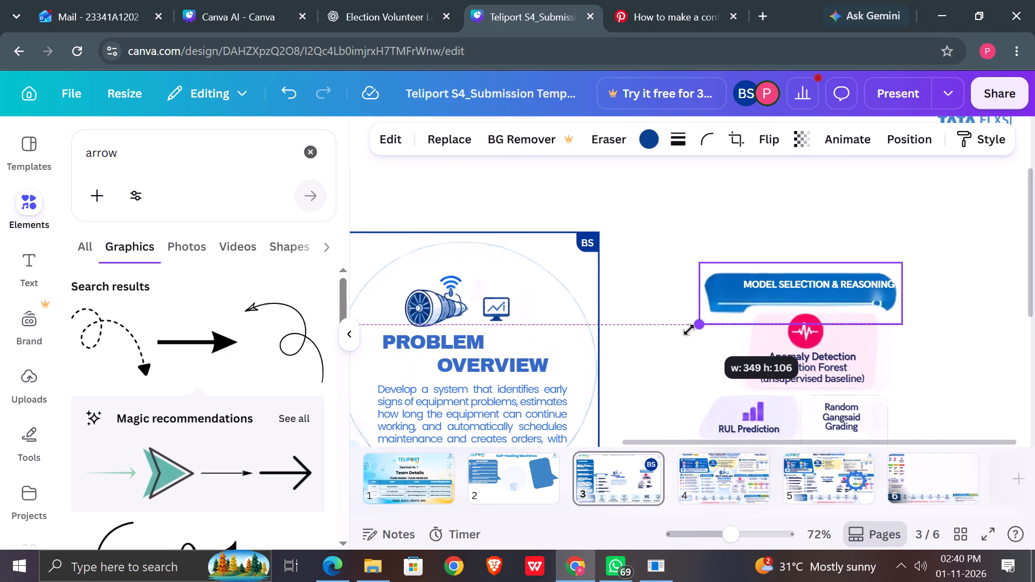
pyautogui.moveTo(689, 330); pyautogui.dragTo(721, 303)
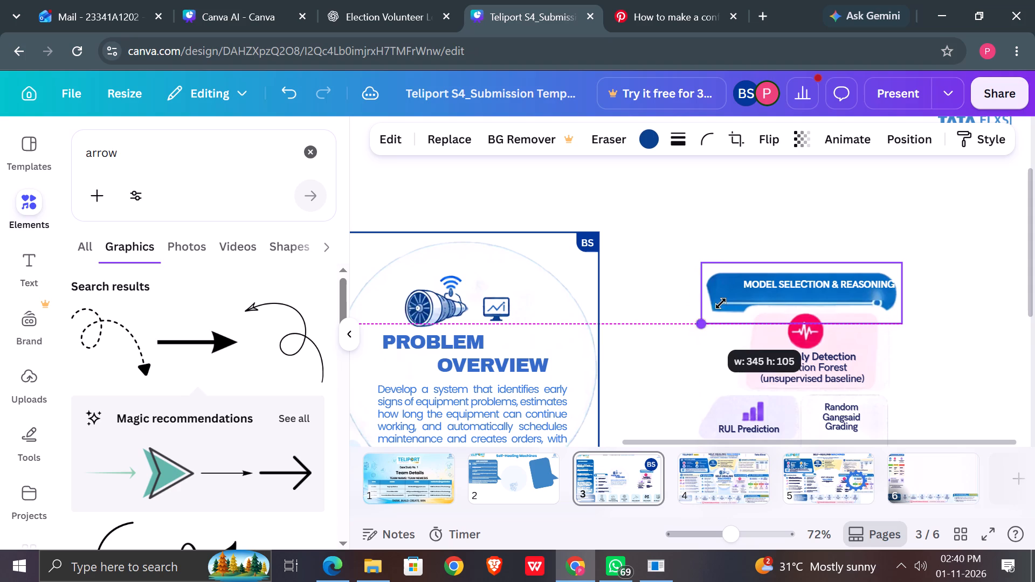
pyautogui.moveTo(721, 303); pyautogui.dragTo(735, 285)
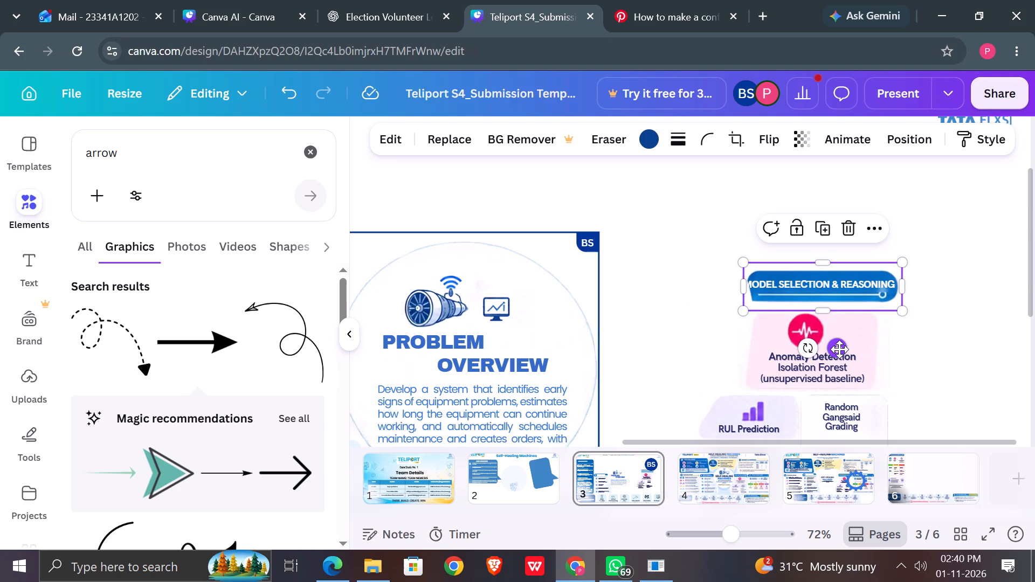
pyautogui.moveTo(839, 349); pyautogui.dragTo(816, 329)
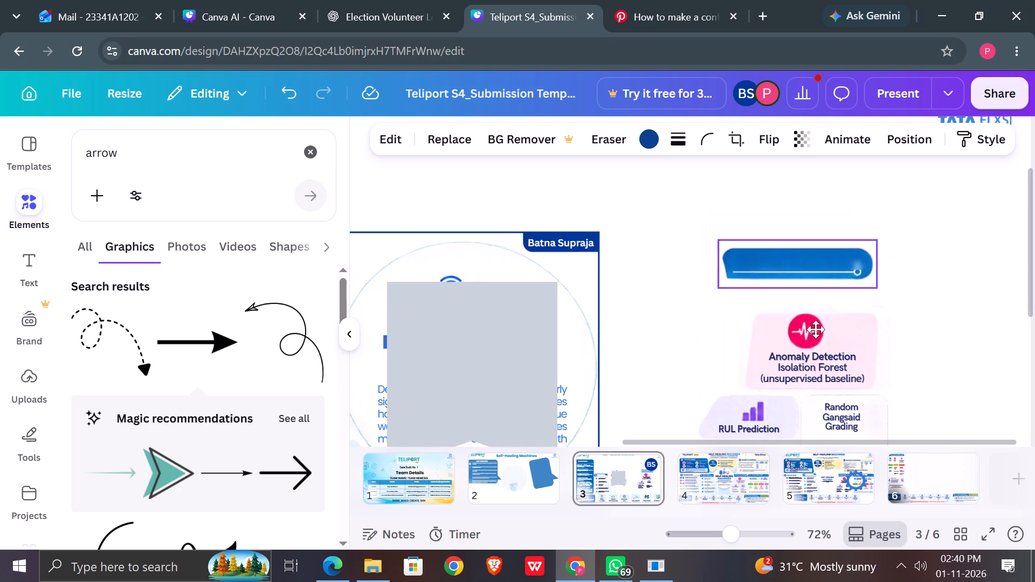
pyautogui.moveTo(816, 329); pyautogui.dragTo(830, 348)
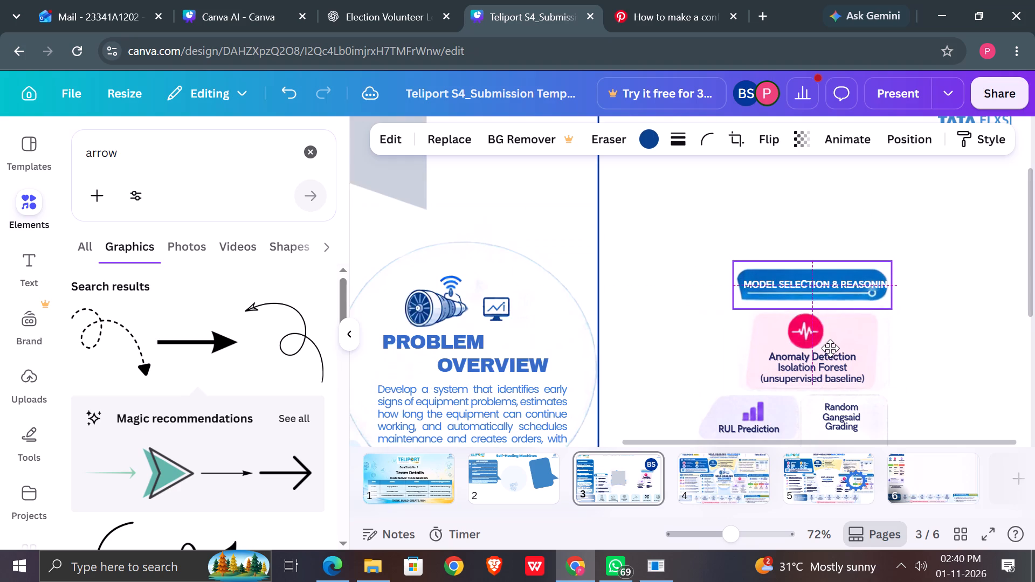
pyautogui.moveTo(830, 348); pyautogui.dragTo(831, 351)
# Change the Model Selection & Reasoning heading's text color to dark blue #061d56.
pyautogui.doubleClick(790, 279)
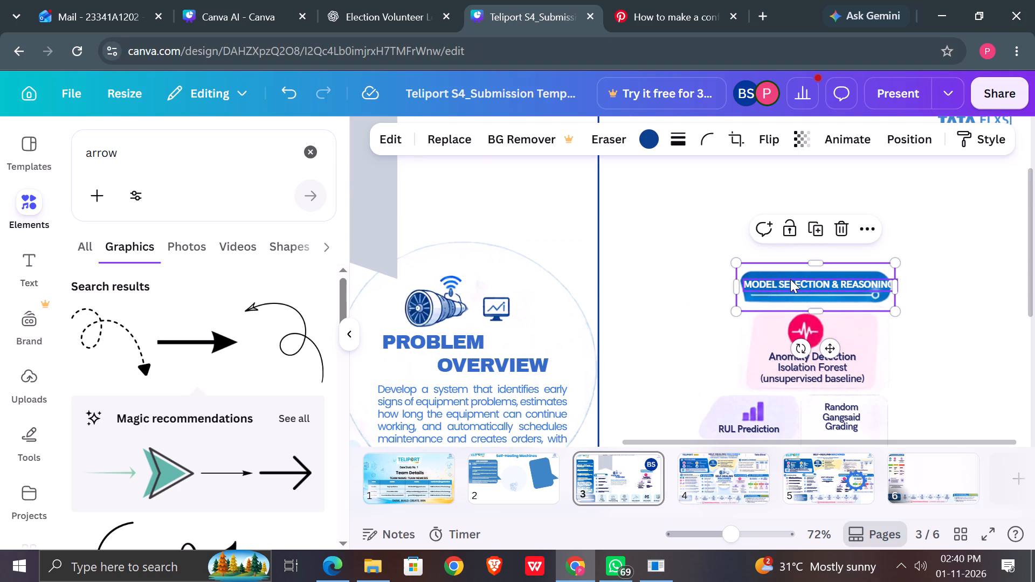
pyautogui.click(672, 138)
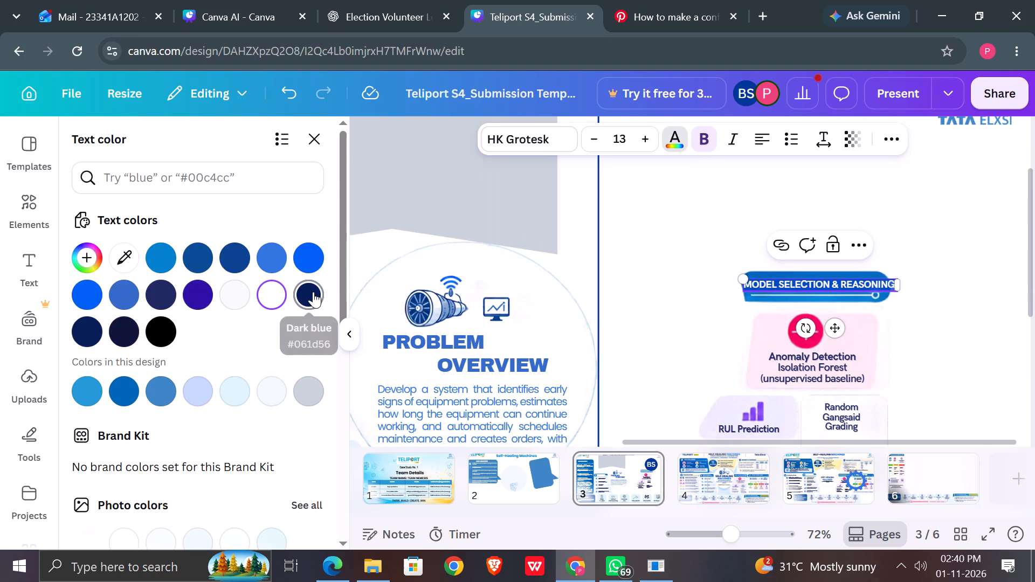
pyautogui.click(313, 292)
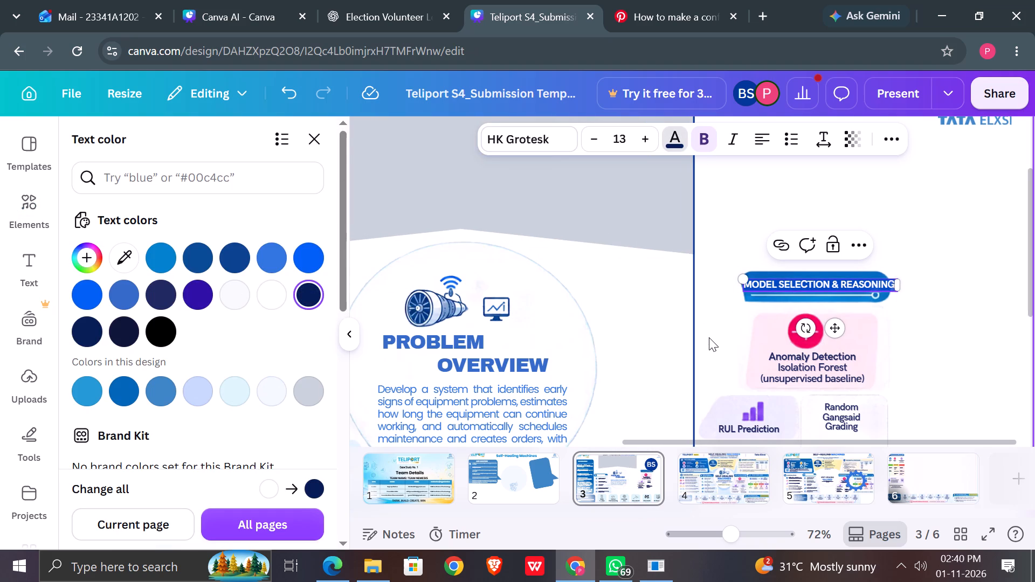
pyautogui.click(709, 337)
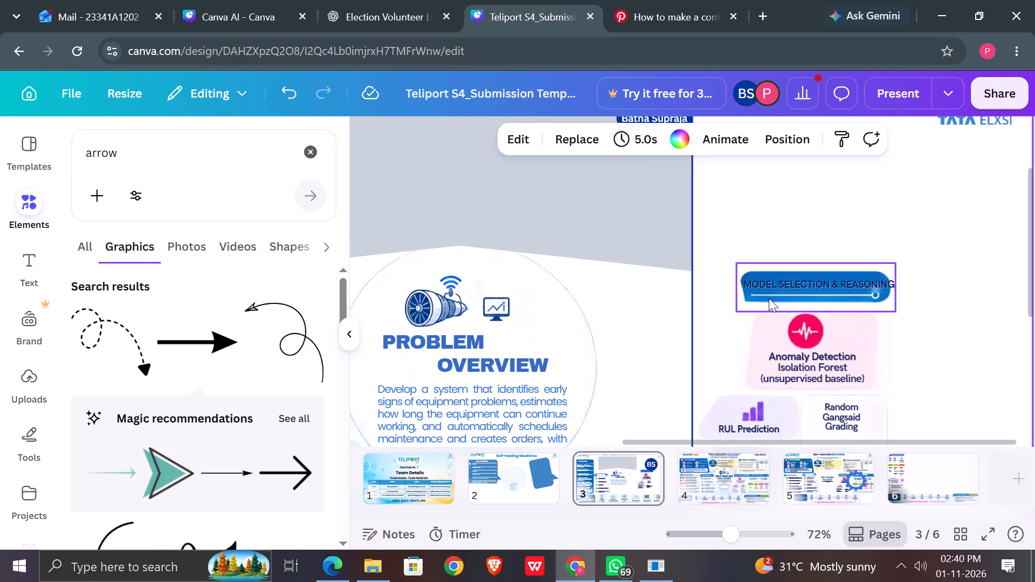
# Delete the blue banner graphic behind the Model Selection & Reasoning heading on page 3.
pyautogui.click(769, 298)
pyautogui.press('Delete')
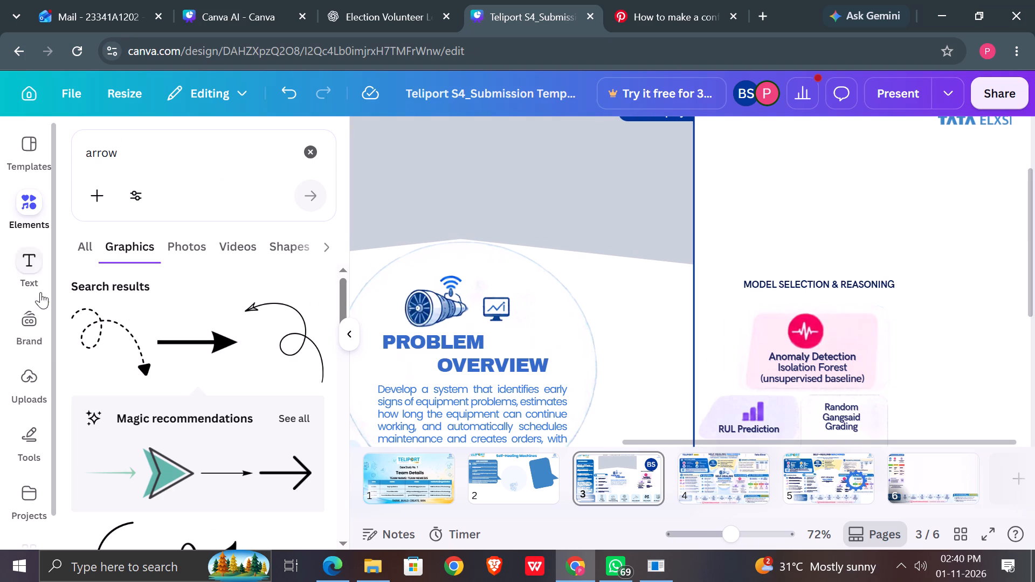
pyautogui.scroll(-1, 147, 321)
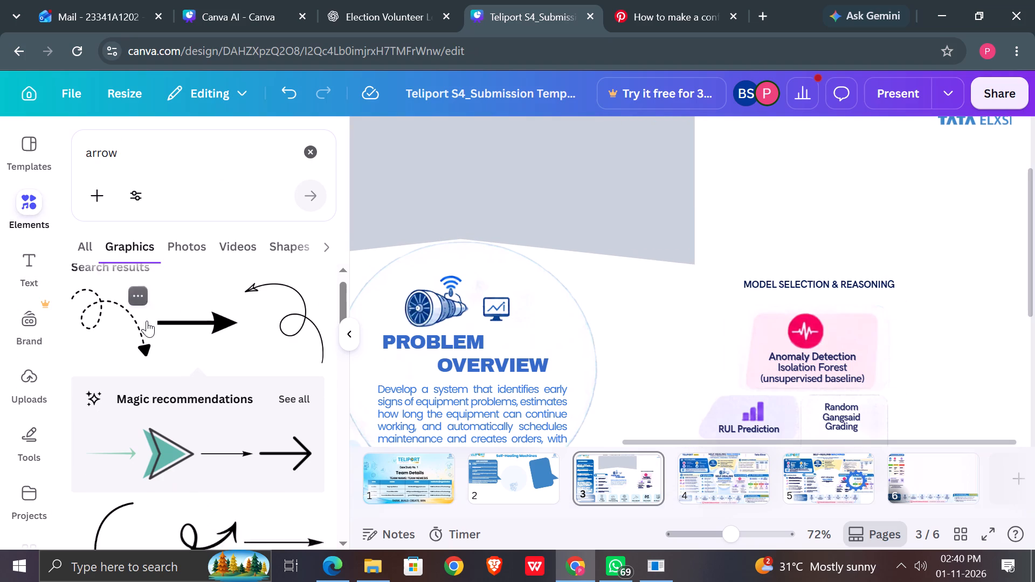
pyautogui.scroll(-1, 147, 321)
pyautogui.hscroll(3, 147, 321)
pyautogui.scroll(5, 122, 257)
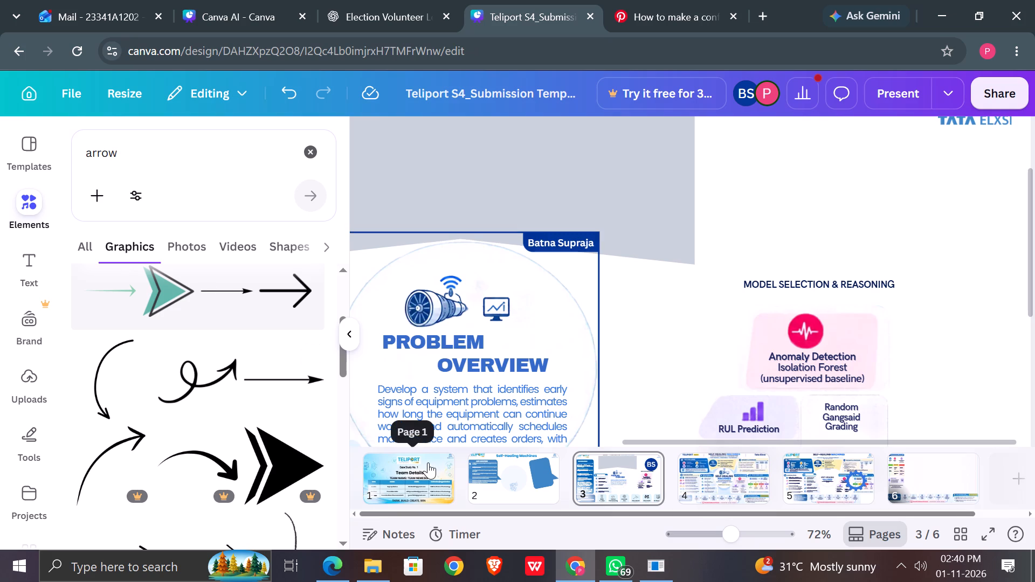
# Switch to Brave, pause the Probability video, and bring up the Aakasam Thassadiyya song already open on YouTube.
pyautogui.doubleClick(498, 553)
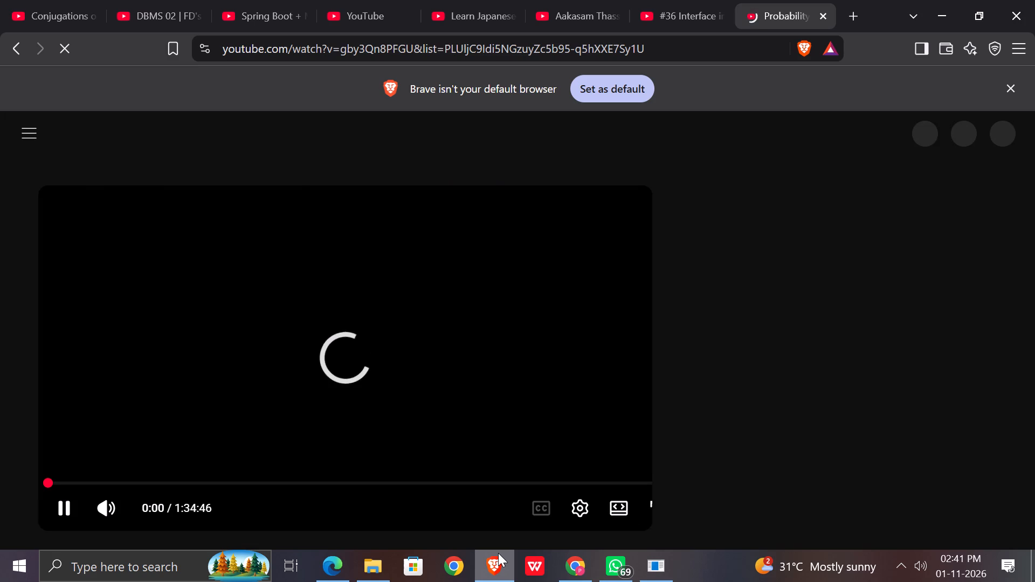
pyautogui.click(68, 514)
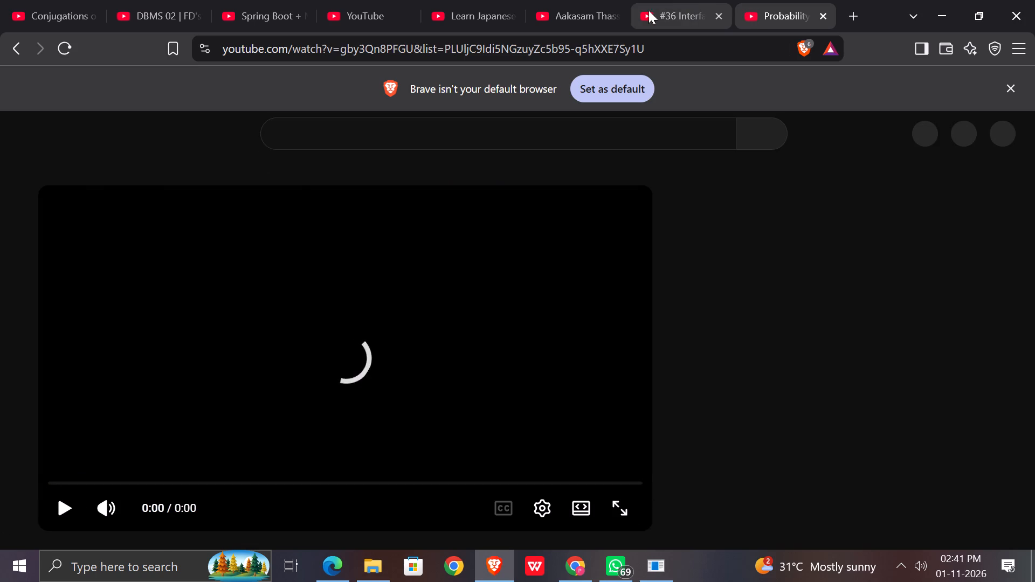
pyautogui.click(588, 4)
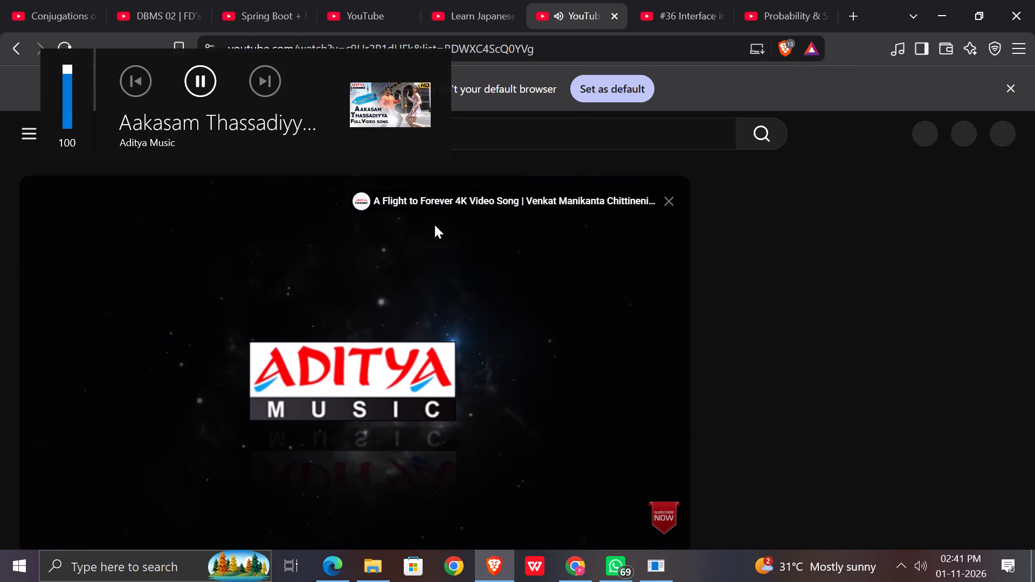
# Pause the Aakasam Thassadiyya song and play Idina Menzel - Let It Go from the YouTube mix playlist.
pyautogui.scroll(-2, 479, 300)
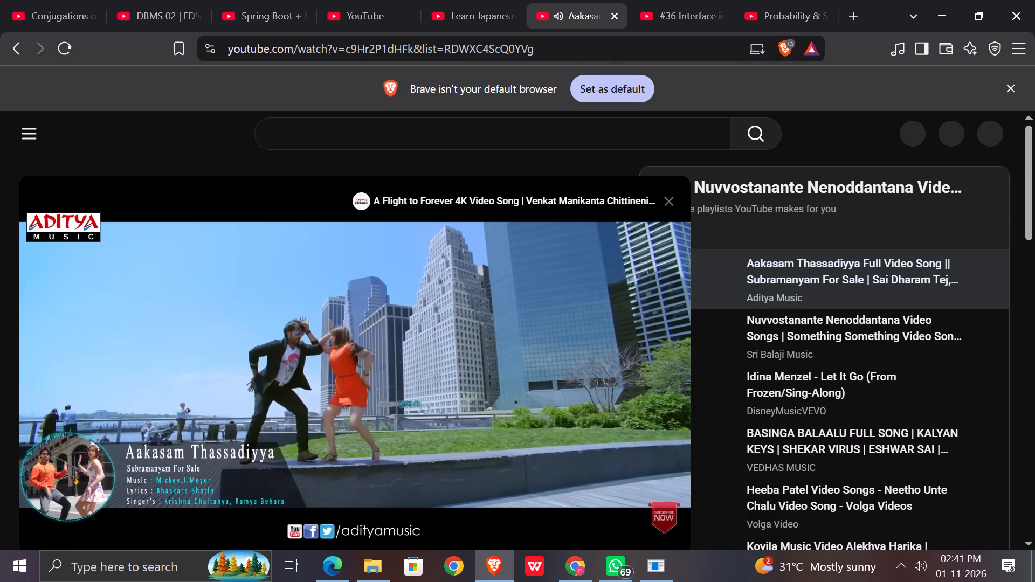
pyautogui.scroll(-9, 730, 405)
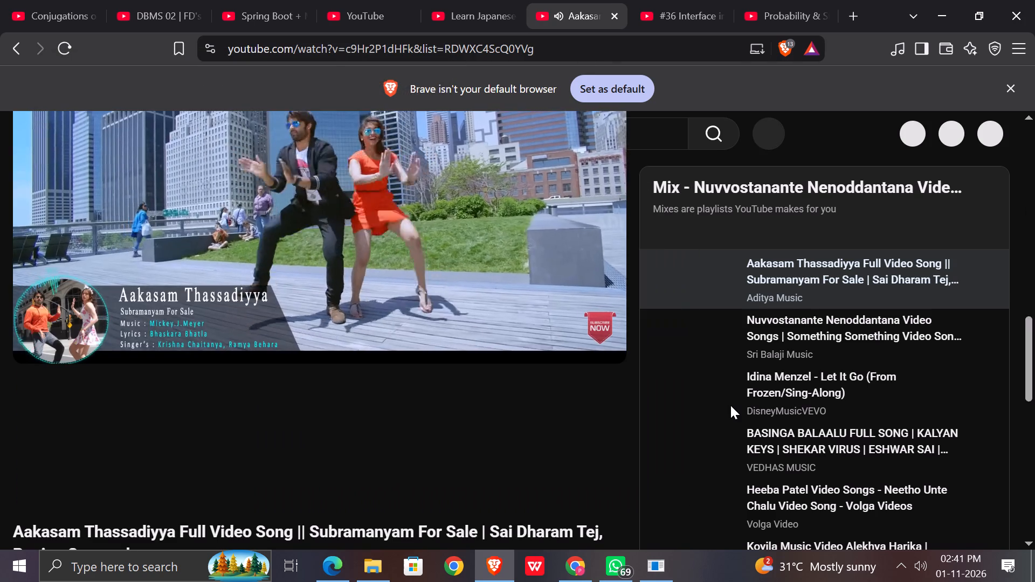
pyautogui.scroll(-1, 730, 405)
pyautogui.scroll(1, 723, 253)
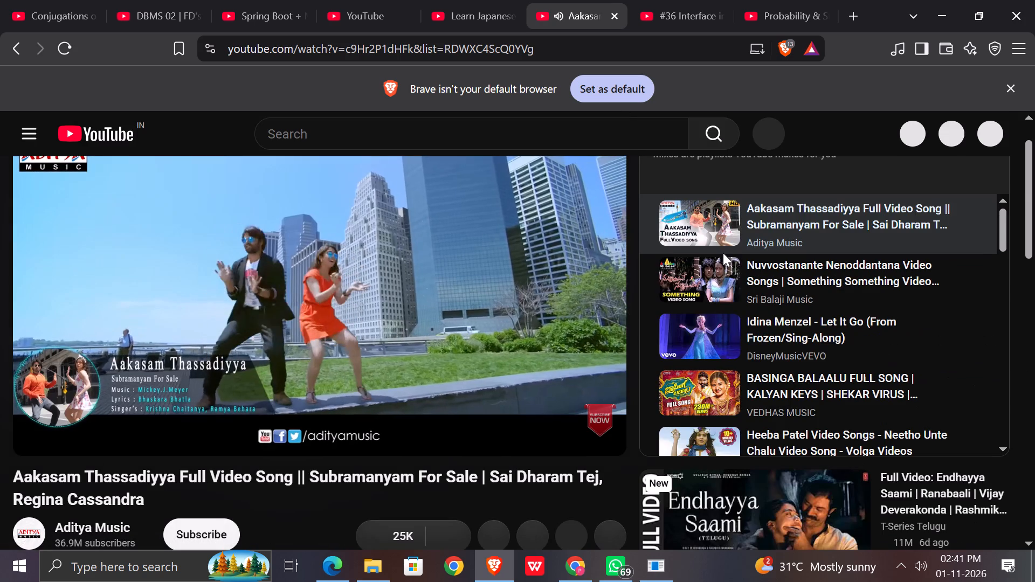
pyautogui.scroll(-1, 723, 253)
pyautogui.press('space')
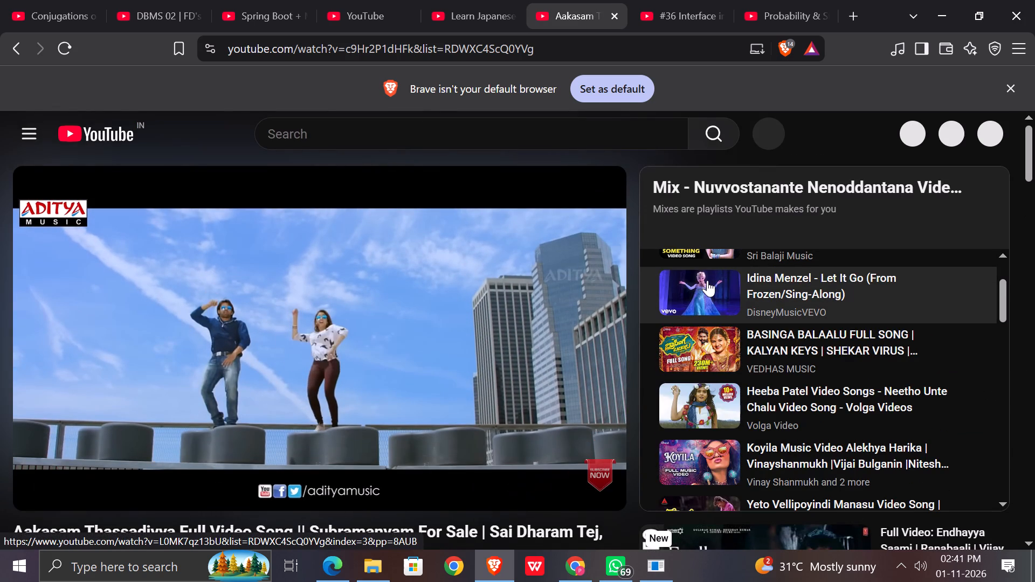
pyautogui.scroll(-2, 707, 280)
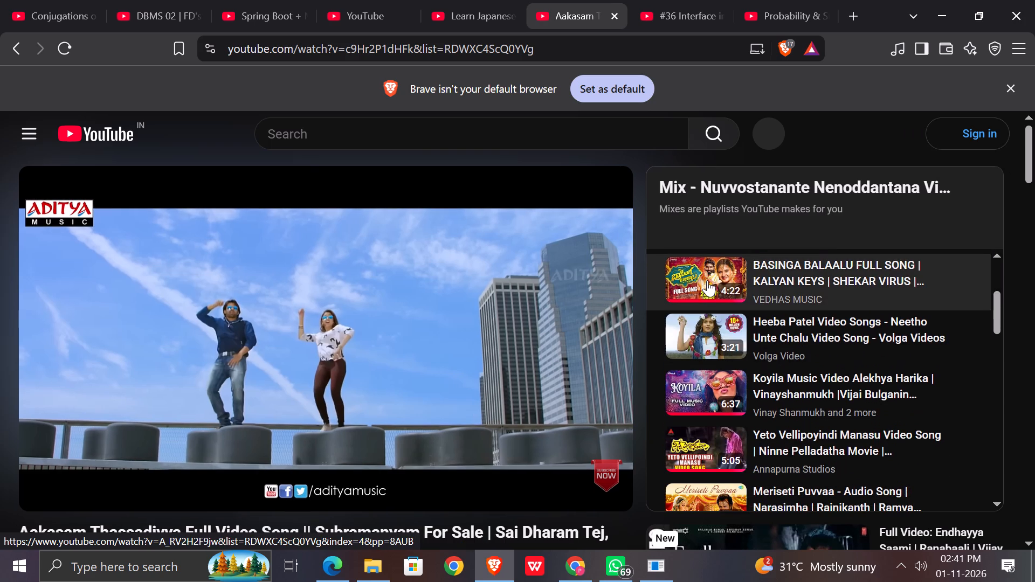
pyautogui.scroll(-2, 707, 280)
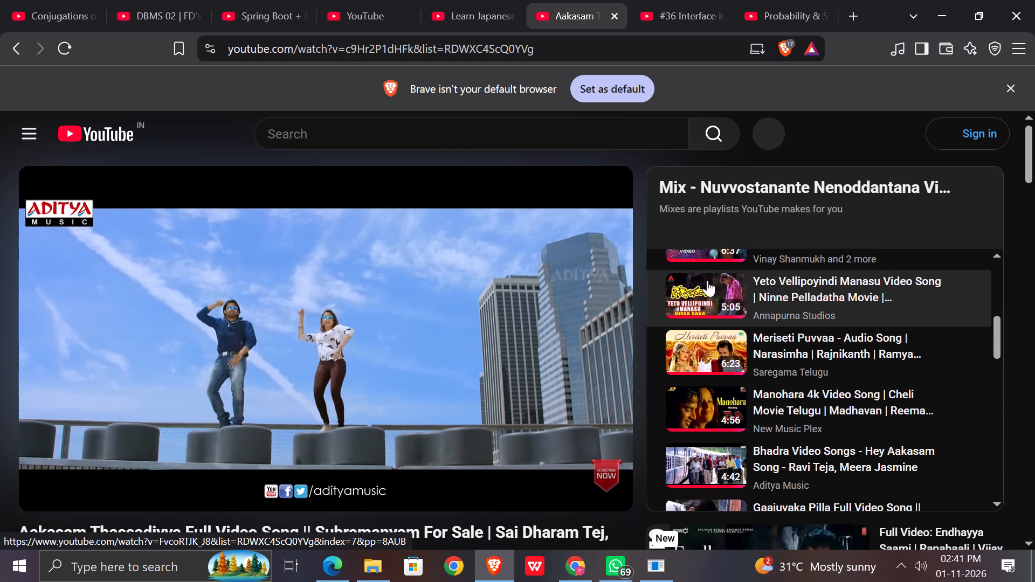
pyautogui.scroll(5, 707, 280)
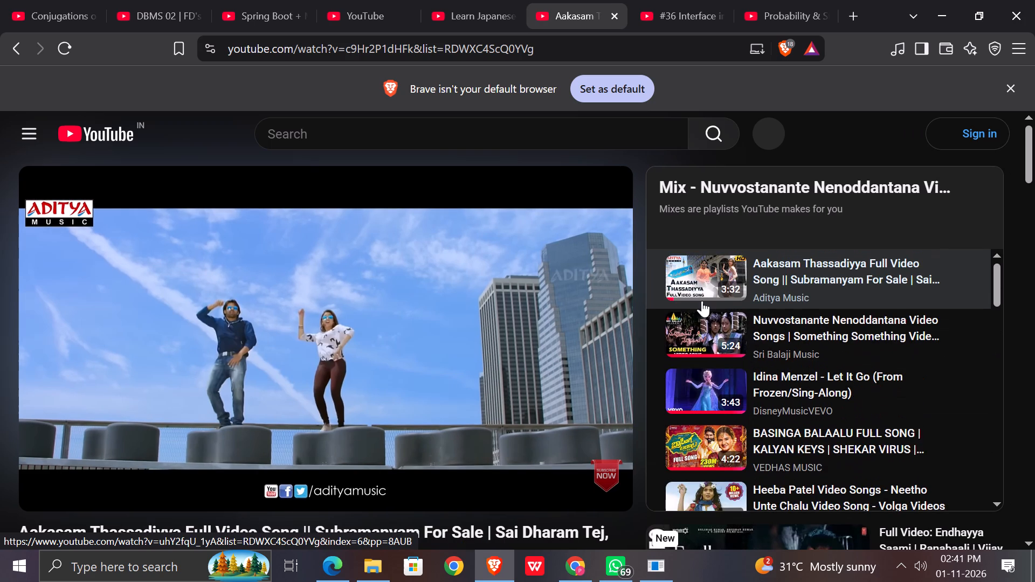
pyautogui.click(696, 385)
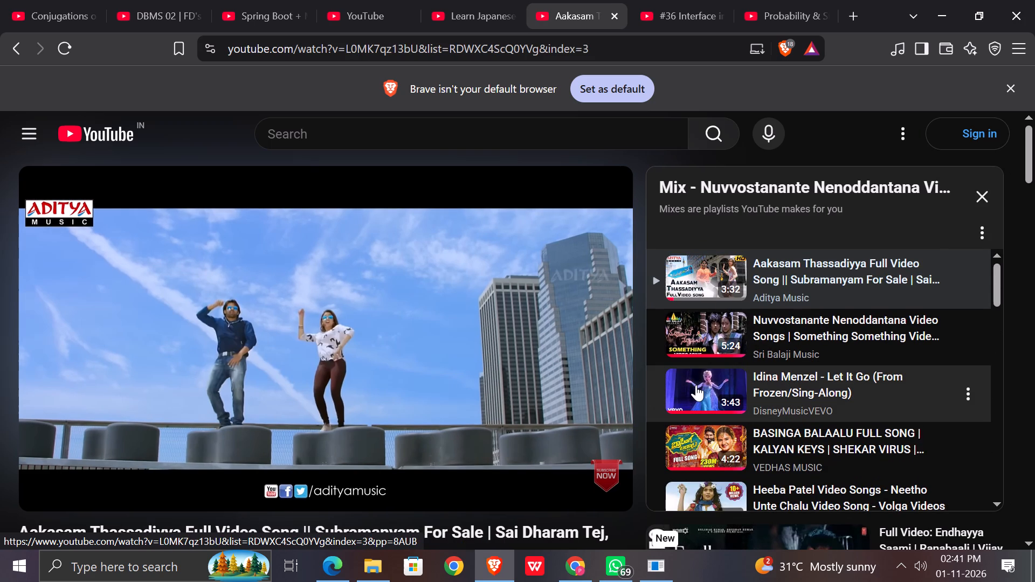
# Look through the other songs listed in the YouTube mix playlist while Let It Go plays.
pyautogui.scroll(-1, 696, 385)
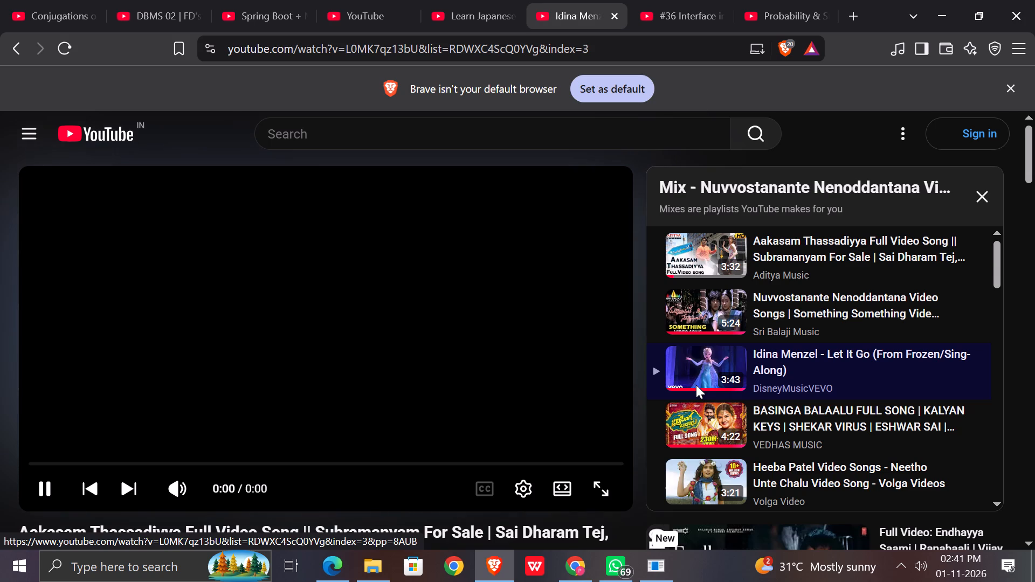
pyautogui.scroll(-4, 696, 385)
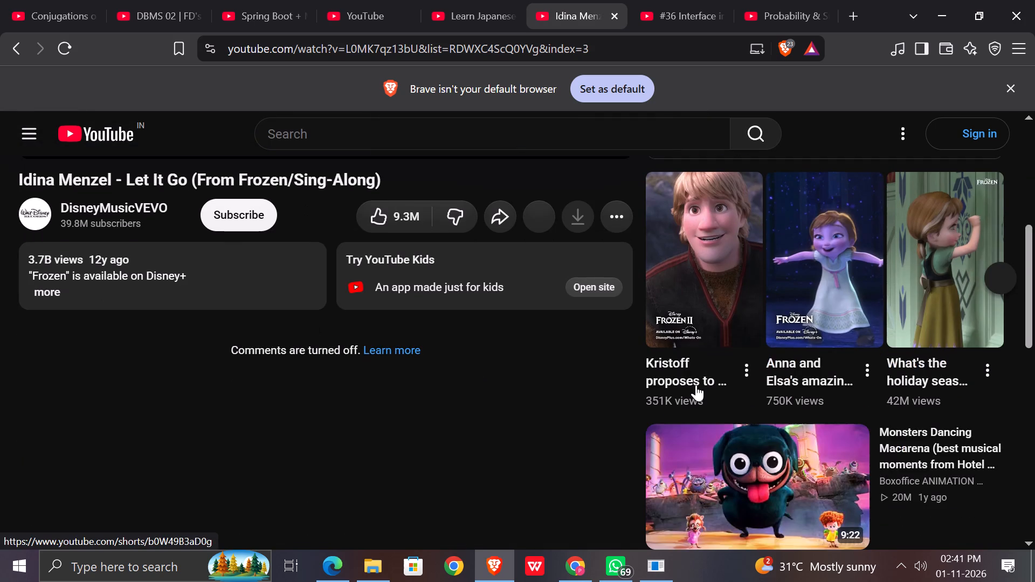
pyautogui.scroll(4, 696, 385)
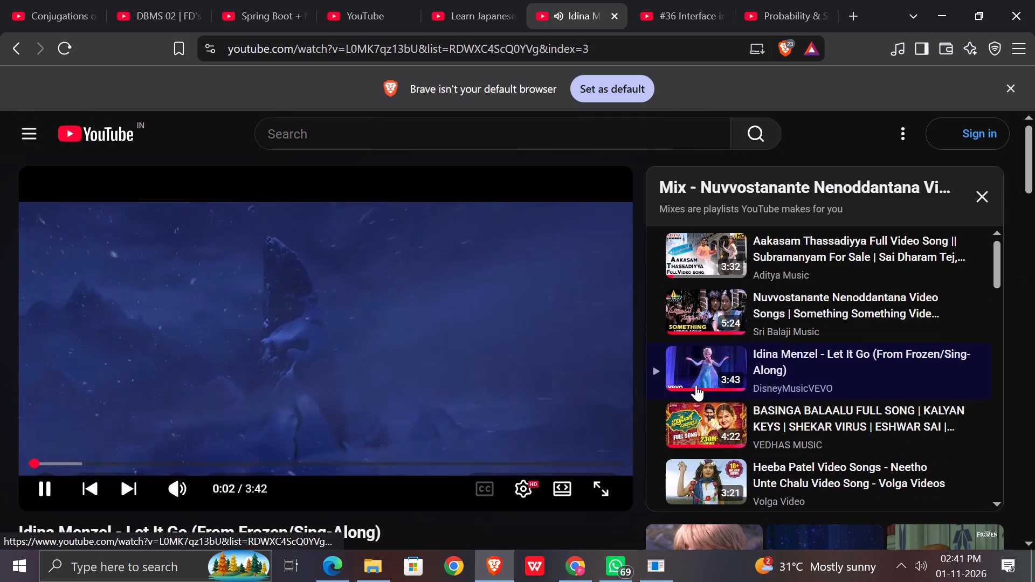
pyautogui.scroll(-3, 764, 391)
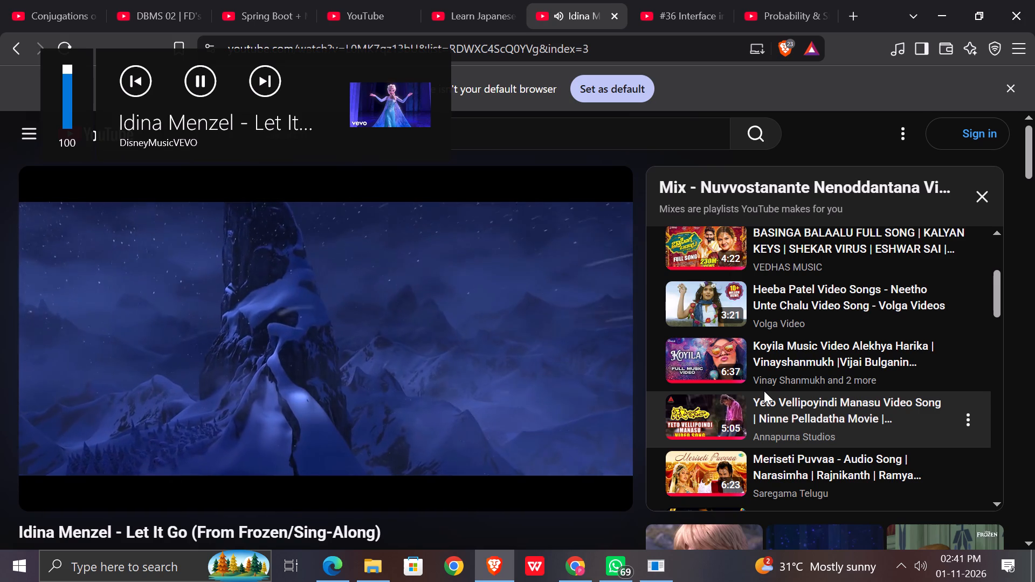
pyautogui.scroll(-1, 764, 391)
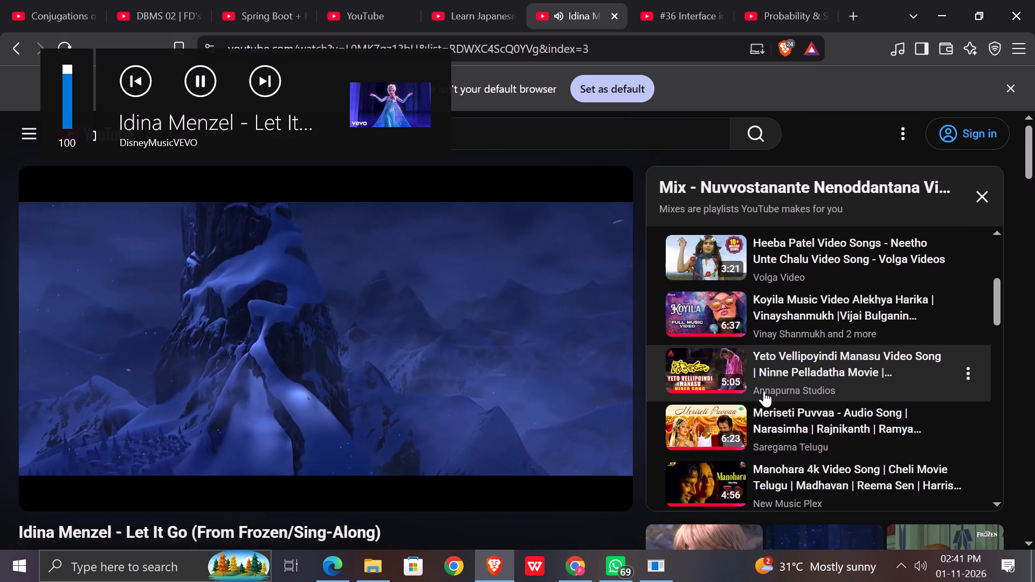
pyautogui.scroll(-1, 764, 391)
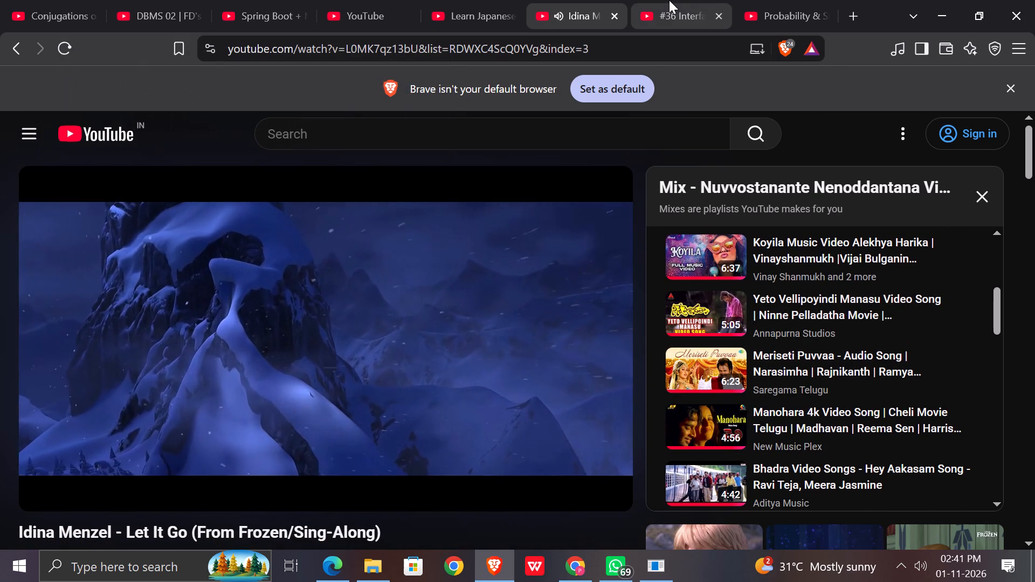
# Return to the Teliport S4 design in Canva and clear the arrow search from the elements search.
pyautogui.click(940, 0)
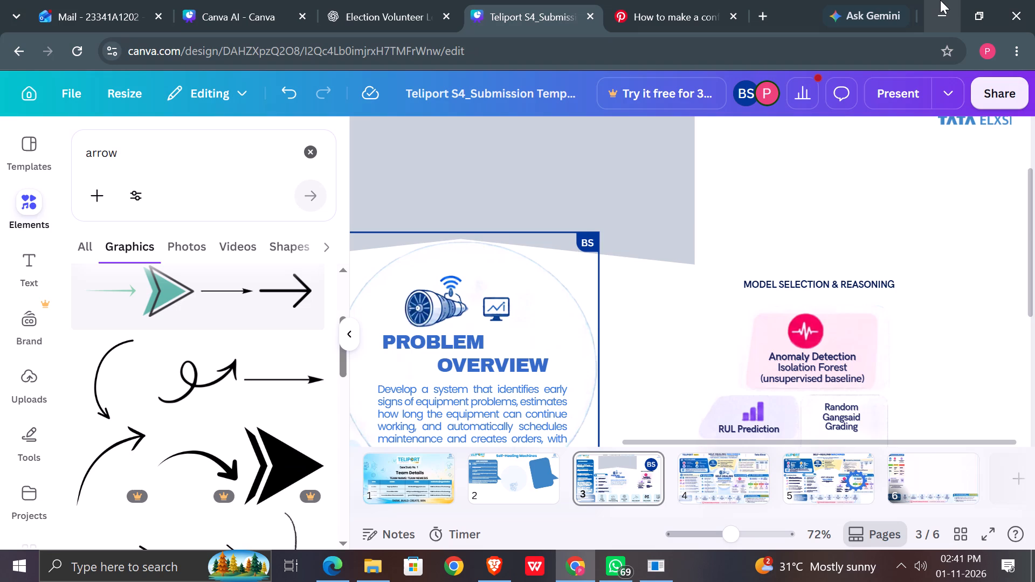
pyautogui.scroll(-2, 764, 174)
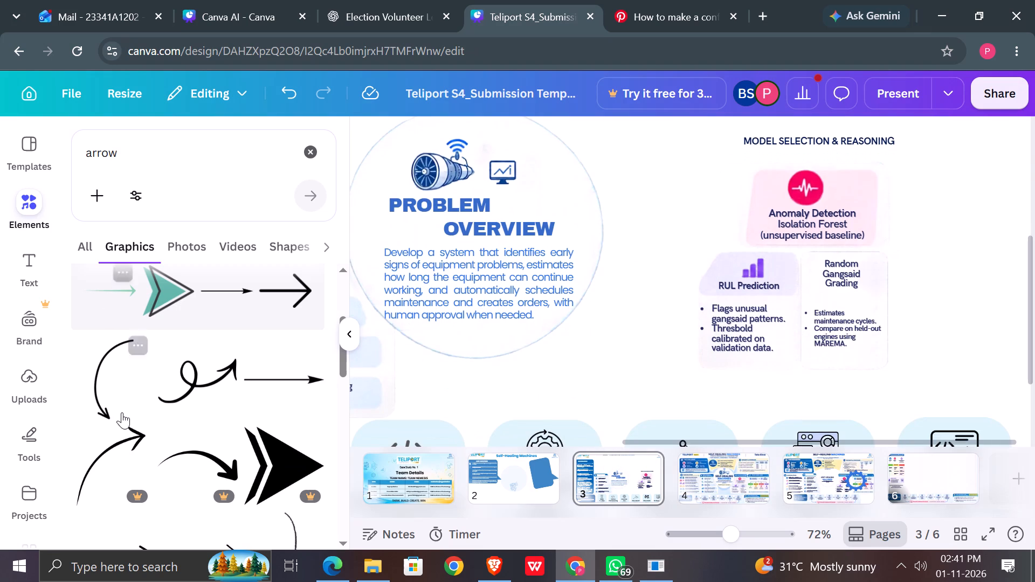
pyautogui.click(80, 250)
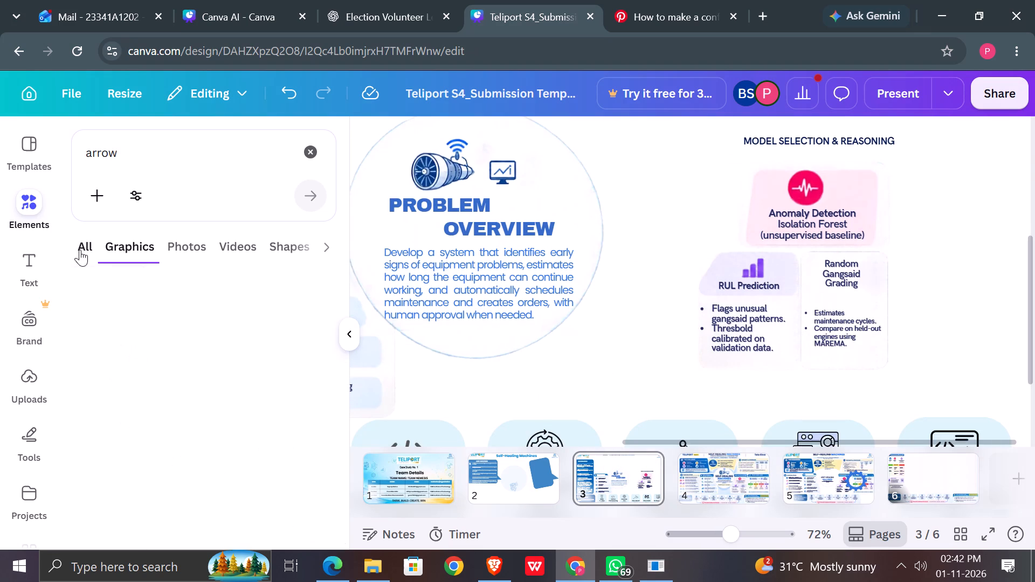
pyautogui.click(311, 154)
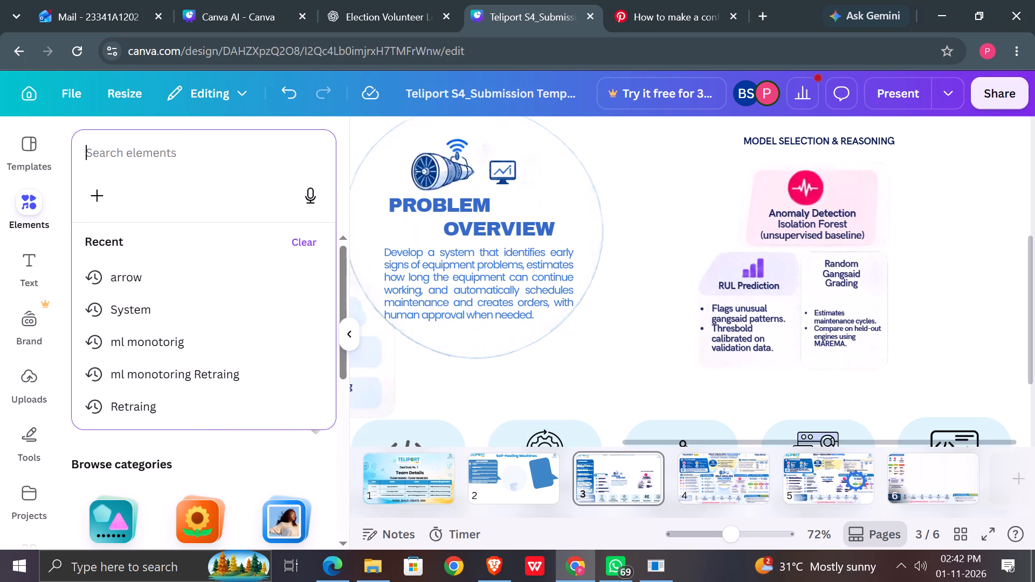
pyautogui.press('space')
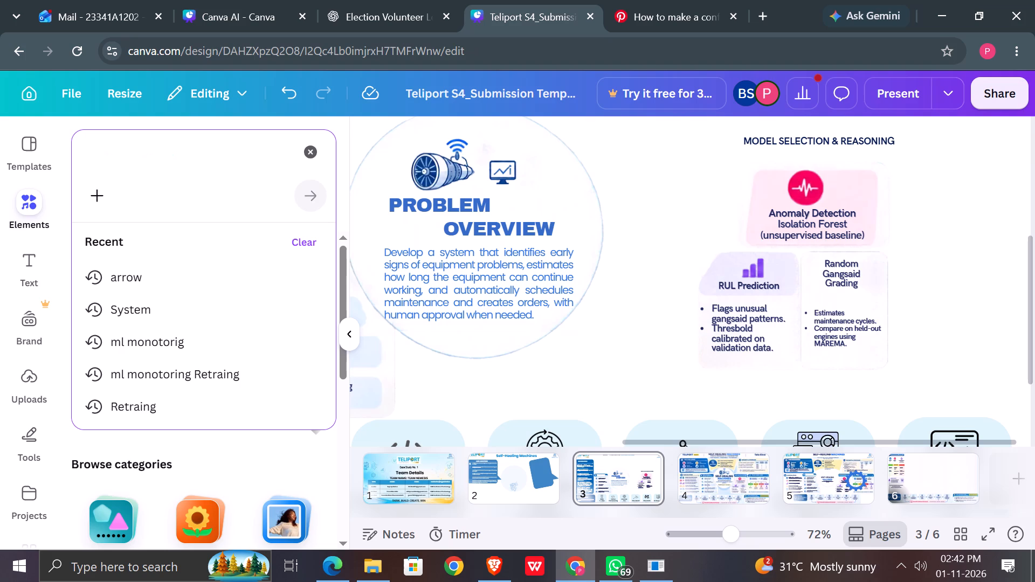
pyautogui.press('Delete')
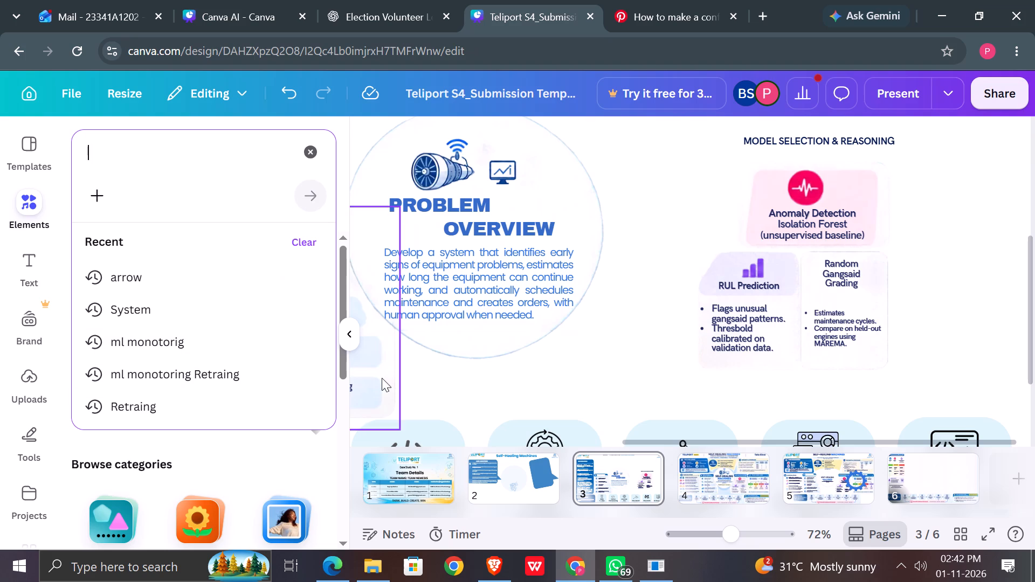
# Pause Let It Go on YouTube in Brave and return to the Canva design in Chrome.
pyautogui.click(492, 564)
pyautogui.press('space')
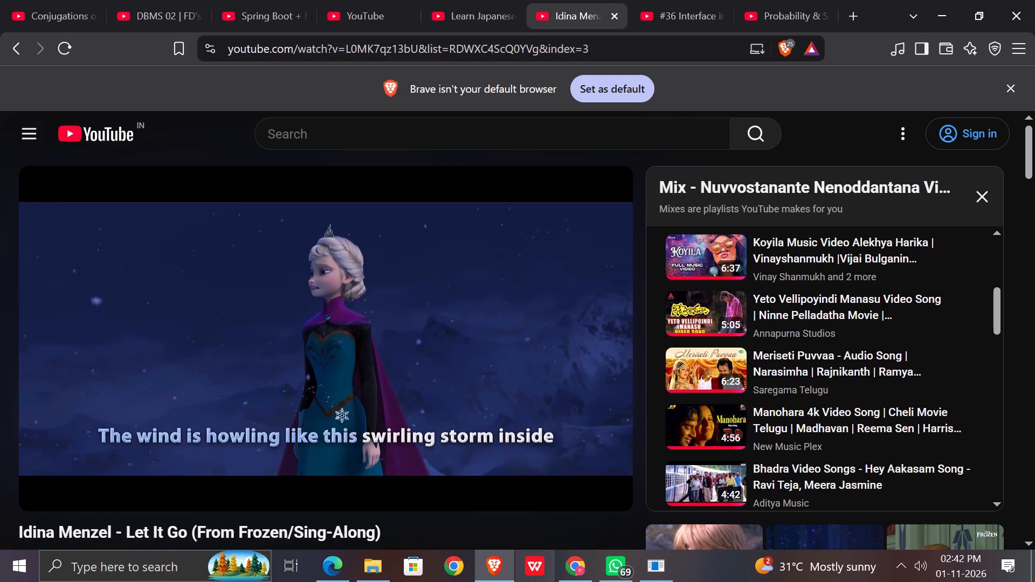
pyautogui.click(565, 558)
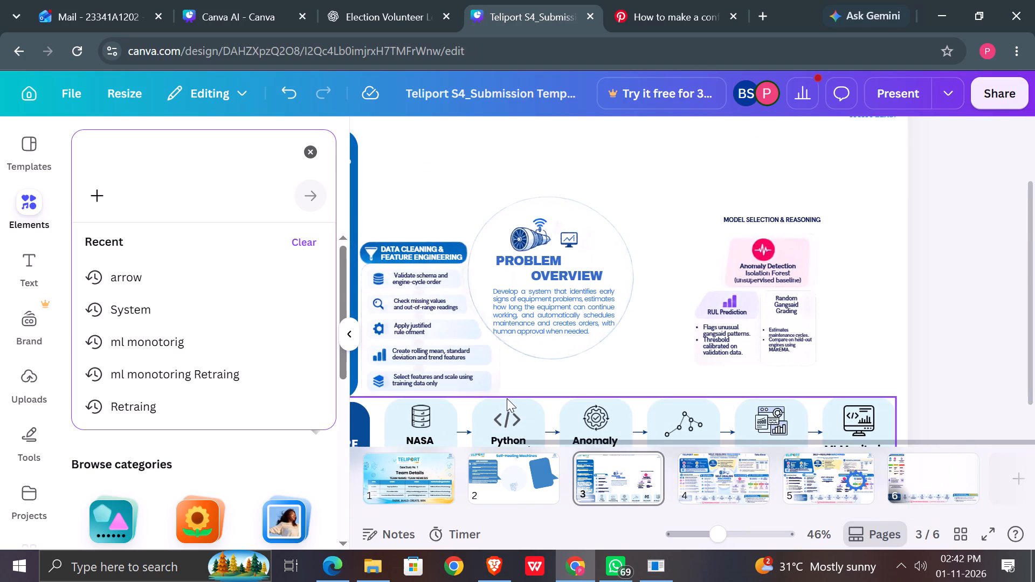
# Empty the elements search field while working on page 3 of the design.
pyautogui.scroll(1, 507, 398)
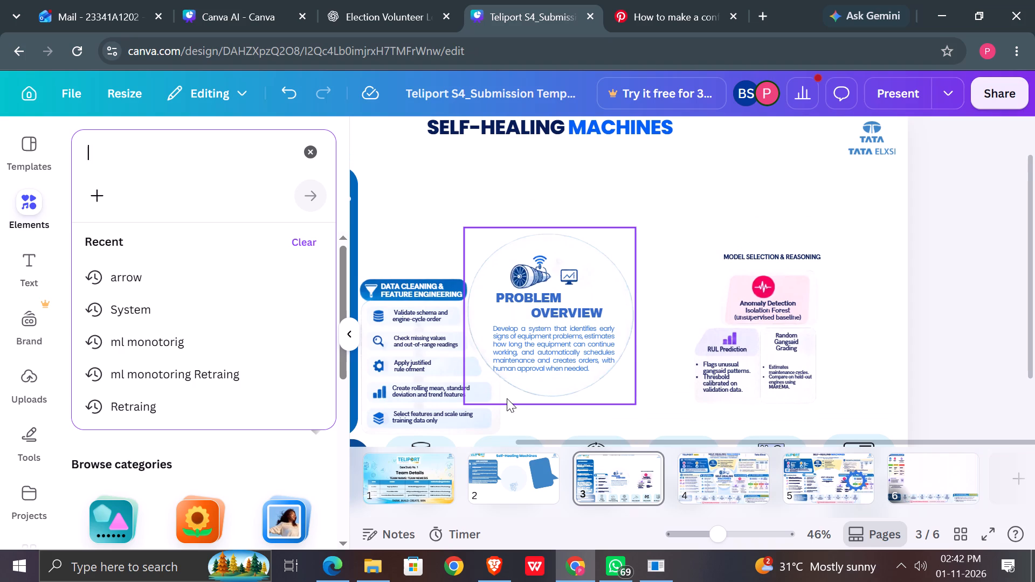
pyautogui.click(309, 158)
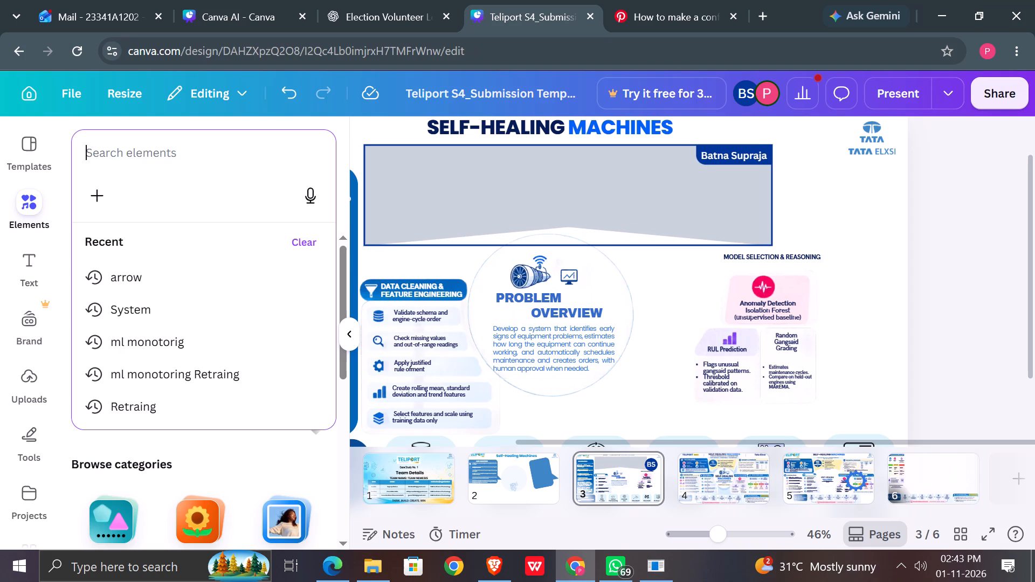
# Switch to Brave, pause the Probability & Statistics 03 video, and return to Canva with the Let It Go tab left active.
pyautogui.click(506, 578)
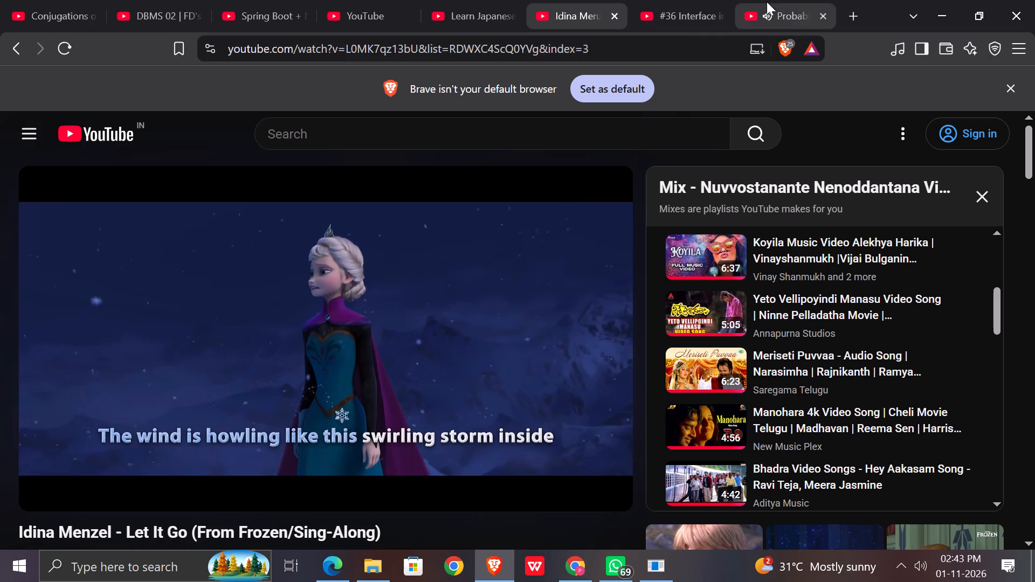
pyautogui.click(772, 2)
pyautogui.press('space')
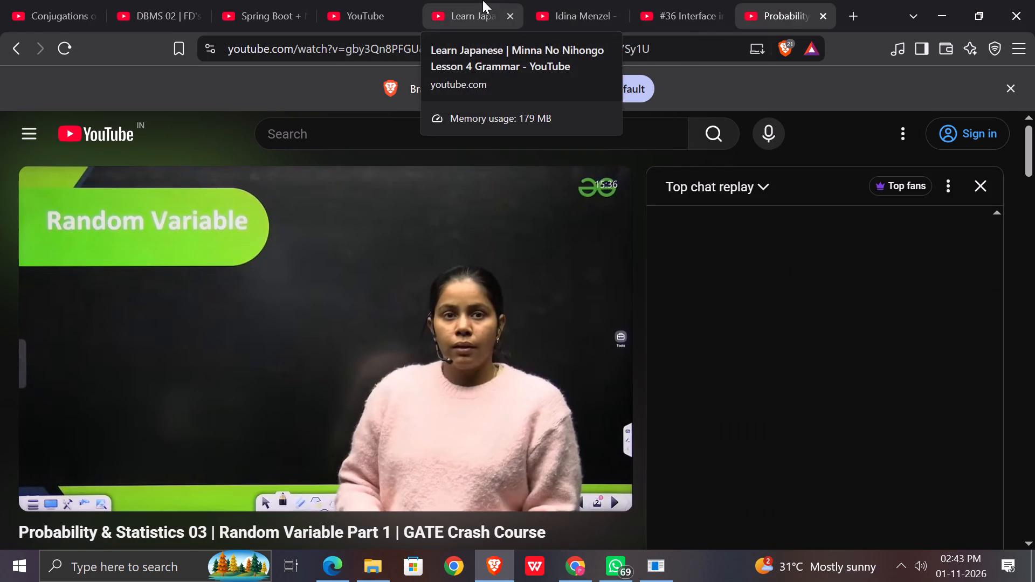
pyautogui.click(578, 0)
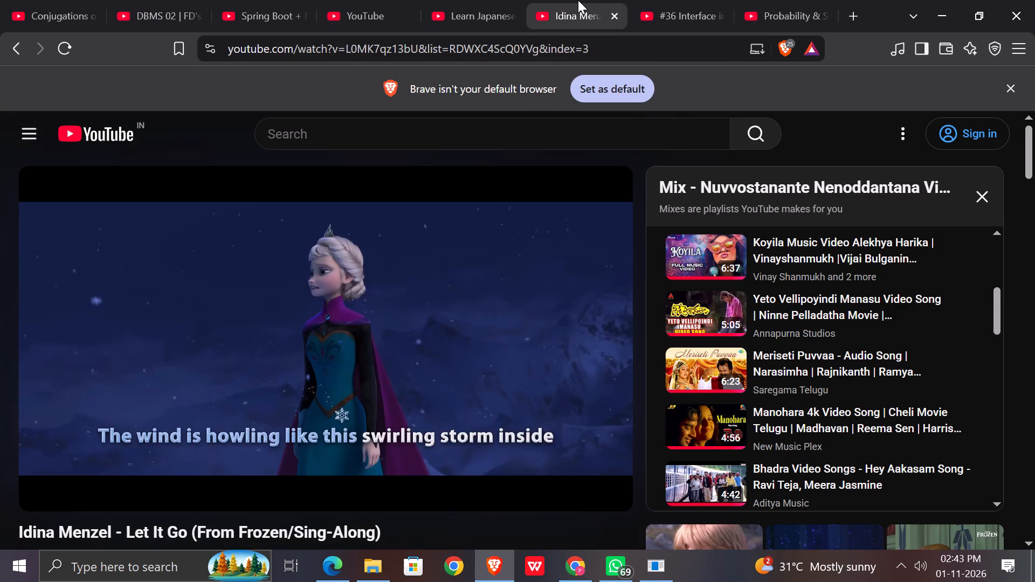
pyautogui.click(934, 5)
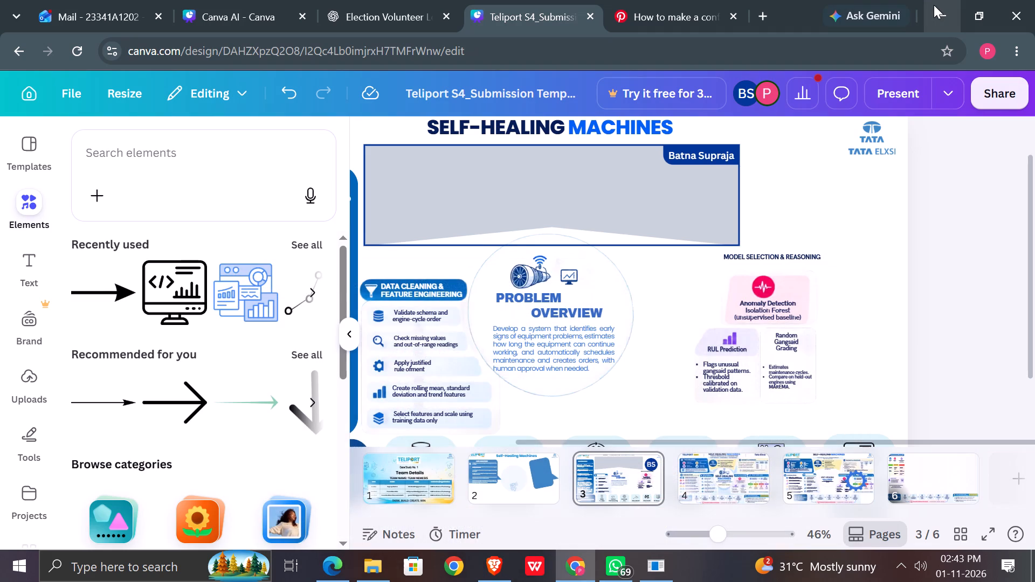
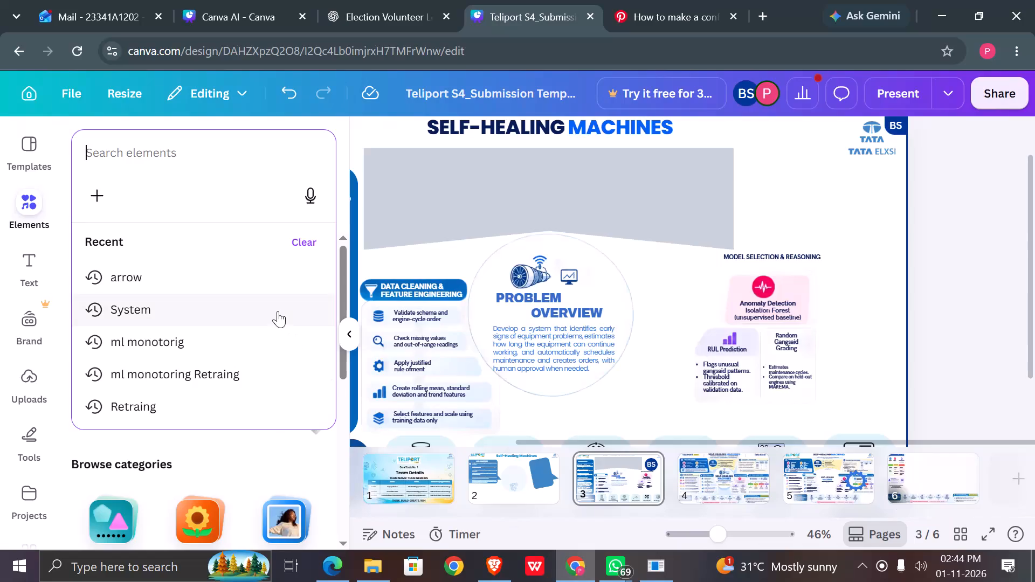
# Open the Shapes category of the elements library while working on page 3.
pyautogui.scroll(-1, 678, 431)
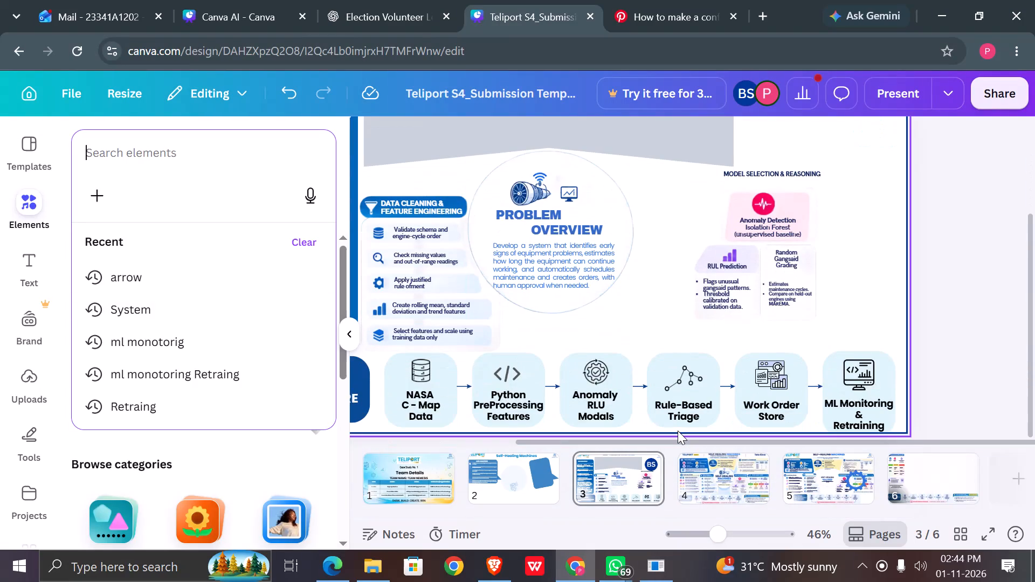
pyautogui.scroll(-1, 678, 431)
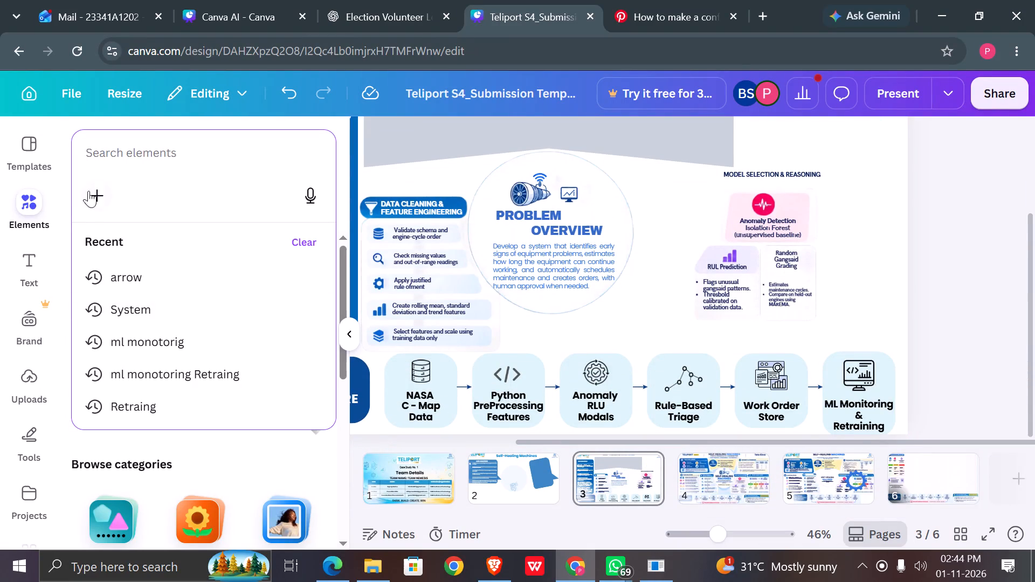
pyautogui.click(113, 517)
# Switch to Brave, resume Let It Go on YouTube, and return to the Canva design in Chrome.
pyautogui.click(496, 571)
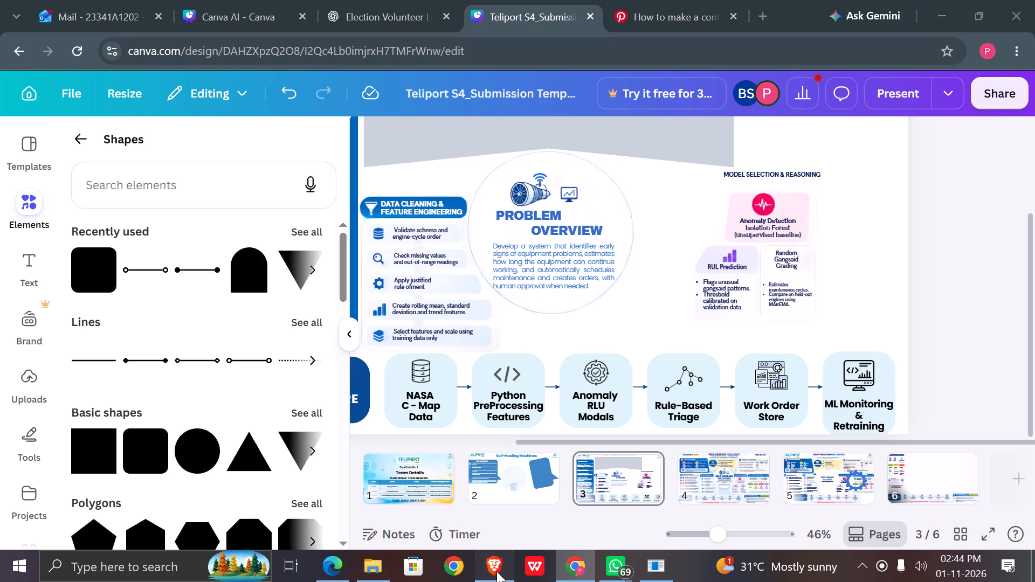
pyautogui.click(444, 376)
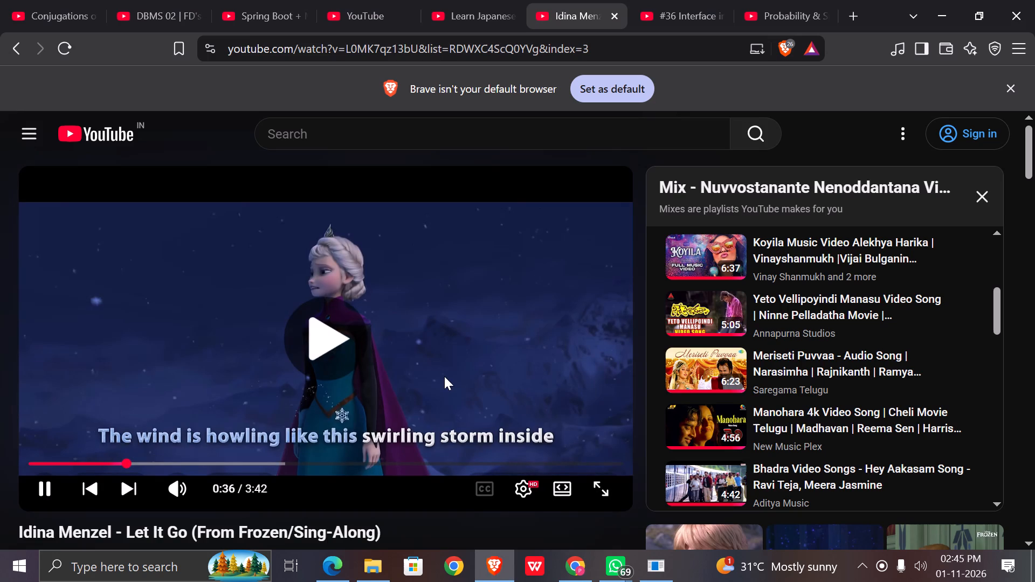
pyautogui.click(505, 573)
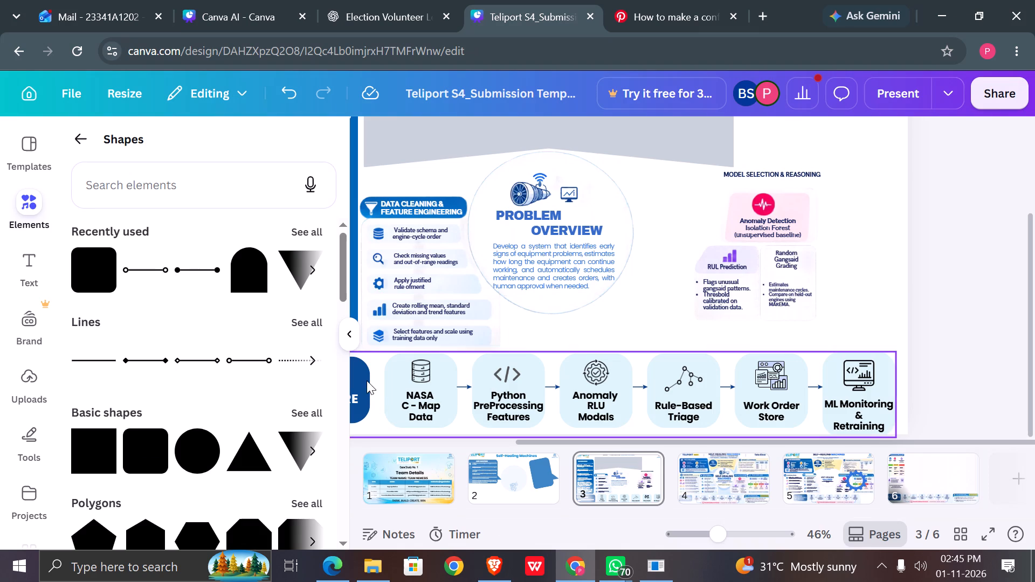
# Look through the recently used shapes and the full basic shapes collection for a shape suited to page 3.
pyautogui.hscroll(-1, 267, 274)
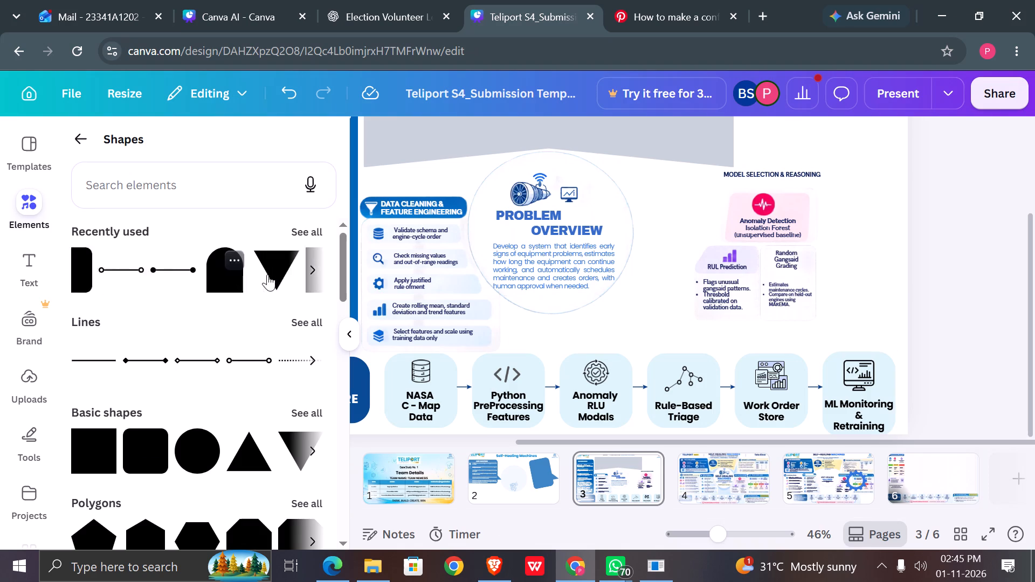
pyautogui.hscroll(-4, 267, 274)
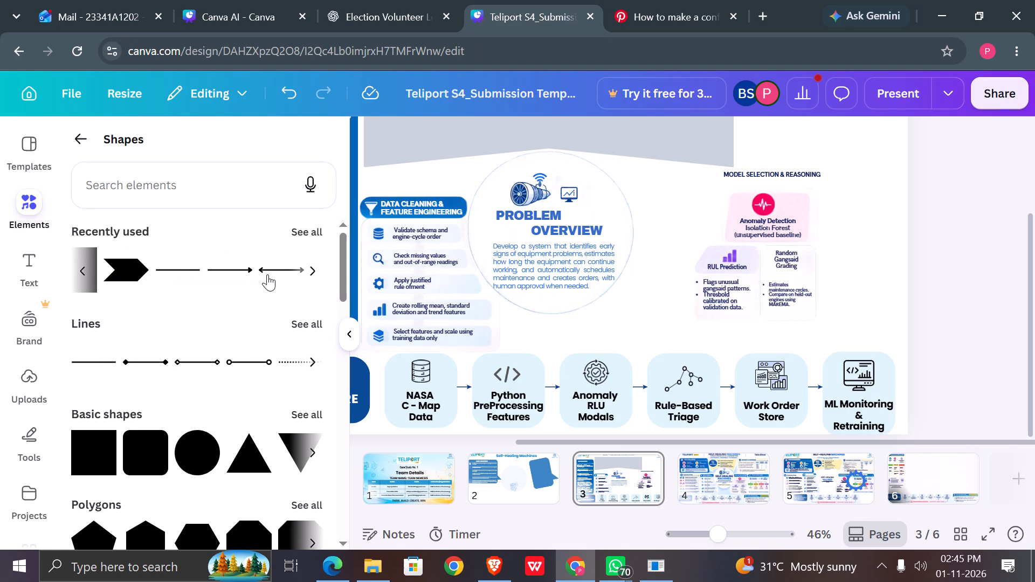
pyautogui.hscroll(2, 267, 274)
pyautogui.scroll(-2, 267, 274)
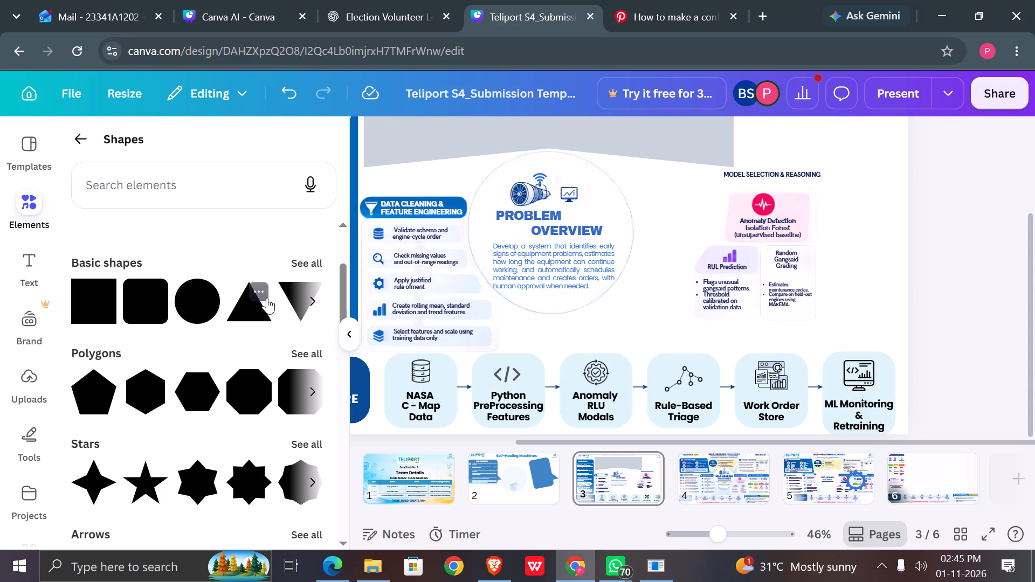
pyautogui.hscroll(-5, 267, 297)
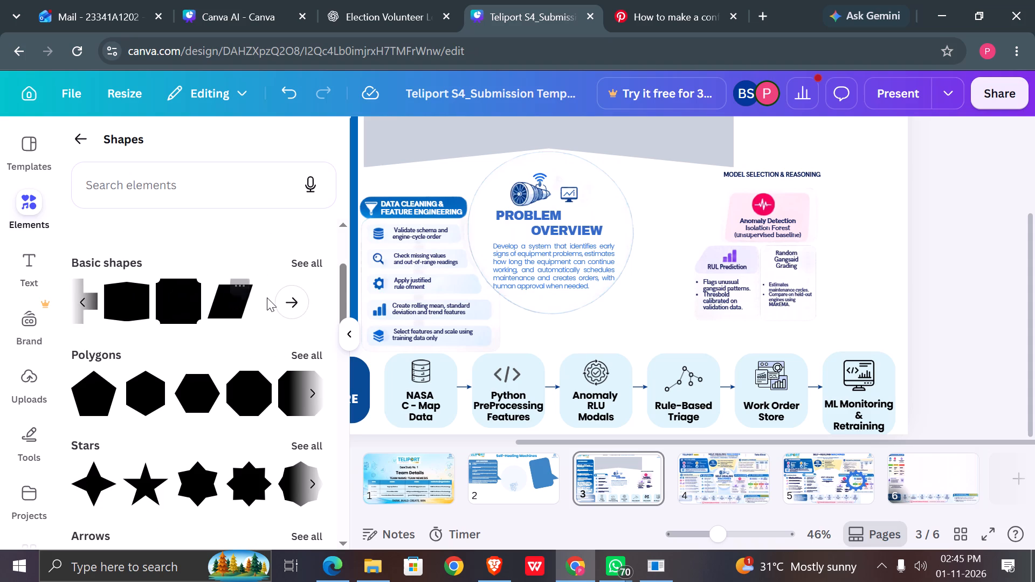
pyautogui.click(299, 296)
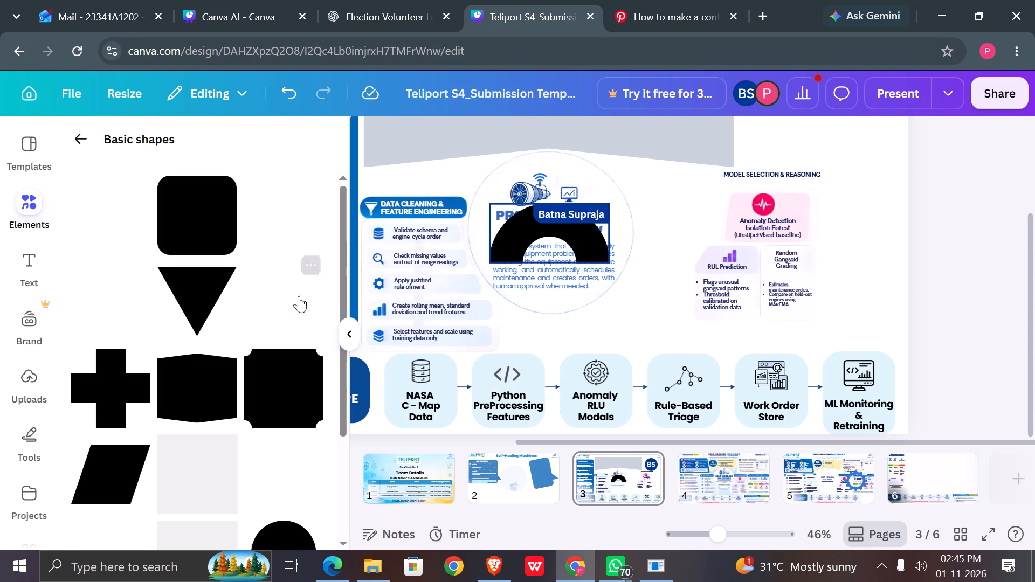
pyautogui.scroll(-2, 299, 296)
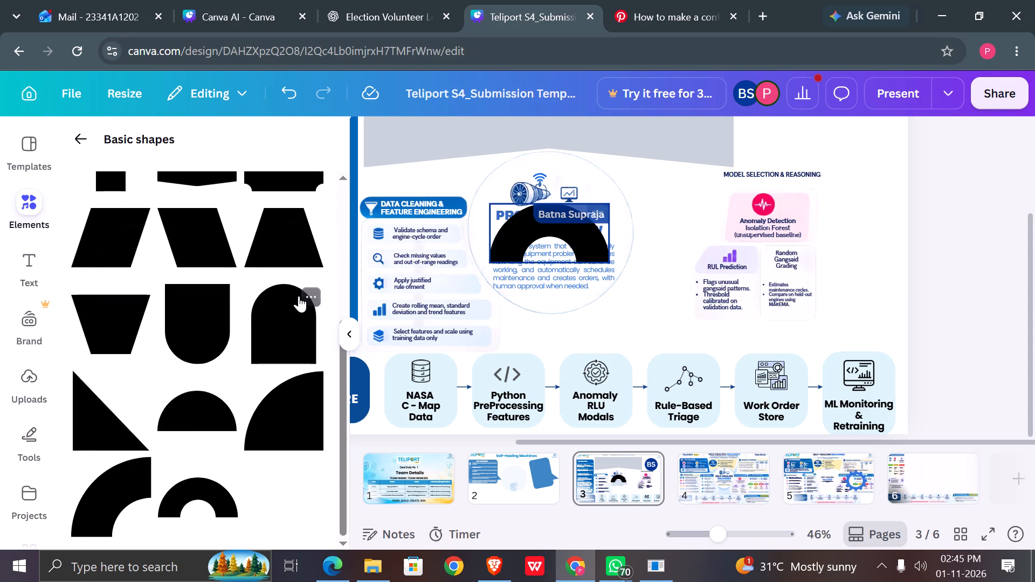
pyautogui.scroll(-2, 299, 296)
pyautogui.scroll(1, 299, 296)
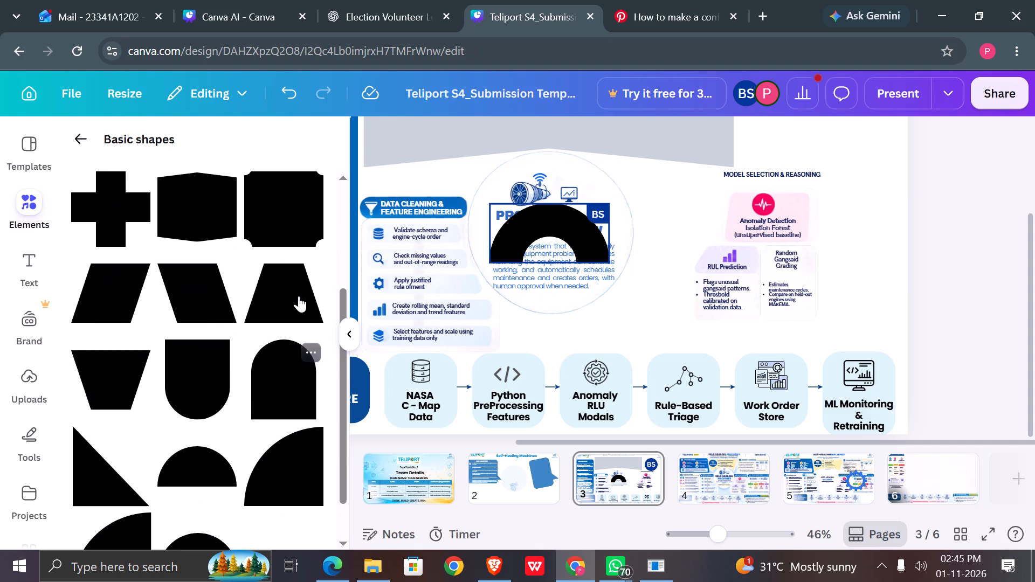
pyautogui.scroll(3, 299, 296)
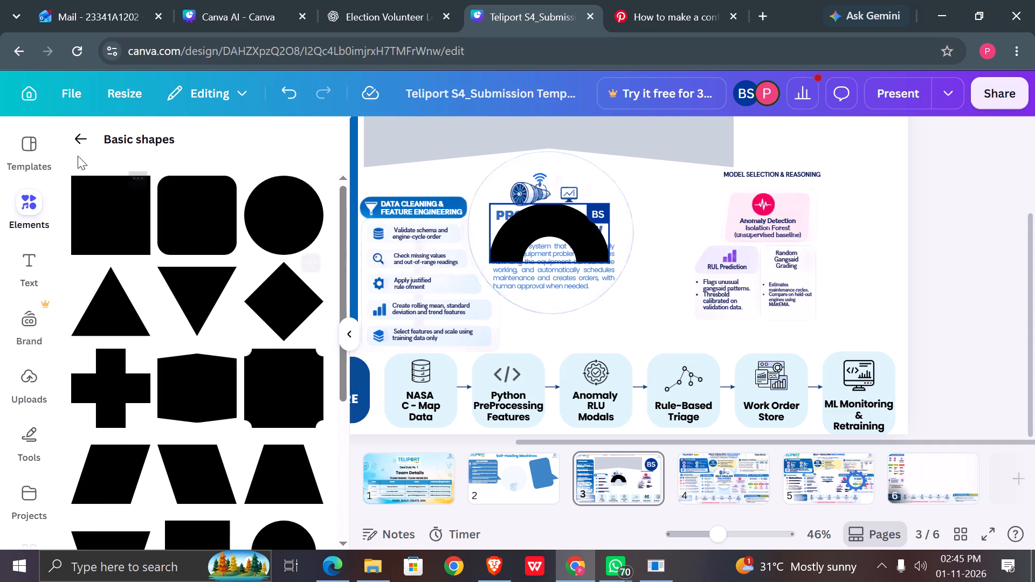
pyautogui.click(76, 144)
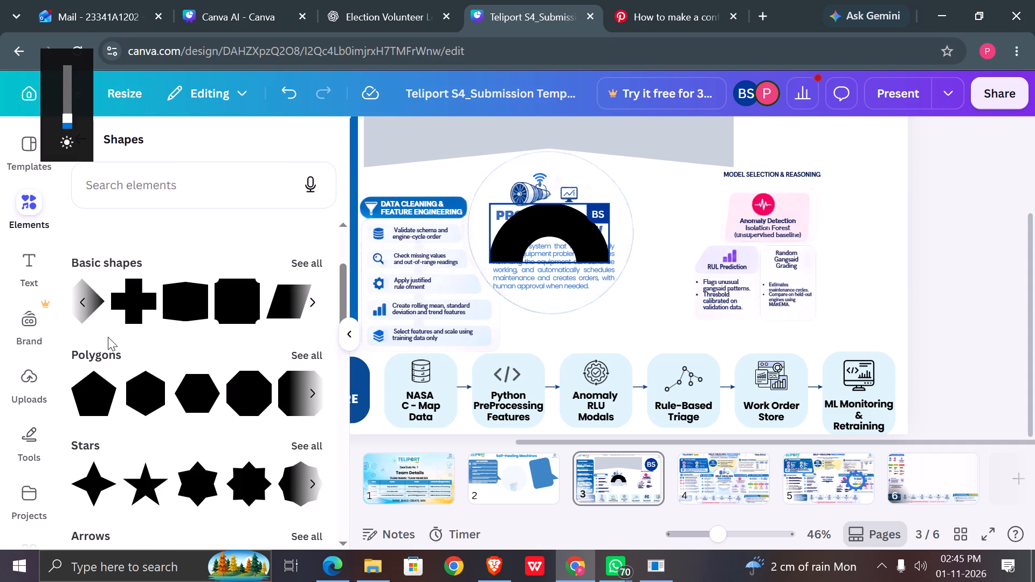
# Add the rounded pill flowchart shape to page 3 and place it over the Model Selection & Reasoning heading and Anomaly Detection card.
pyautogui.scroll(-2, 108, 302)
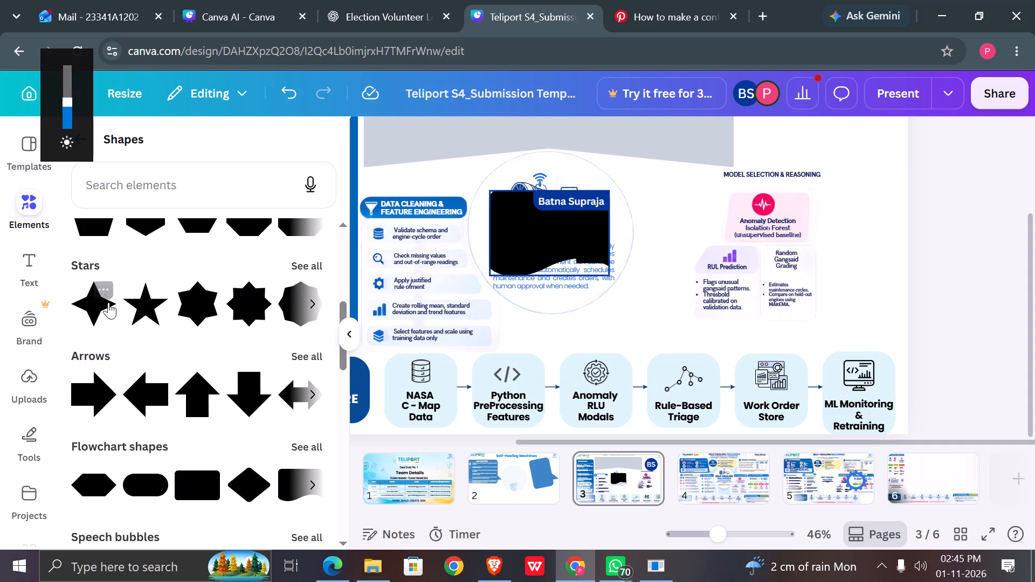
pyautogui.scroll(-1, 108, 302)
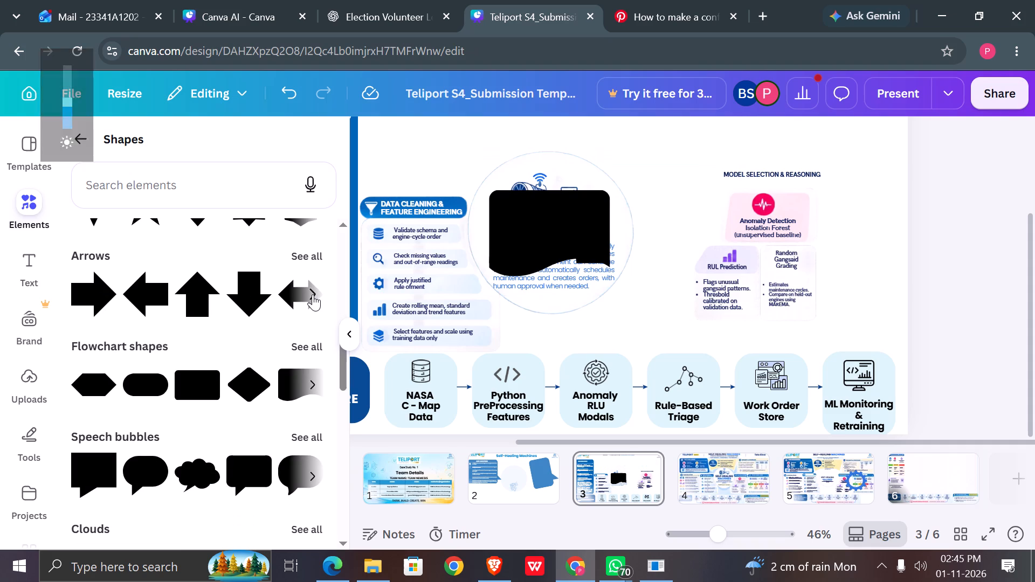
pyautogui.click(144, 392)
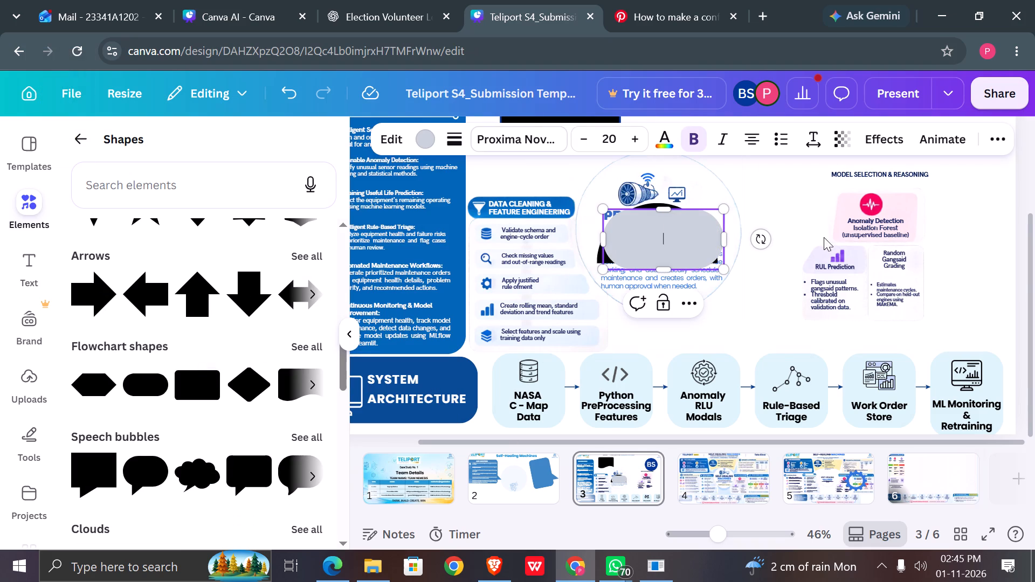
pyautogui.click(761, 289)
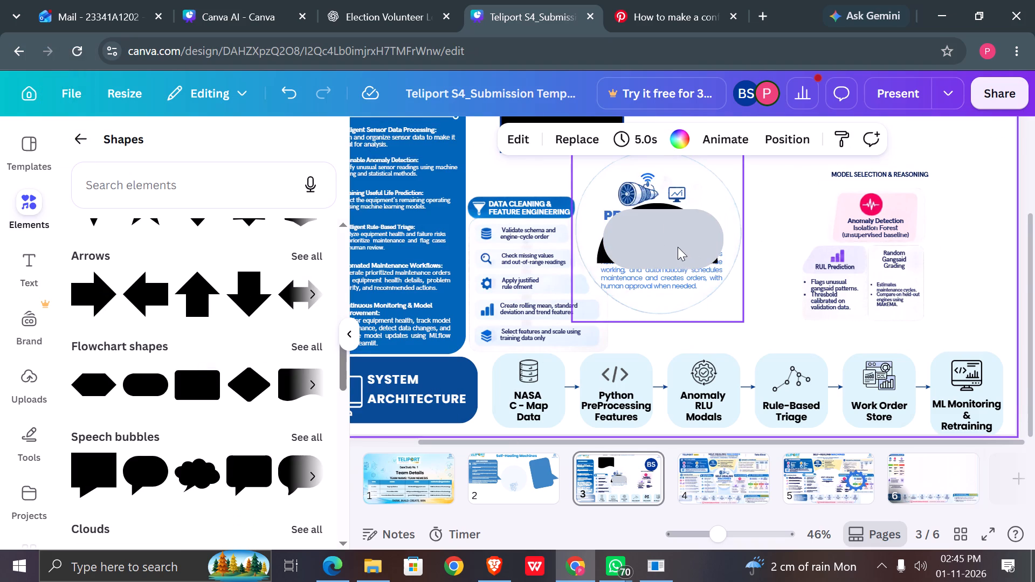
pyautogui.moveTo(678, 247); pyautogui.dragTo(860, 209)
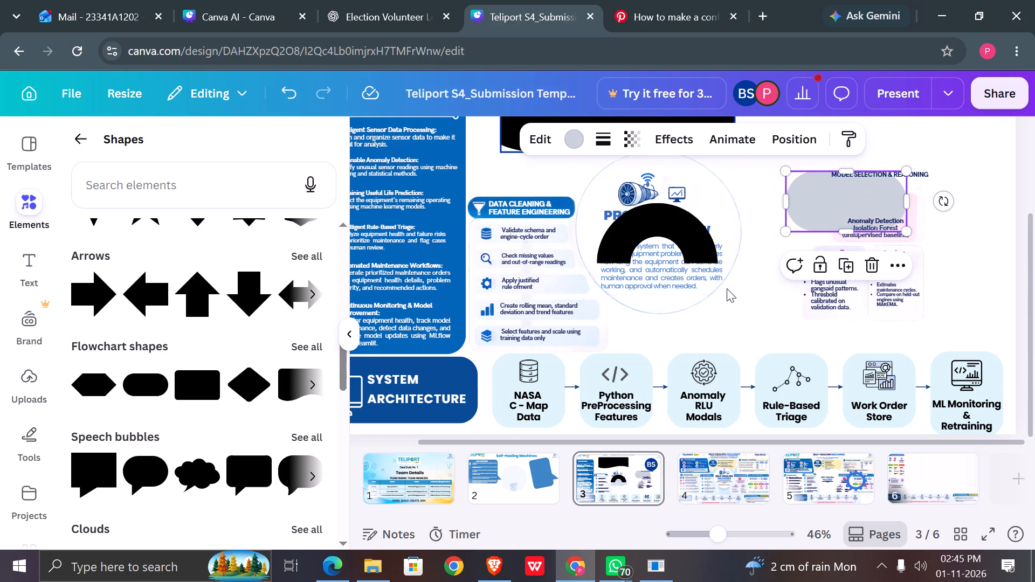
# Switch to Brave and pause Let It Go on YouTube.
pyautogui.click(506, 573)
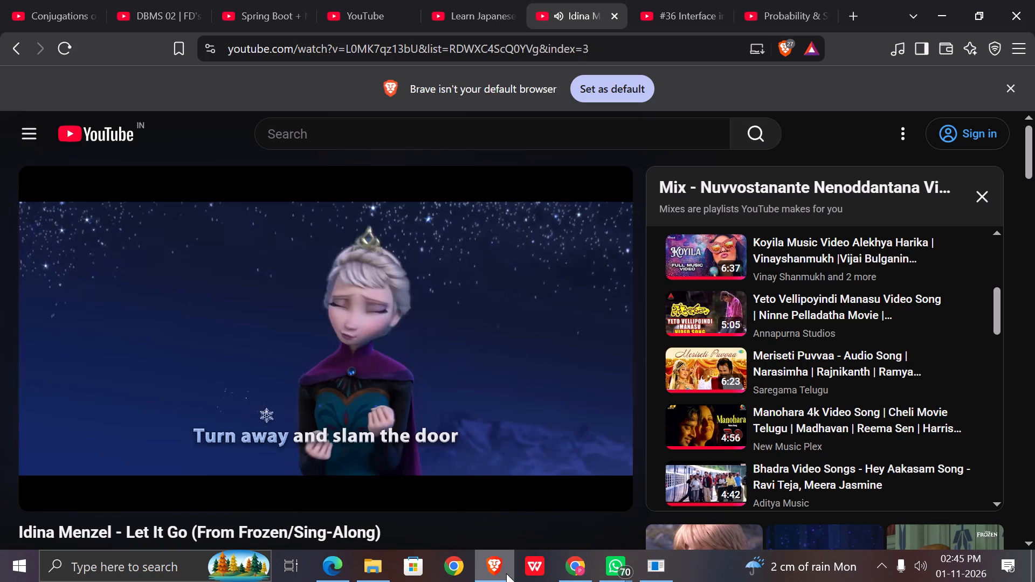
pyautogui.press('space')
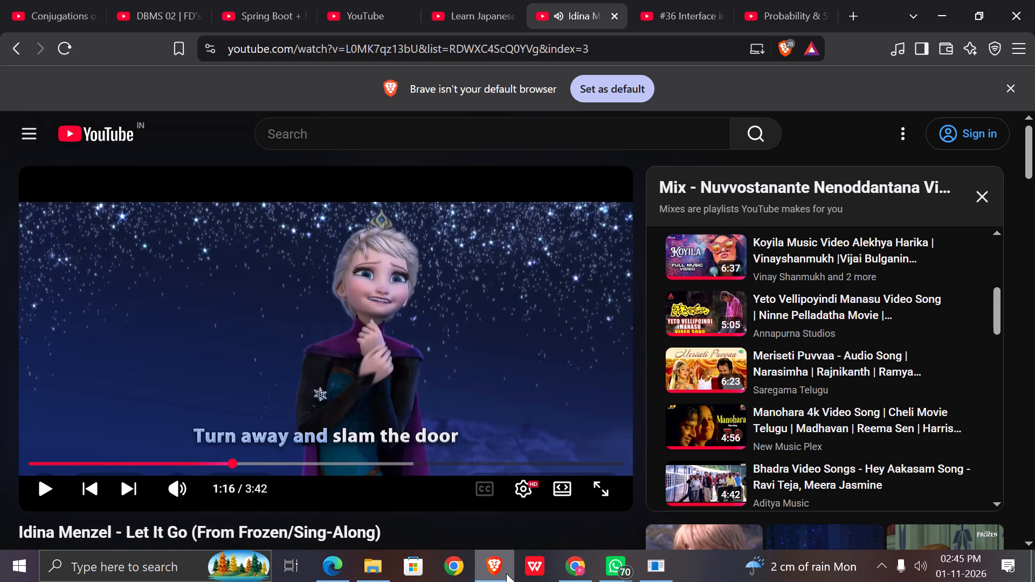
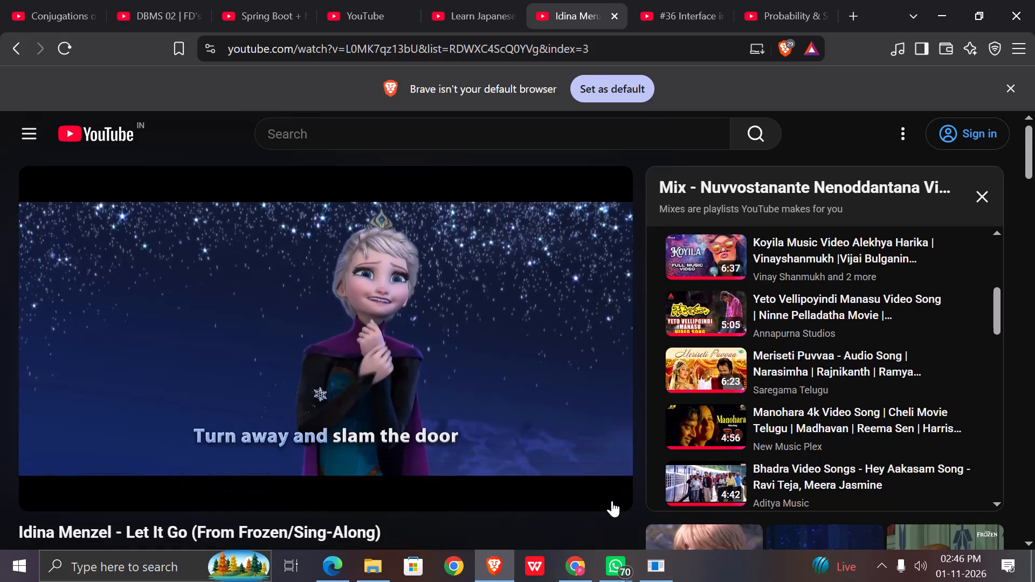
# Return to the Canva design in Chrome and make the grey pill on page 3 flatter, adjusting its width.
pyautogui.click(567, 568)
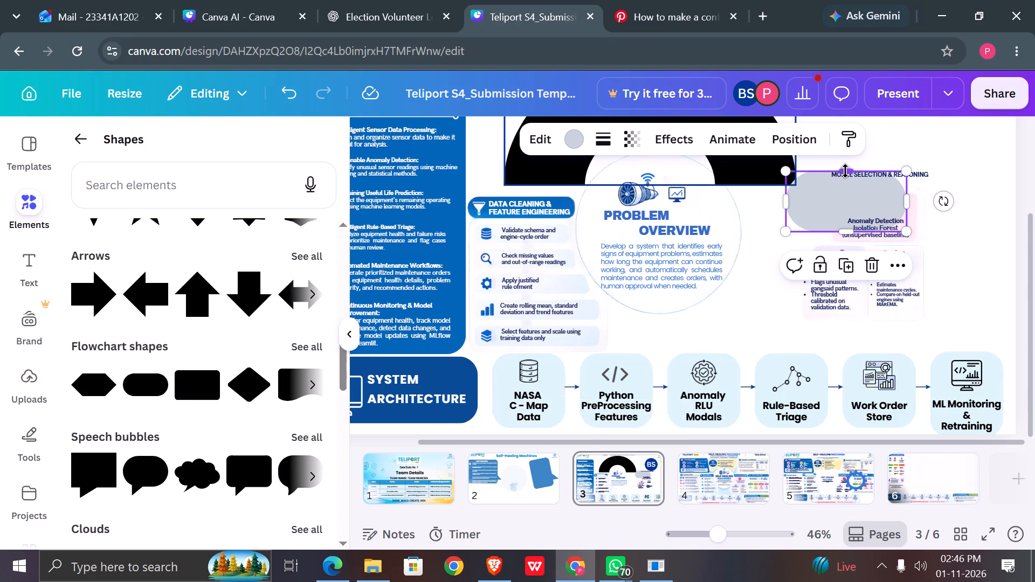
pyautogui.moveTo(845, 171); pyautogui.dragTo(847, 194)
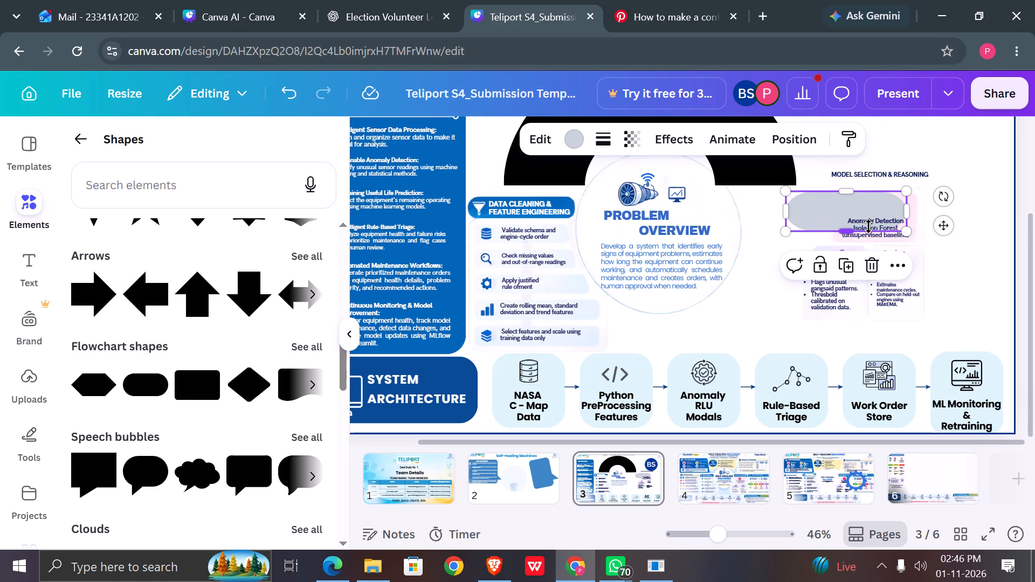
pyautogui.moveTo(910, 214); pyautogui.dragTo(898, 218)
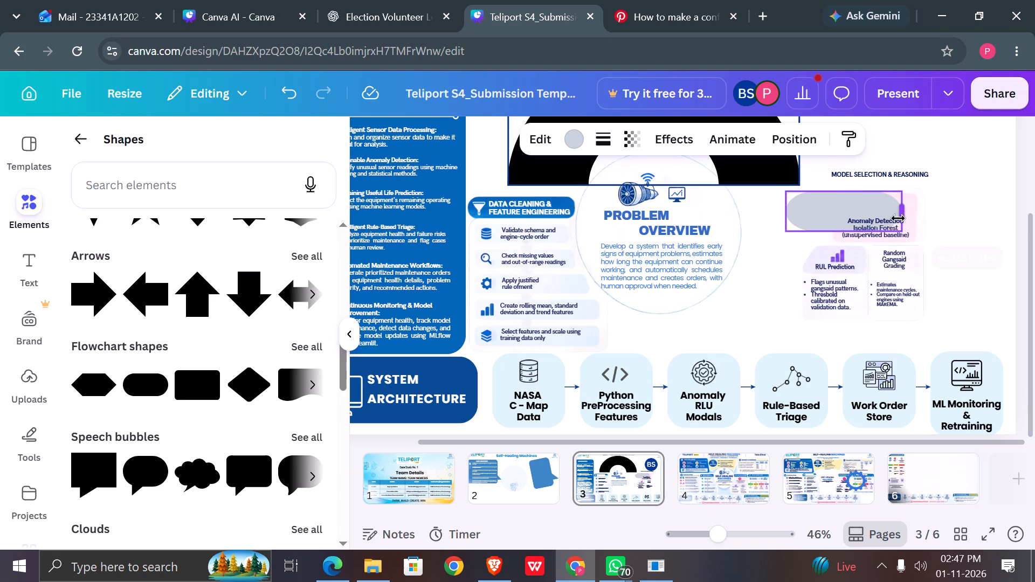
pyautogui.moveTo(898, 218); pyautogui.dragTo(881, 215)
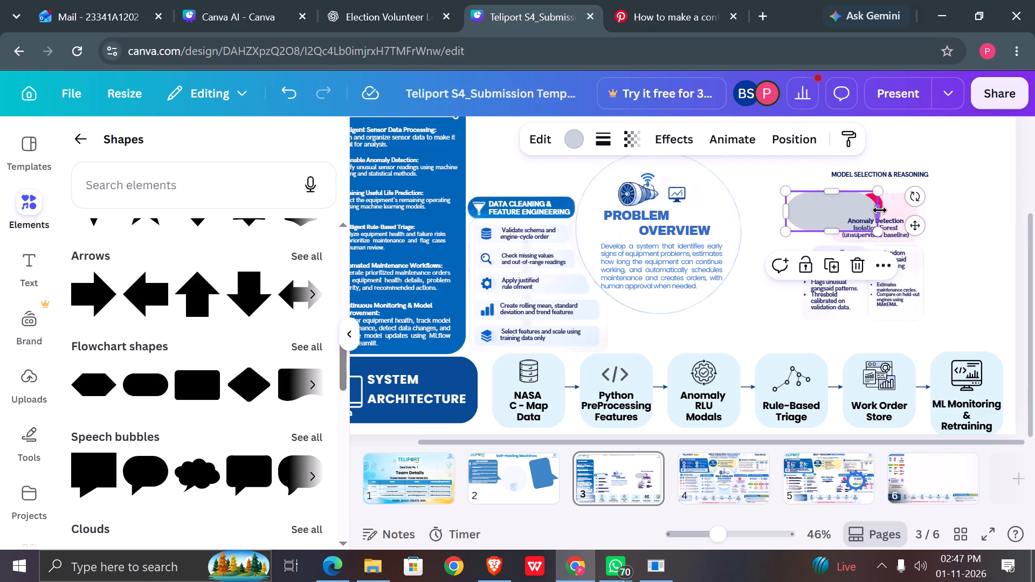
pyautogui.moveTo(880, 210); pyautogui.dragTo(912, 212)
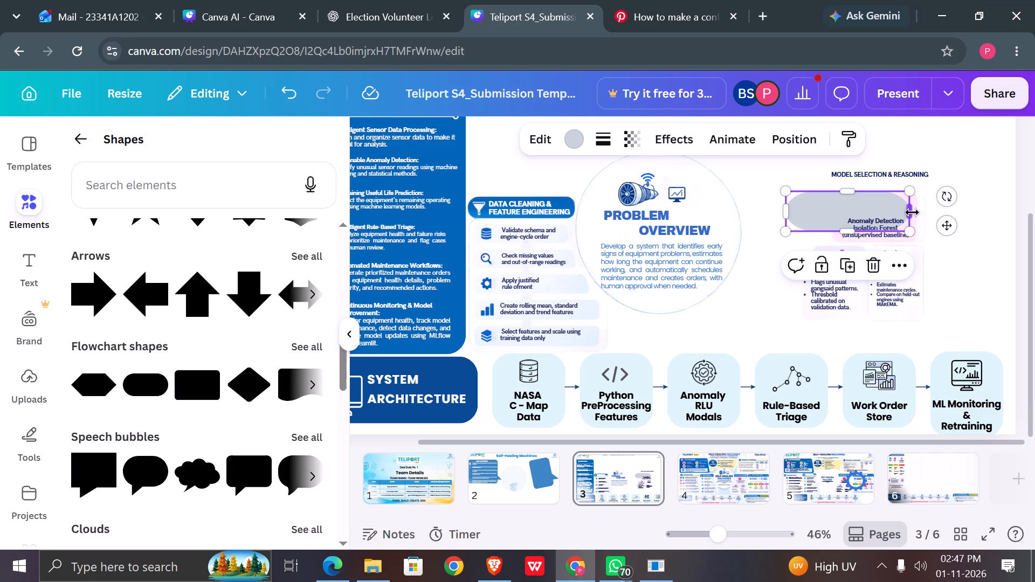
pyautogui.click(949, 287)
pyautogui.scroll(-1, 949, 287)
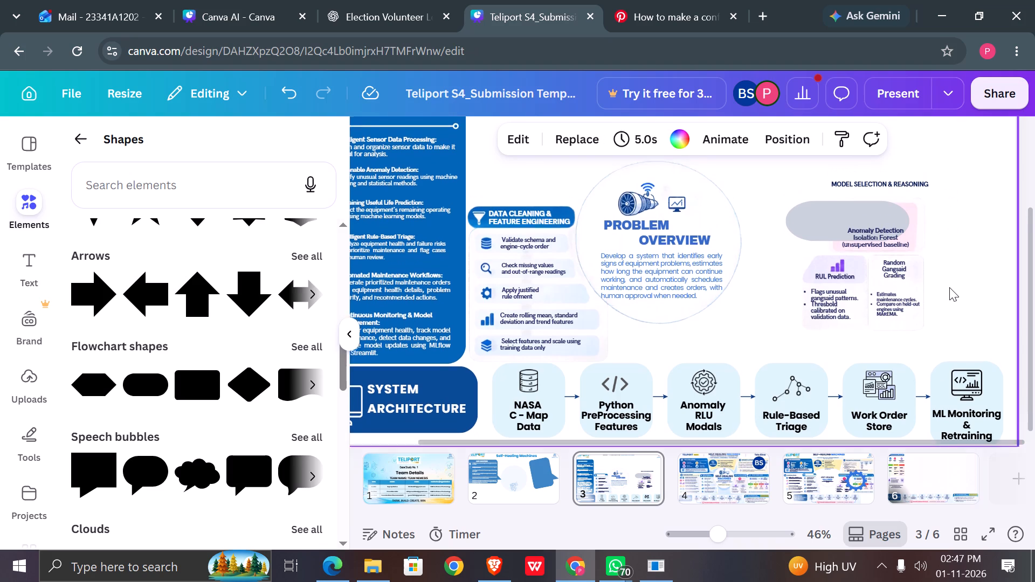
# Move the grey pill behind the Model Selection & Reasoning heading and shrink it to about 276 by 86 to fit the text.
pyautogui.moveTo(829, 202); pyautogui.dragTo(856, 167)
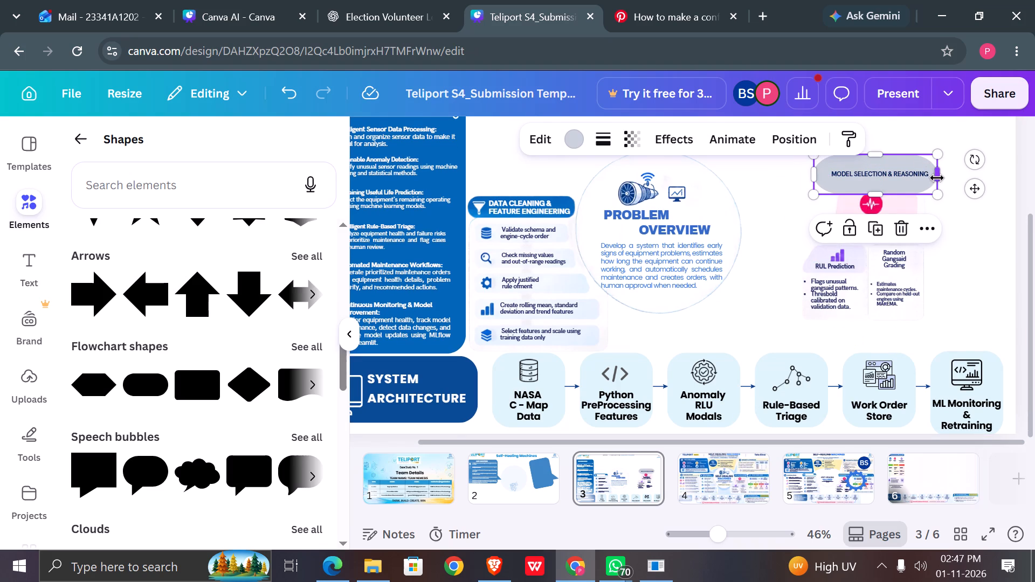
pyautogui.moveTo(937, 177); pyautogui.dragTo(930, 176)
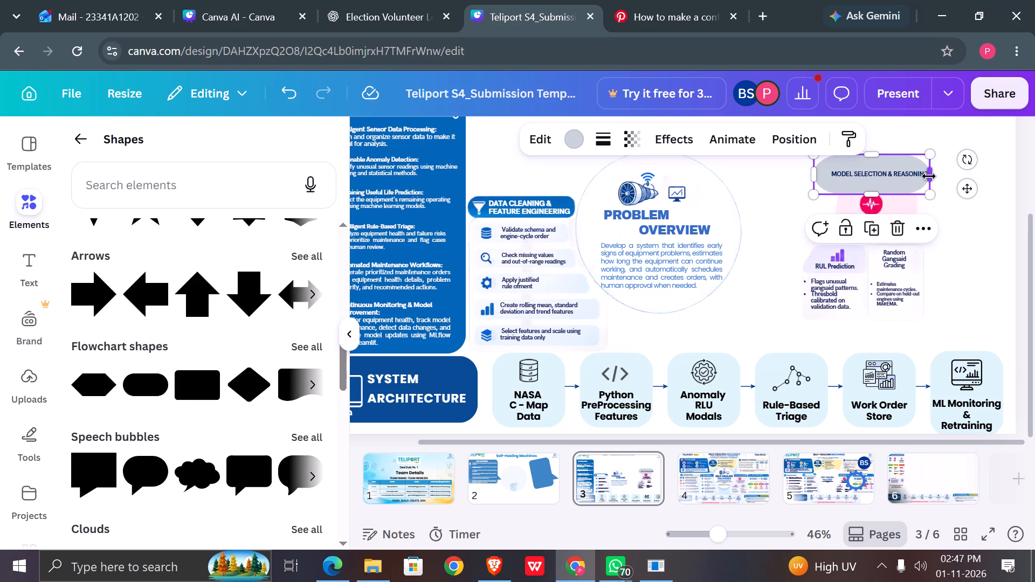
pyautogui.moveTo(868, 191); pyautogui.dragTo(871, 185)
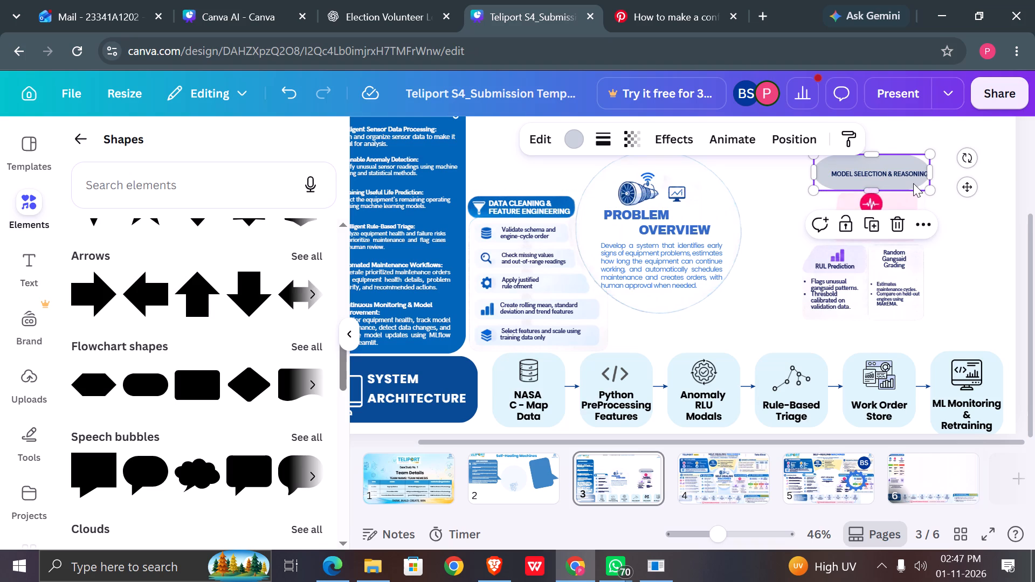
pyautogui.moveTo(913, 183); pyautogui.dragTo(927, 184)
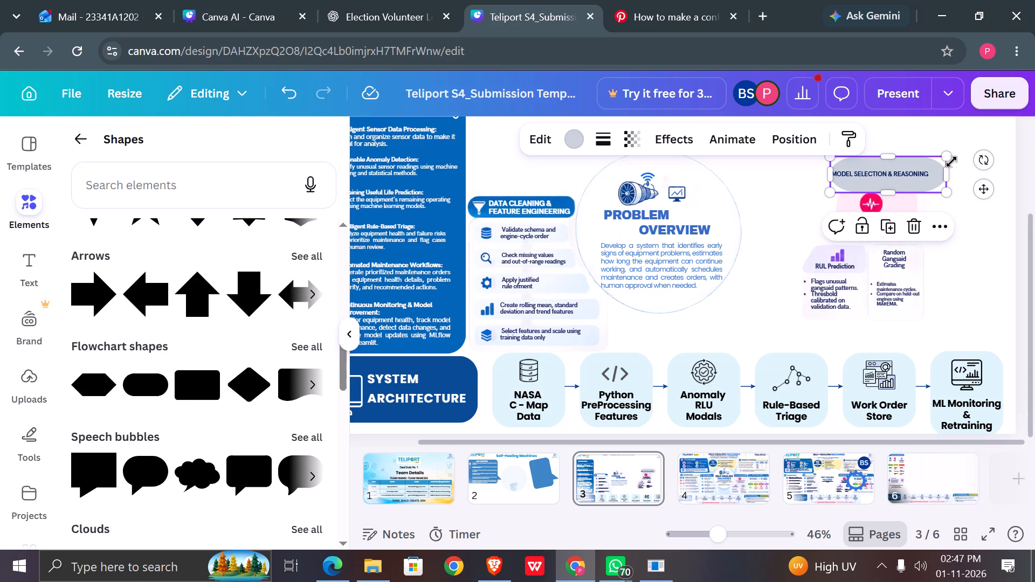
pyautogui.moveTo(949, 160); pyautogui.dragTo(936, 161)
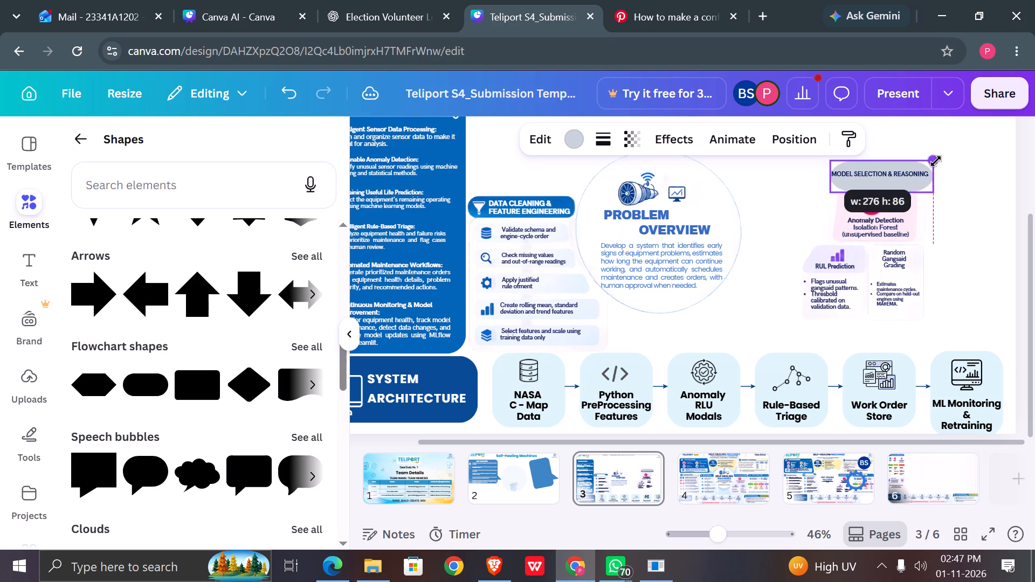
pyautogui.moveTo(936, 161); pyautogui.dragTo(937, 162)
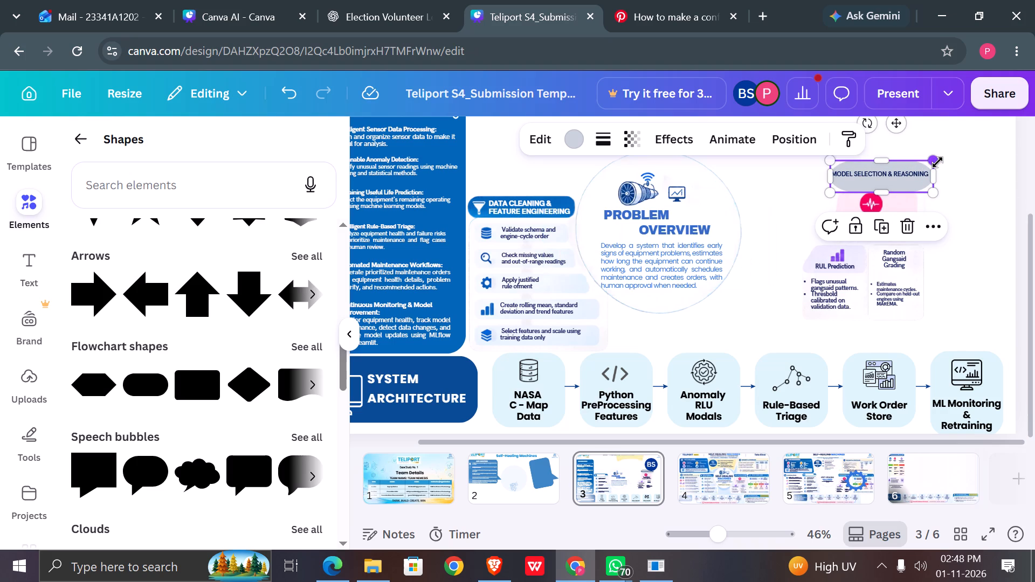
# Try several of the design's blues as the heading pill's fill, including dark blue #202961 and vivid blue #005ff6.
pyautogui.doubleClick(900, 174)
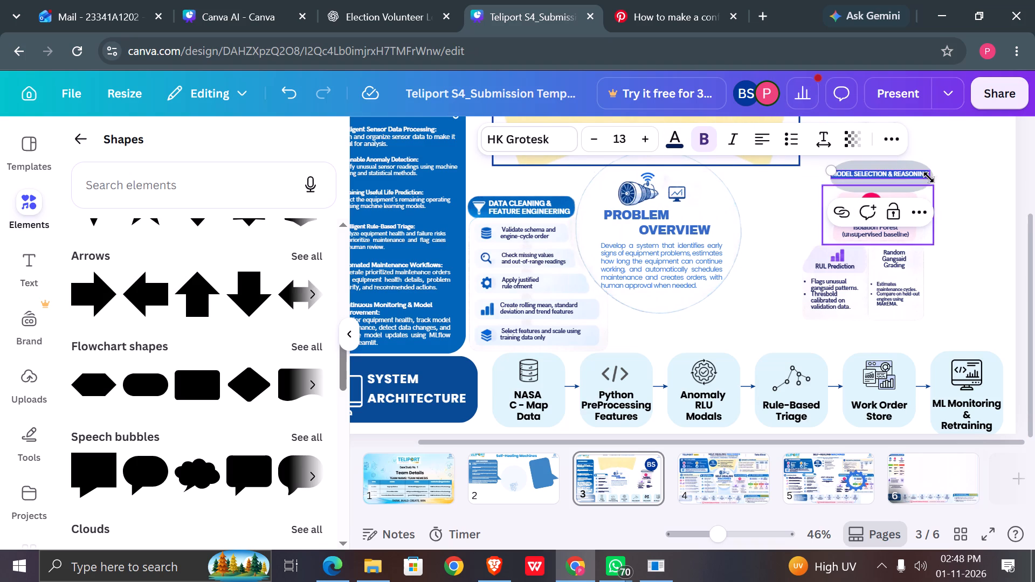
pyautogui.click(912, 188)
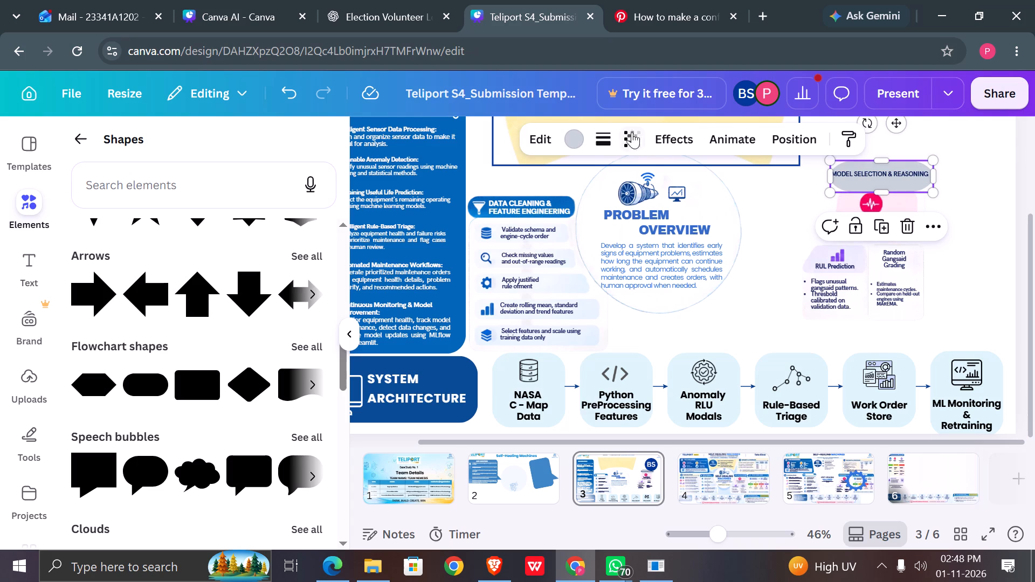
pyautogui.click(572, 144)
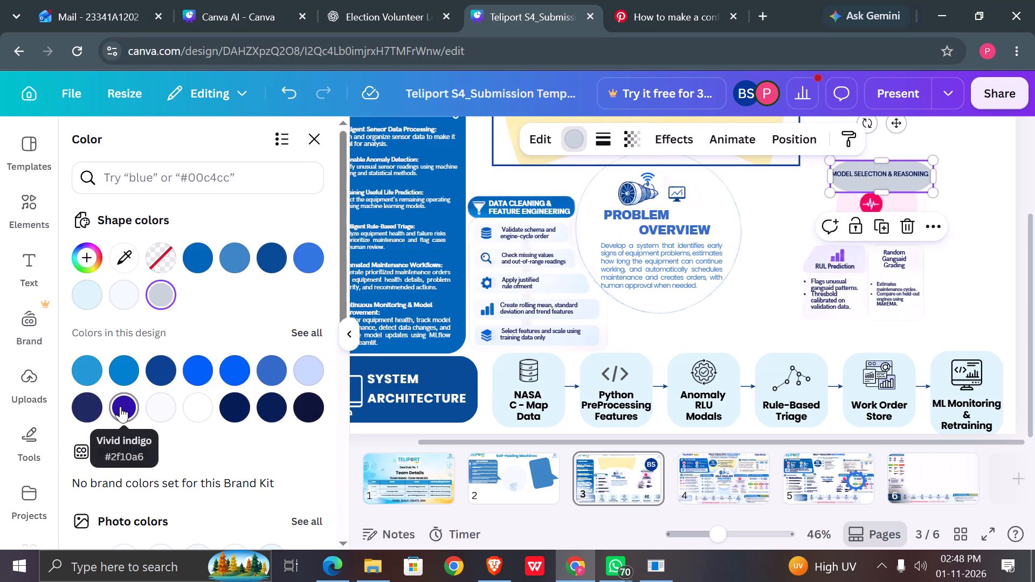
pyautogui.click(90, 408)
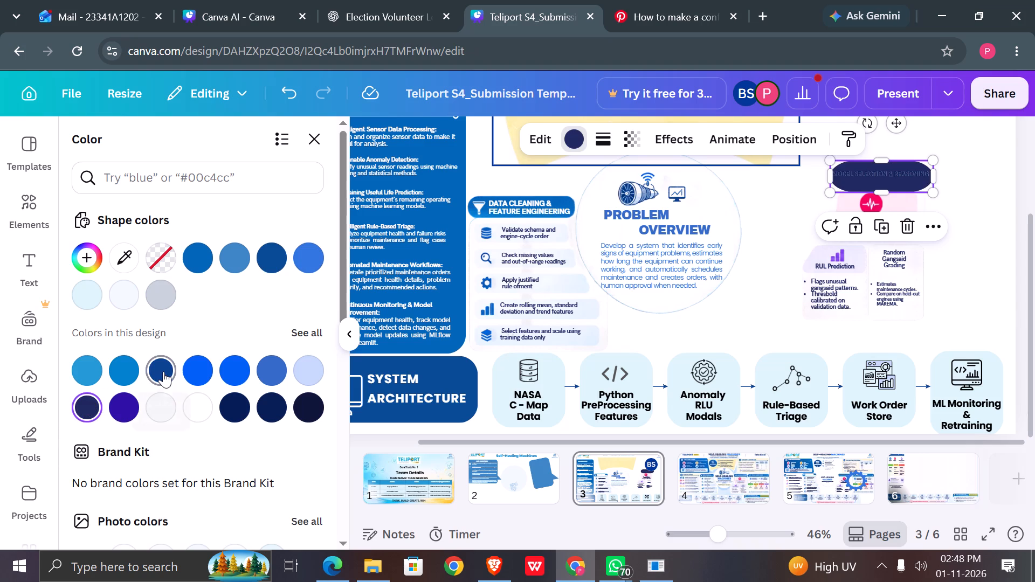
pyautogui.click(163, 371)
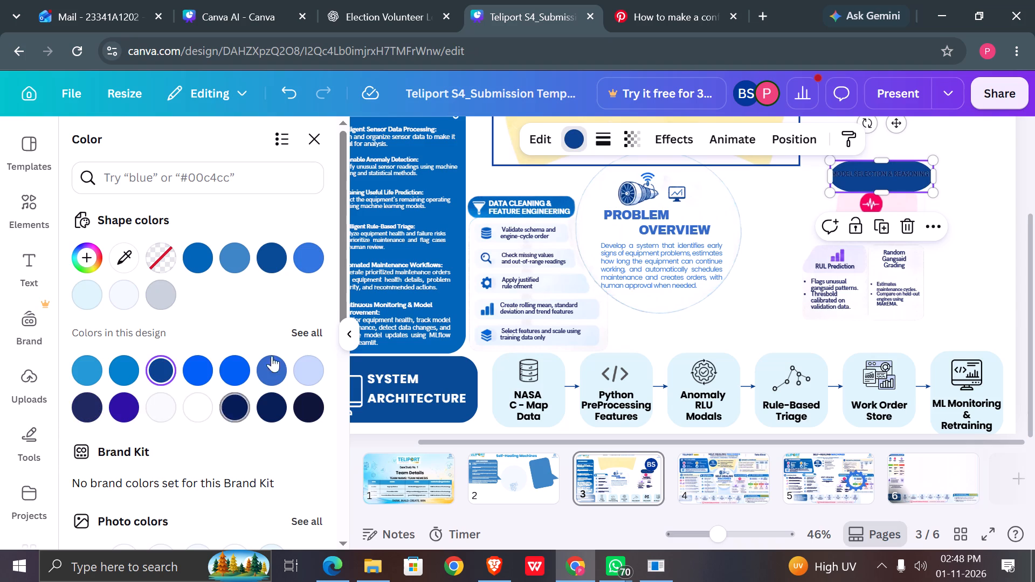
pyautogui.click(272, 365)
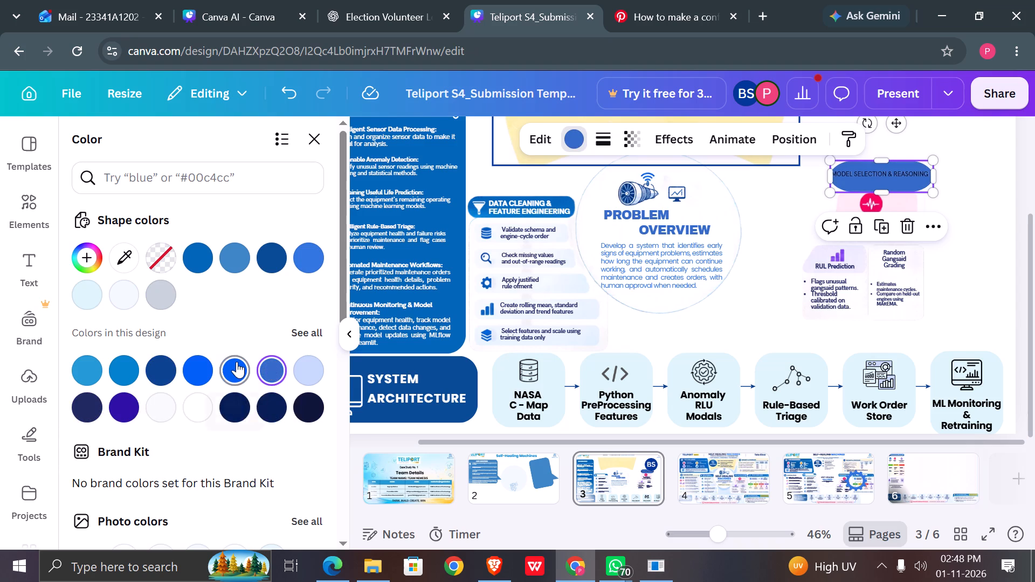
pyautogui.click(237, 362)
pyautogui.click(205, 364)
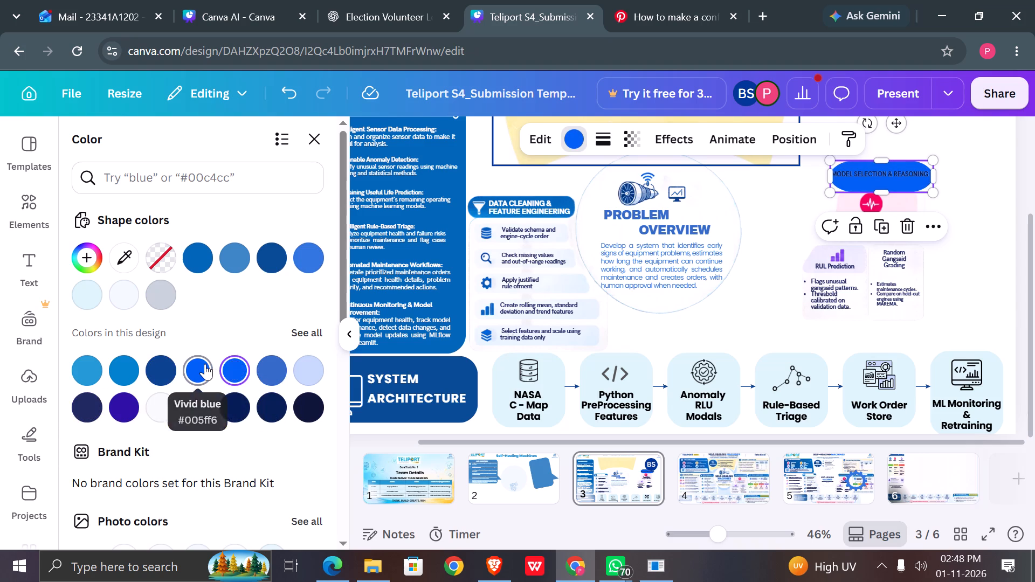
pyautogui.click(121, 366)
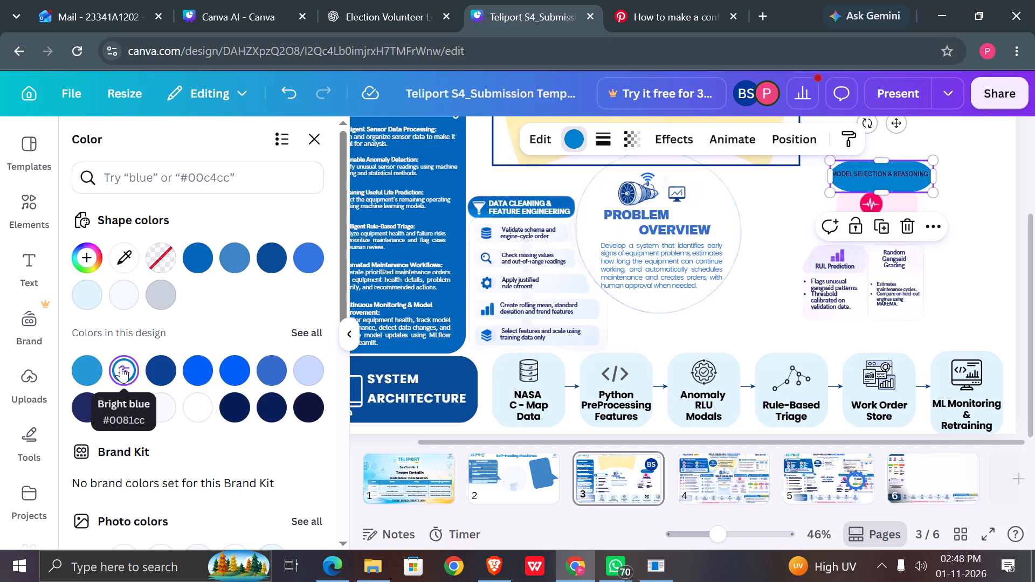
# Check the Model Selection & Reasoning header on page 4 as a reference, and return to page 3.
pyautogui.click(700, 488)
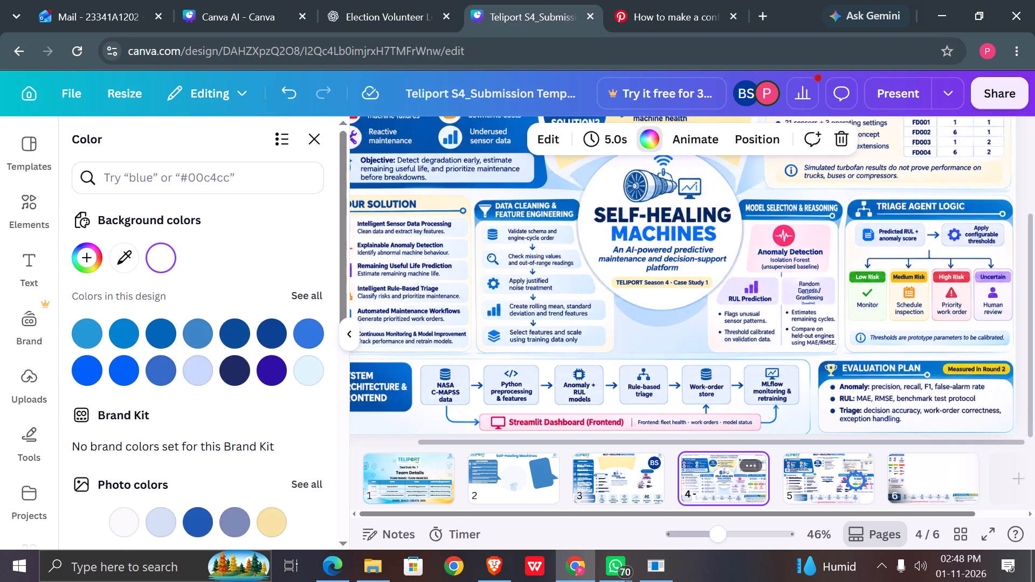
pyautogui.click(626, 484)
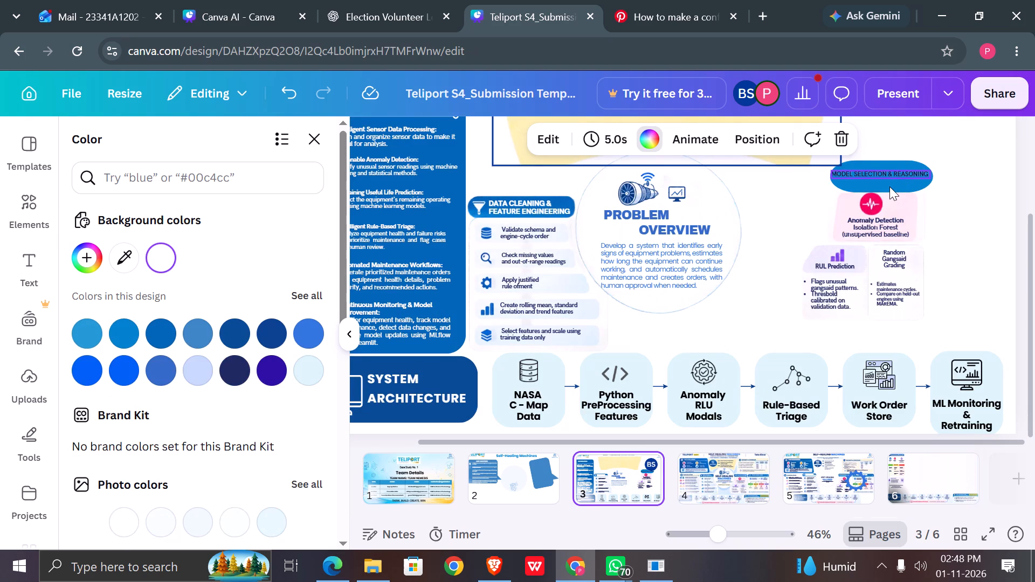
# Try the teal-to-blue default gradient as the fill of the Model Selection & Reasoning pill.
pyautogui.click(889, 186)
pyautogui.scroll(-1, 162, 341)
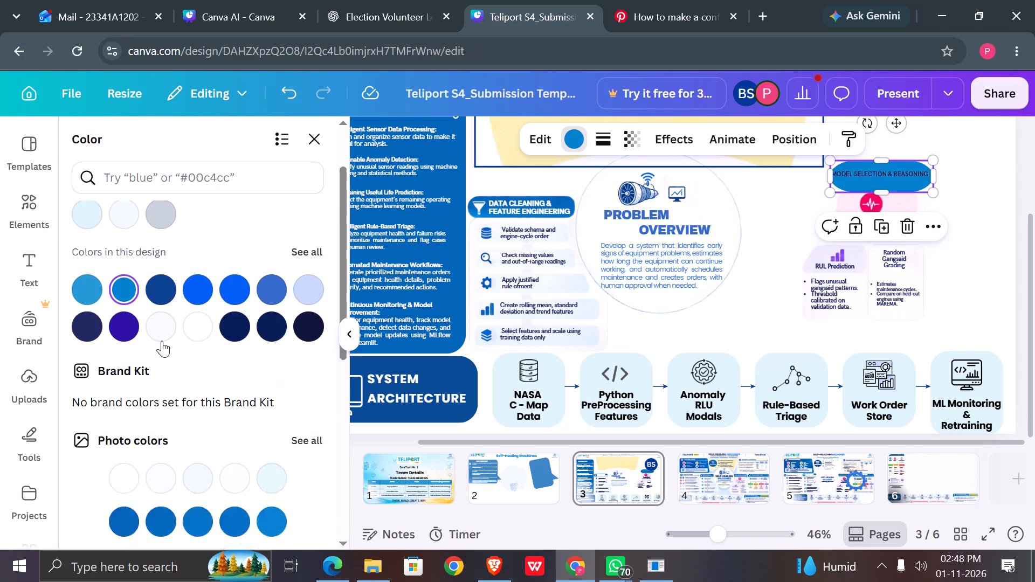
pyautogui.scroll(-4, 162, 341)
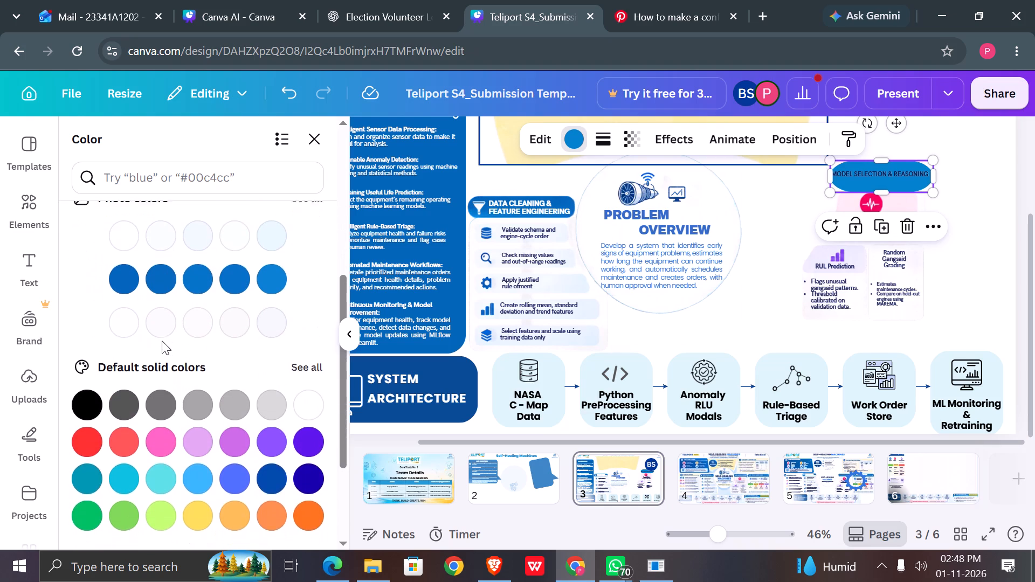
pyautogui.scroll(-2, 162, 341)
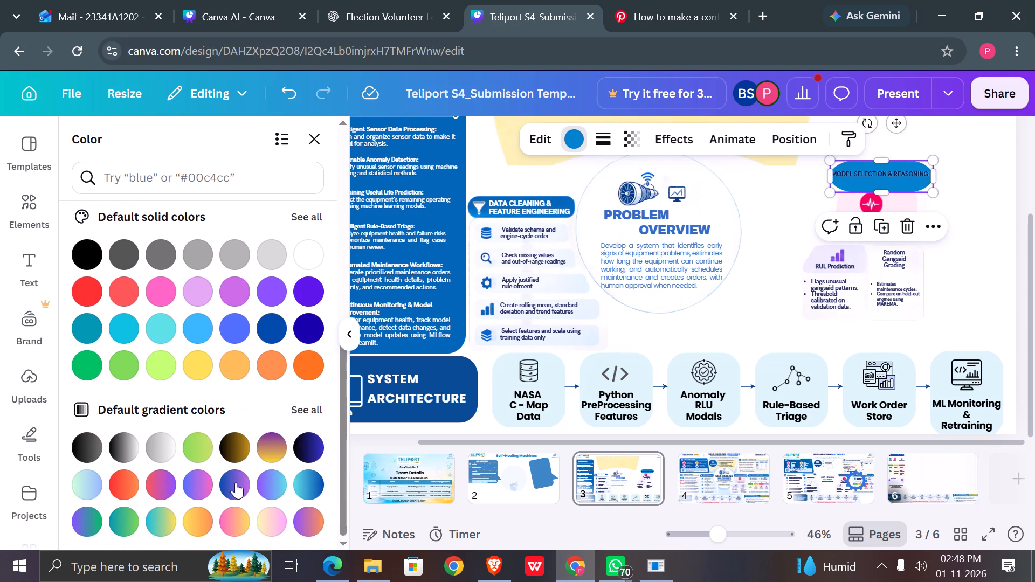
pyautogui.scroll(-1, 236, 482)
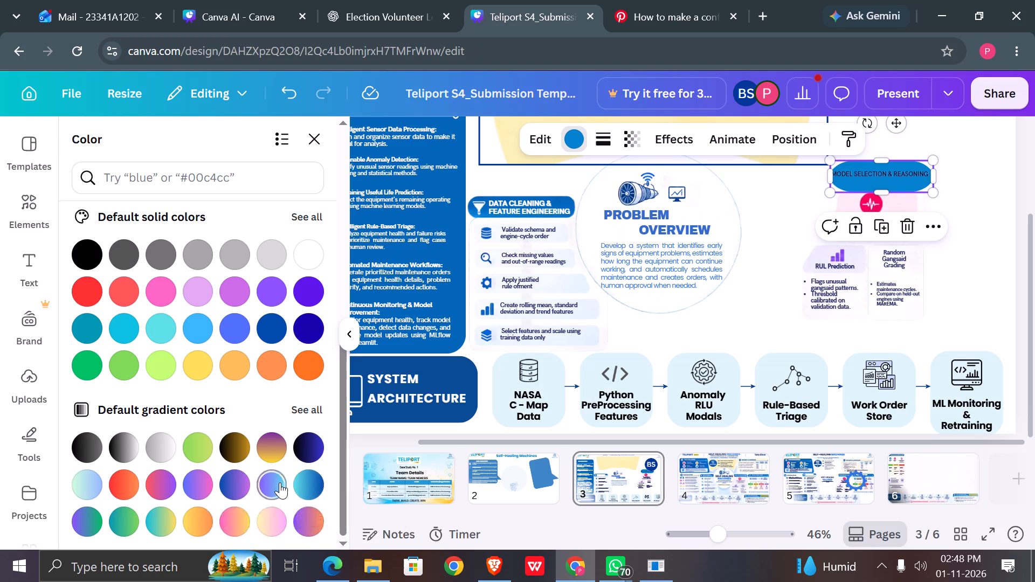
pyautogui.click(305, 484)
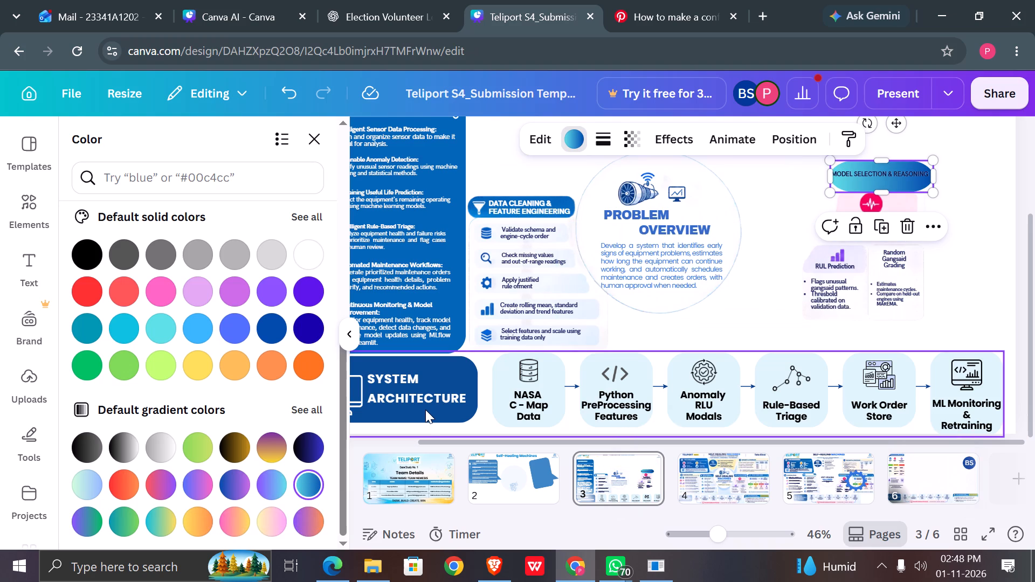
# Fill the Model Selection & Reasoning pill with the default solid blue #004aad.
pyautogui.scroll(-3, 307, 410)
pyautogui.scroll(1, 307, 410)
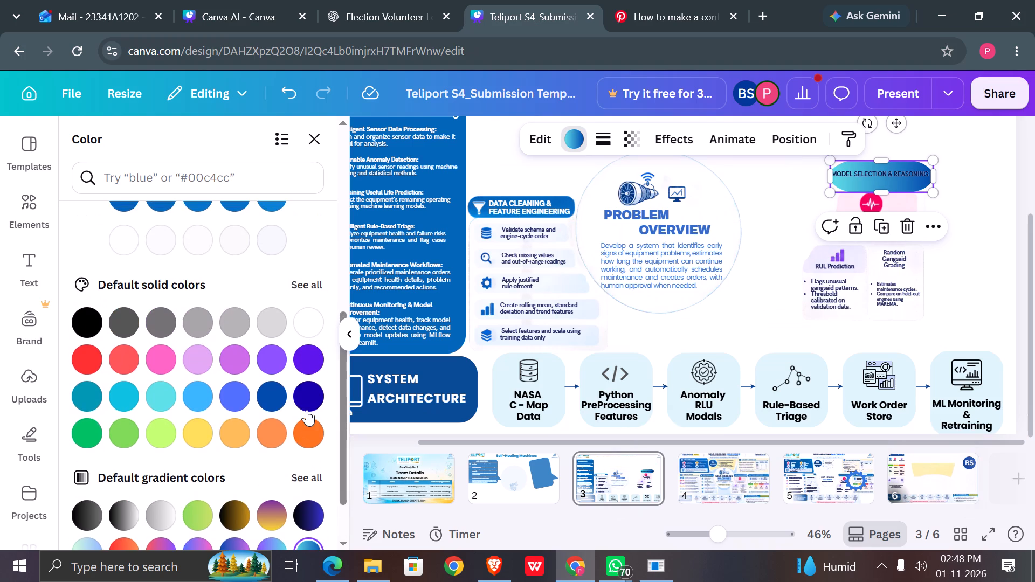
pyautogui.scroll(1, 307, 410)
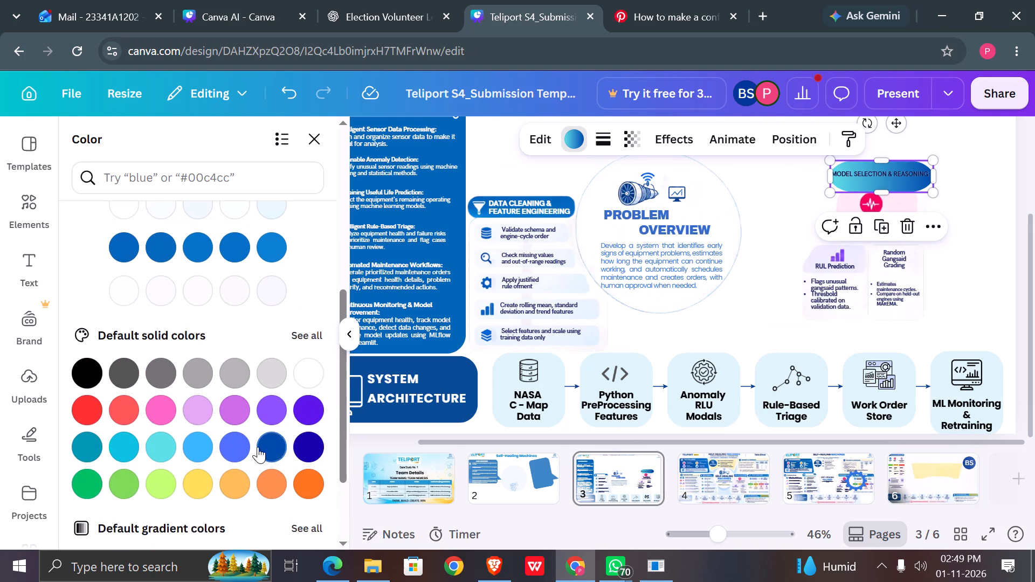
pyautogui.click(237, 444)
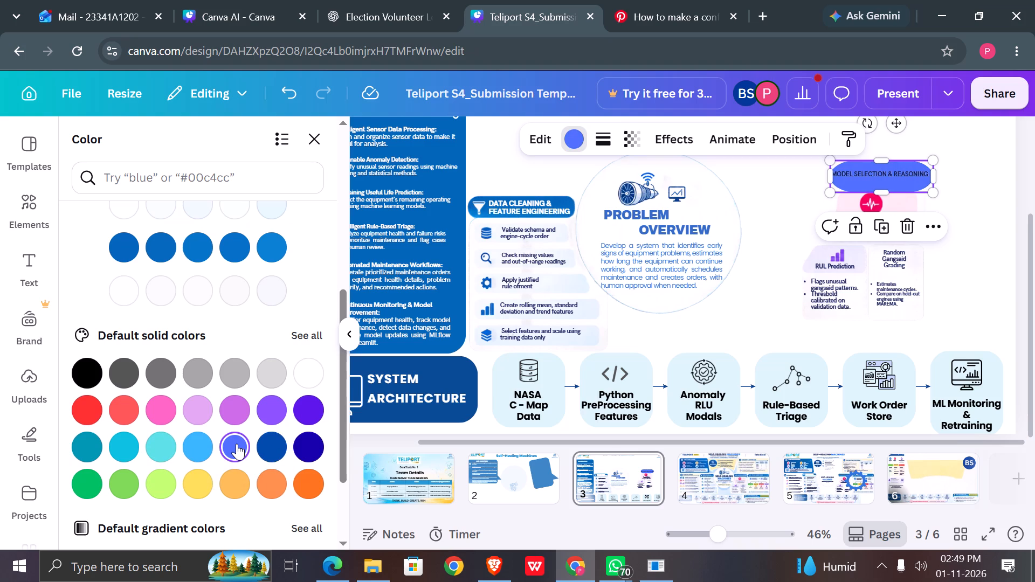
pyautogui.click(253, 449)
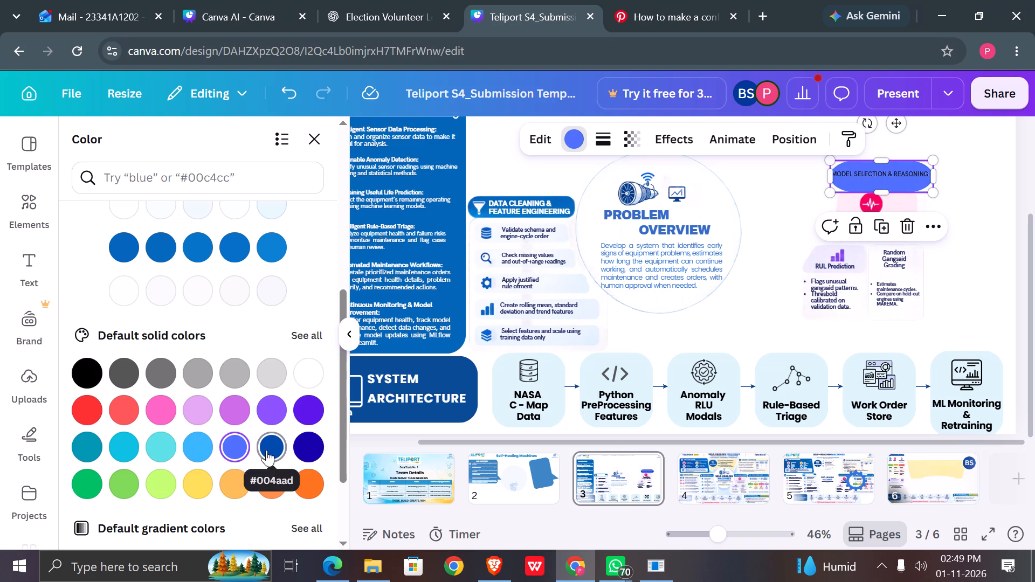
pyautogui.click(266, 450)
pyautogui.scroll(1, 266, 450)
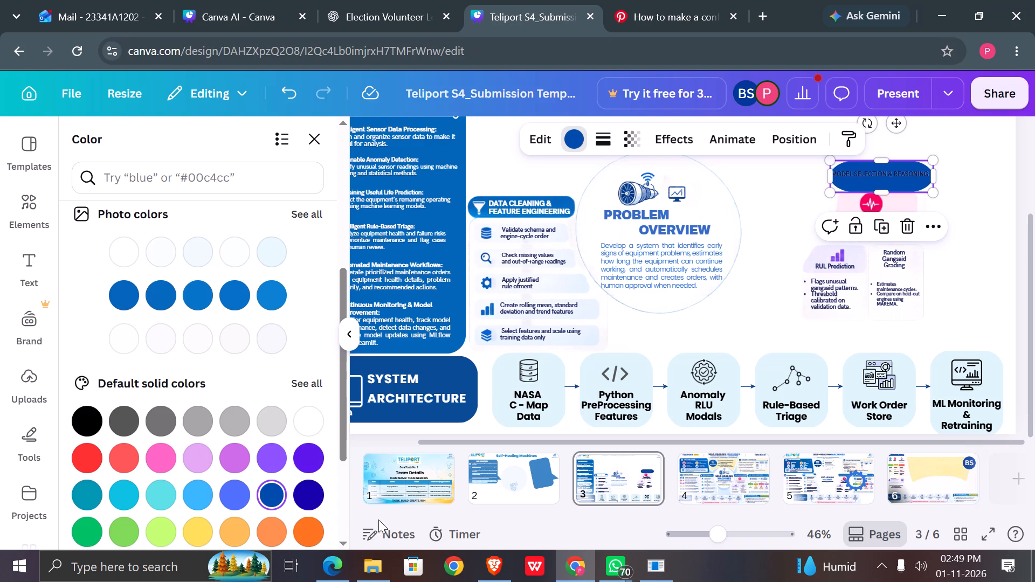
# Switch to Brave, play Let It Go on YouTube, skip it back five times, pause it, and return to the Canva design.
pyautogui.click(480, 568)
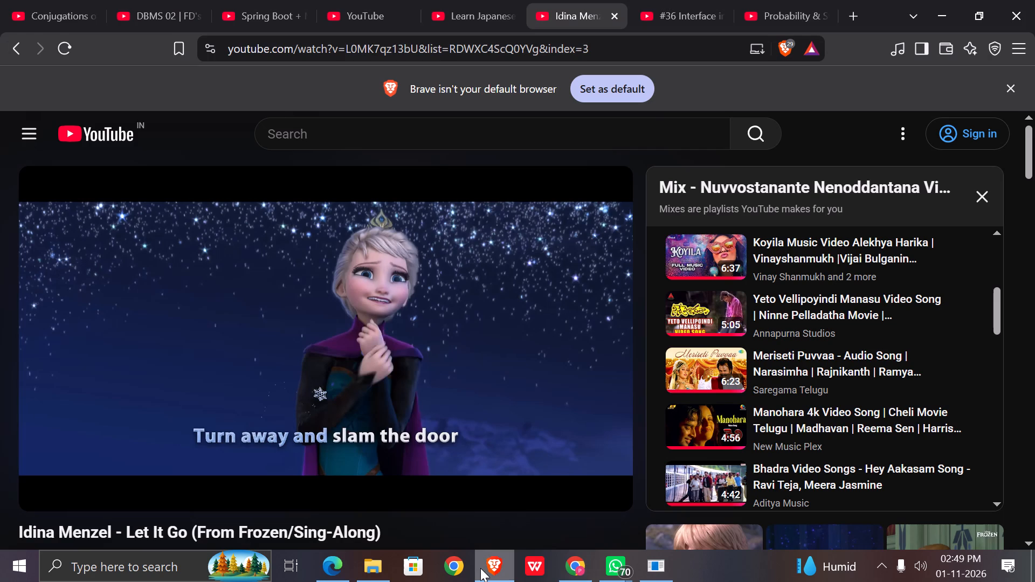
pyautogui.click(440, 384)
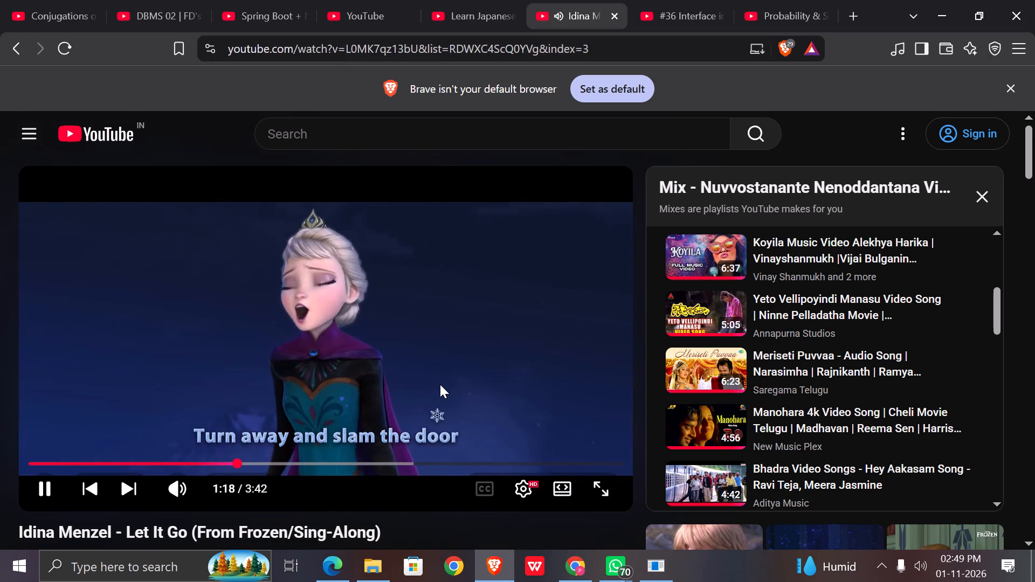
pyautogui.press('Left')
pyautogui.press('Left')
pyautogui.press('Left')
pyautogui.press('Left')
pyautogui.press('Left')
pyautogui.press('space')
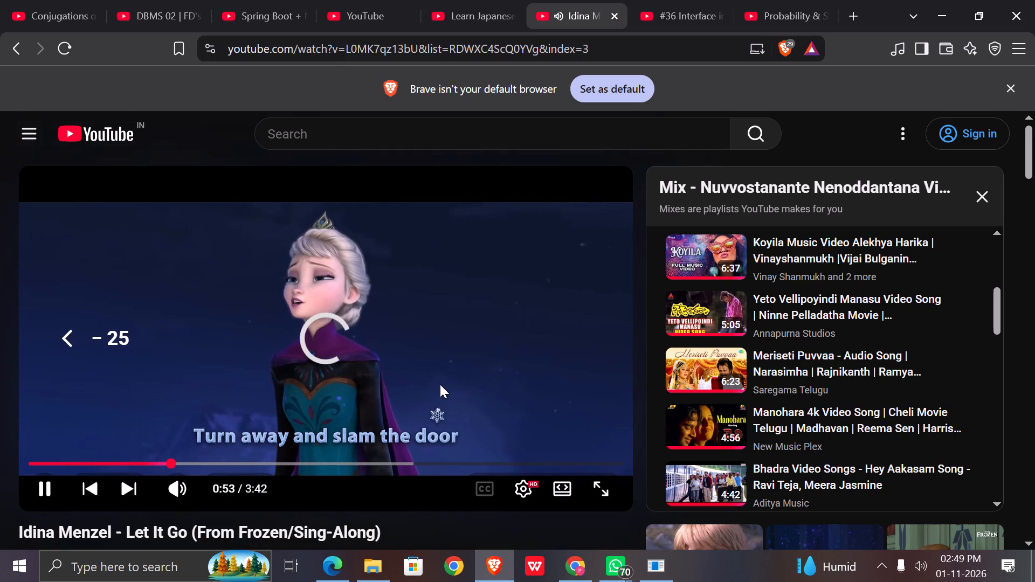
pyautogui.click(954, 15)
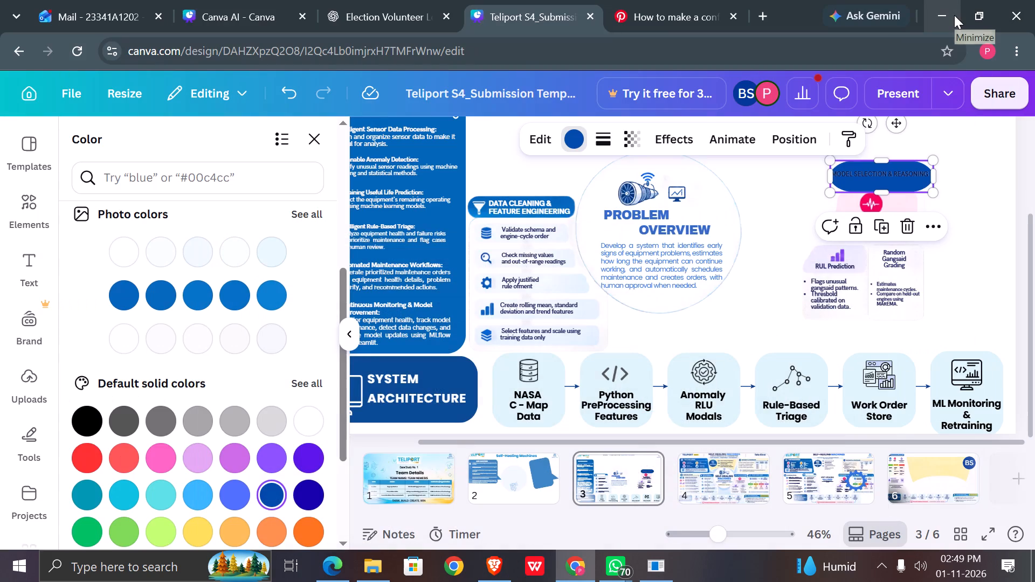
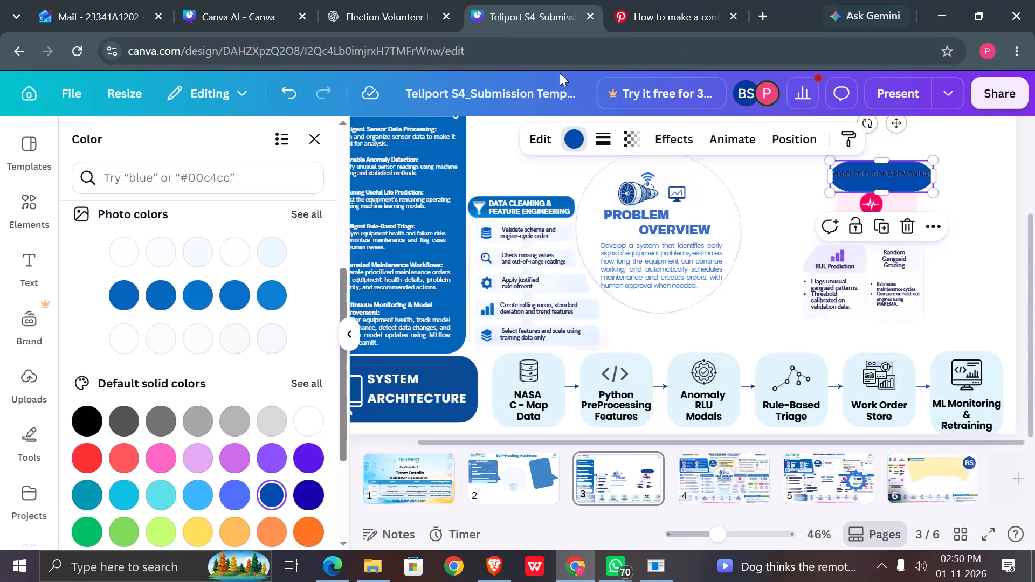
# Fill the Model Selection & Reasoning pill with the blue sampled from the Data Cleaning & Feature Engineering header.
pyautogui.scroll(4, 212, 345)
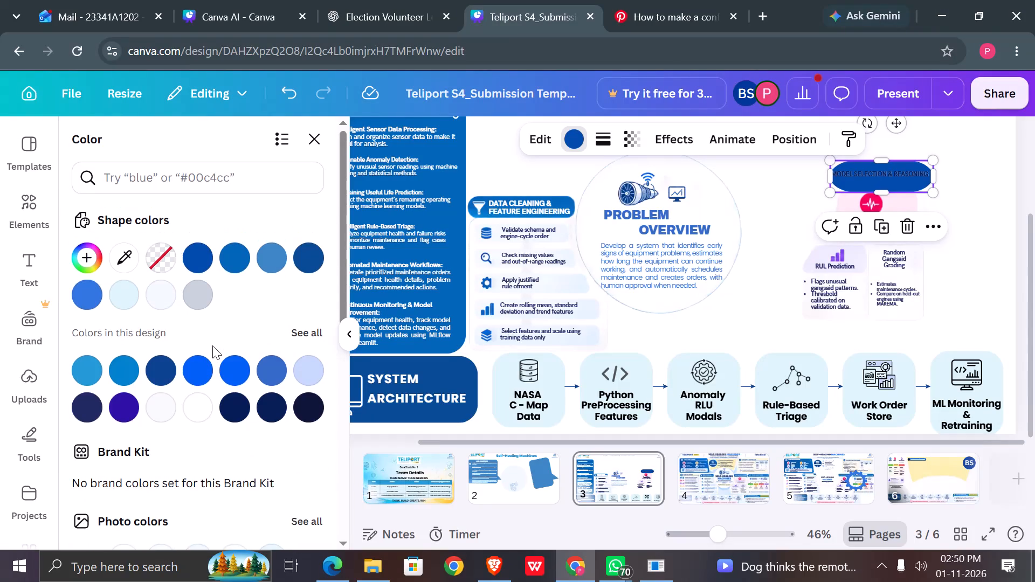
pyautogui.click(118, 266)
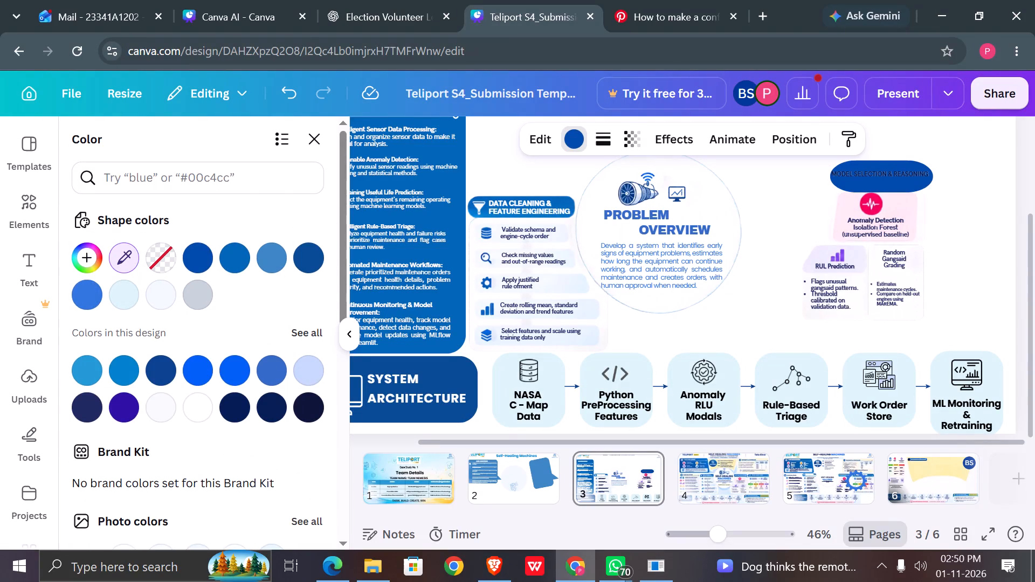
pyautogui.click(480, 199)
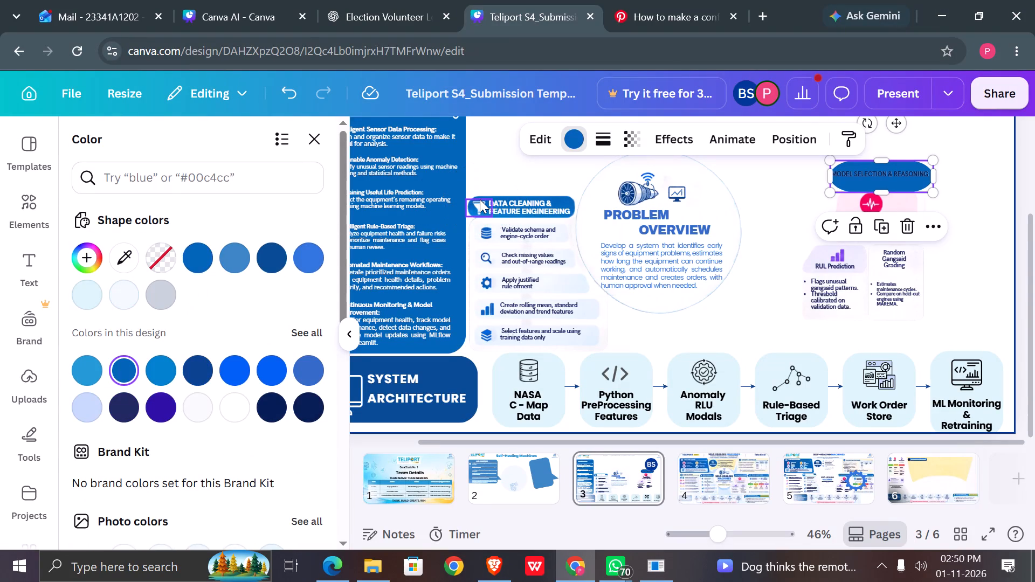
# Set the Model Selection & Reasoning heading text color to white #ffffff.
pyautogui.doubleClick(906, 171)
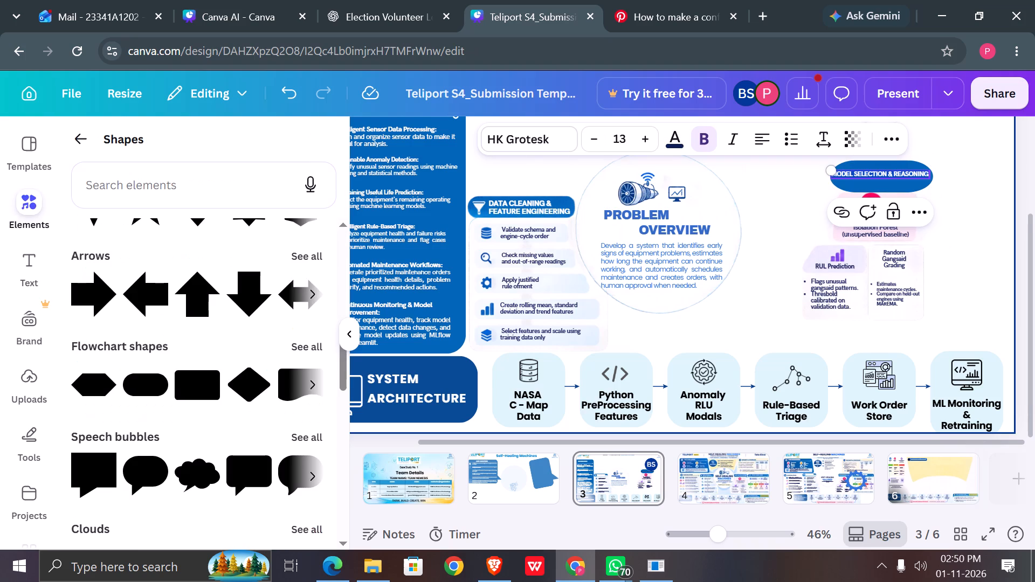
pyautogui.click(683, 141)
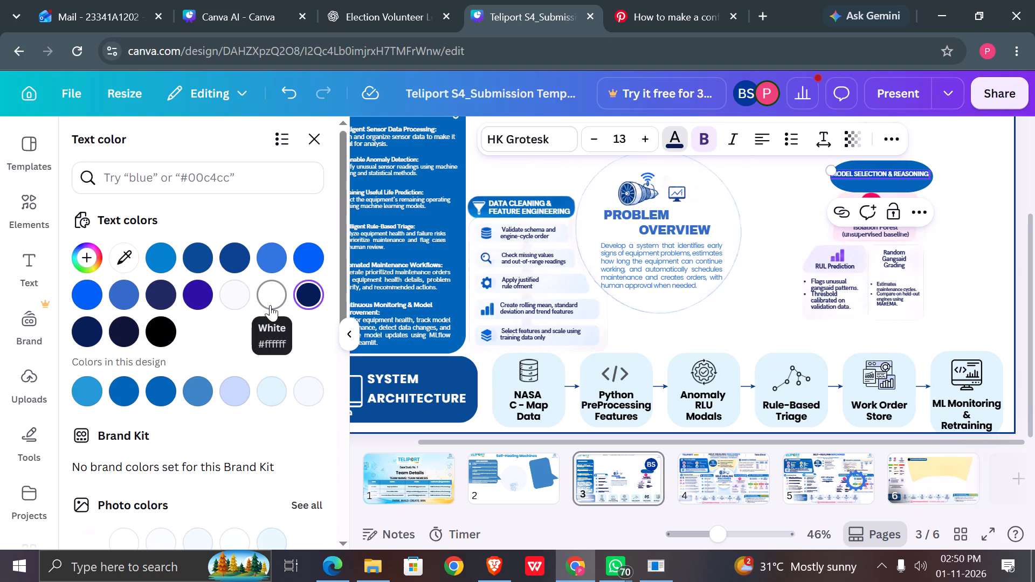
pyautogui.click(270, 305)
pyautogui.click(772, 217)
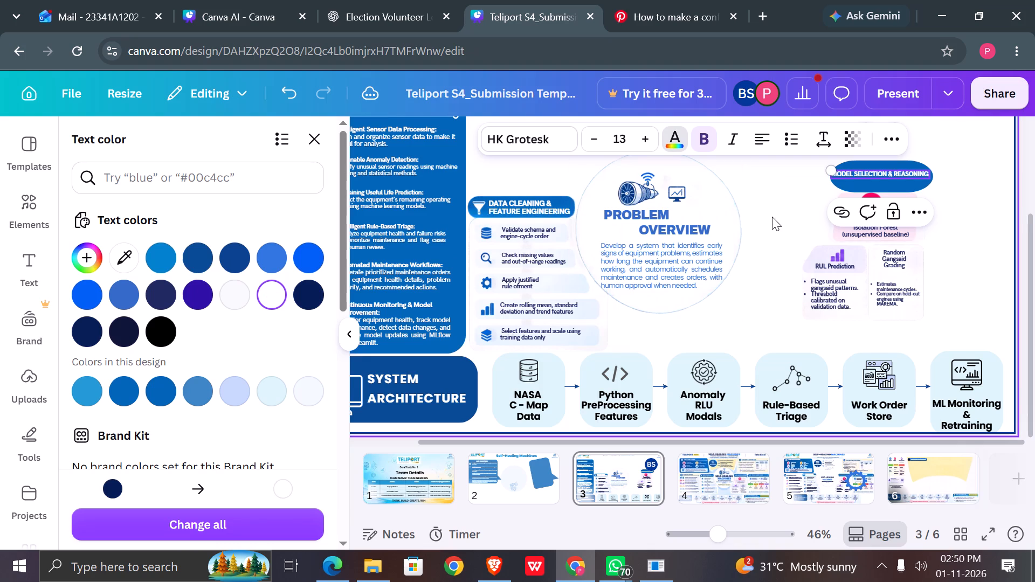
# Insert the rounded pill shape from the full set of flowchart shapes onto page 3.
pyautogui.click(901, 181)
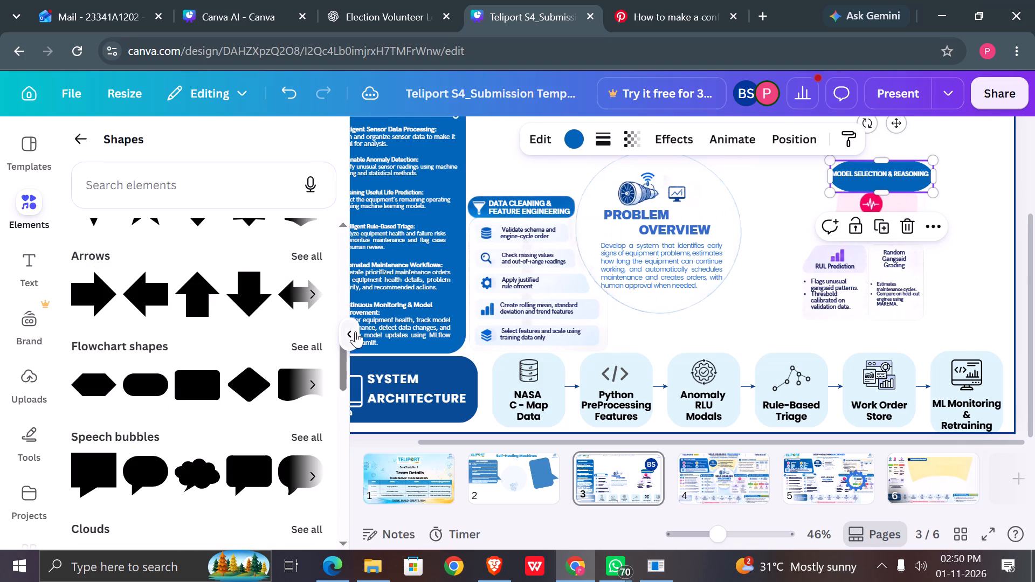
pyautogui.hscroll(-3, 236, 383)
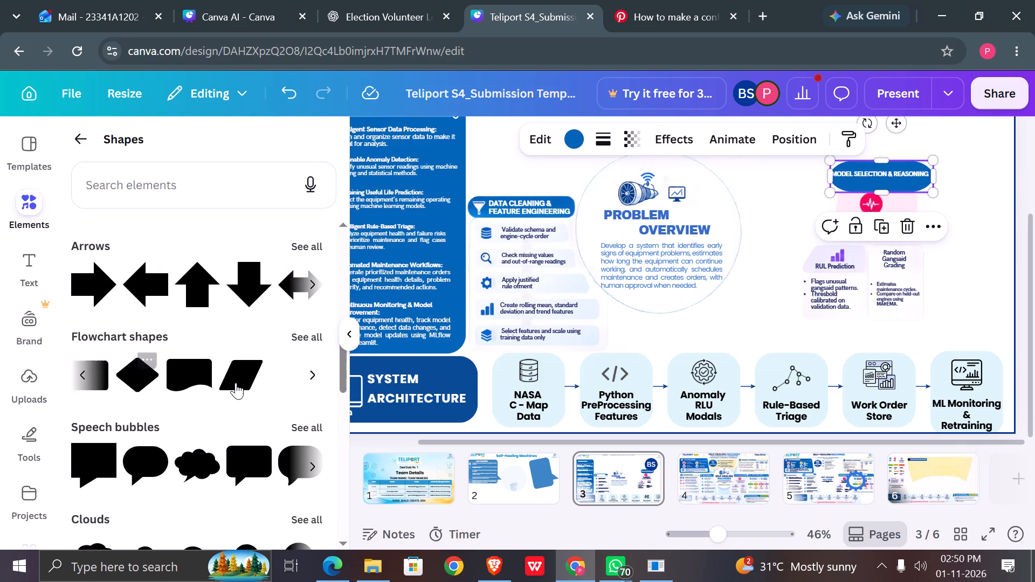
pyautogui.hscroll(-5, 236, 383)
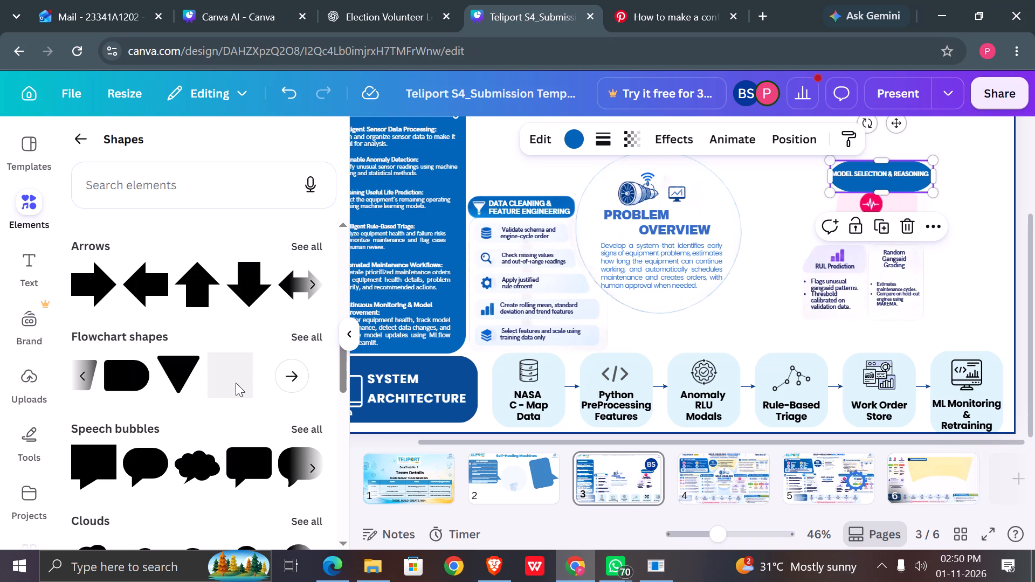
pyautogui.click(293, 375)
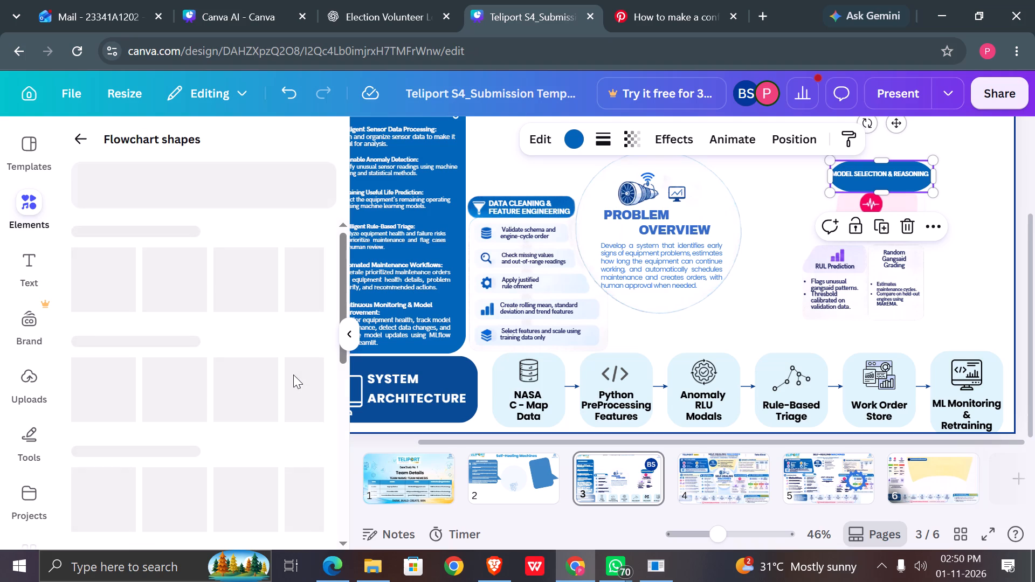
pyautogui.scroll(-3, 293, 375)
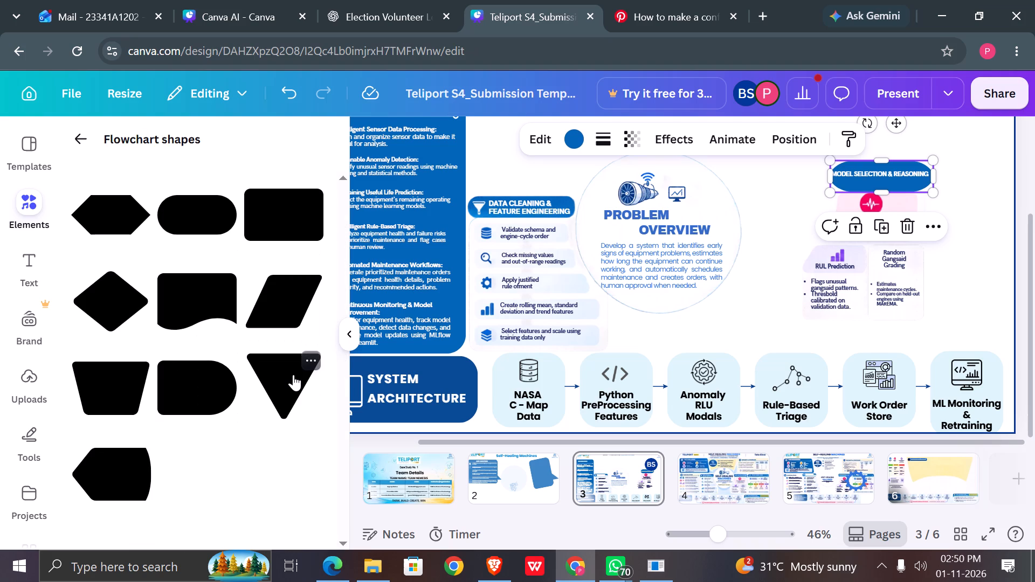
pyautogui.click(213, 221)
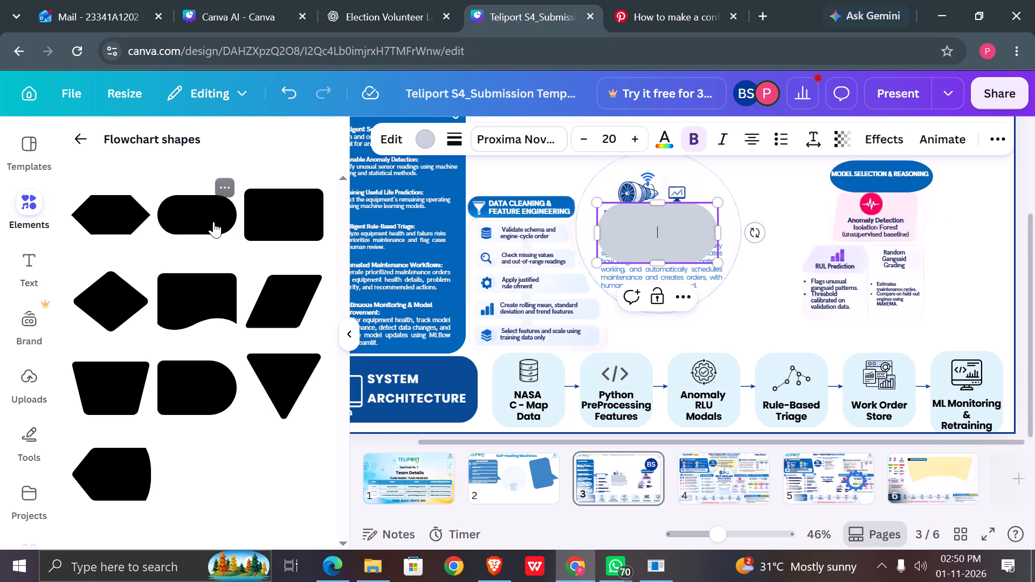
pyautogui.click(779, 278)
# Move the new grey pill to the lower-right edge of the Problem Overview circle and shrink it.
pyautogui.moveTo(682, 238); pyautogui.dragTo(763, 292)
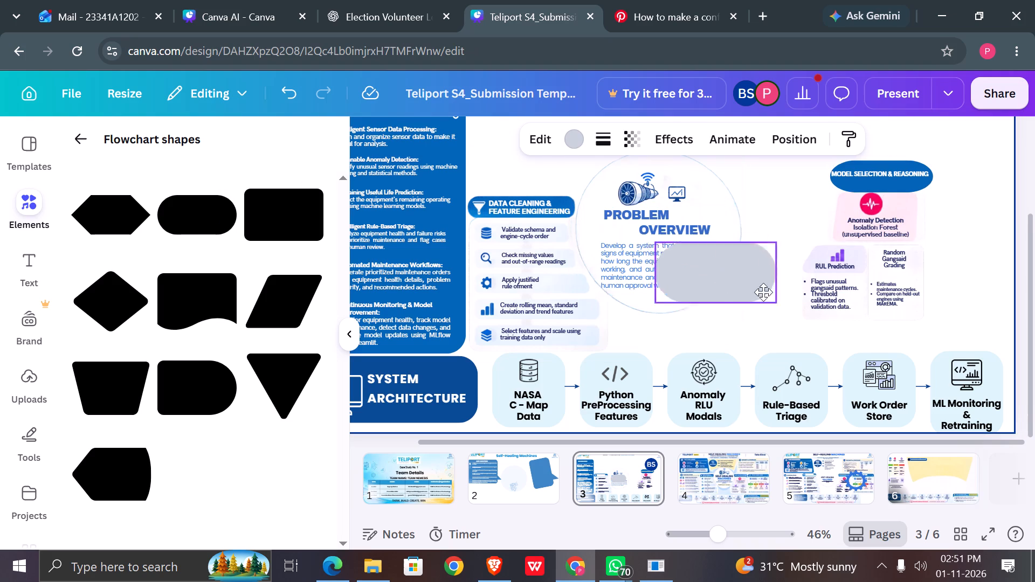
pyautogui.moveTo(763, 292); pyautogui.dragTo(786, 305)
pyautogui.moveTo(822, 328); pyautogui.dragTo(802, 320)
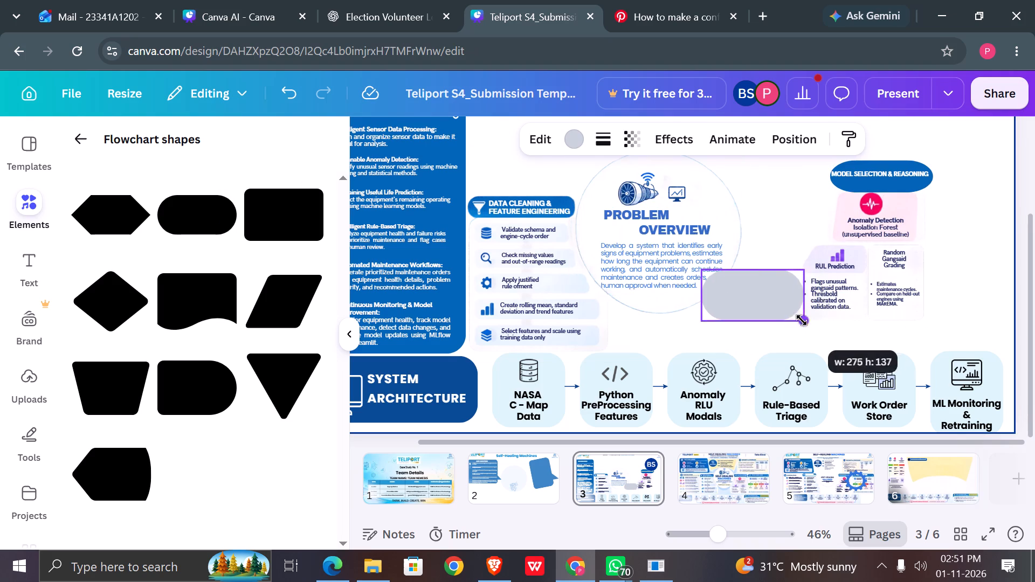
pyautogui.moveTo(802, 320); pyautogui.dragTo(769, 309)
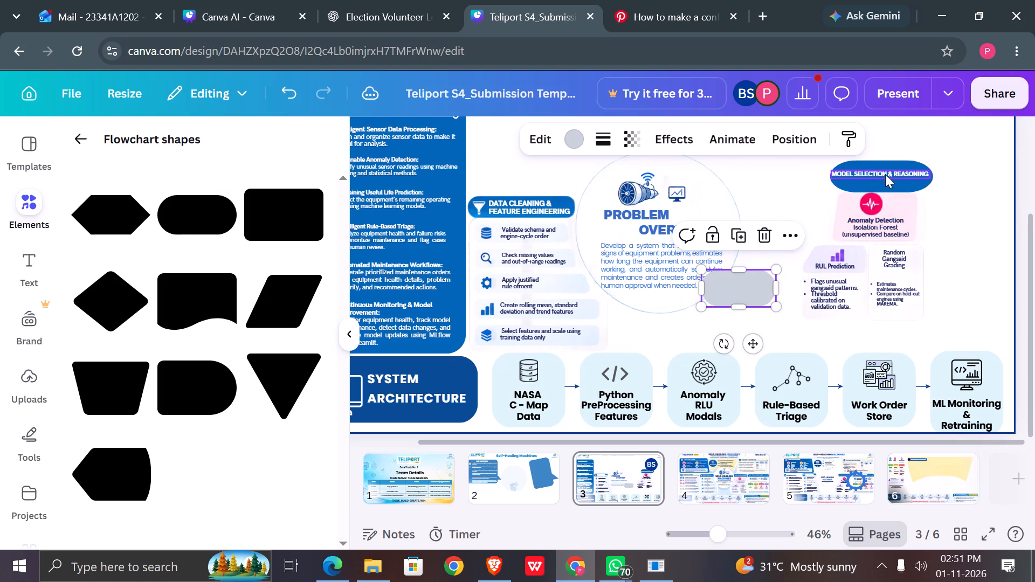
# Move the Model Selection & Reasoning heading text off the old blue pill onto the new grey pill.
pyautogui.click(885, 174)
pyautogui.moveTo(885, 174); pyautogui.dragTo(793, 264)
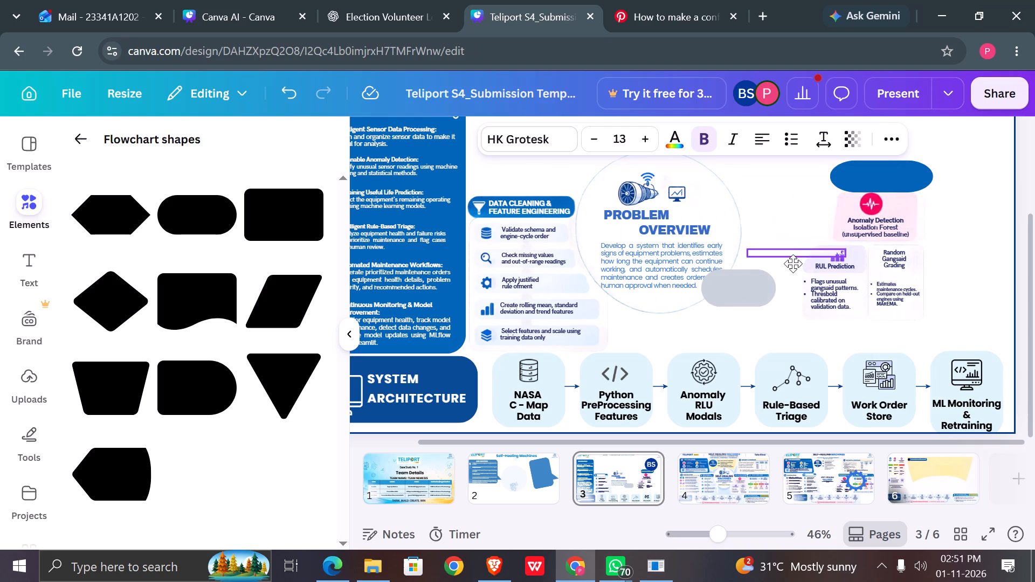
pyautogui.moveTo(793, 264); pyautogui.dragTo(765, 293)
# Fill the new grey pill with the blue sampled from the Data Cleaning & Feature Engineering header.
pyautogui.click(893, 169)
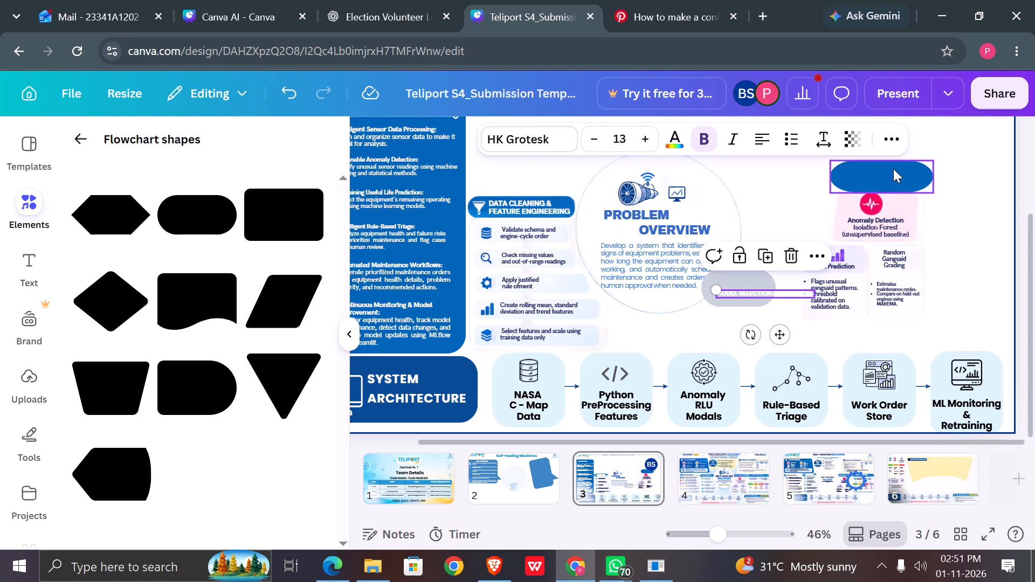
pyautogui.click(747, 274)
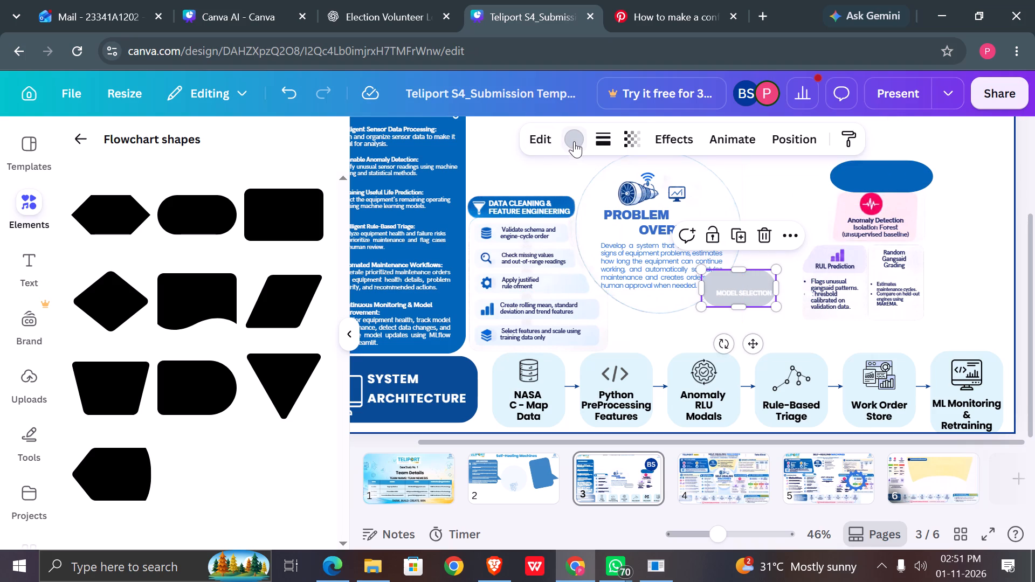
pyautogui.click(574, 141)
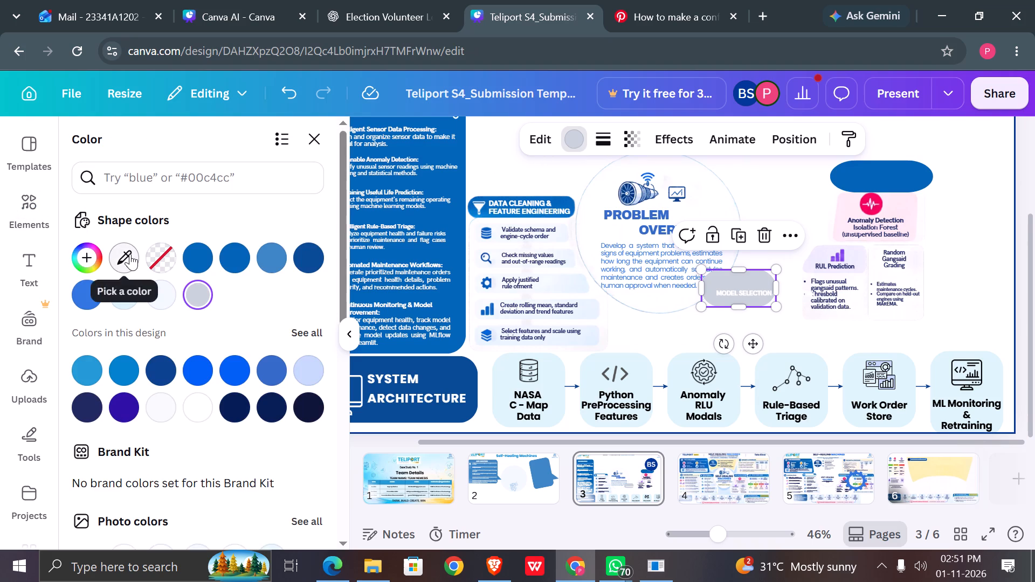
pyautogui.click(130, 254)
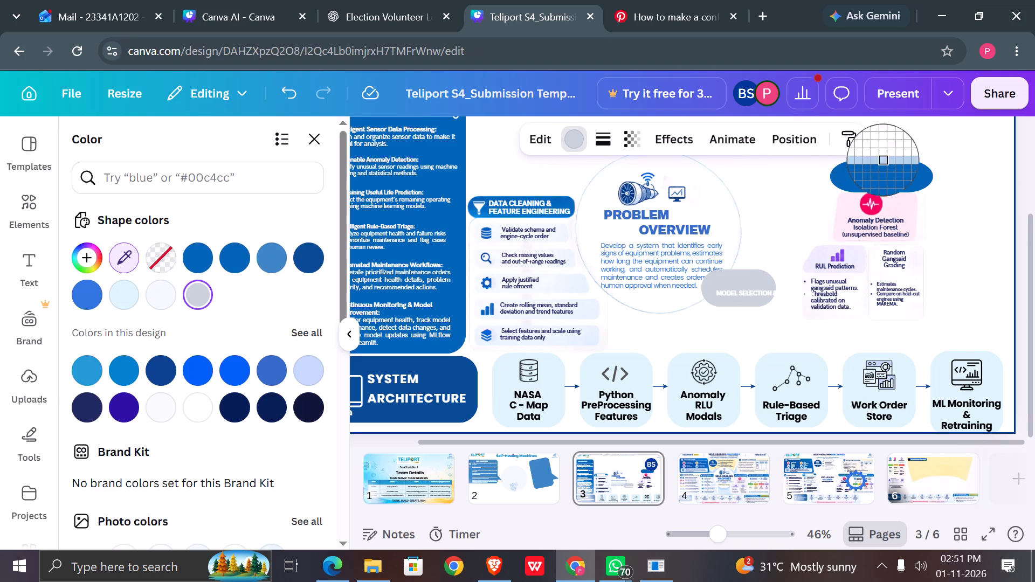
pyautogui.click(571, 207)
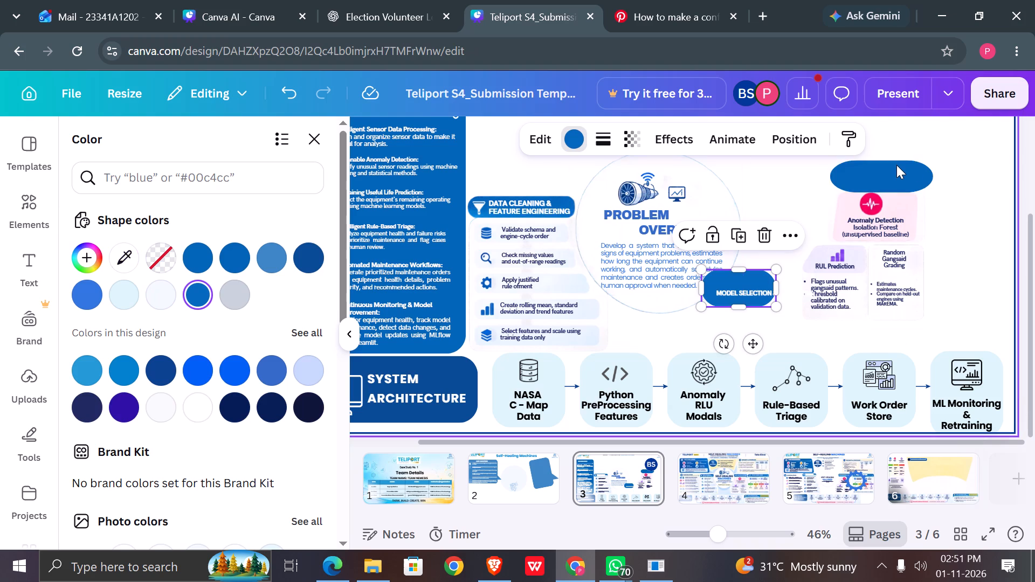
# Delete the old empty blue pill above the Anomaly Detection card and leave the flowchart shapes collection.
pyautogui.click(896, 169)
pyautogui.press('Delete')
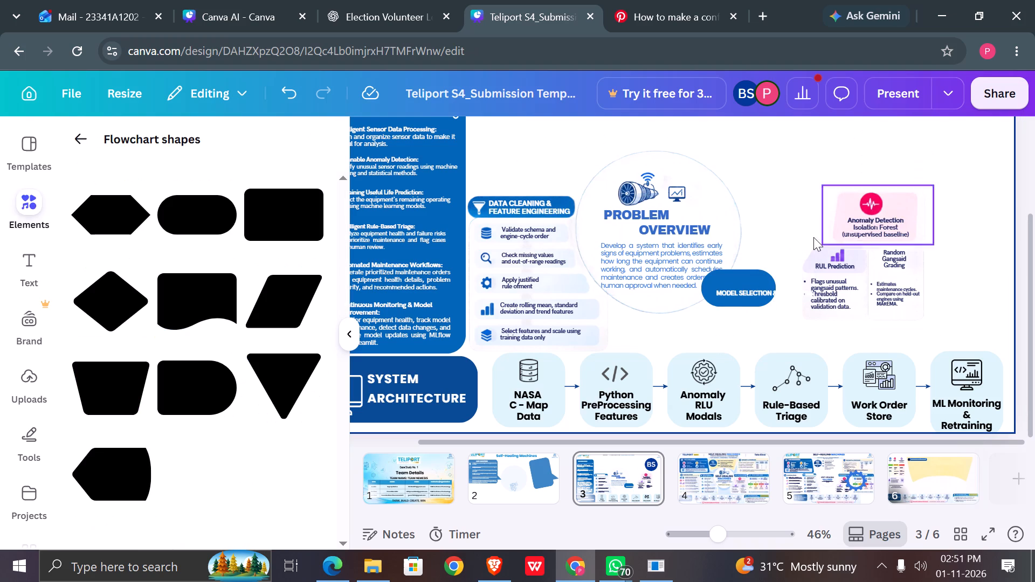
pyautogui.click(71, 137)
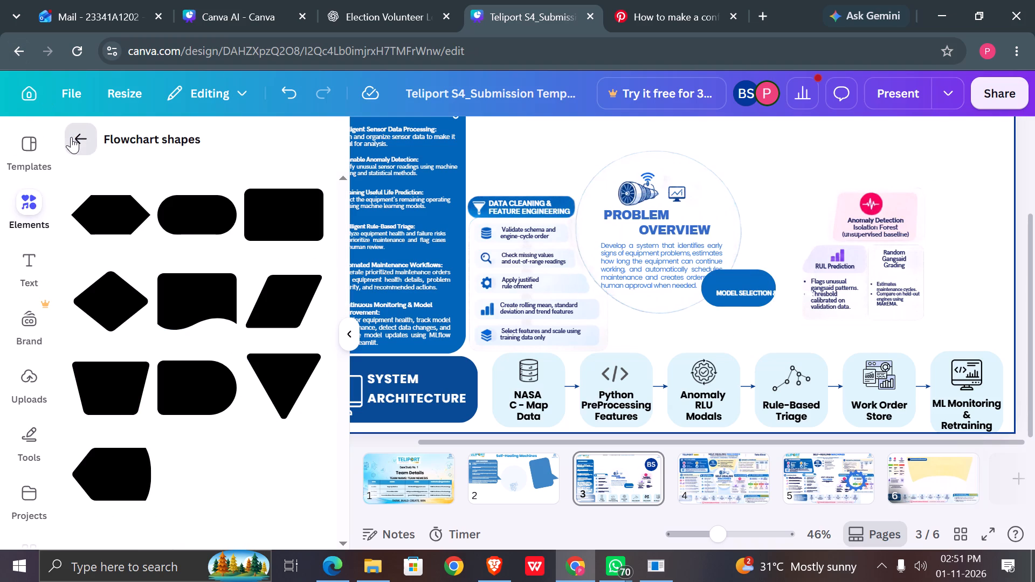
pyautogui.click(71, 137)
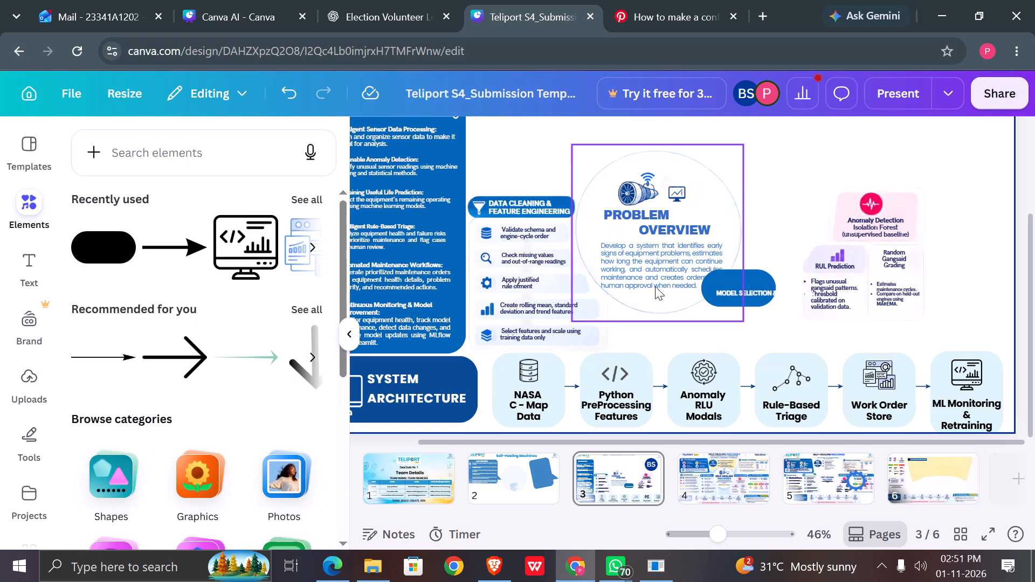
# Move the new blue pill and its heading text between the Problem Overview circle and the Anomaly Detection card.
pyautogui.moveTo(749, 275); pyautogui.dragTo(809, 206)
pyautogui.click(744, 291)
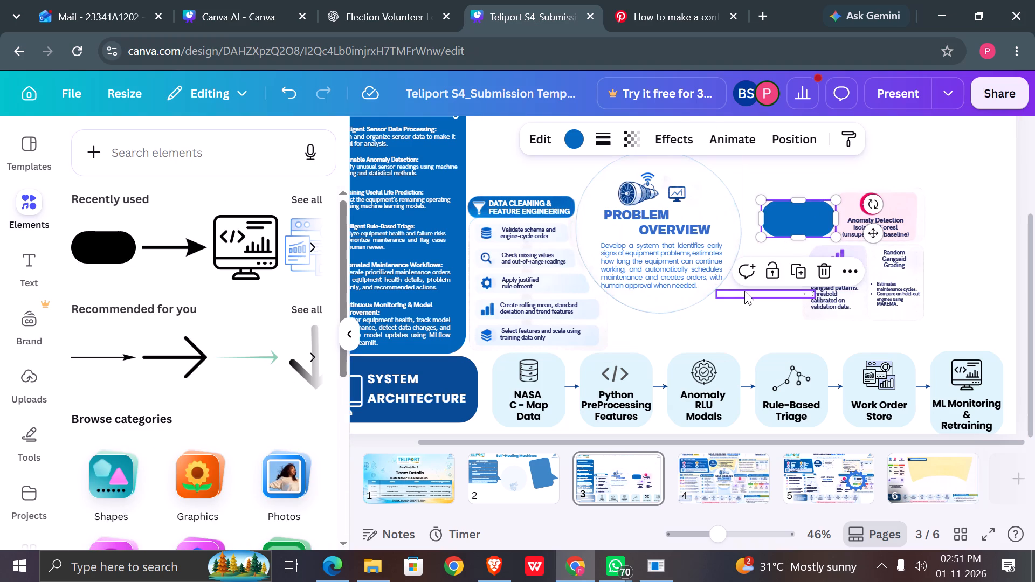
pyautogui.moveTo(777, 331); pyautogui.dragTo(813, 255)
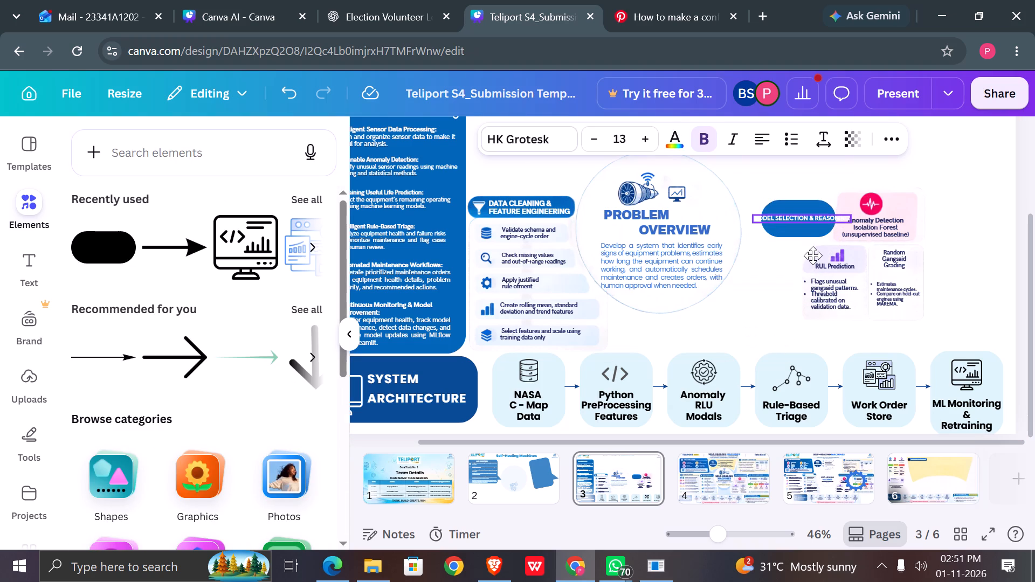
pyautogui.moveTo(813, 255); pyautogui.dragTo(813, 257)
# Enlarge the blue pill until it spans the whole Model Selection & Reasoning text, and center it behind the text.
pyautogui.click(798, 234)
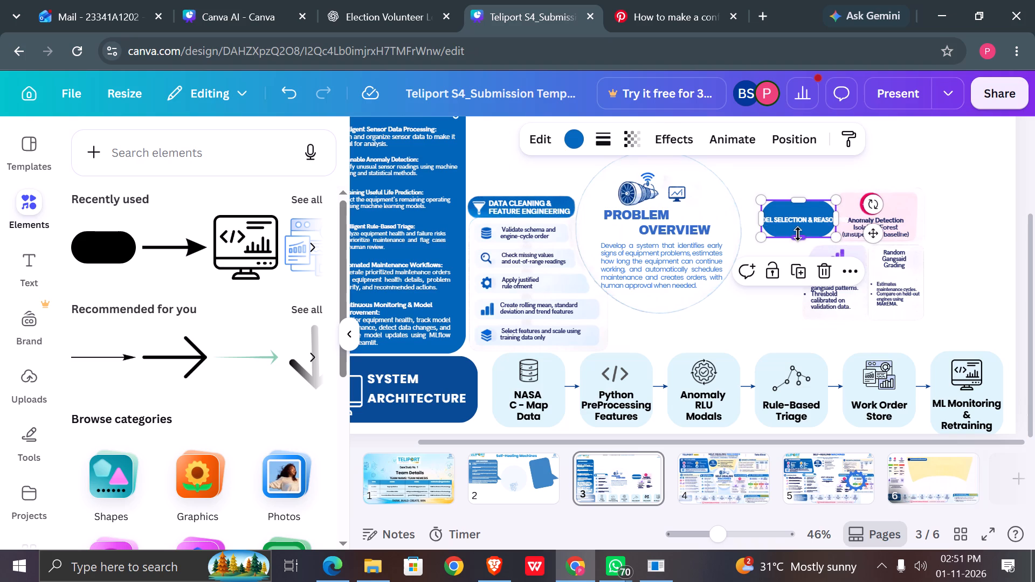
pyautogui.moveTo(765, 235); pyautogui.dragTo(741, 235)
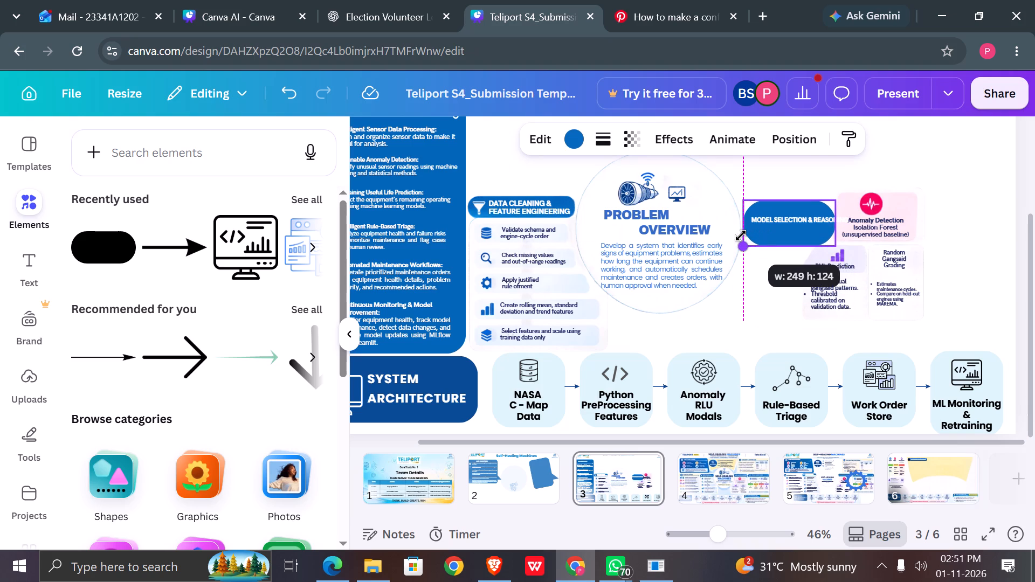
pyautogui.moveTo(741, 235); pyautogui.dragTo(742, 235)
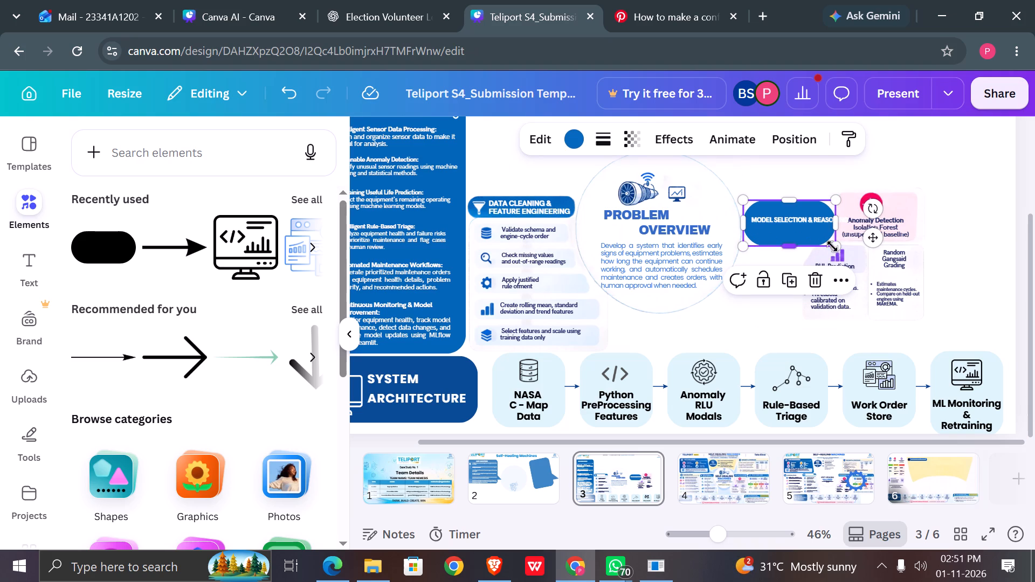
pyautogui.moveTo(837, 247); pyautogui.dragTo(877, 241)
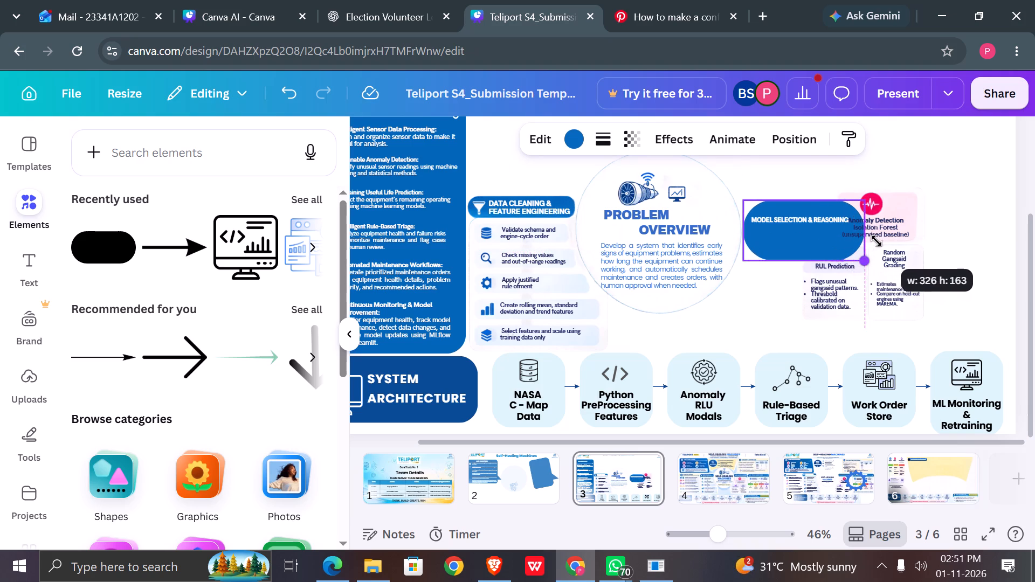
pyautogui.moveTo(877, 241); pyautogui.dragTo(867, 234)
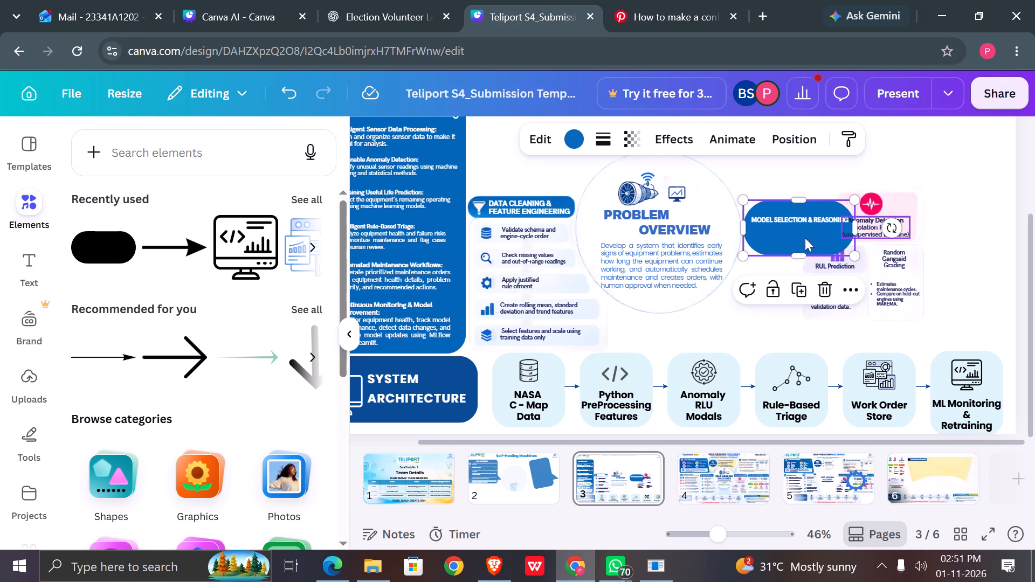
pyautogui.moveTo(804, 238); pyautogui.dragTo(806, 232)
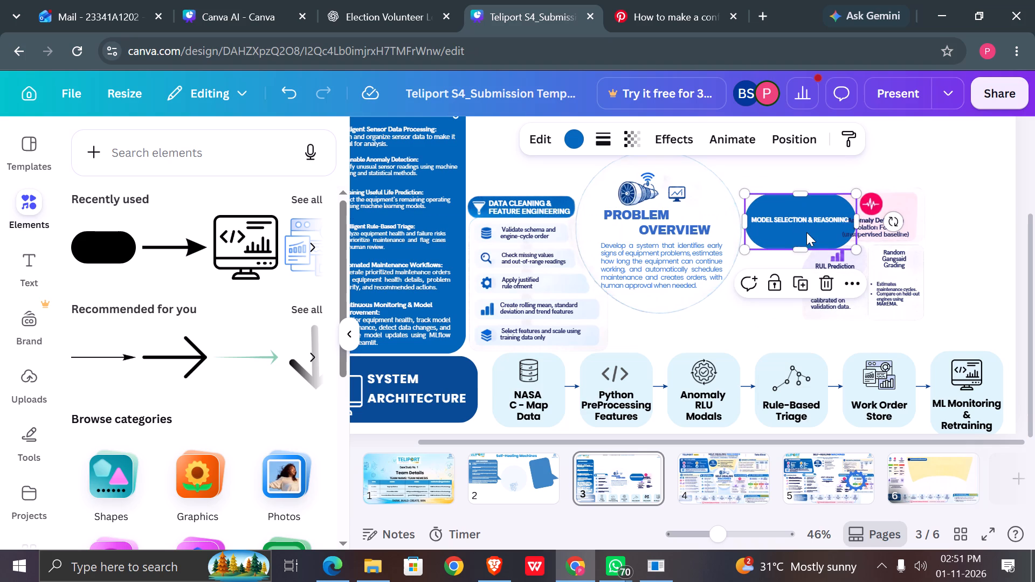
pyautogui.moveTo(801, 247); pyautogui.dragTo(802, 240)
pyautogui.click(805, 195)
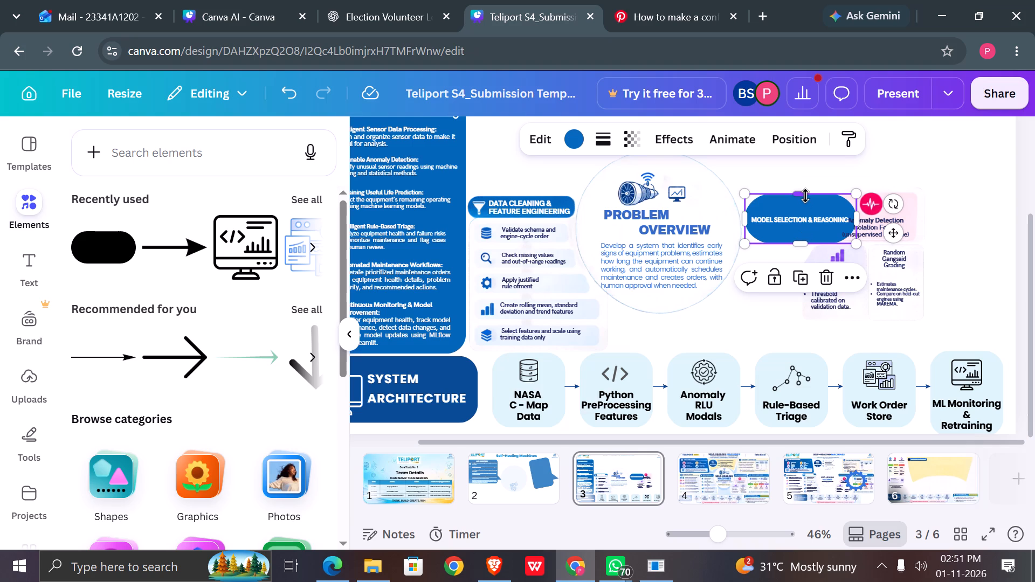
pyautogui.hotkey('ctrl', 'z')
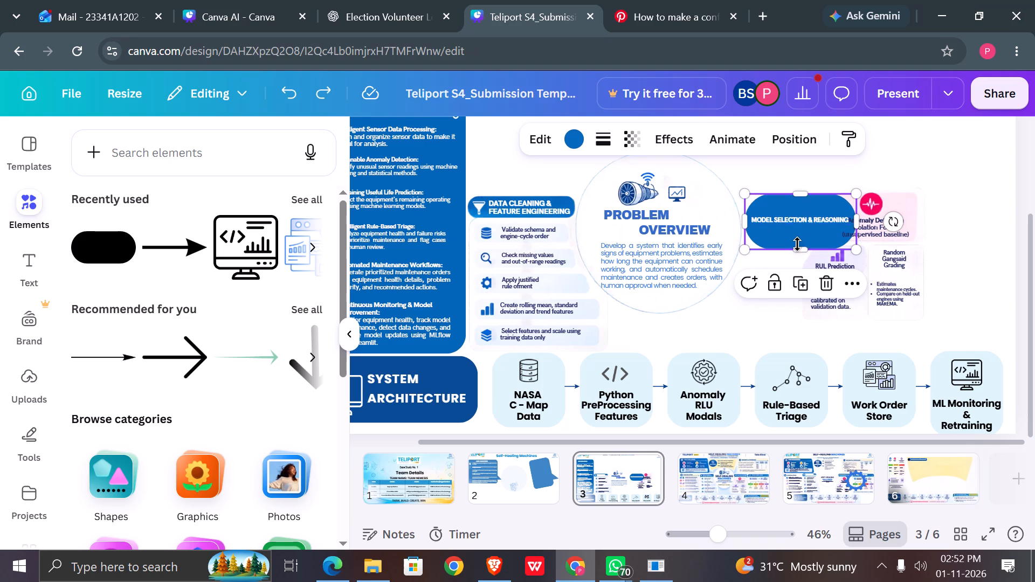
# Reduce the blue pill's height slightly by raising its bottom edge toward the heading text.
pyautogui.moveTo(798, 245); pyautogui.dragTo(800, 239)
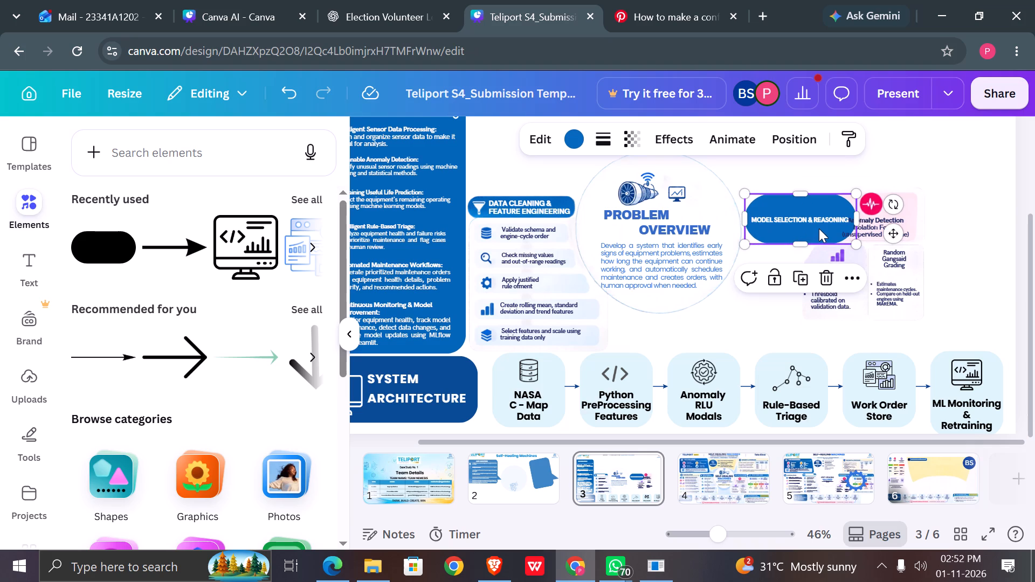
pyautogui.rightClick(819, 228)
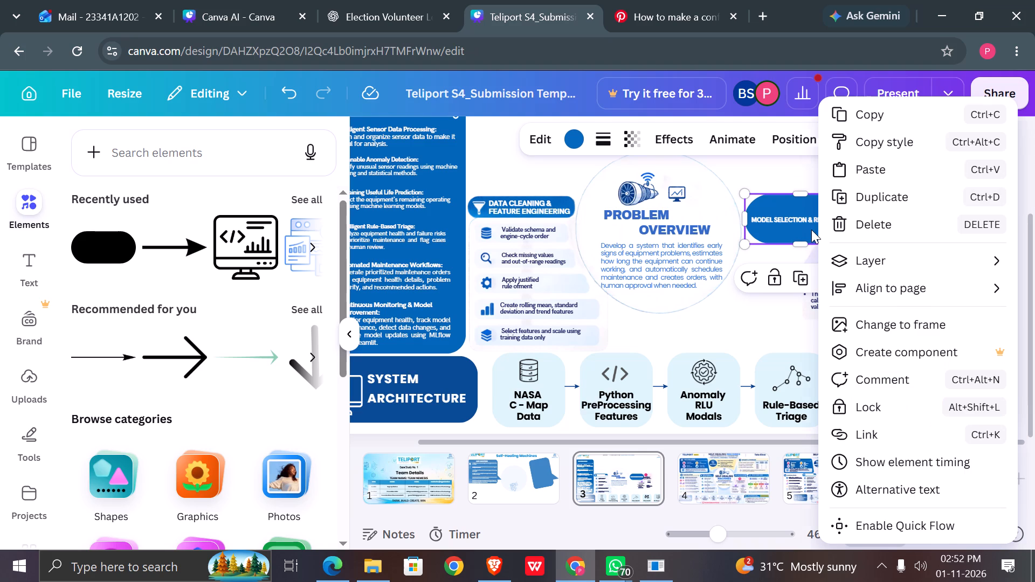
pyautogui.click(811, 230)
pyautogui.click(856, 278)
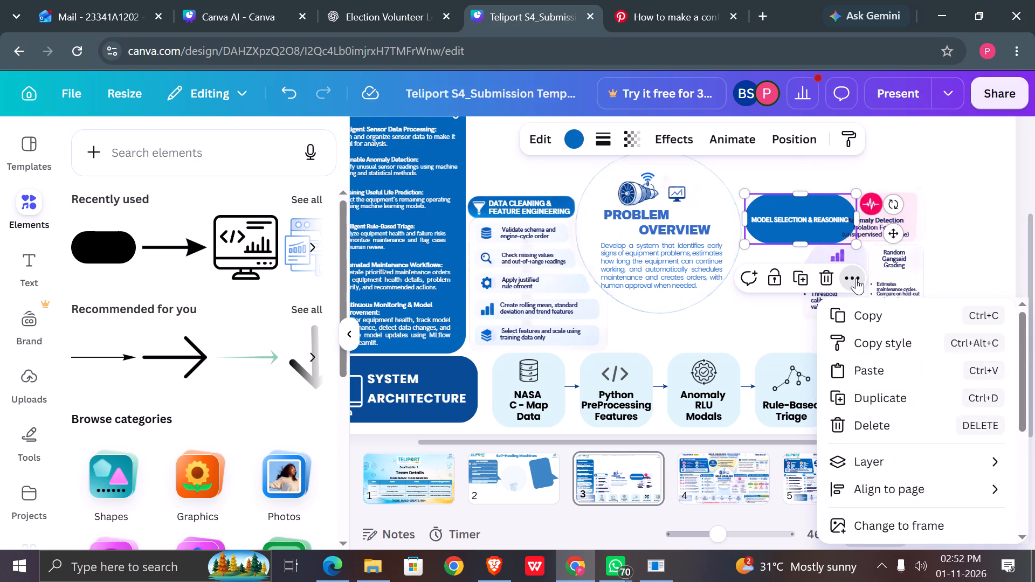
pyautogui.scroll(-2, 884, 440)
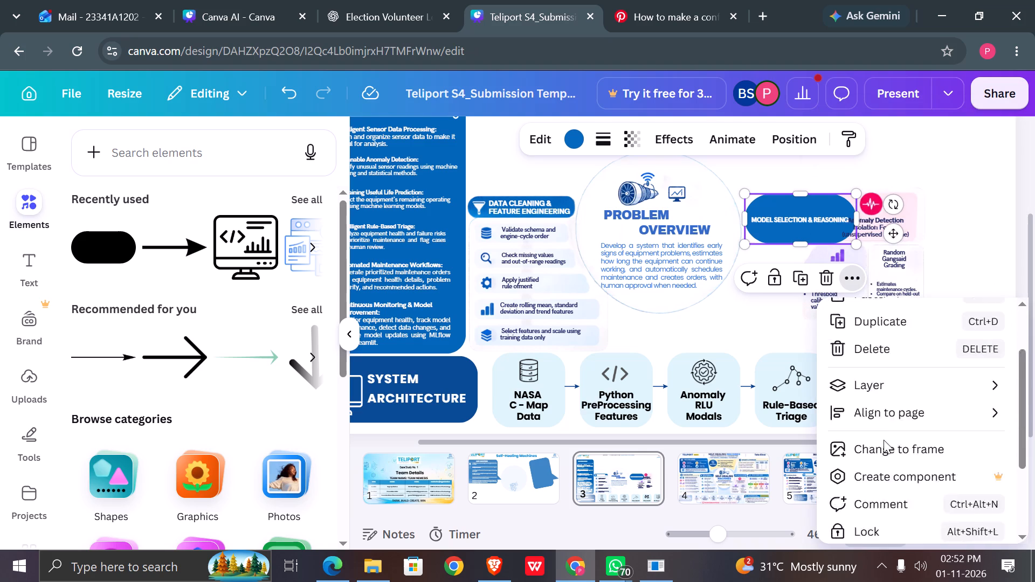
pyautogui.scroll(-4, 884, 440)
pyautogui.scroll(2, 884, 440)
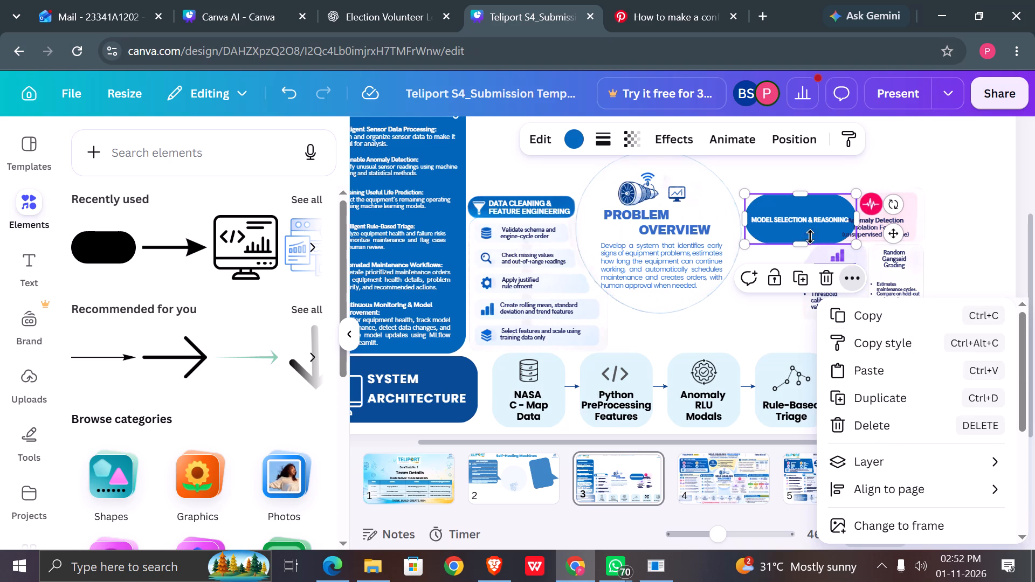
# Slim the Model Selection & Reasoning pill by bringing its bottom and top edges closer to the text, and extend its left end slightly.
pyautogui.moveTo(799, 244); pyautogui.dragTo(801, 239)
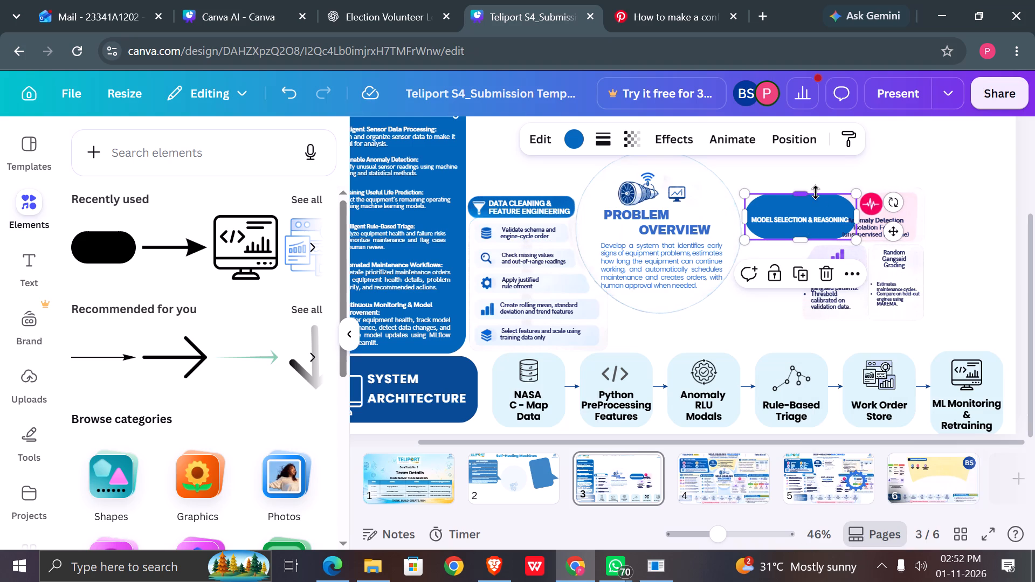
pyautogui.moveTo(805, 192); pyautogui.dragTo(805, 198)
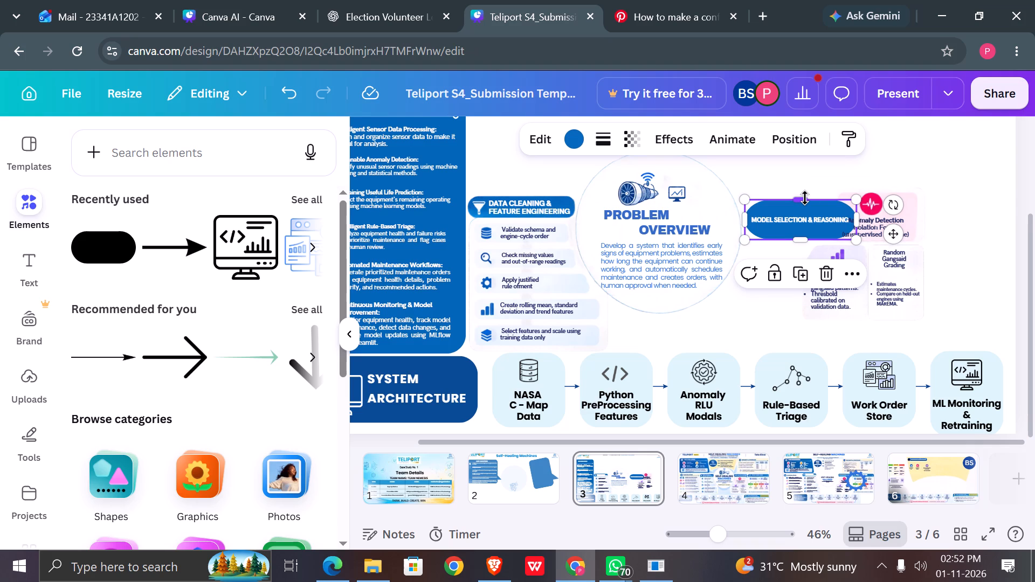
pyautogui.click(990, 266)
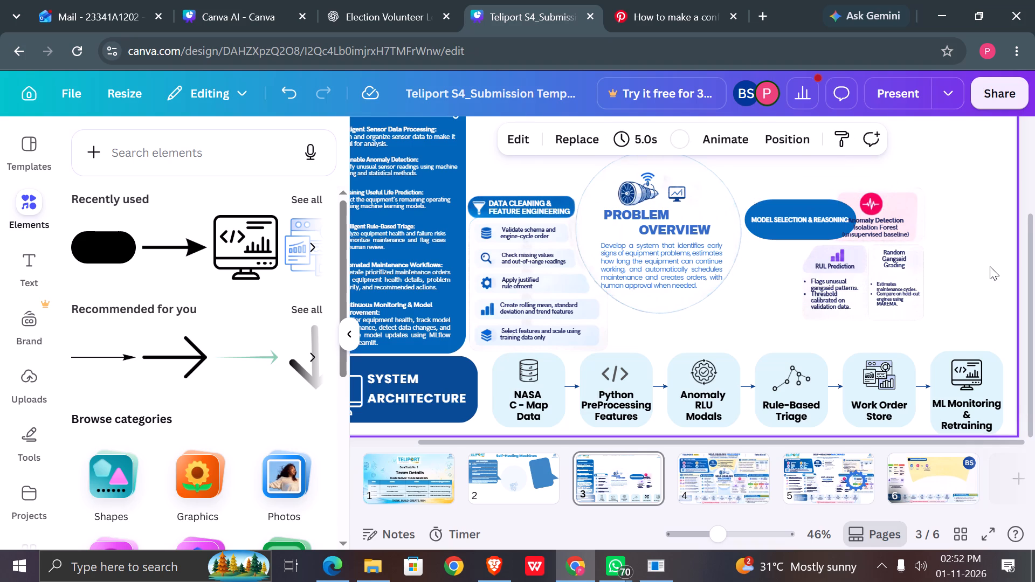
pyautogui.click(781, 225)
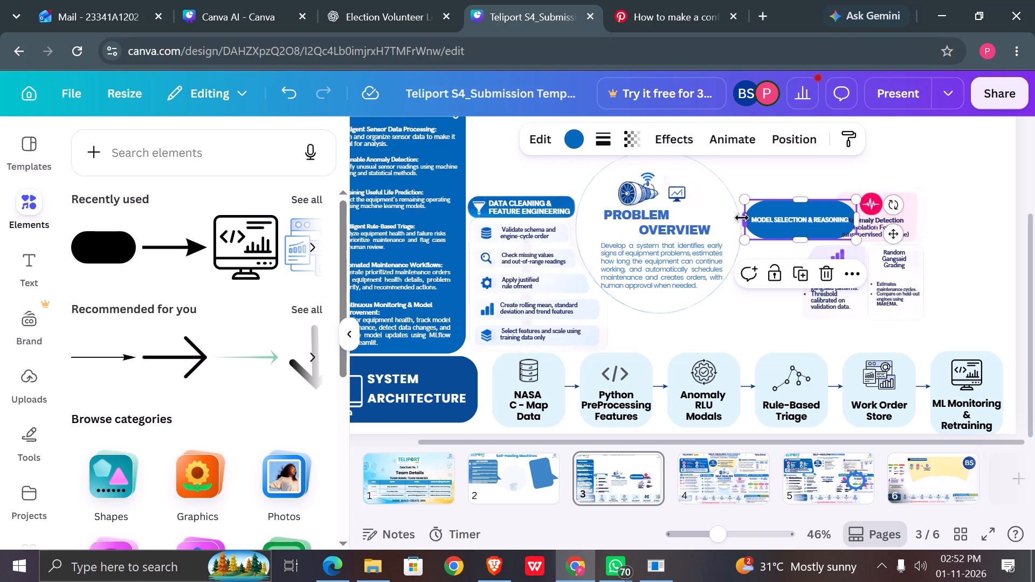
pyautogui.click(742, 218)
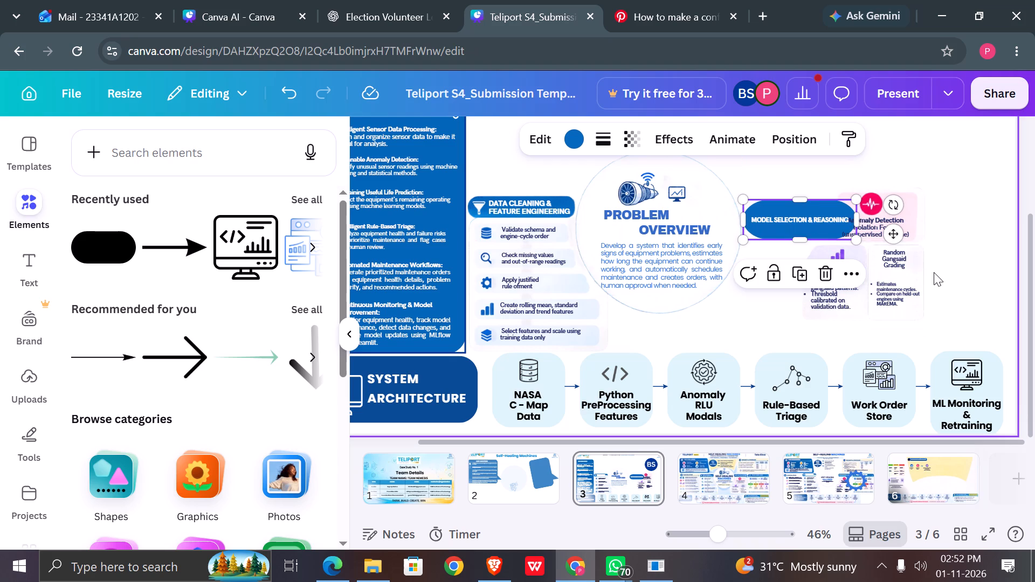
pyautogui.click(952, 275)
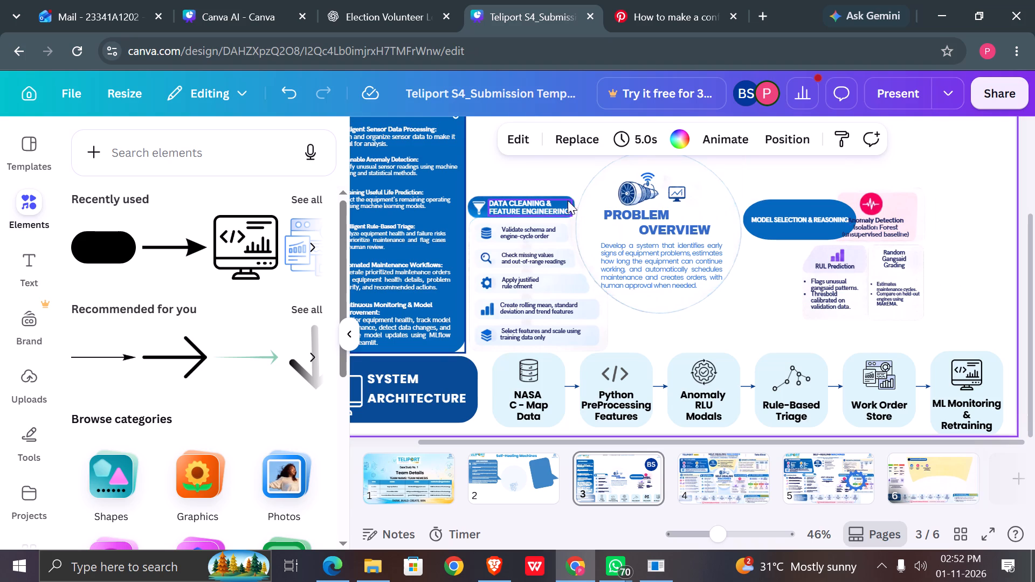
# Duplicate the blue pill behind the Data Cleaning & Feature Engineering heading and place the copy in the empty space above Rule-Based Triage.
pyautogui.click(482, 193)
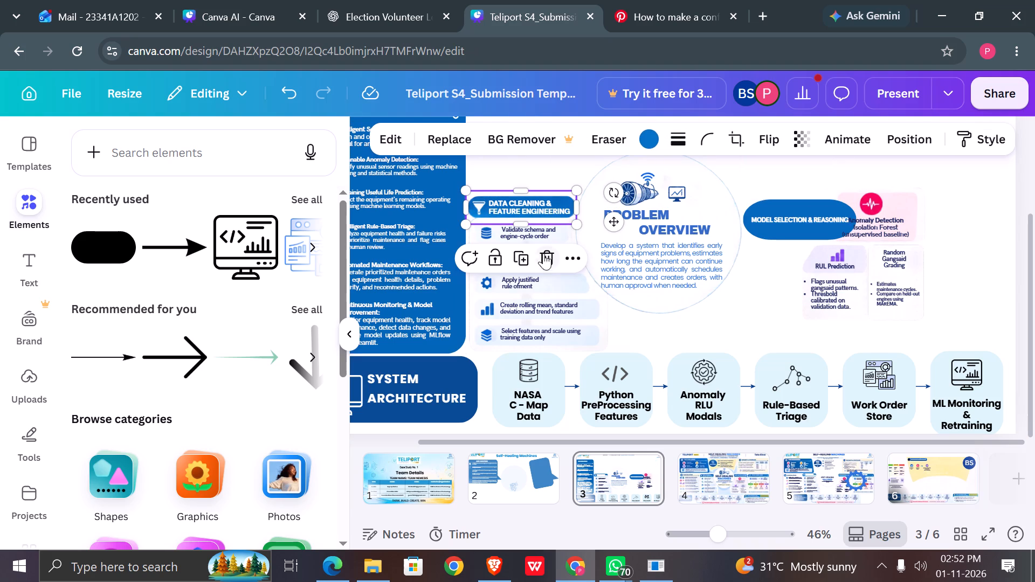
pyautogui.click(529, 258)
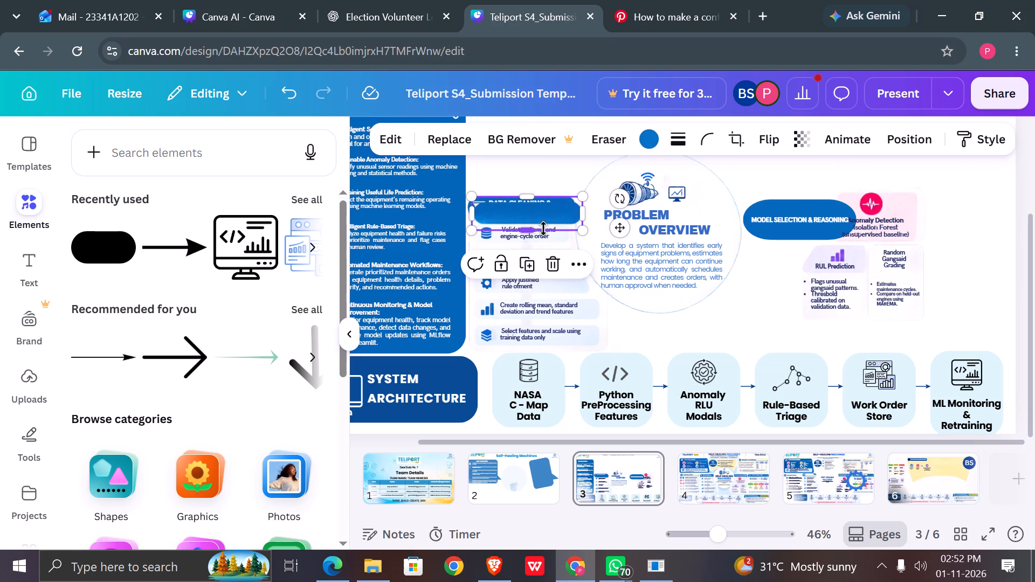
pyautogui.moveTo(618, 223); pyautogui.dragTo(866, 335)
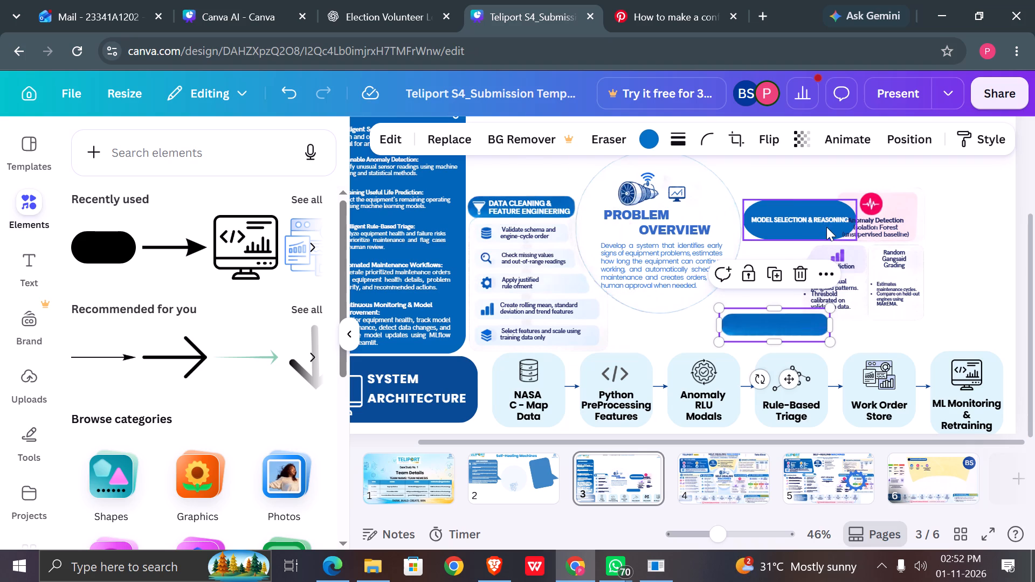
# Delete the old, thicker blue pill behind the Model Selection & Reasoning text.
pyautogui.click(826, 227)
pyautogui.press('Delete')
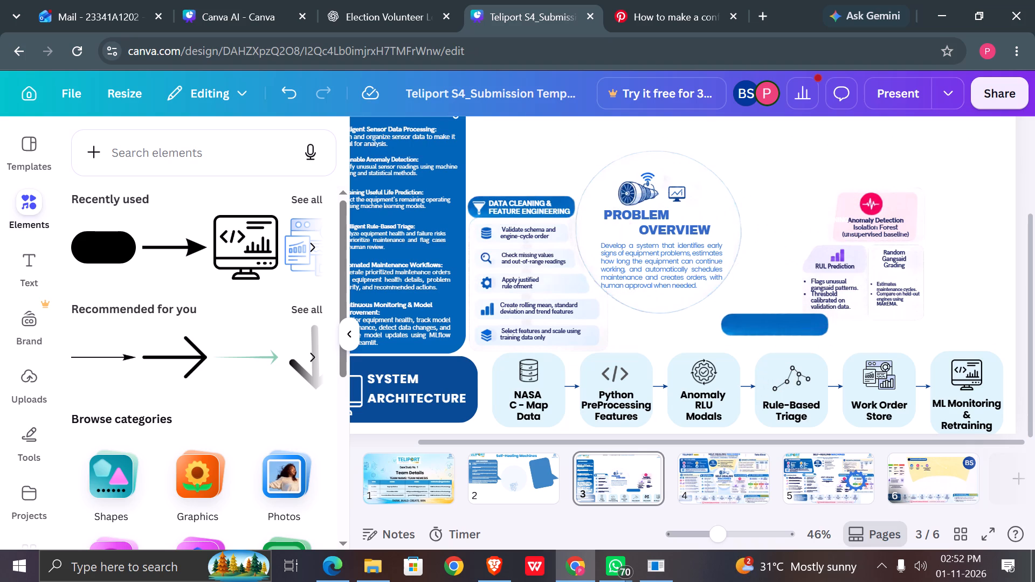
# Move the white Model Selection & Reasoning text onto the duplicated blue pill and center it there.
pyautogui.click(796, 221)
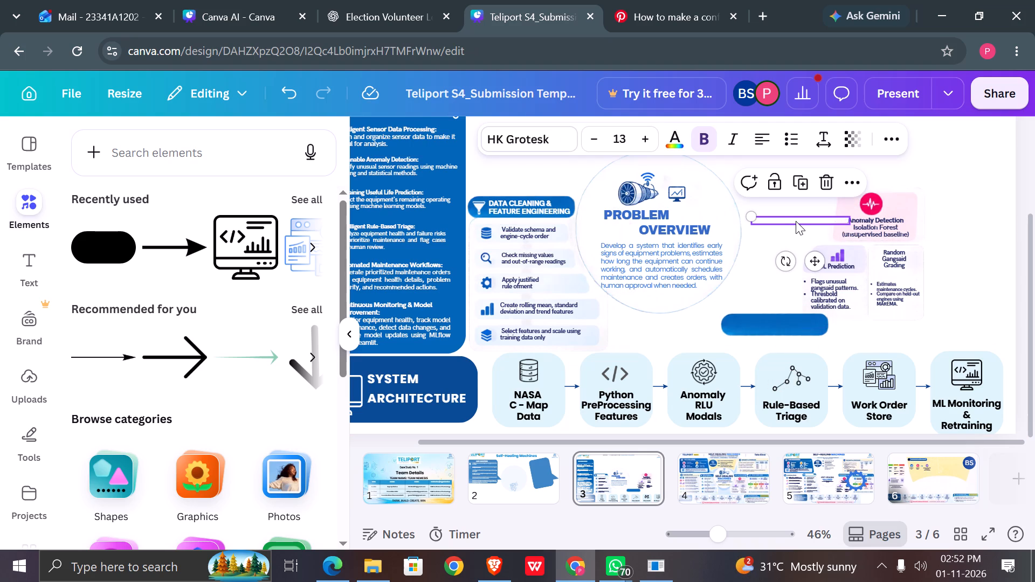
pyautogui.moveTo(820, 262); pyautogui.dragTo(801, 366)
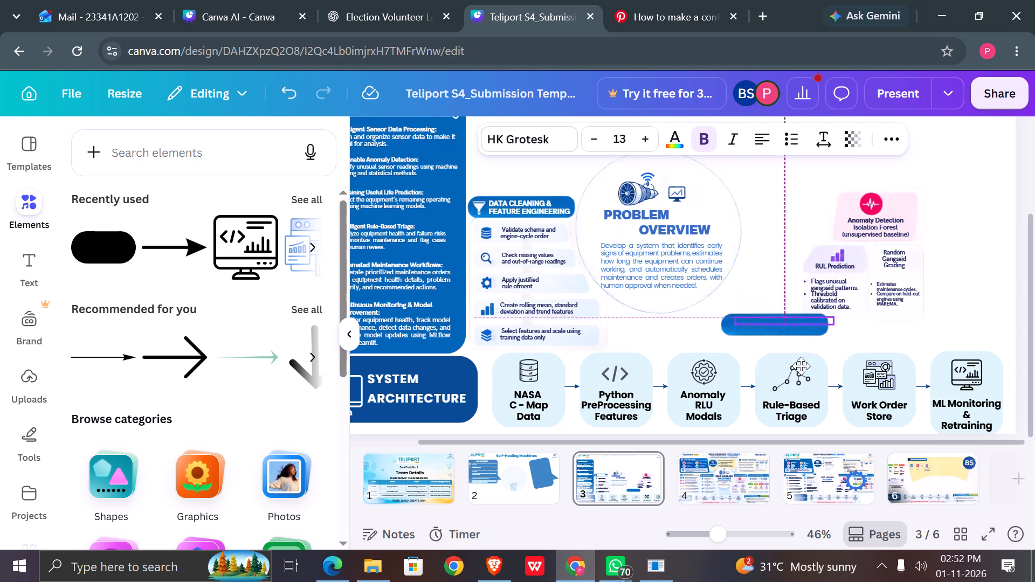
pyautogui.moveTo(801, 366); pyautogui.dragTo(795, 367)
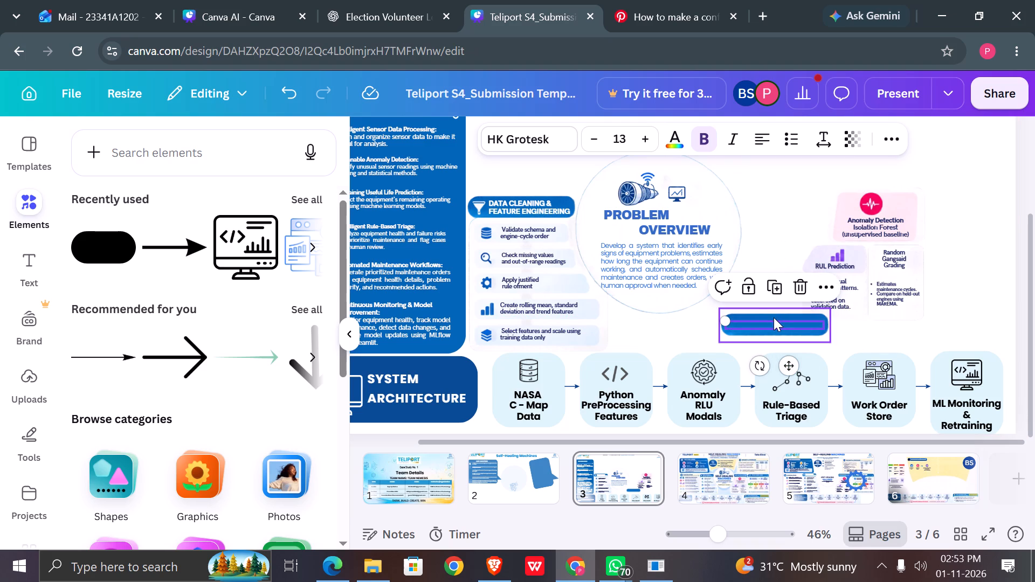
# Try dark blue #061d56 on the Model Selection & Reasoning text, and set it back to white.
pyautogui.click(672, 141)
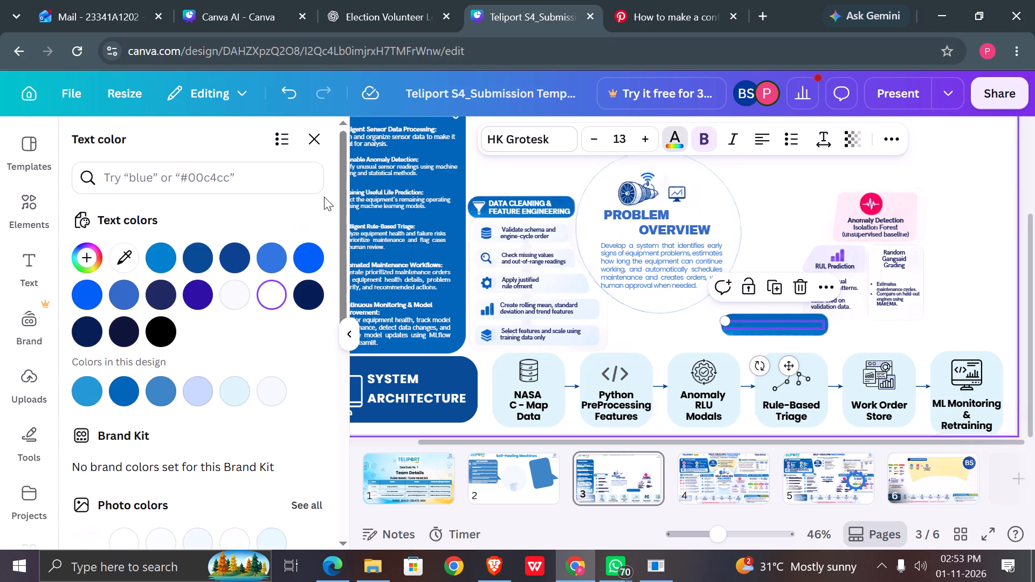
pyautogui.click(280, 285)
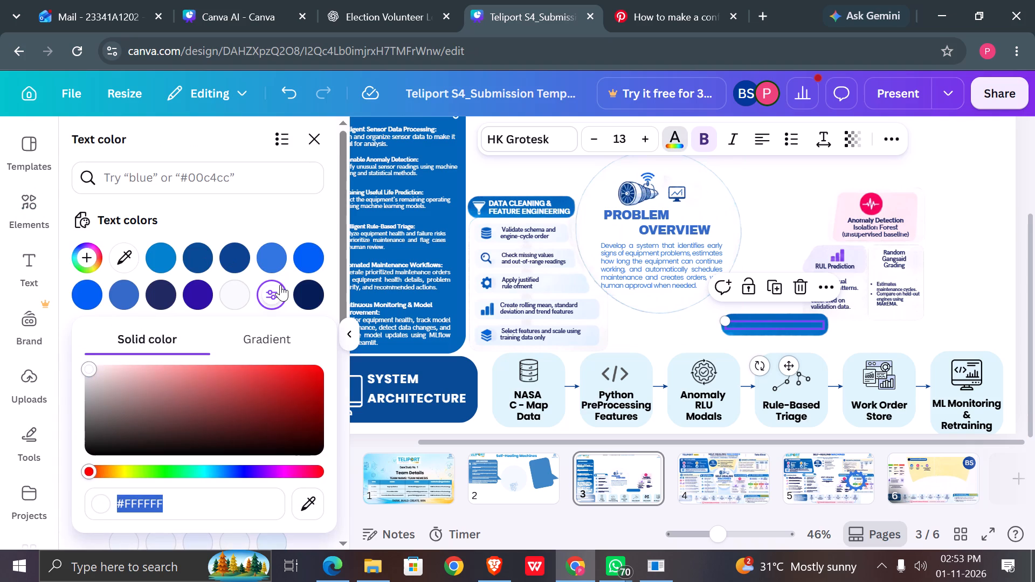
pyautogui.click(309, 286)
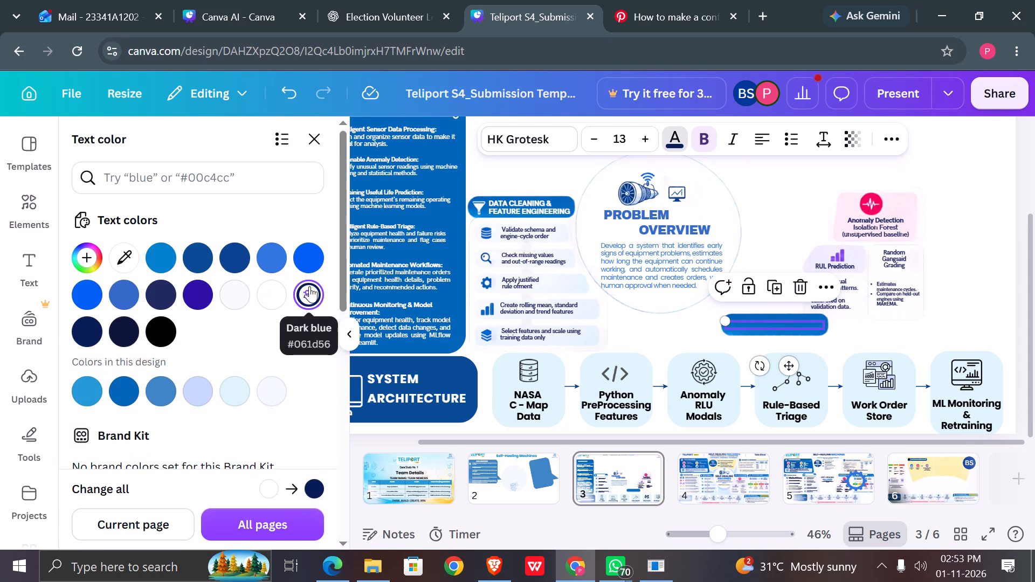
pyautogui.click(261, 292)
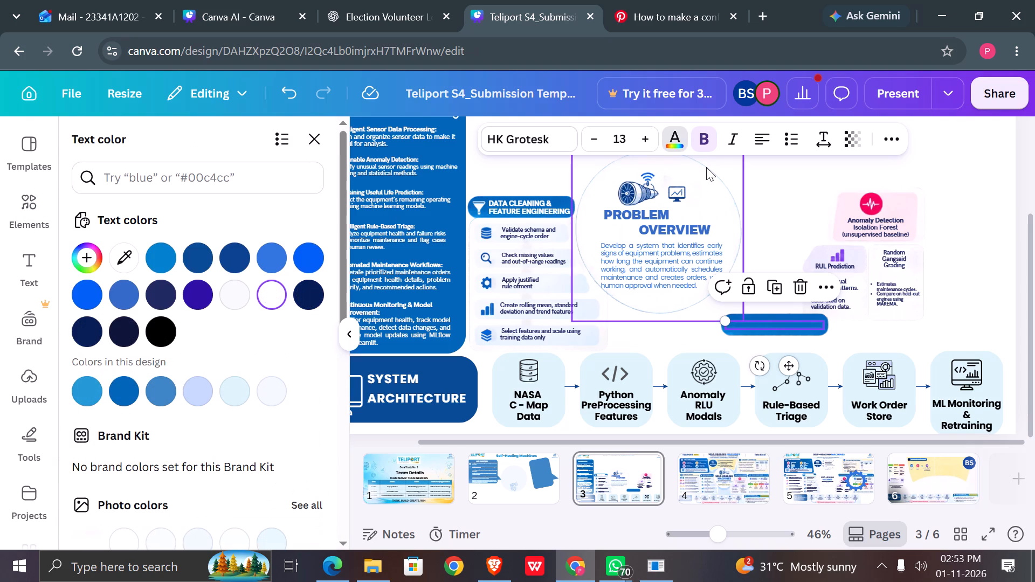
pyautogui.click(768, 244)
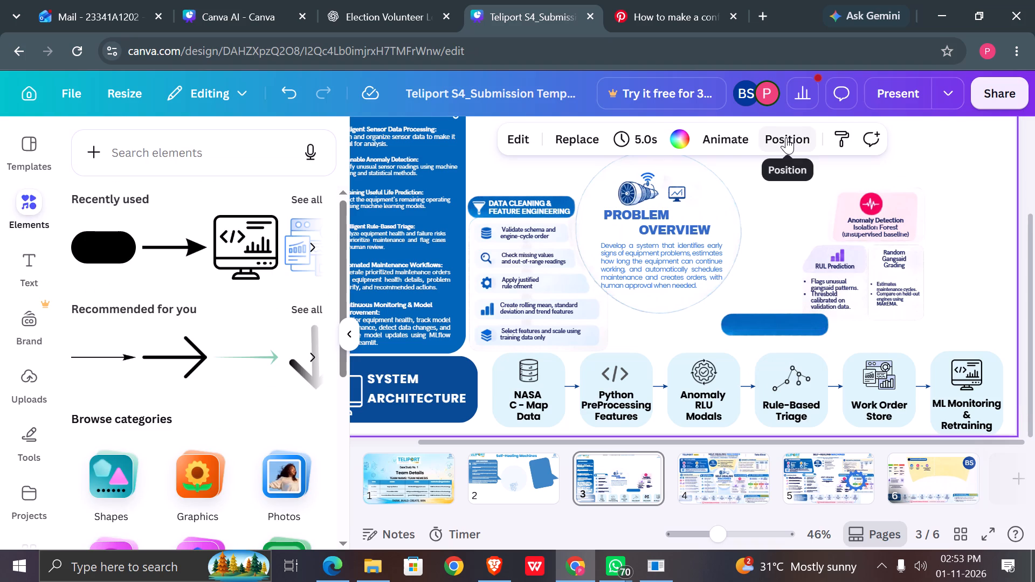
# Reorder the layers so the duplicated blue pill sits behind the Model Selection & Reasoning text, just beneath the other blue pill's layer.
pyautogui.click(786, 137)
pyautogui.scroll(1, 217, 318)
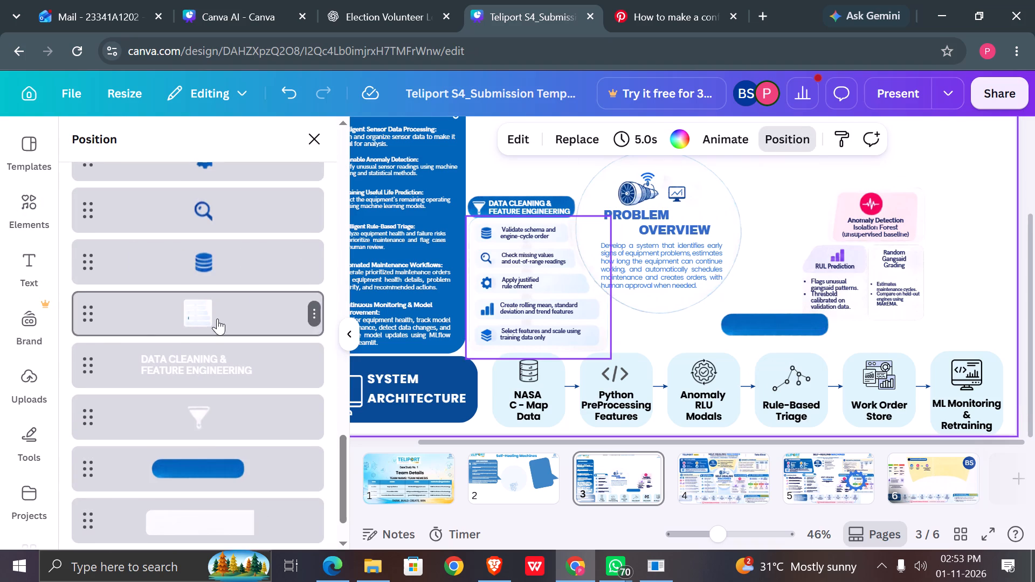
pyautogui.scroll(8, 217, 318)
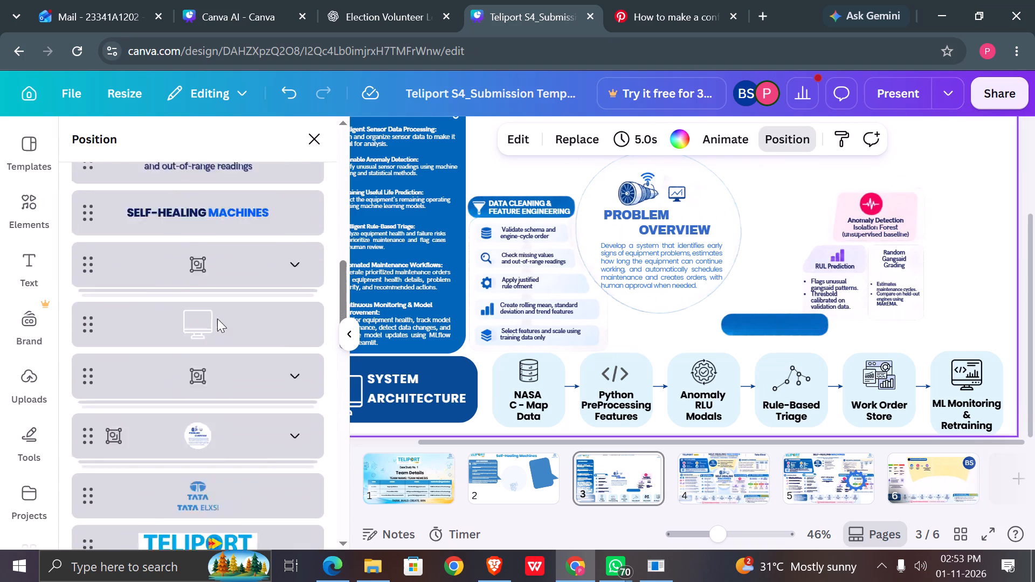
pyautogui.scroll(5, 217, 318)
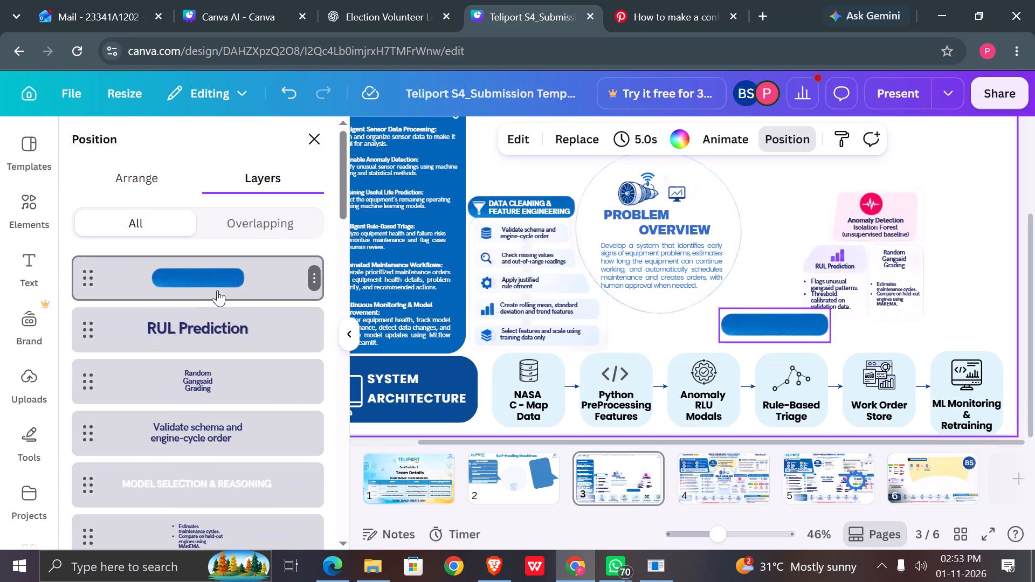
pyautogui.moveTo(217, 290); pyautogui.dragTo(224, 530)
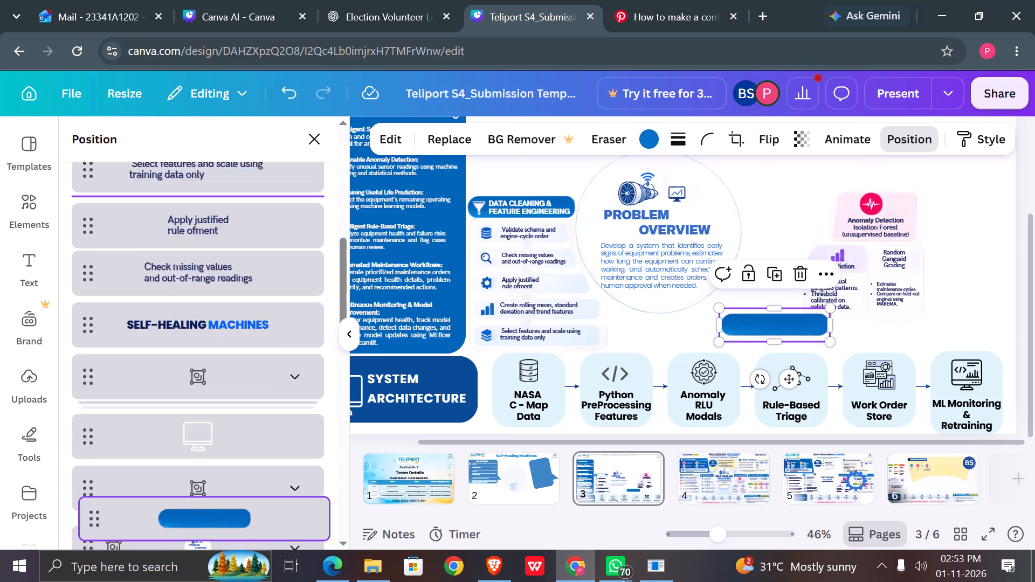
pyautogui.moveTo(224, 530); pyautogui.dragTo(226, 581)
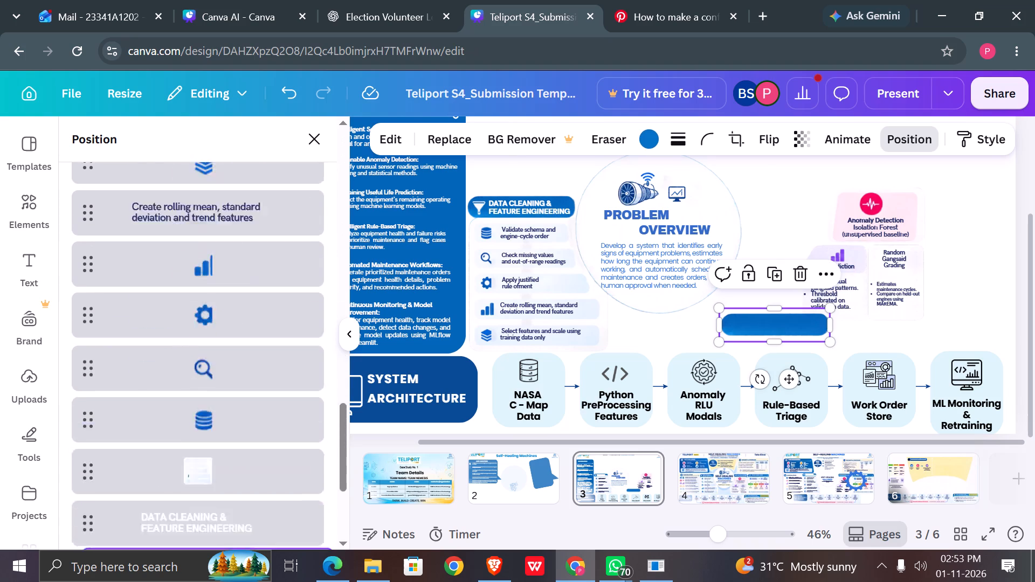
pyautogui.moveTo(226, 581); pyautogui.dragTo(212, 436)
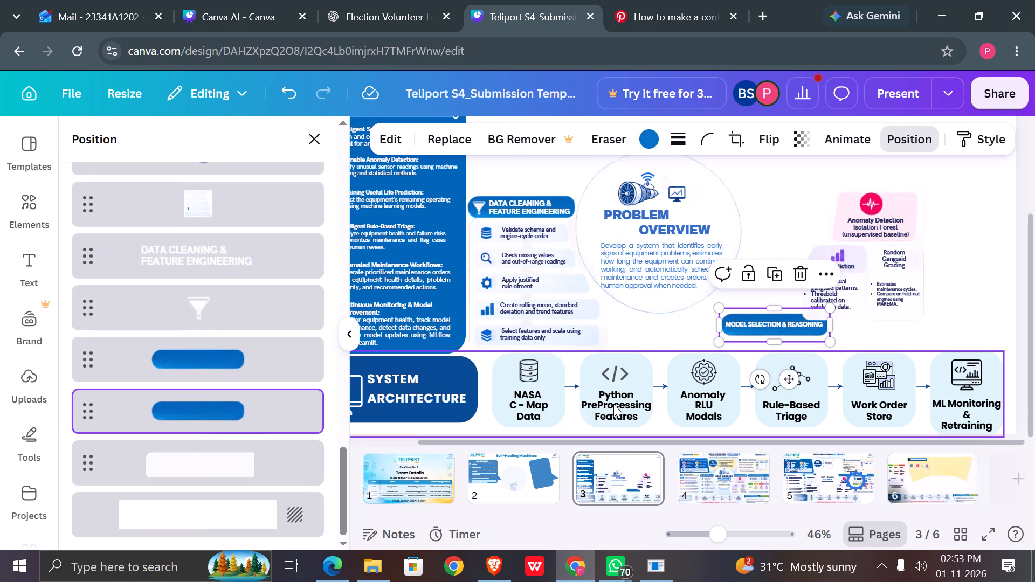
pyautogui.click(938, 314)
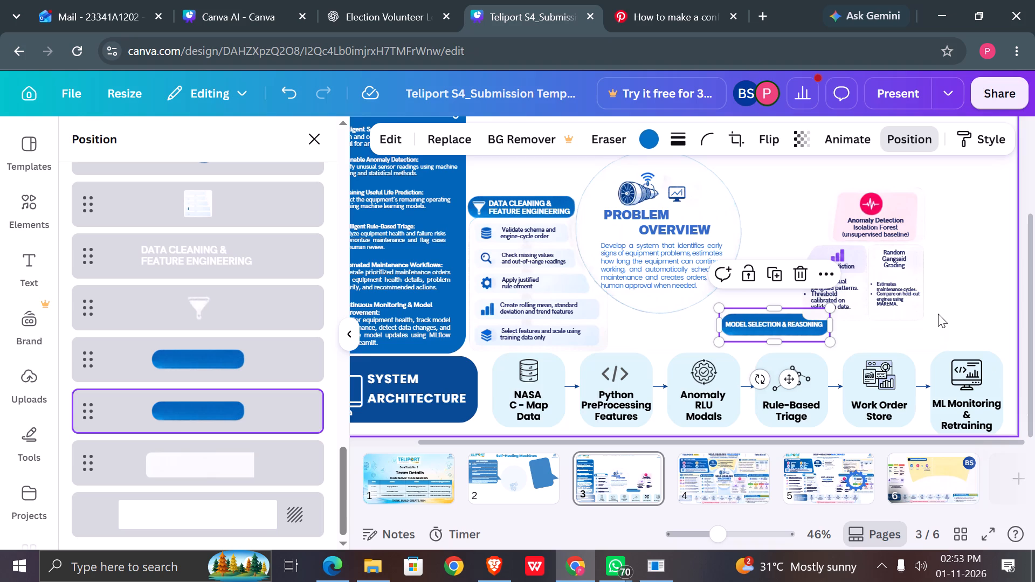
# Group the duplicated blue pill with the Model Selection & Reasoning text.
pyautogui.moveTo(708, 324); pyautogui.dragTo(708, 324)
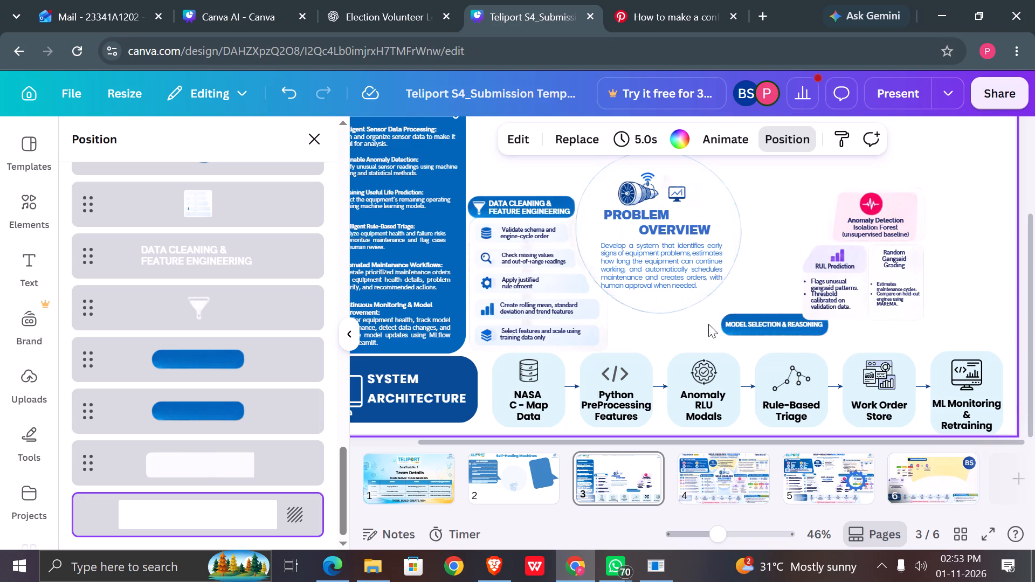
pyautogui.moveTo(708, 324); pyautogui.dragTo(747, 329)
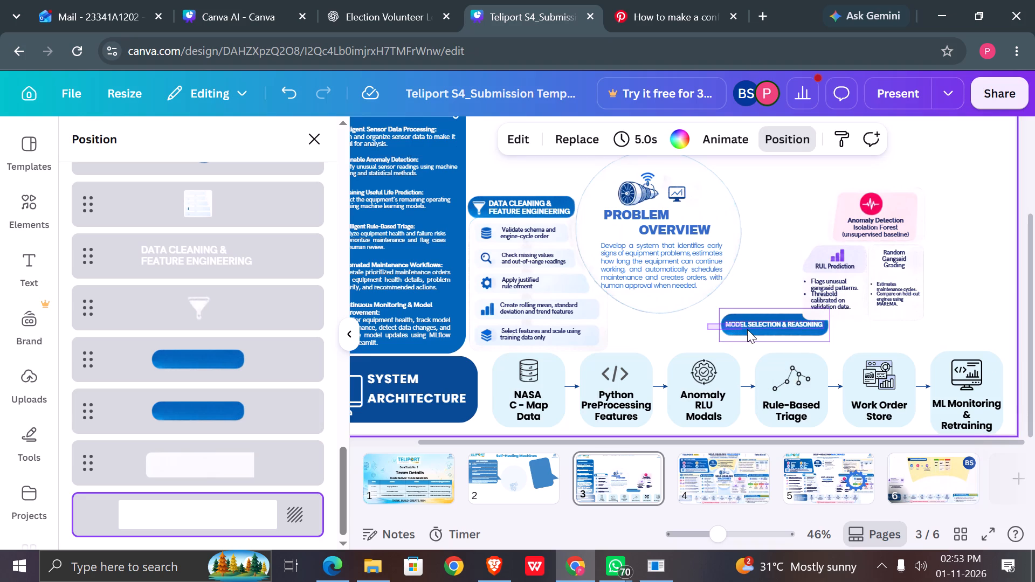
pyautogui.moveTo(747, 329); pyautogui.dragTo(760, 327)
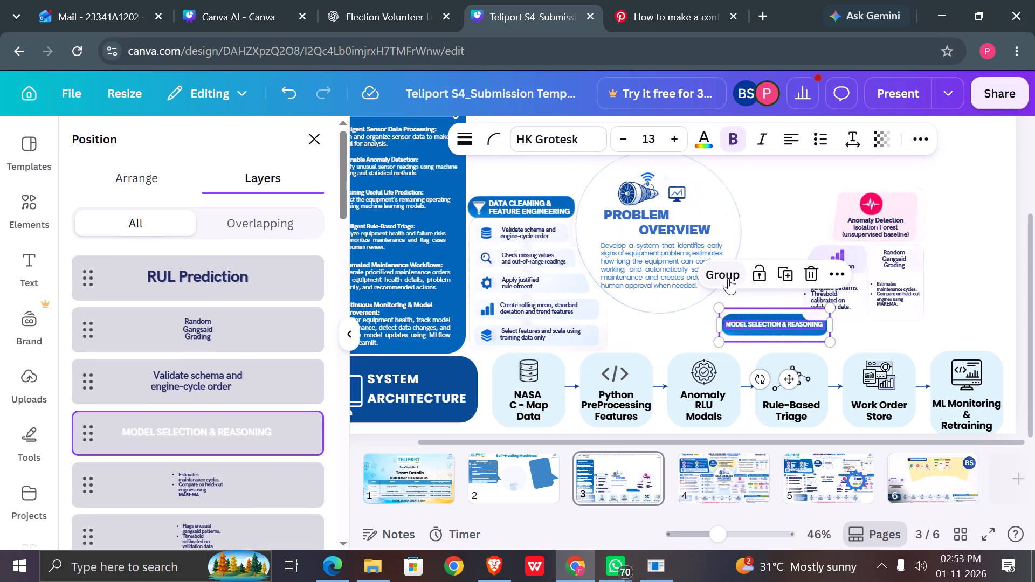
pyautogui.click(728, 276)
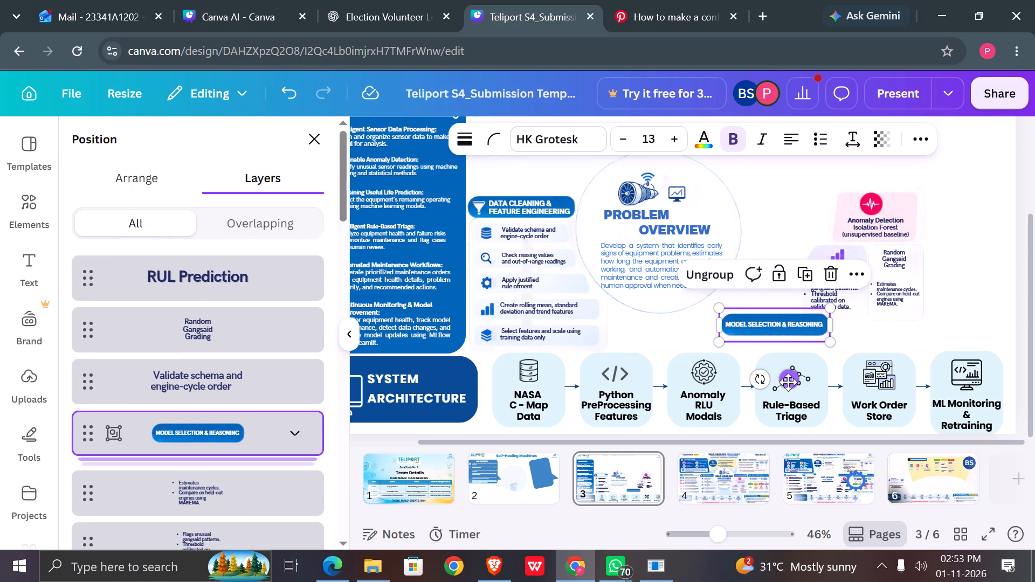
# Move the grouped Model Selection & Reasoning heading between the Problem Overview circle and the Anomaly Detection card.
pyautogui.moveTo(788, 381); pyautogui.dragTo(808, 267)
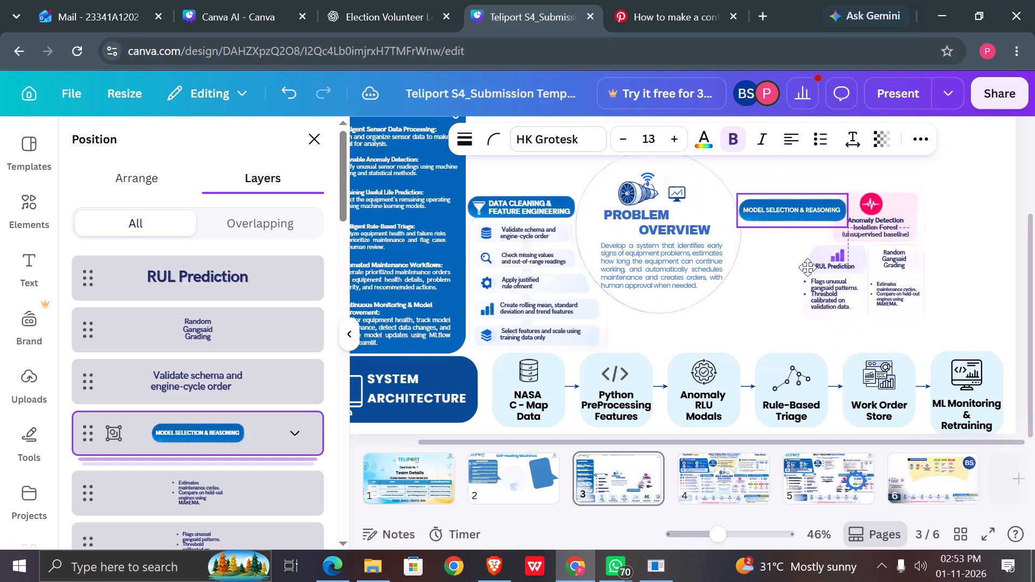
pyautogui.moveTo(808, 267); pyautogui.dragTo(808, 269)
pyautogui.click(966, 290)
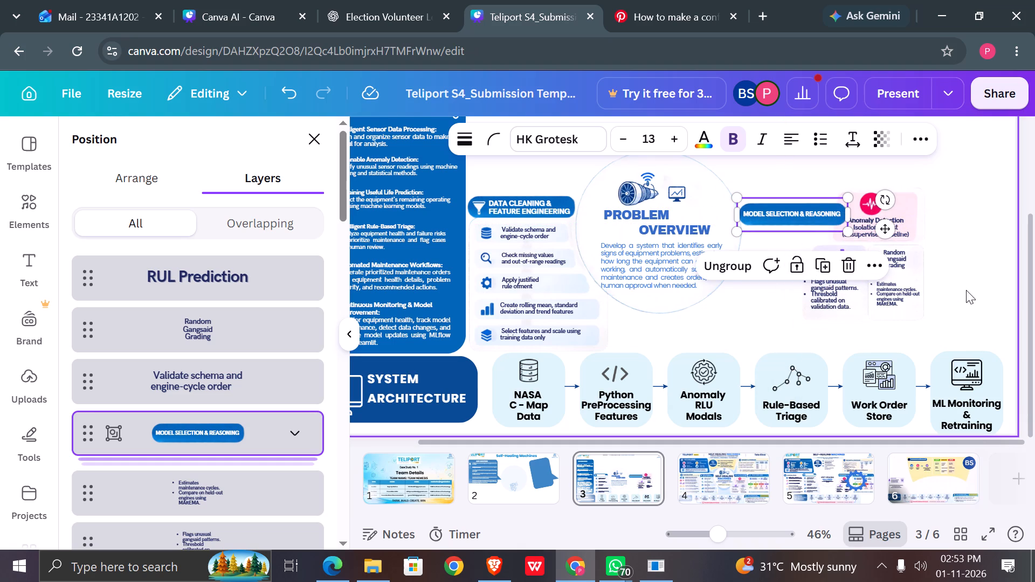
# Check the reference layout on page 4, and enlarge page 3's grouped Model Selection & Reasoning heading slightly to about 308 × 94.
pyautogui.scroll(-1, 966, 290)
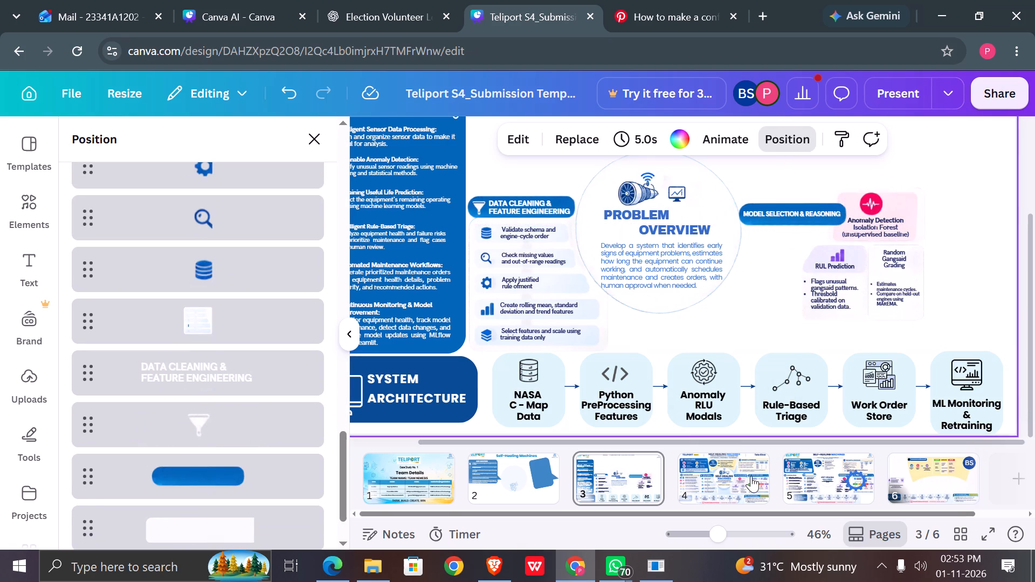
pyautogui.click(751, 476)
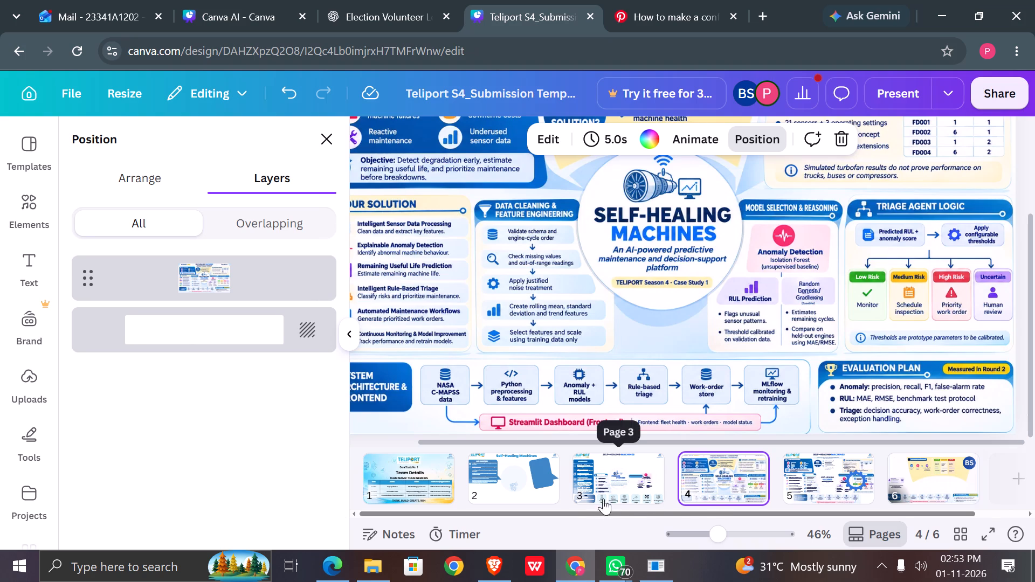
pyautogui.click(625, 483)
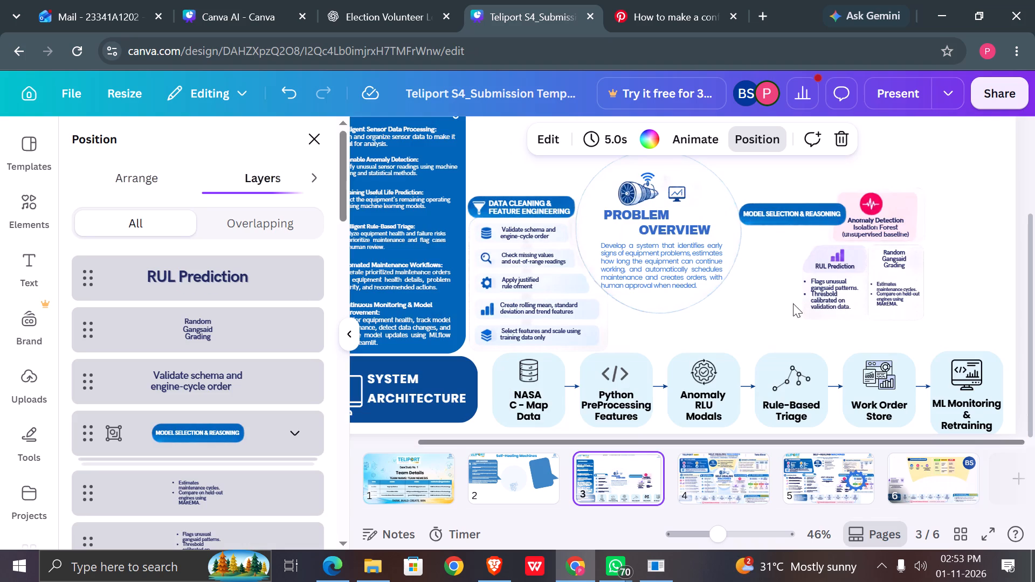
pyautogui.scroll(1, 803, 216)
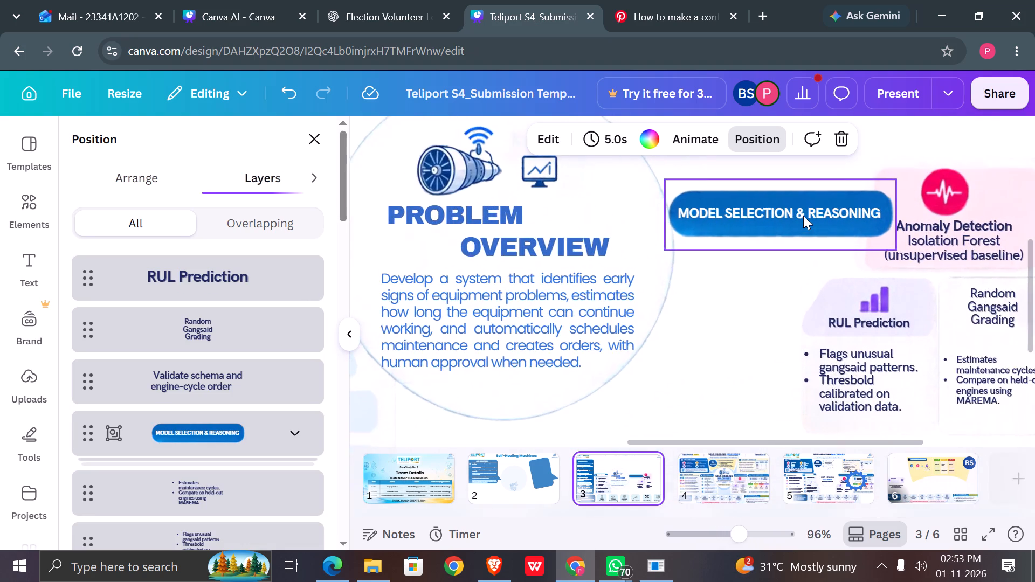
pyautogui.scroll(1, 803, 216)
pyautogui.click(764, 240)
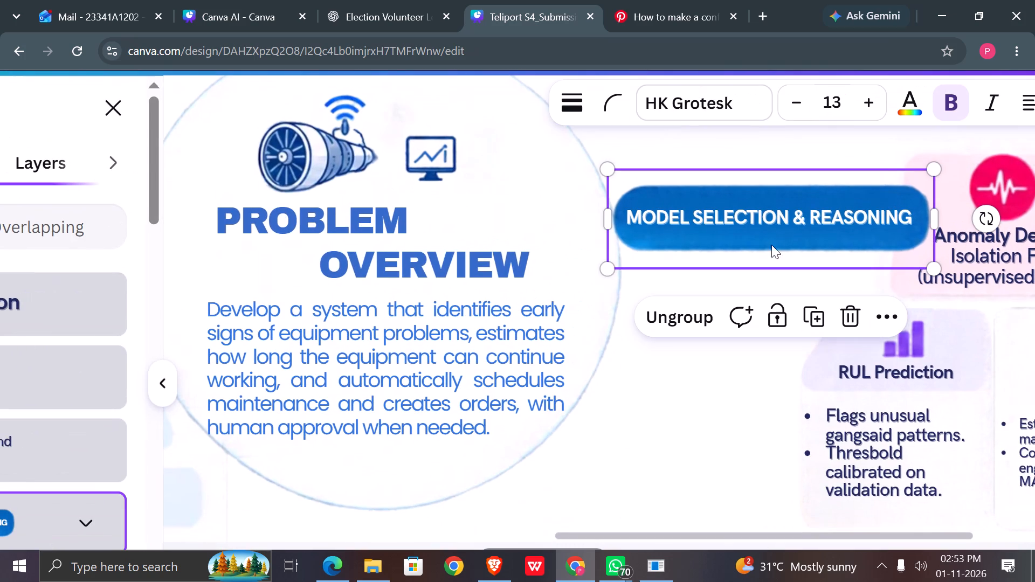
pyautogui.click(934, 268)
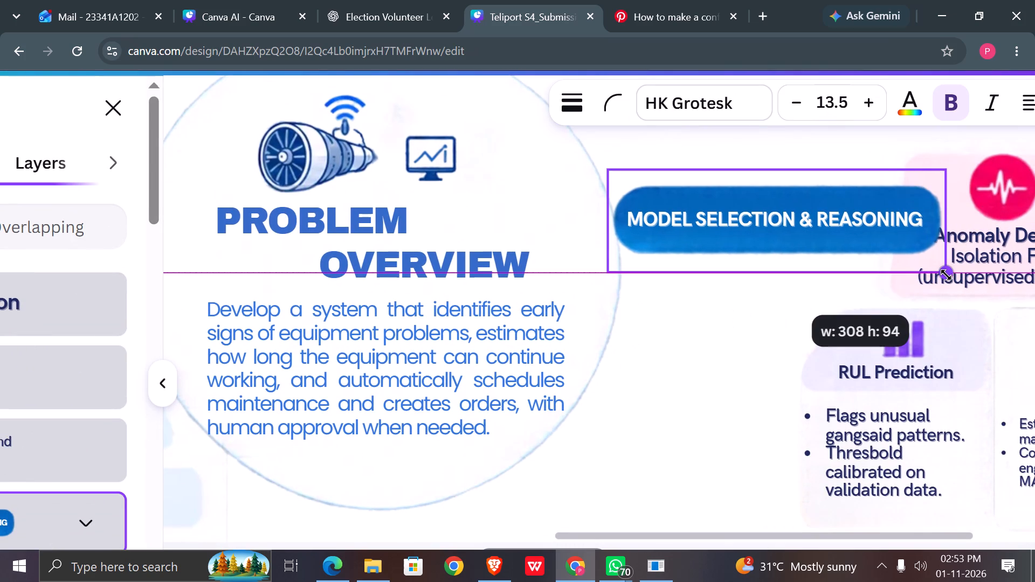
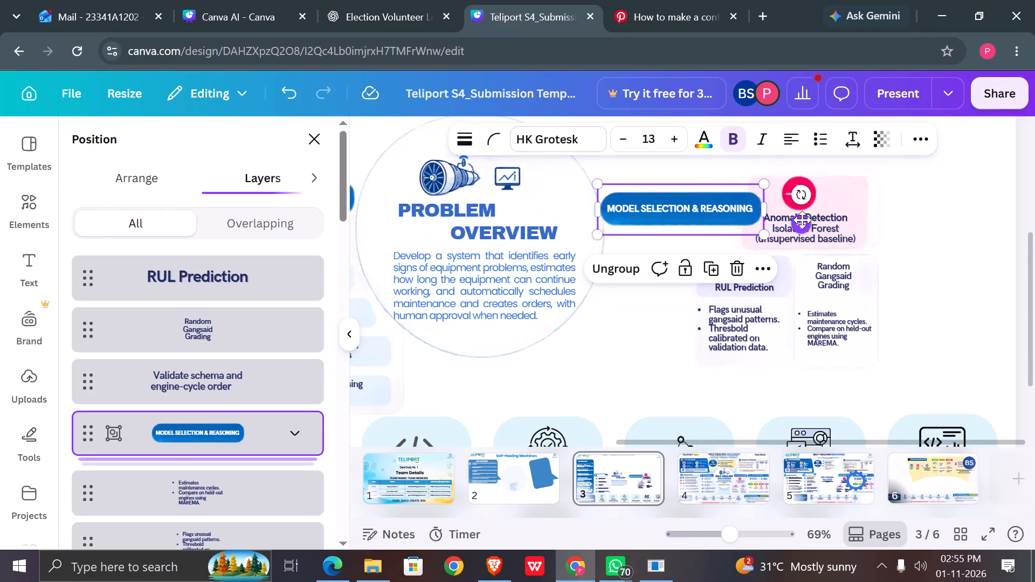
# Move the grouped Model Selection & Reasoning heading to just below the Problem Overview circle, above the system architecture row.
pyautogui.moveTo(802, 220); pyautogui.dragTo(782, 336)
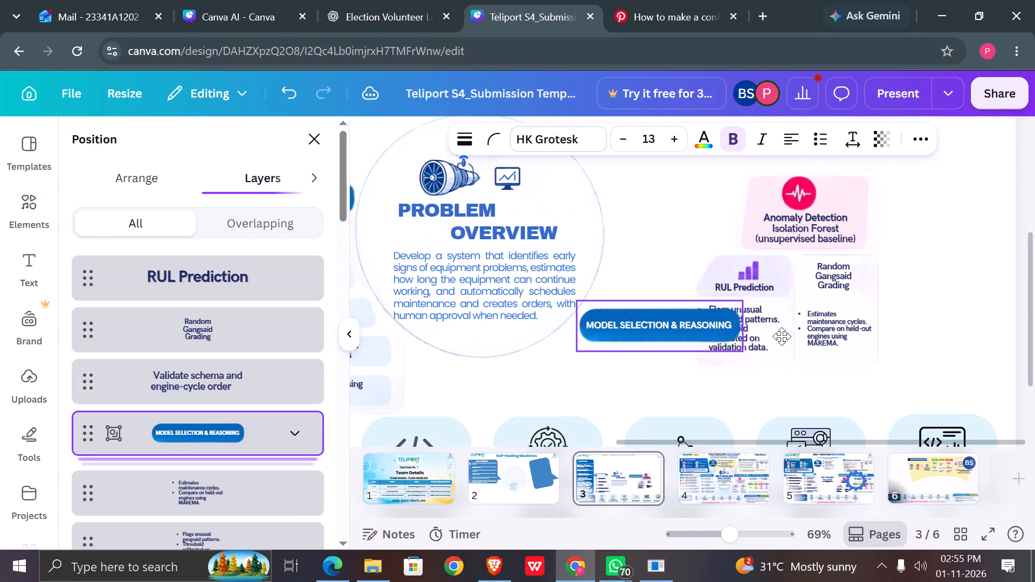
pyautogui.moveTo(782, 336); pyautogui.dragTo(726, 379)
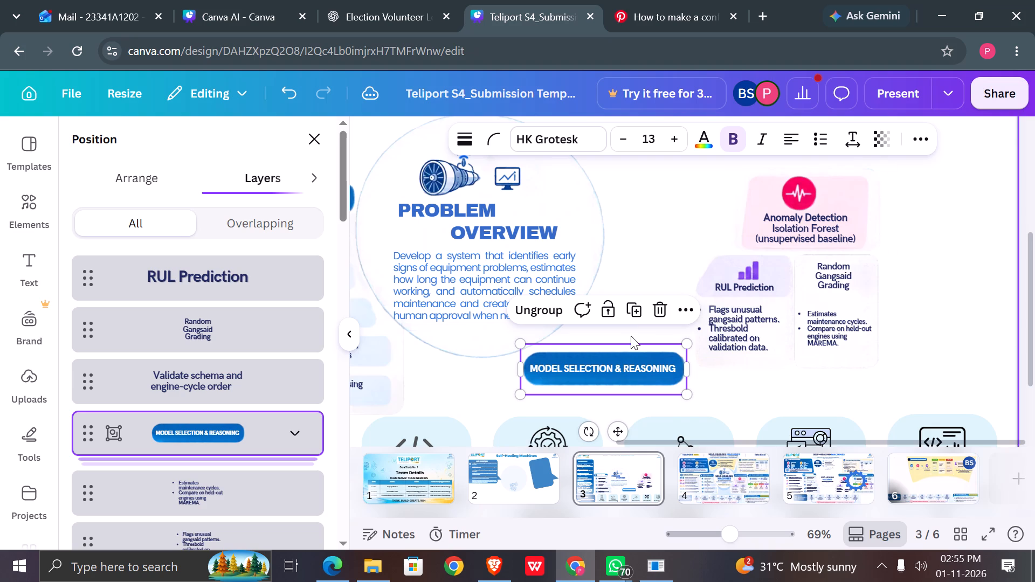
# Using page 4's heading as reference, add the recently used line with open-circle ends to page 3's Model Selection & Reasoning pill, beneath its text.
pyautogui.click(726, 483)
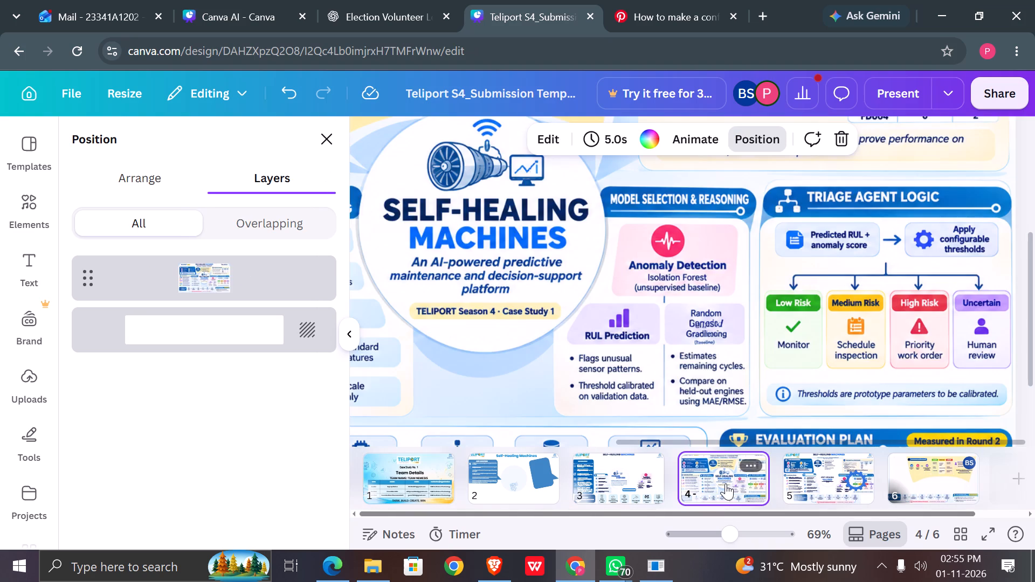
pyautogui.click(640, 489)
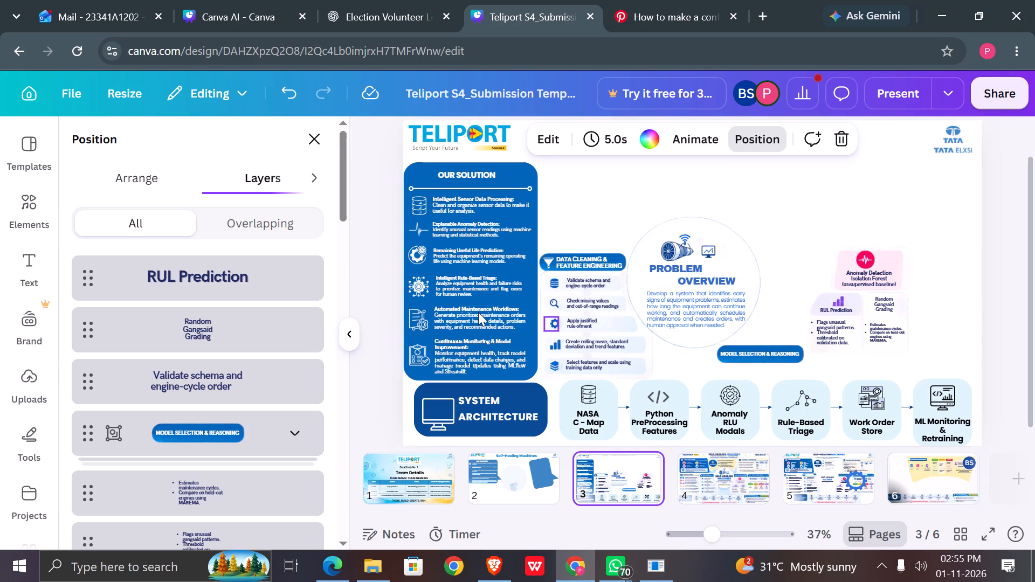
pyautogui.click(32, 214)
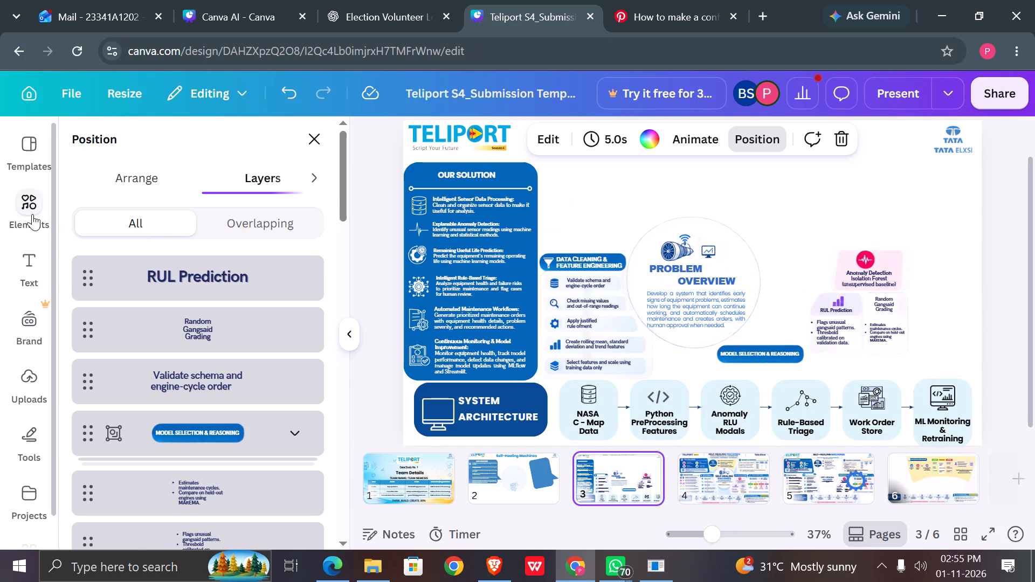
pyautogui.hscroll(-5, 260, 235)
pyautogui.click(288, 240)
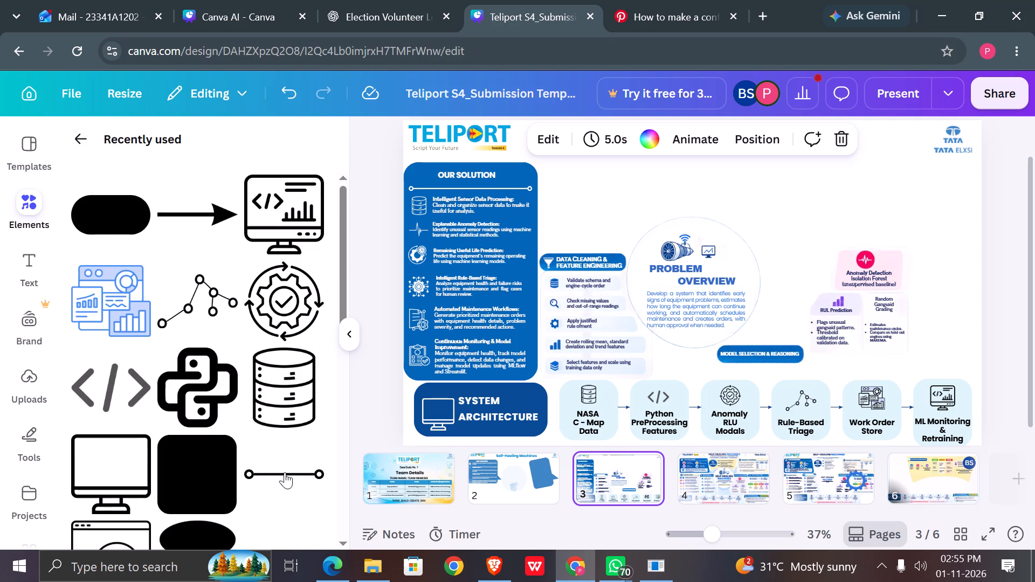
pyautogui.scroll(-1, 285, 472)
pyautogui.click(280, 364)
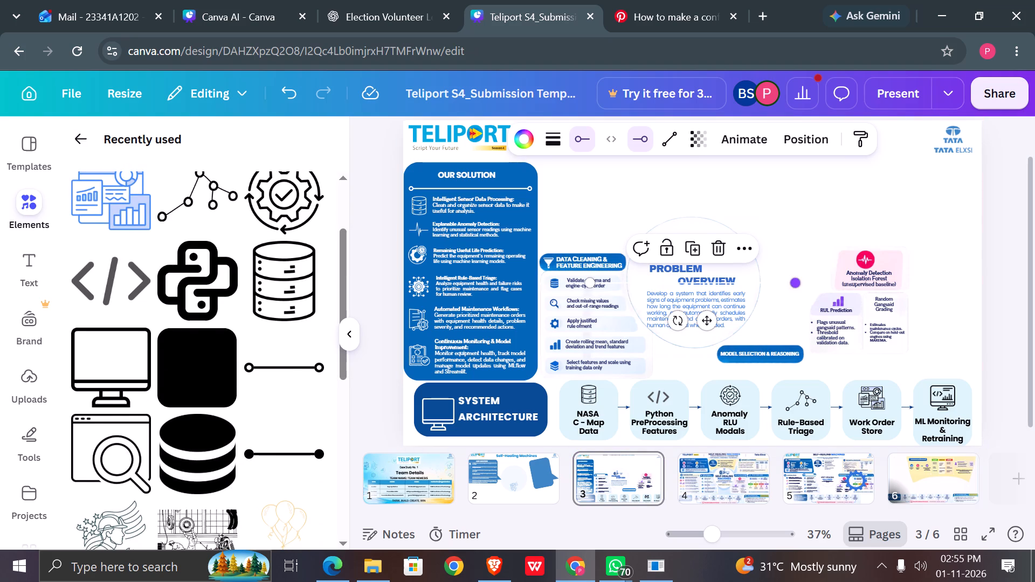
pyautogui.moveTo(703, 320); pyautogui.dragTo(760, 394)
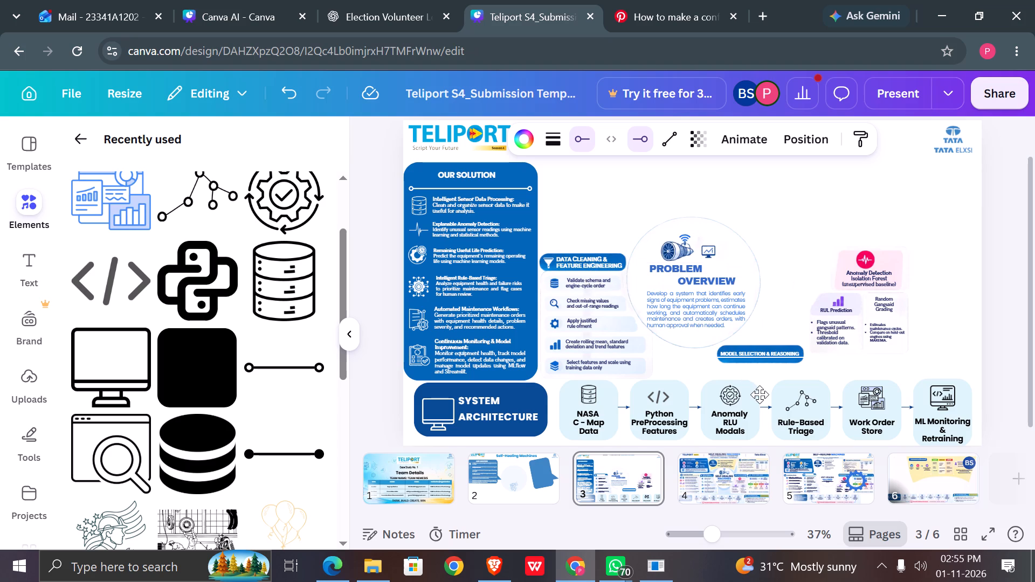
pyautogui.moveTo(760, 394); pyautogui.dragTo(761, 396)
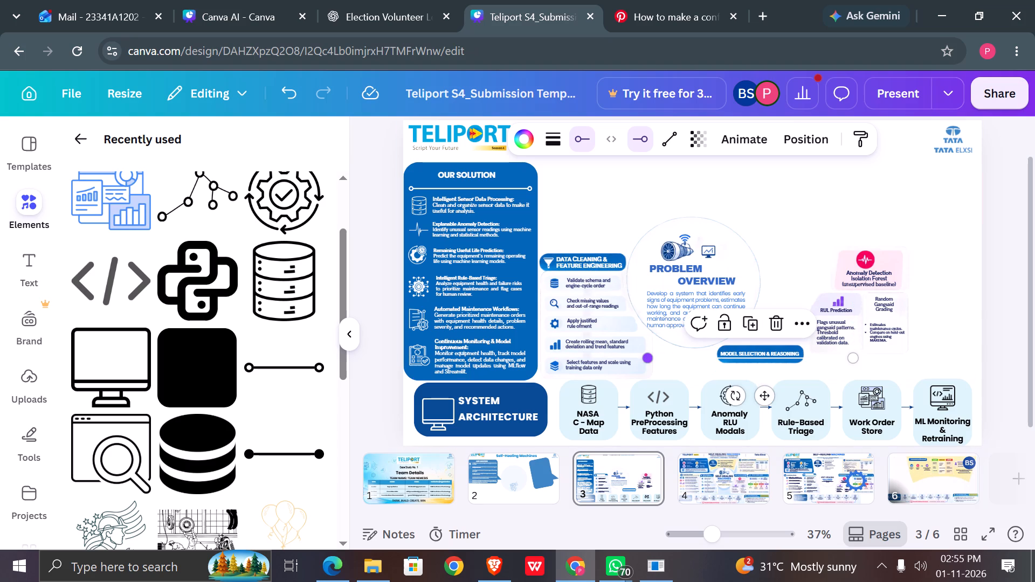
pyautogui.moveTo(647, 360); pyautogui.dragTo(722, 367)
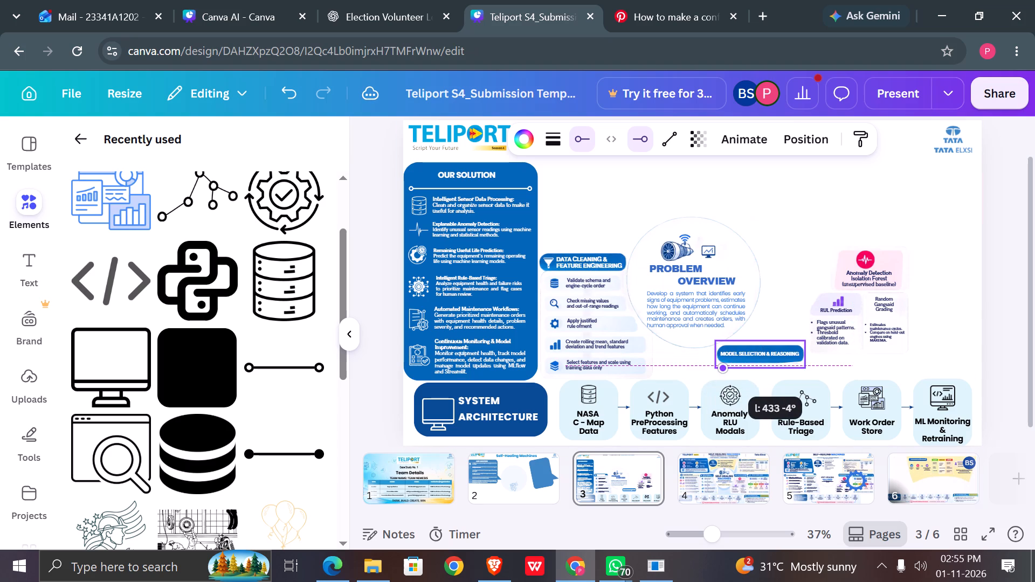
pyautogui.moveTo(722, 367); pyautogui.dragTo(729, 363)
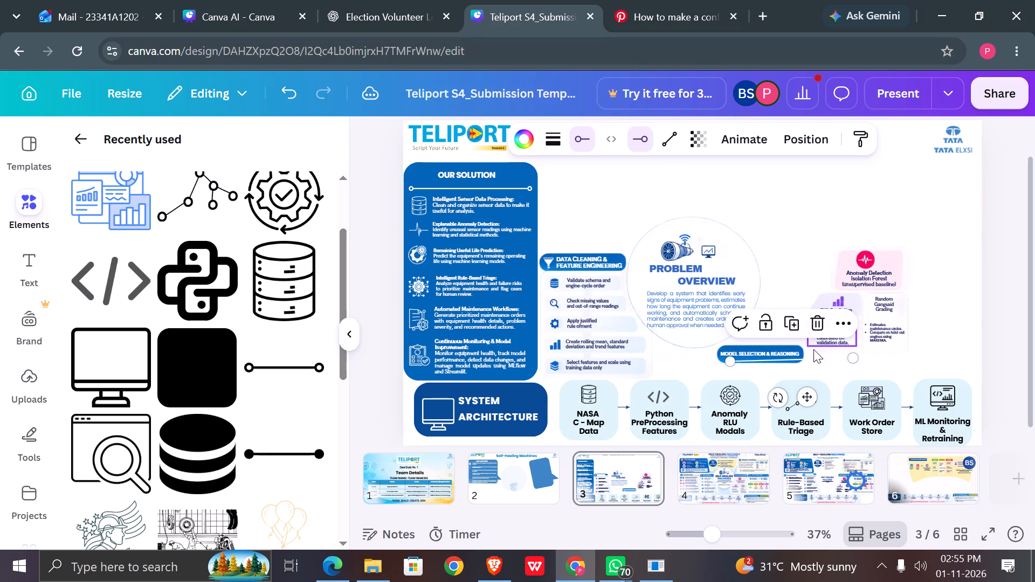
# Remove the circle marker from the start of the new line.
pyautogui.click(579, 133)
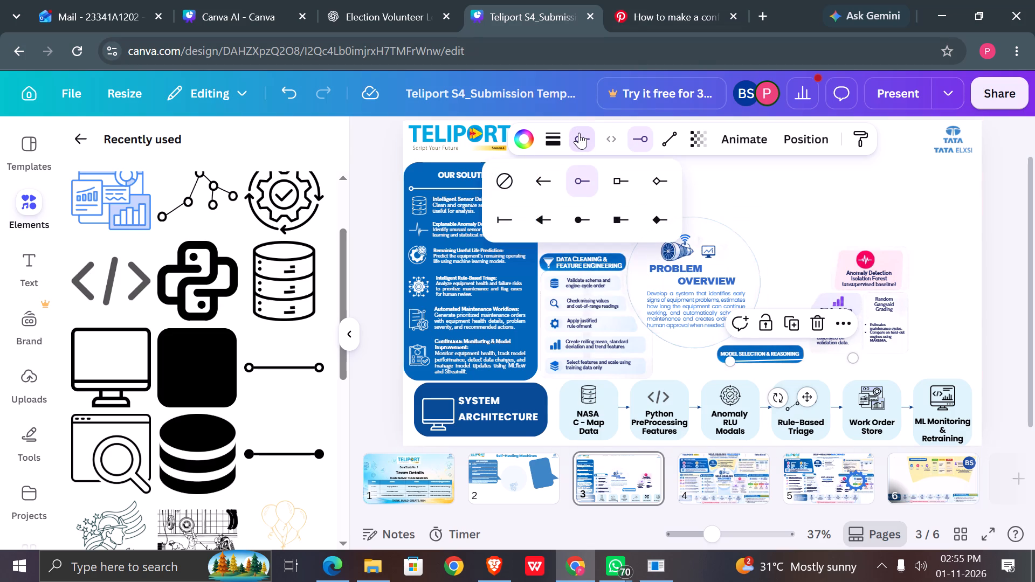
pyautogui.click(506, 178)
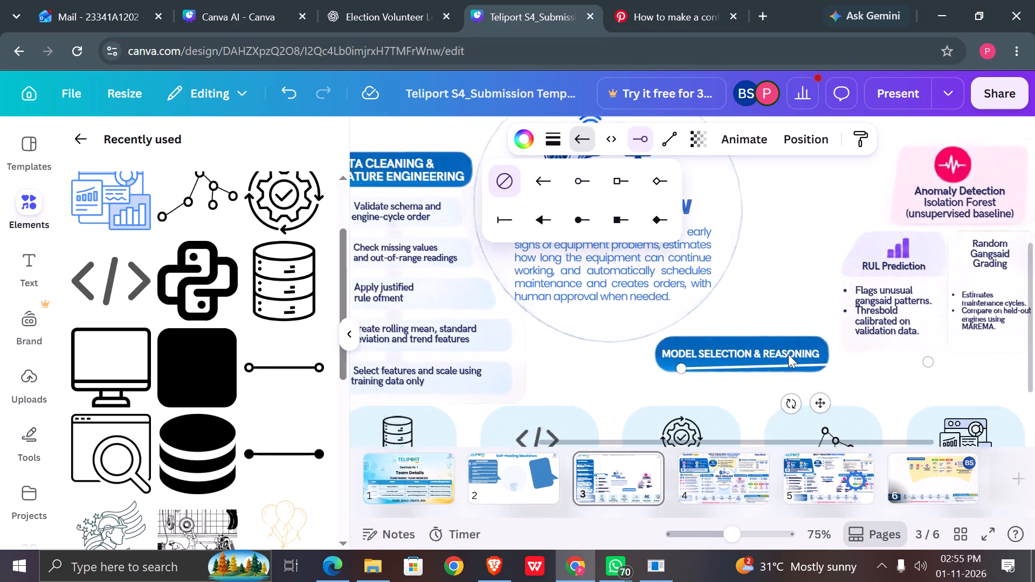
# Level the line and shorten it at both ends so it fits inside the blue pill, just beneath the heading text.
pyautogui.scroll(-1, 788, 354)
pyautogui.scroll(1, 788, 354)
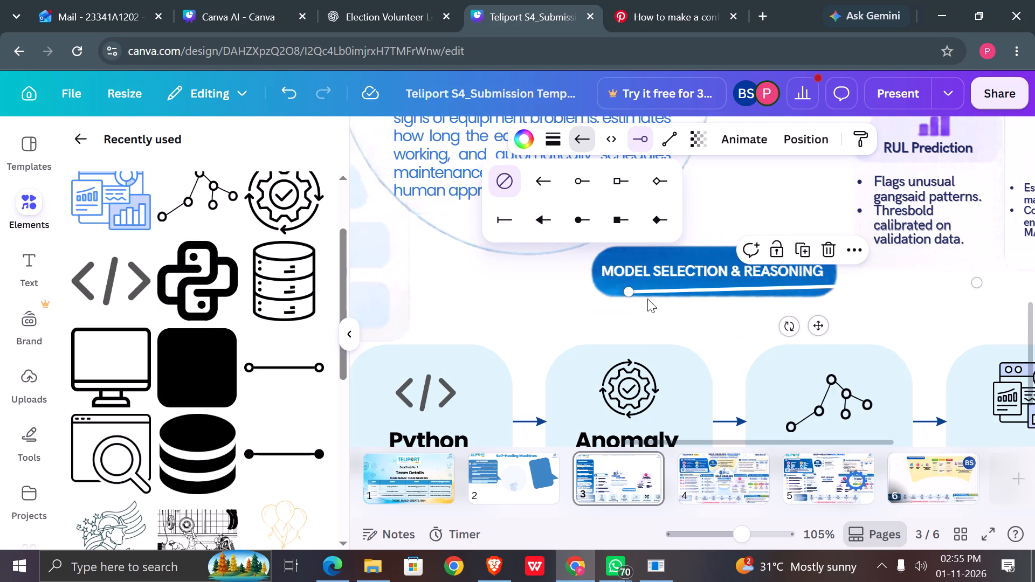
pyautogui.moveTo(662, 289); pyautogui.dragTo(644, 283)
pyautogui.moveTo(962, 276); pyautogui.dragTo(933, 288)
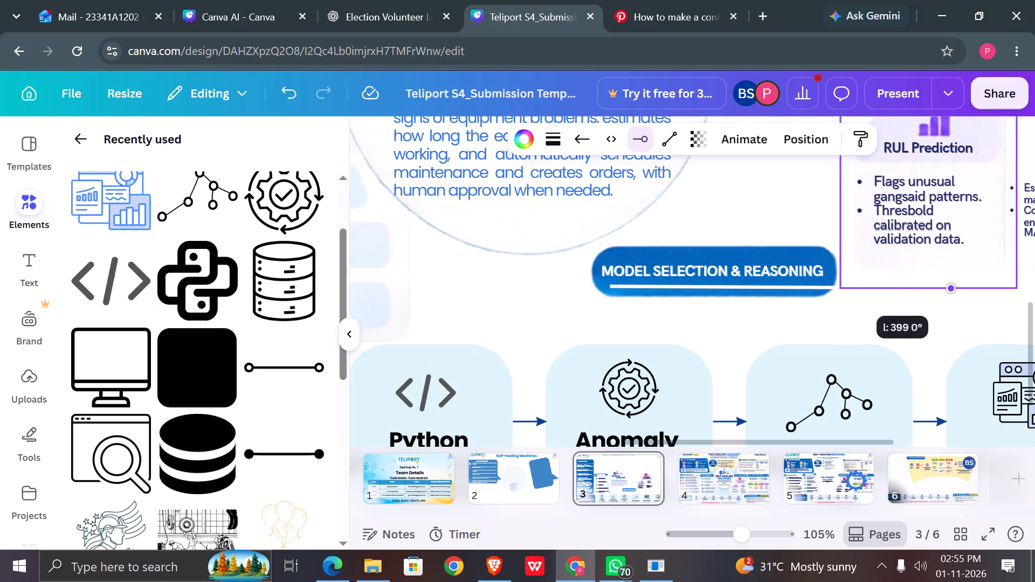
pyautogui.moveTo(933, 288); pyautogui.dragTo(825, 286)
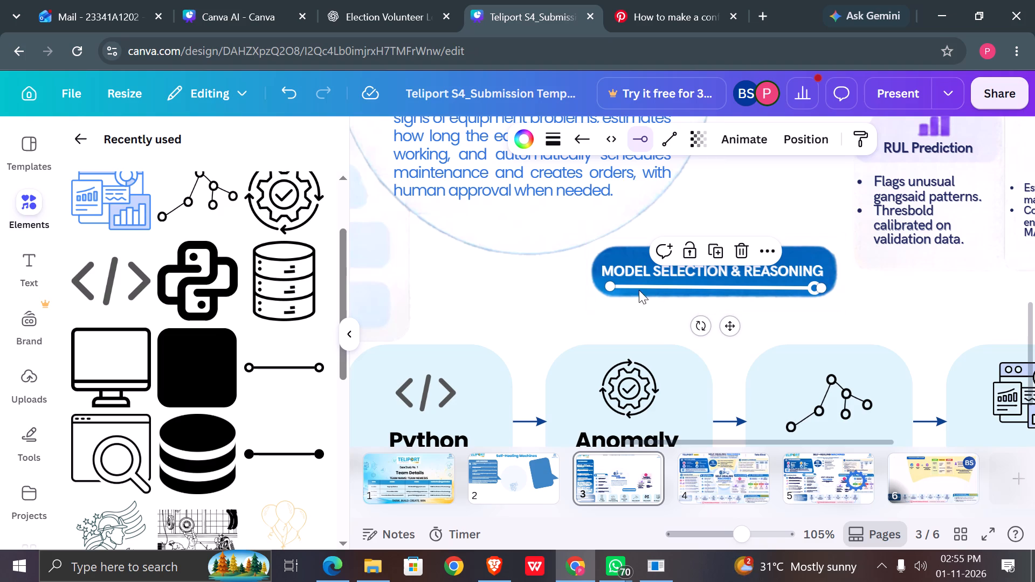
pyautogui.moveTo(613, 285); pyautogui.dragTo(648, 282)
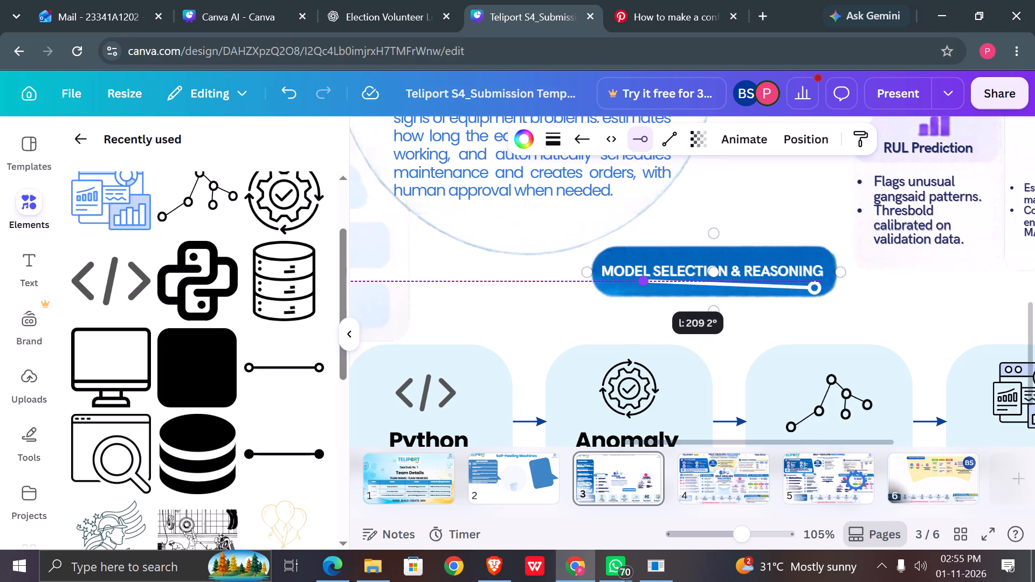
pyautogui.moveTo(648, 282); pyautogui.dragTo(684, 287)
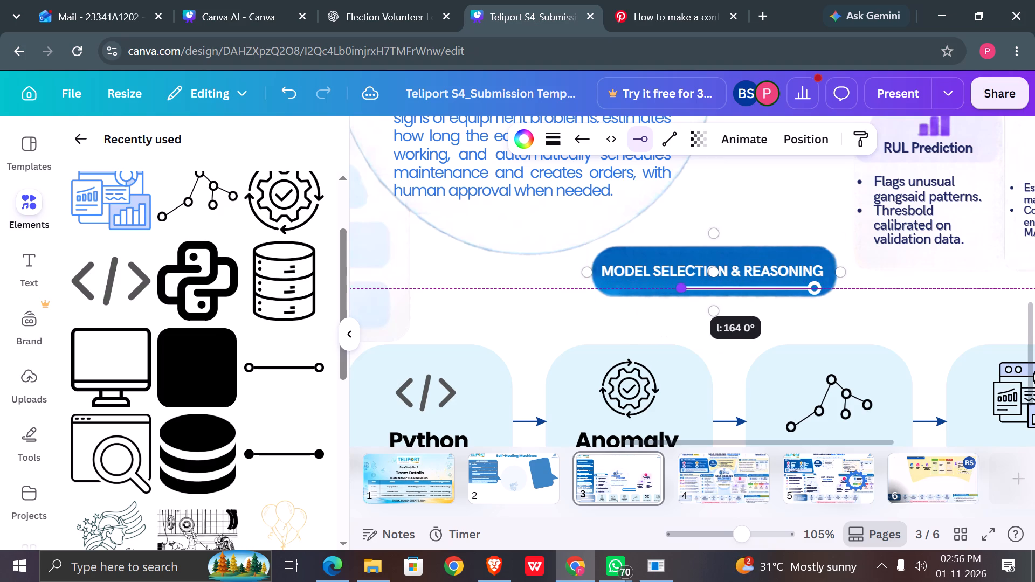
pyautogui.moveTo(684, 287); pyautogui.dragTo(657, 287)
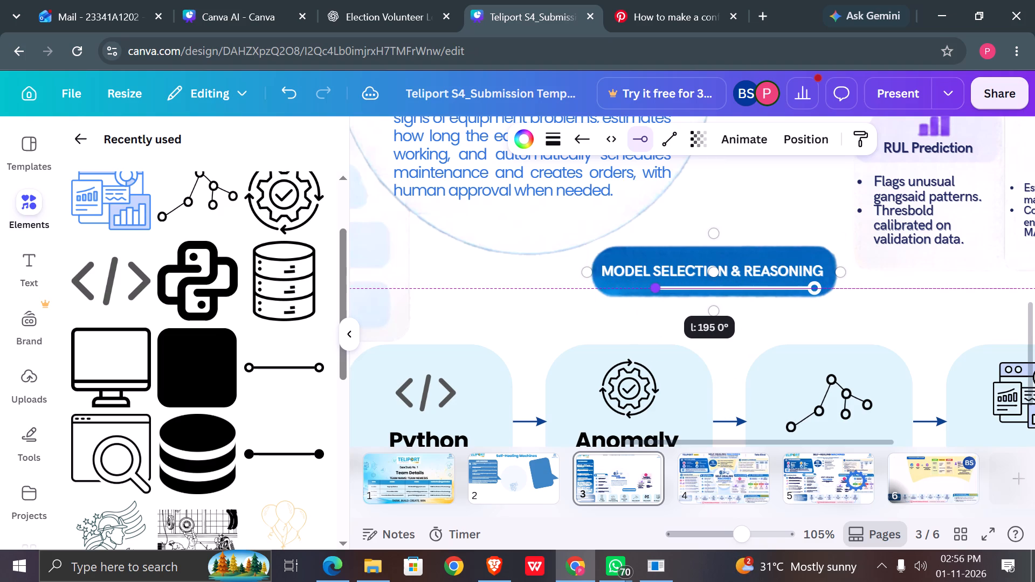
pyautogui.moveTo(657, 287); pyautogui.dragTo(634, 287)
pyautogui.moveTo(741, 325); pyautogui.dragTo(743, 324)
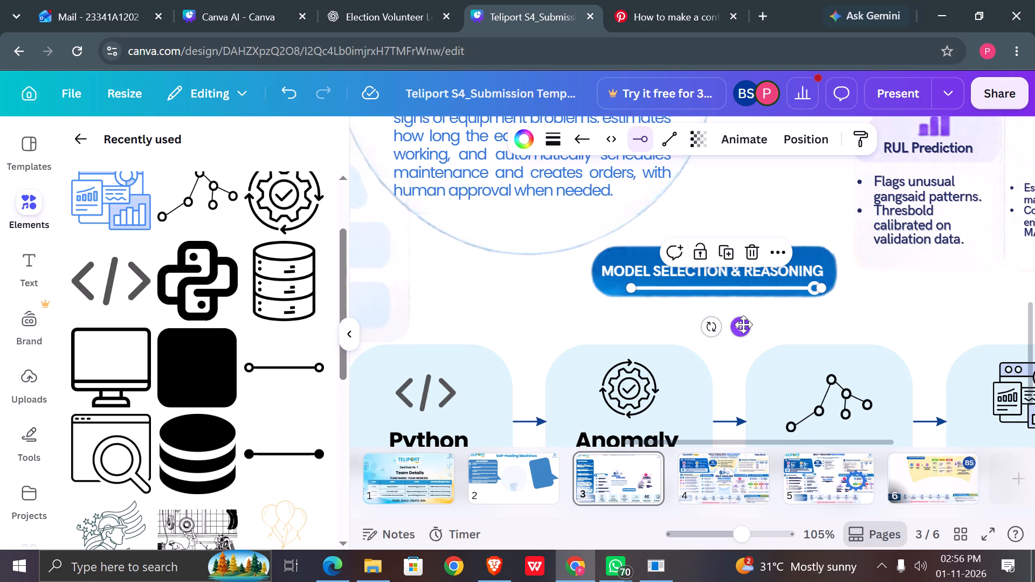
pyautogui.moveTo(743, 324); pyautogui.dragTo(746, 321)
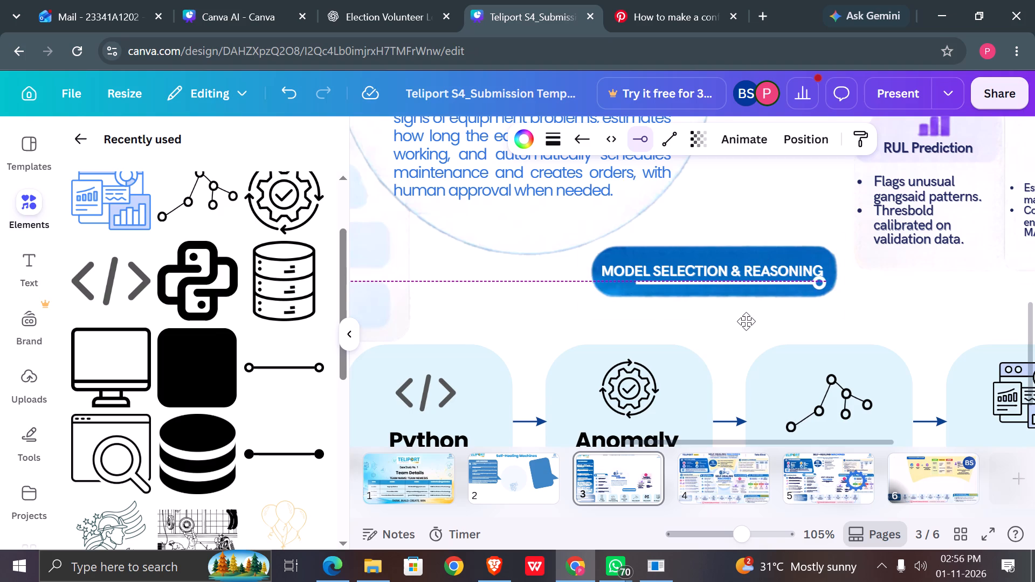
pyautogui.moveTo(746, 321); pyautogui.dragTo(749, 323)
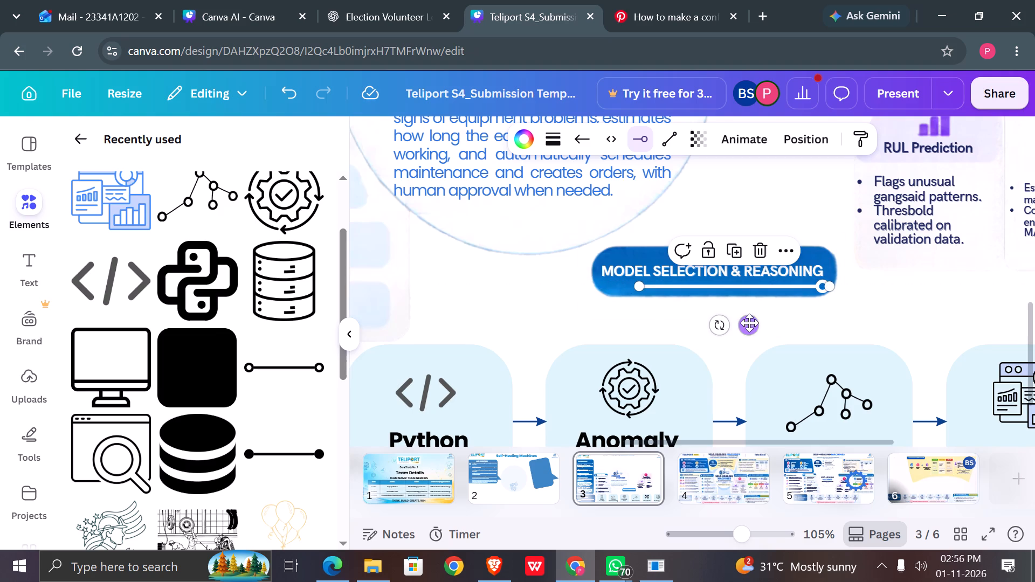
# Set the stroke weight of the heading's underline to 2, keeping it solid and straight.
pyautogui.click(670, 144)
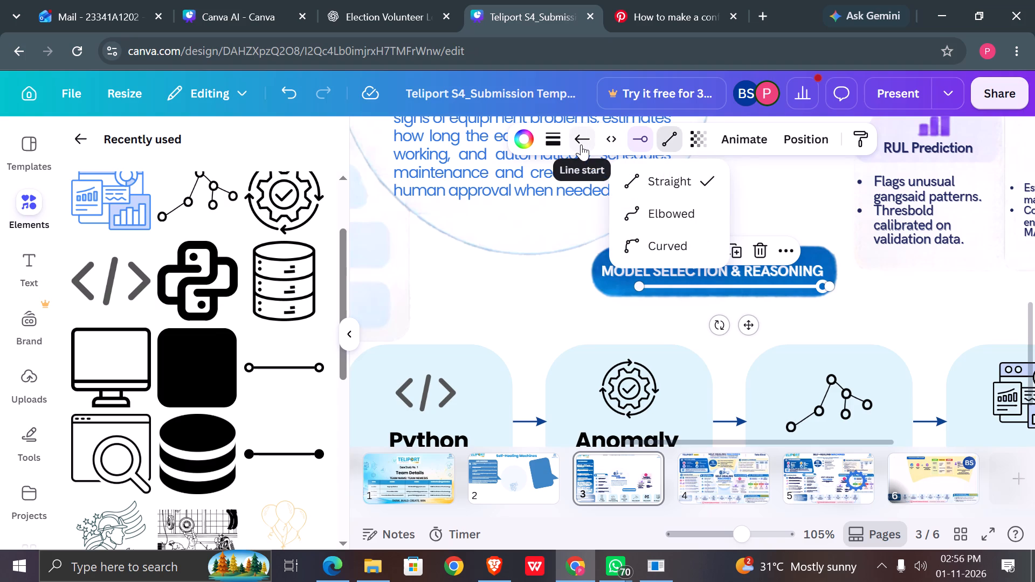
pyautogui.click(561, 143)
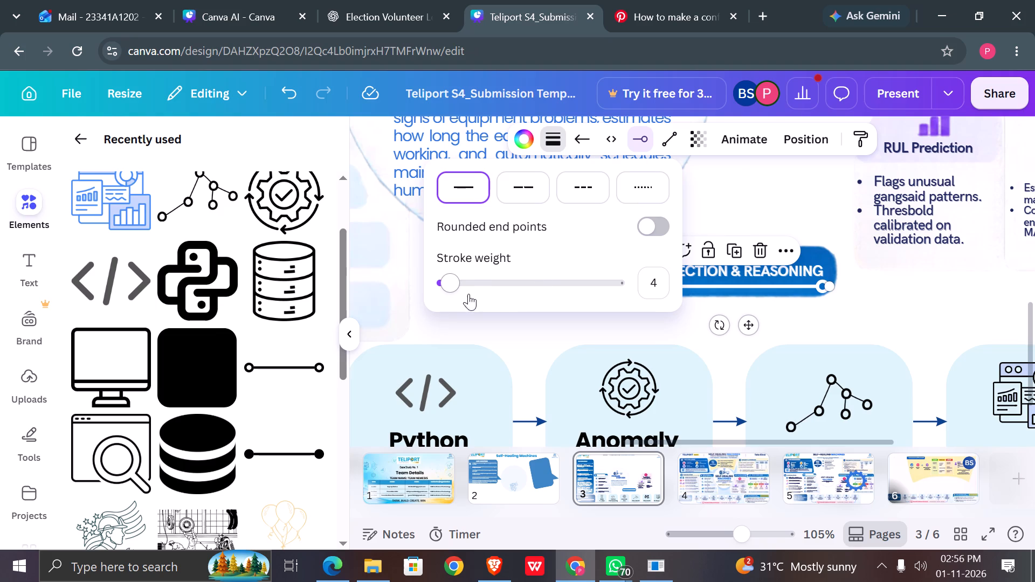
pyautogui.moveTo(452, 286); pyautogui.dragTo(440, 286)
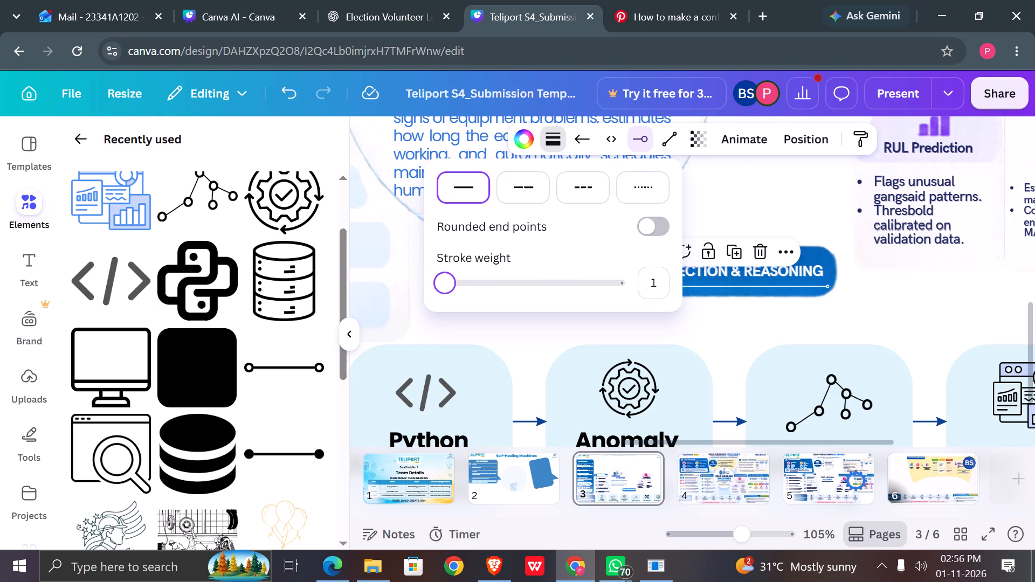
pyautogui.moveTo(440, 286); pyautogui.dragTo(444, 286)
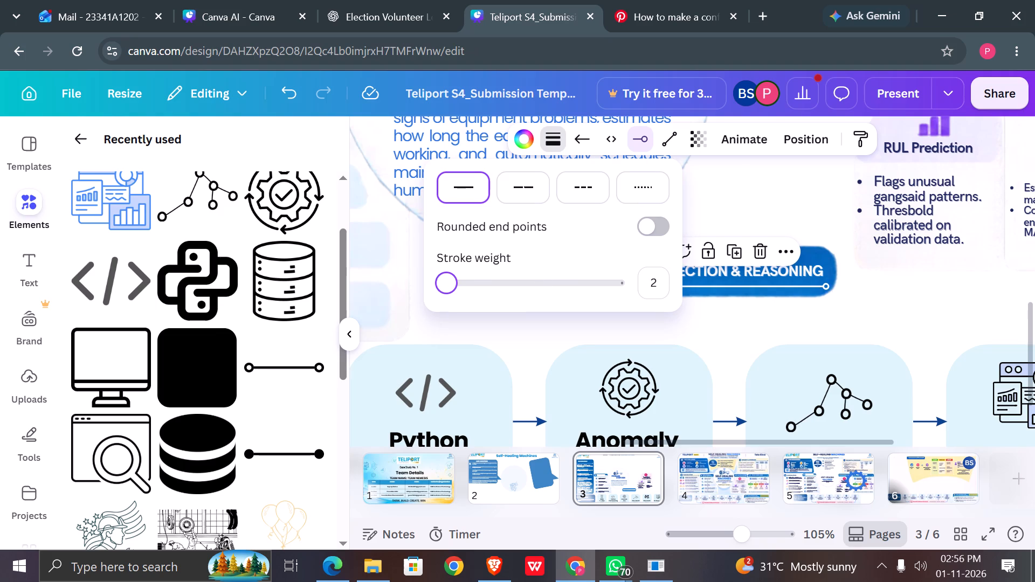
pyautogui.moveTo(444, 286); pyautogui.dragTo(445, 287)
pyautogui.moveTo(445, 287); pyautogui.dragTo(445, 287)
pyautogui.click(880, 302)
pyautogui.click(880, 302)
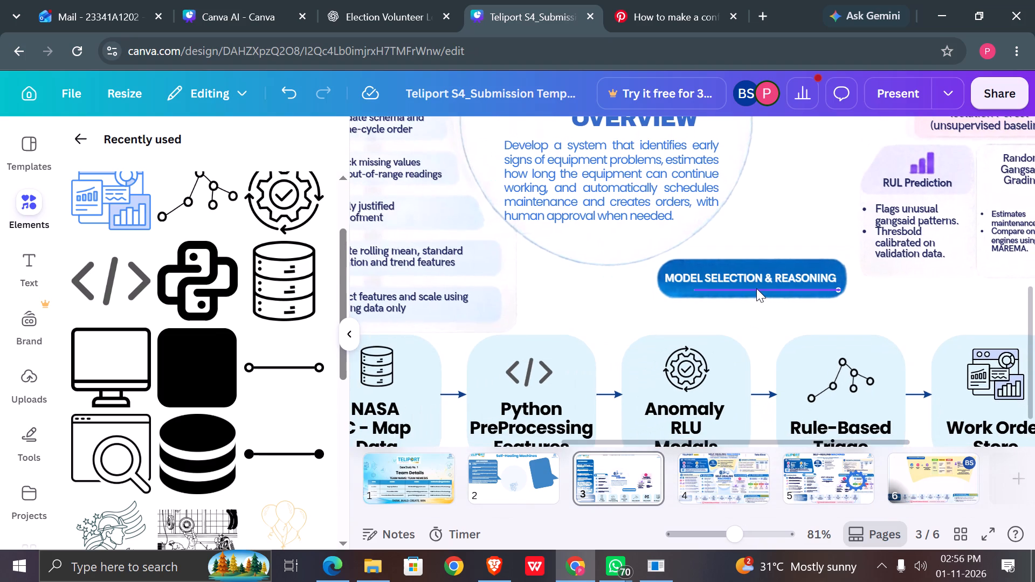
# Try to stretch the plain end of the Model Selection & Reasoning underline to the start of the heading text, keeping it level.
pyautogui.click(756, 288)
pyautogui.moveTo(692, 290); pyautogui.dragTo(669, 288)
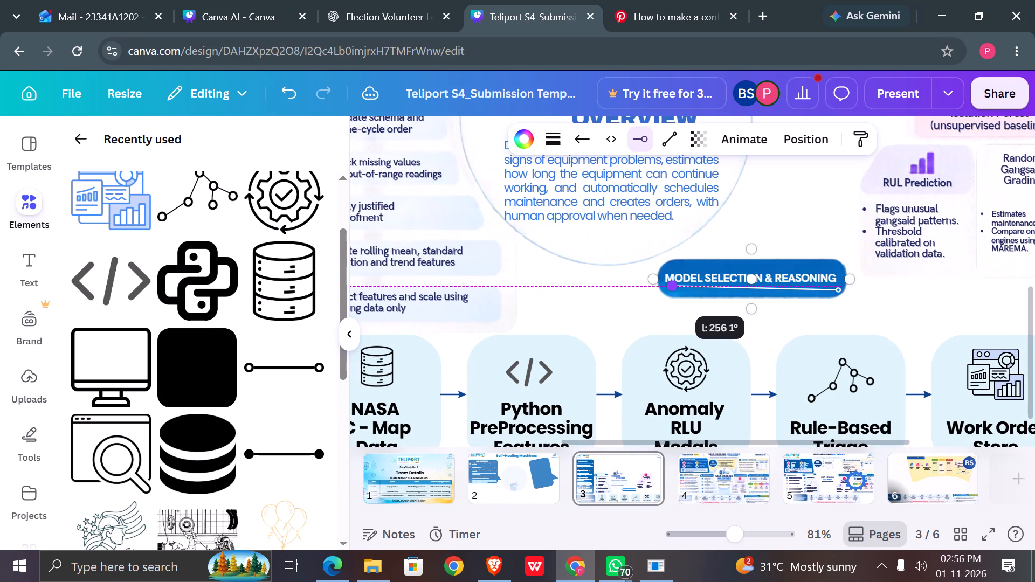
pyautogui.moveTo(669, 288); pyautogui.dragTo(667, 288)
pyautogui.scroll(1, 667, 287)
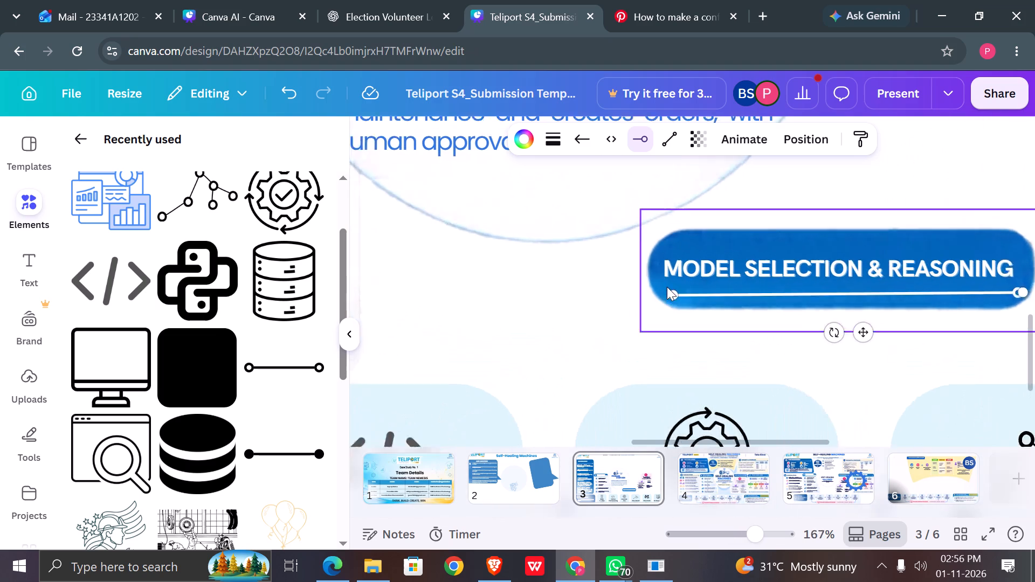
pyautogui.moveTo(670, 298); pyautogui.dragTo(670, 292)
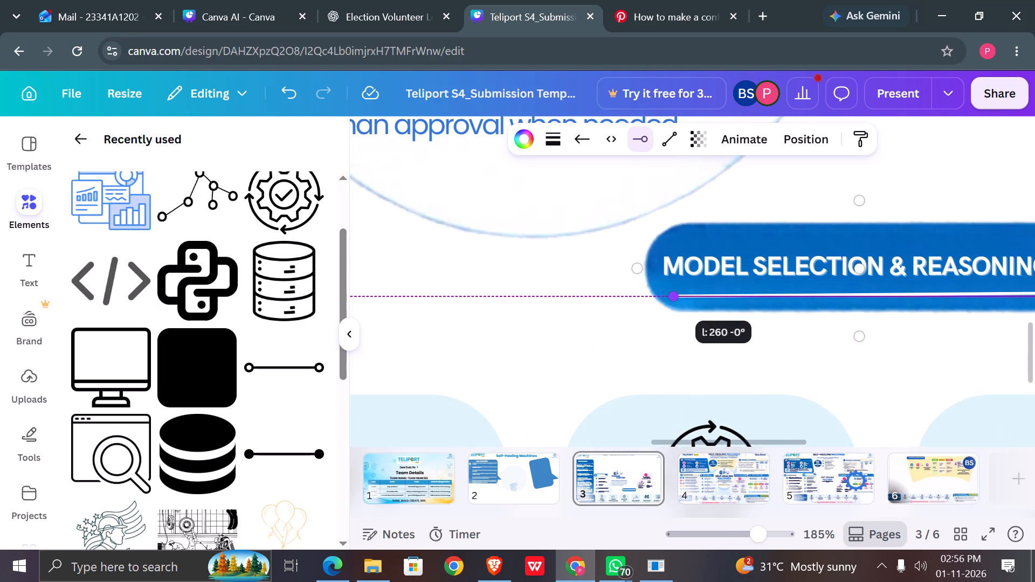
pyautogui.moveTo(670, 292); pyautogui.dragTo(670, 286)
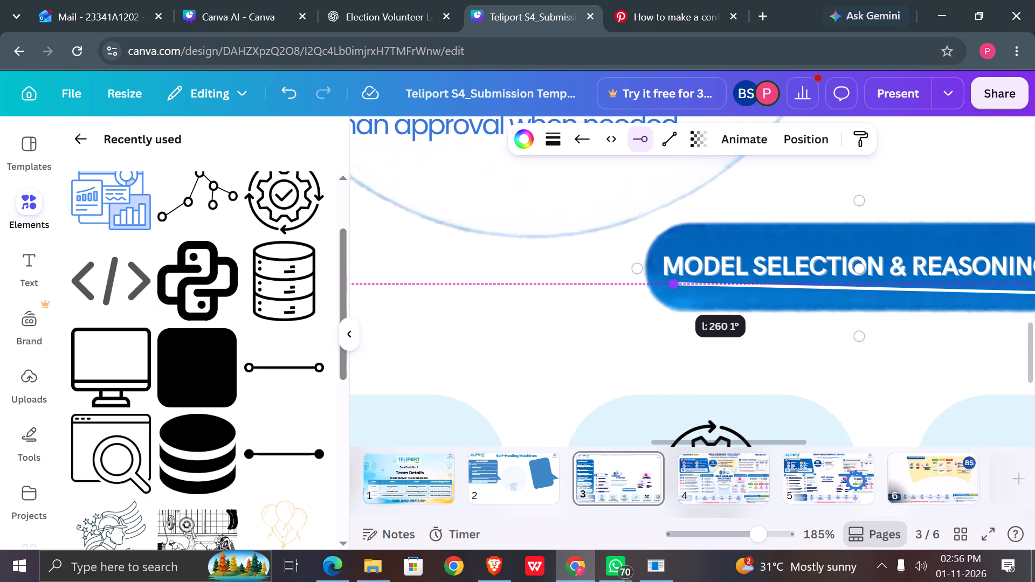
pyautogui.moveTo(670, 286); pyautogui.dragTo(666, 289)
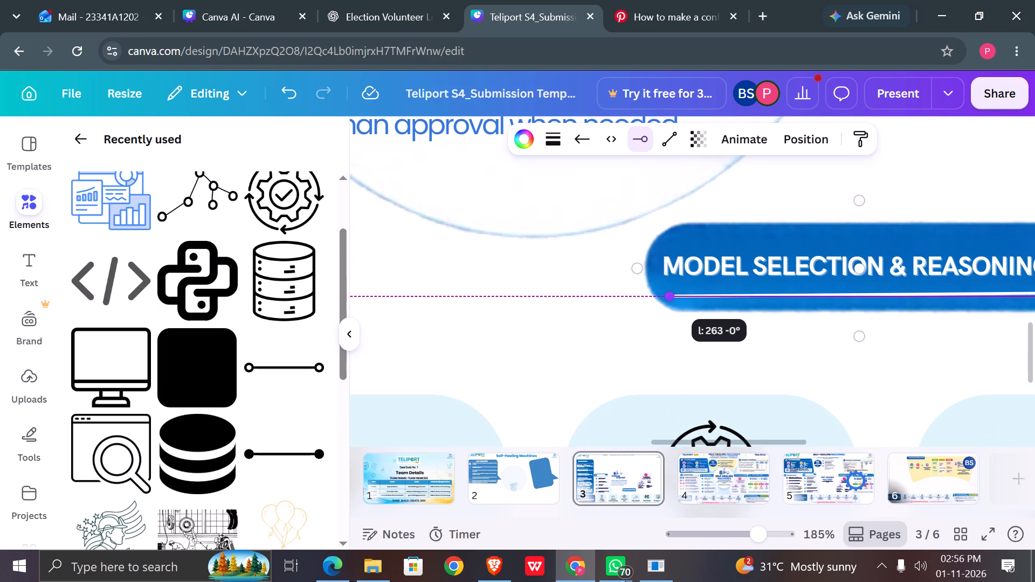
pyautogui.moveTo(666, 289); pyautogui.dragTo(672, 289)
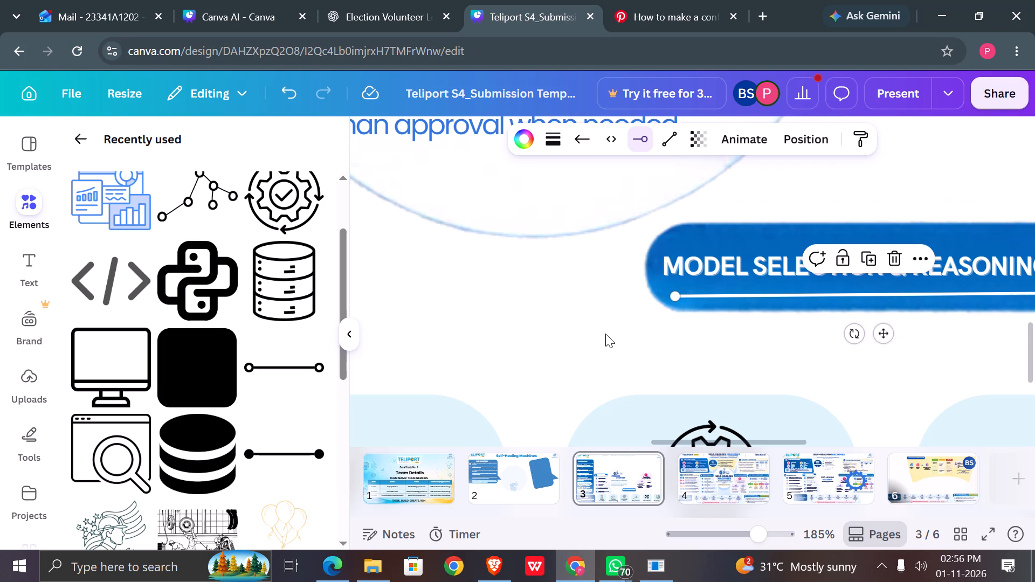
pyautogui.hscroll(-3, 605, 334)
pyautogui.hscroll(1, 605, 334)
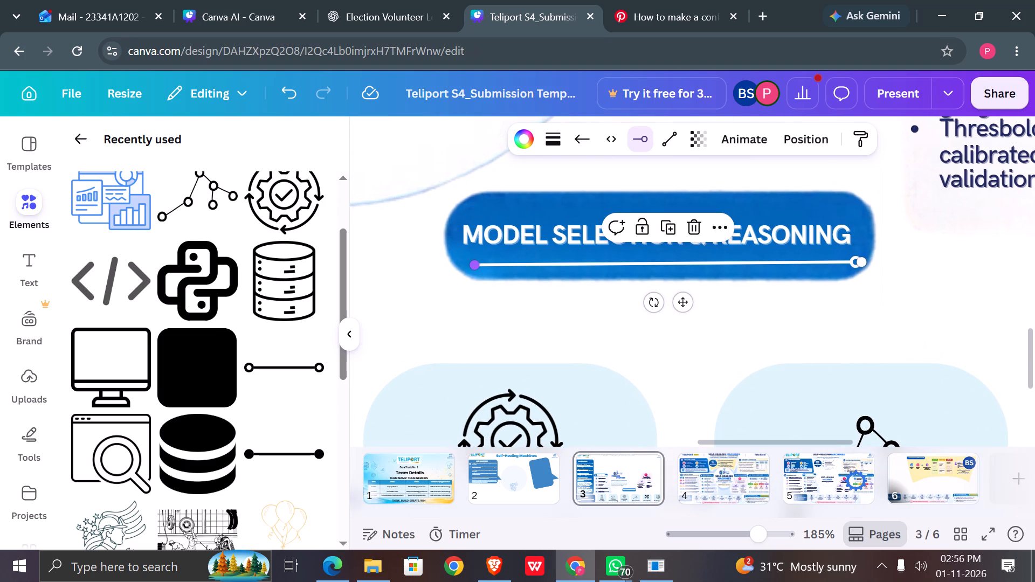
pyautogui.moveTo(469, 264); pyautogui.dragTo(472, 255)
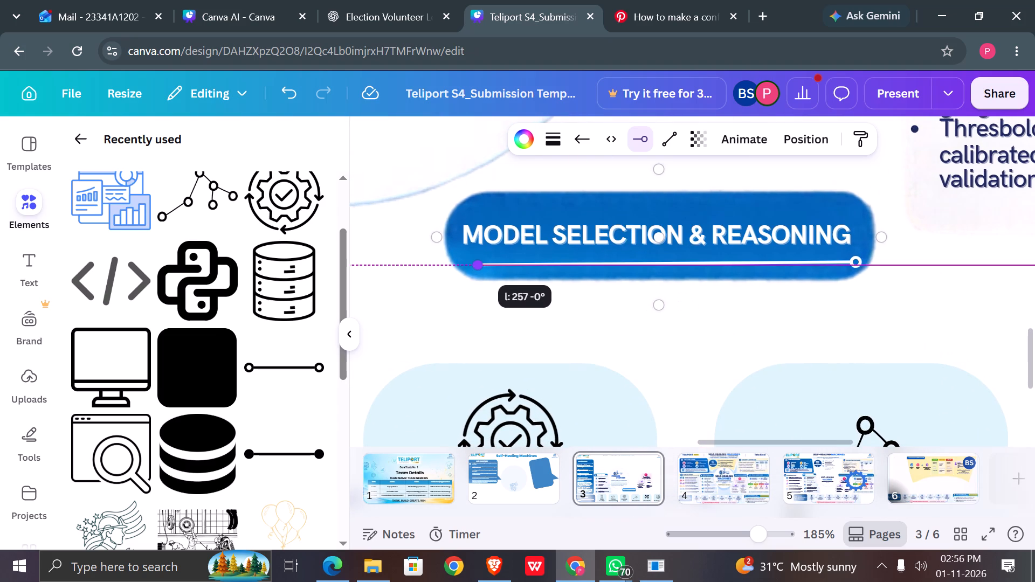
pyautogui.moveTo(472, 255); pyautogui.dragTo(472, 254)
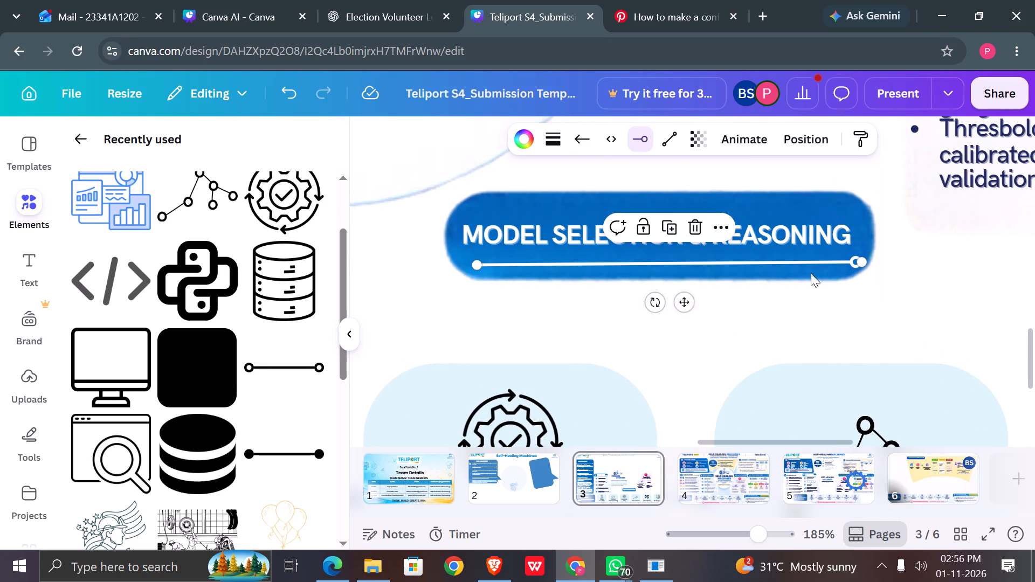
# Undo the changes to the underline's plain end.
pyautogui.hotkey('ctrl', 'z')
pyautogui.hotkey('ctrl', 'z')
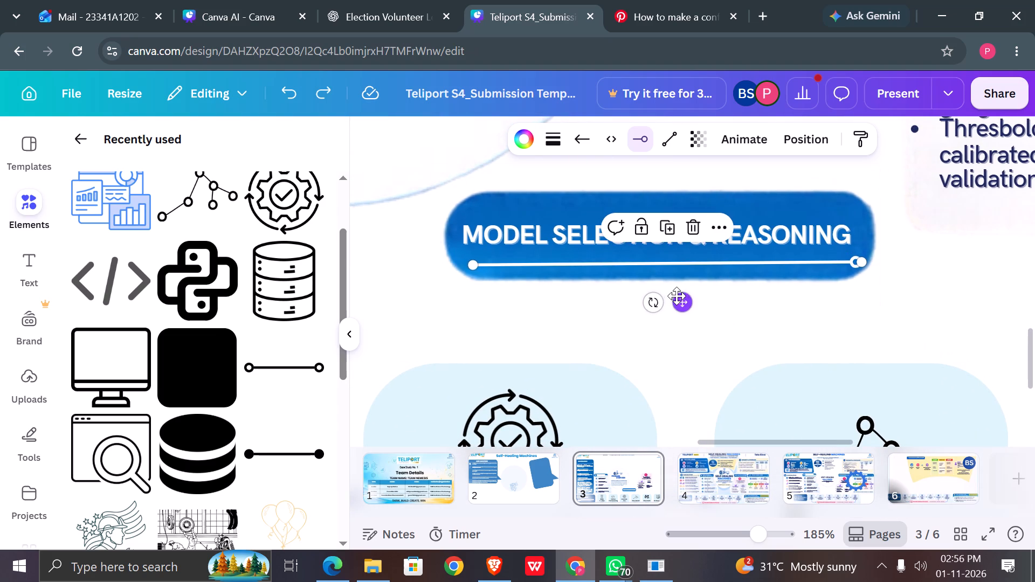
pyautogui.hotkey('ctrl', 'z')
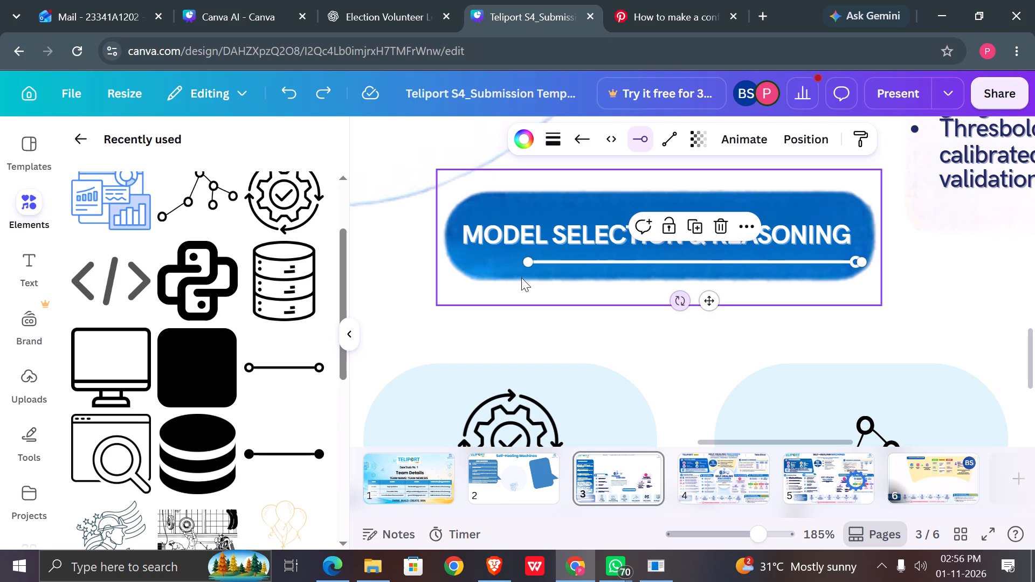
# Move the underline left and up beneath the heading text, and extend its circle end just past the last letter.
pyautogui.moveTo(710, 298); pyautogui.dragTo(677, 300)
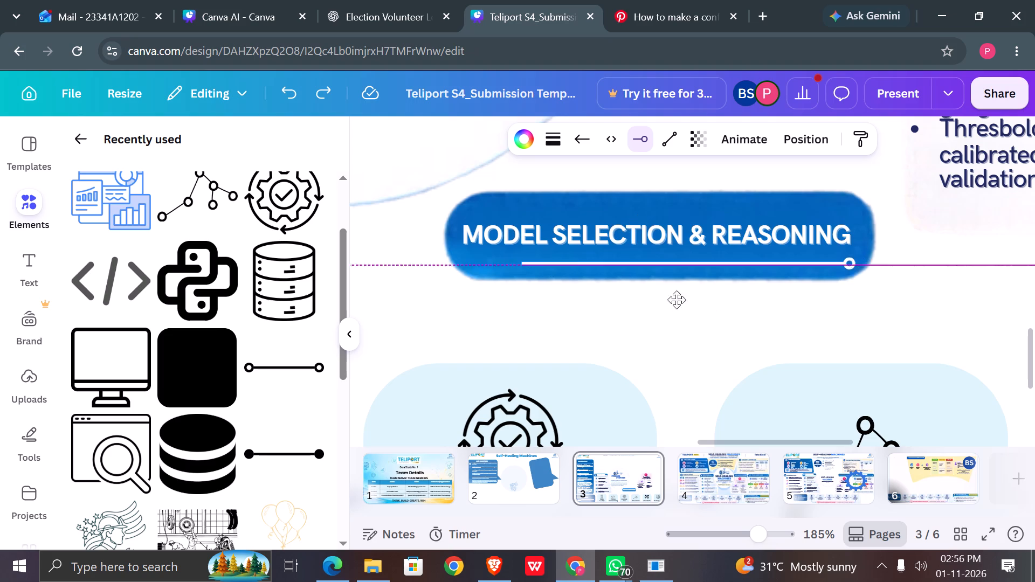
pyautogui.moveTo(677, 300); pyautogui.dragTo(658, 288)
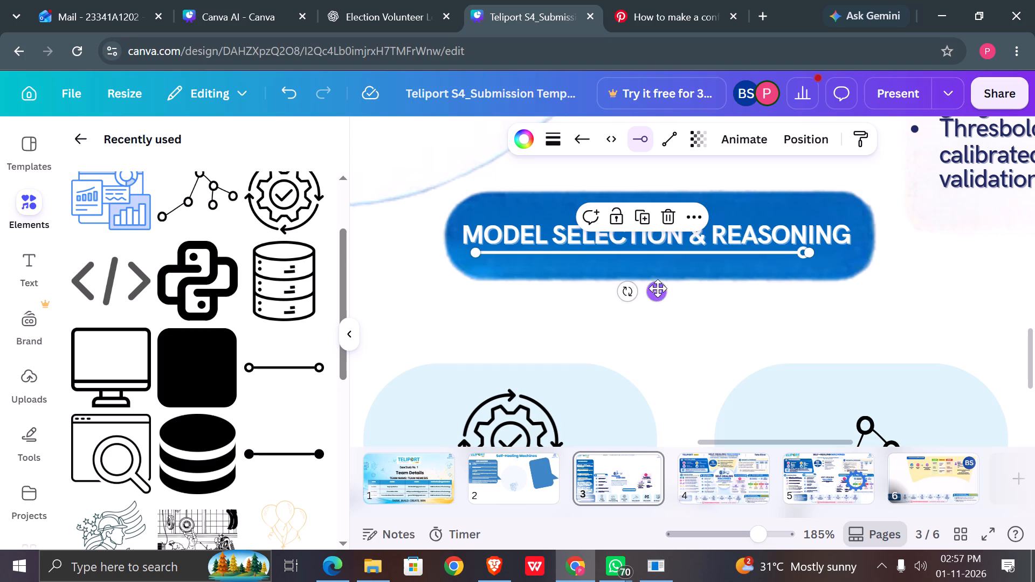
pyautogui.moveTo(811, 252); pyautogui.dragTo(844, 247)
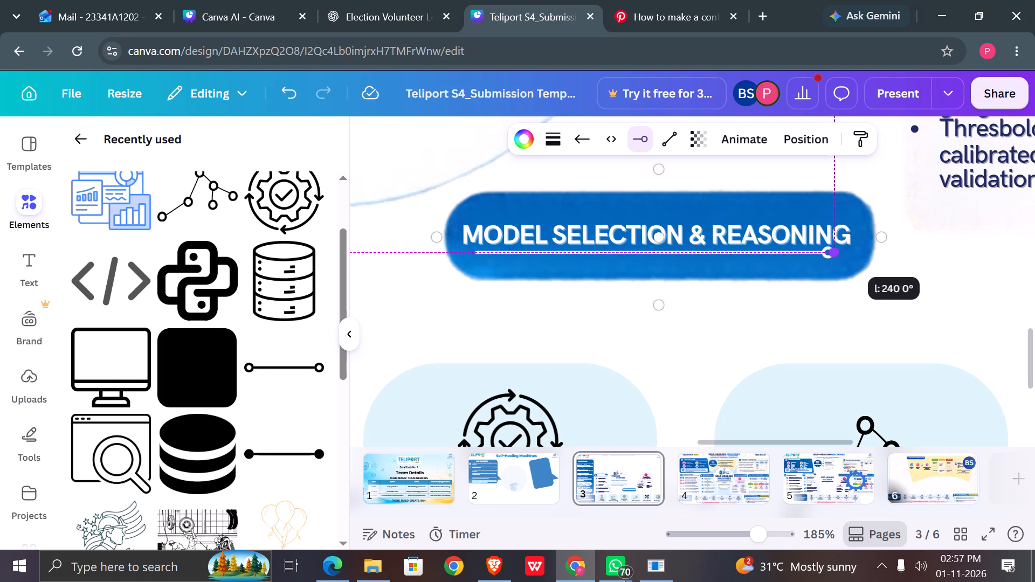
pyautogui.moveTo(844, 247); pyautogui.dragTo(871, 248)
pyautogui.click(837, 316)
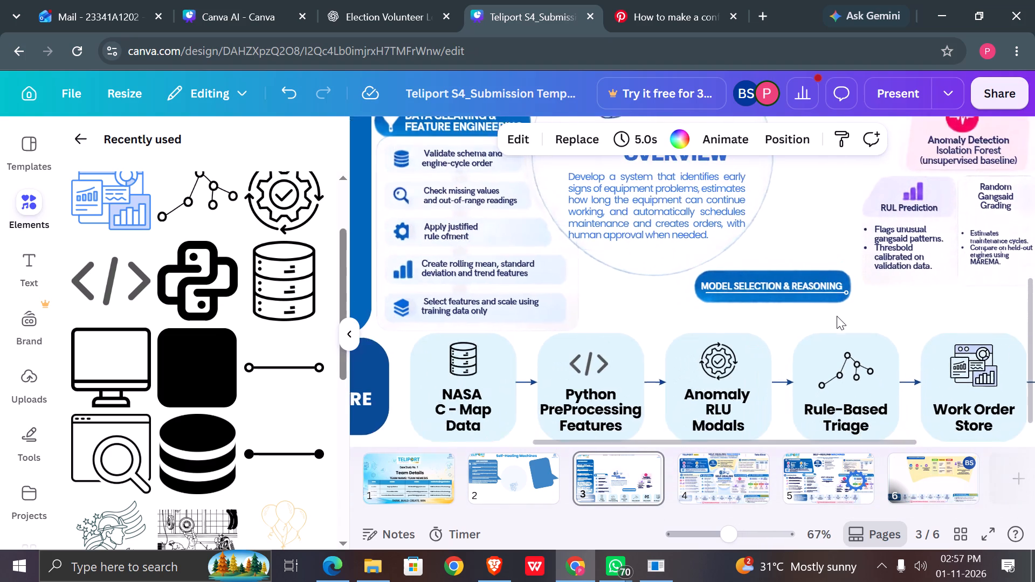
# Shift the underline slightly left under the heading and lengthen its circle end a little to span the full text.
pyautogui.scroll(-1, 837, 316)
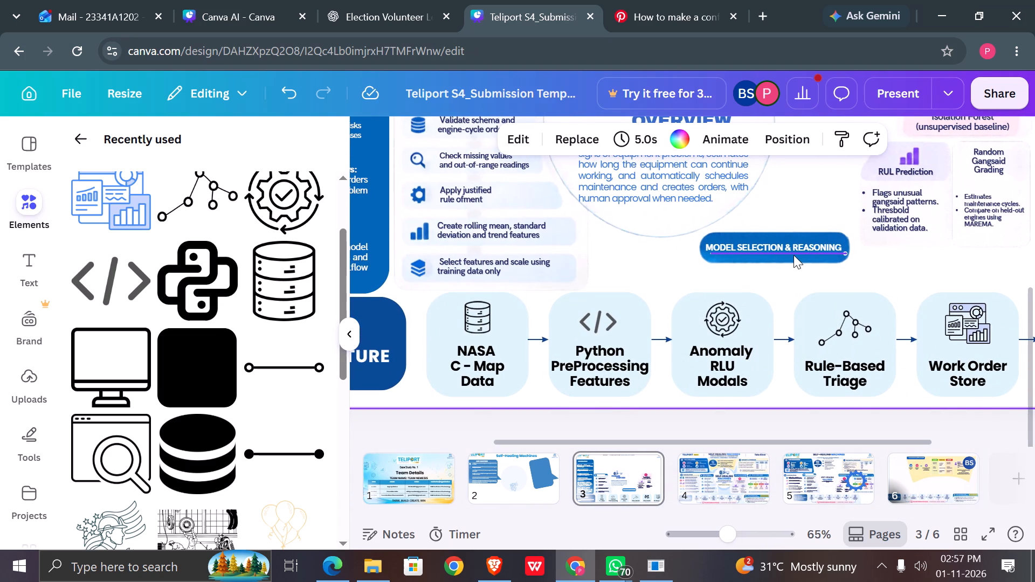
pyautogui.click(793, 255)
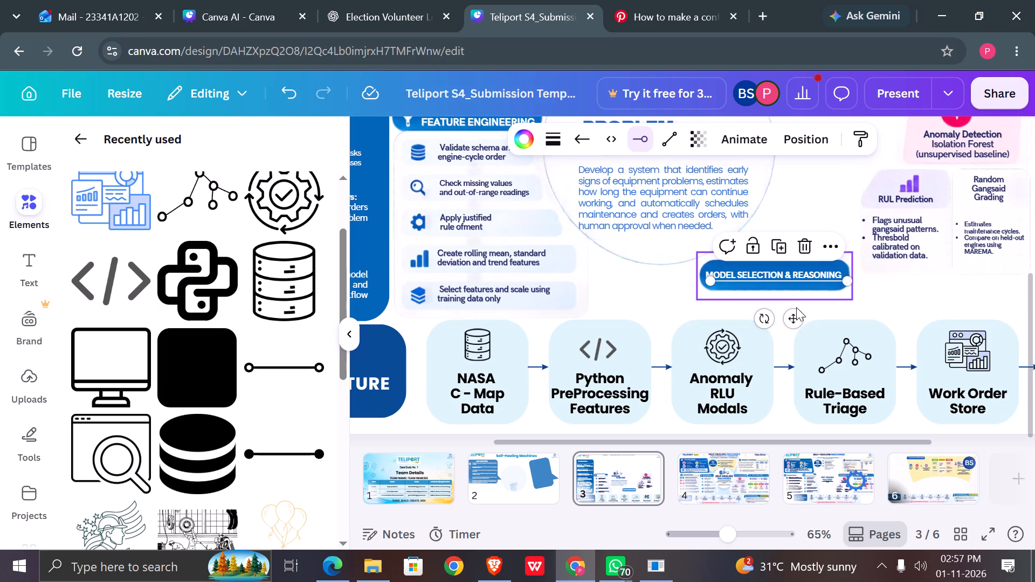
pyautogui.moveTo(795, 323); pyautogui.dragTo(789, 323)
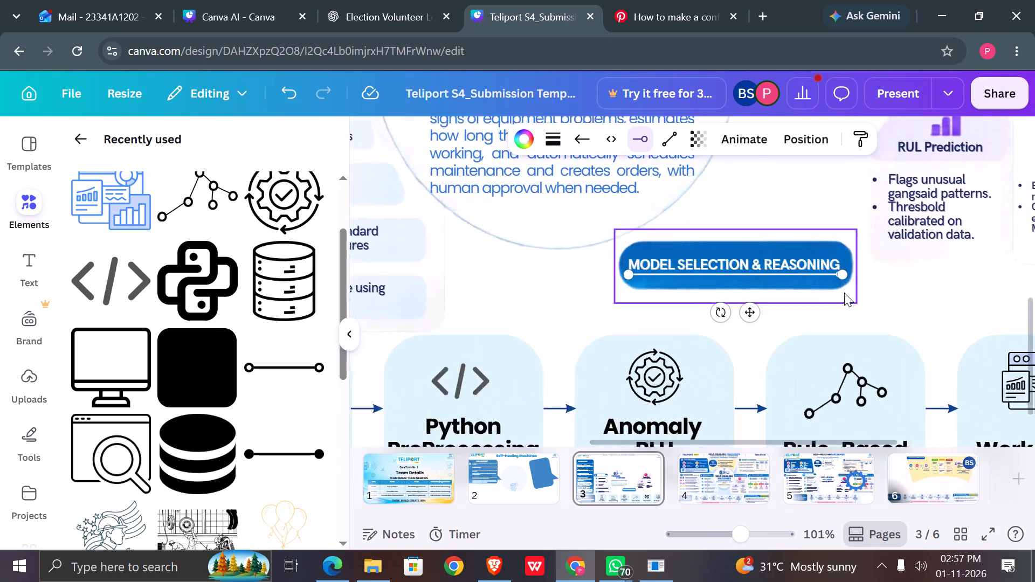
pyautogui.scroll(1, 844, 293)
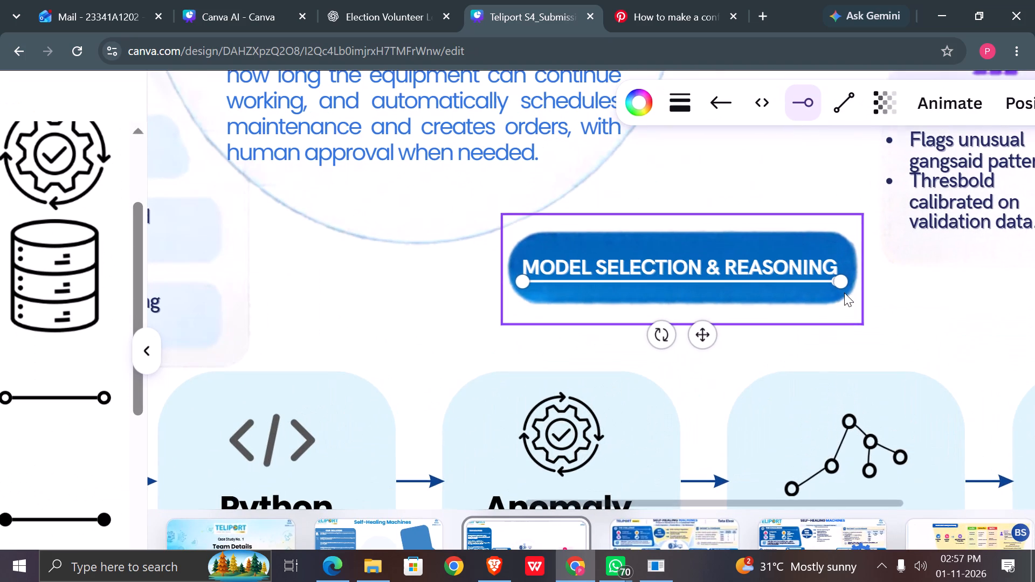
pyautogui.moveTo(843, 283); pyautogui.dragTo(848, 283)
pyautogui.click(872, 309)
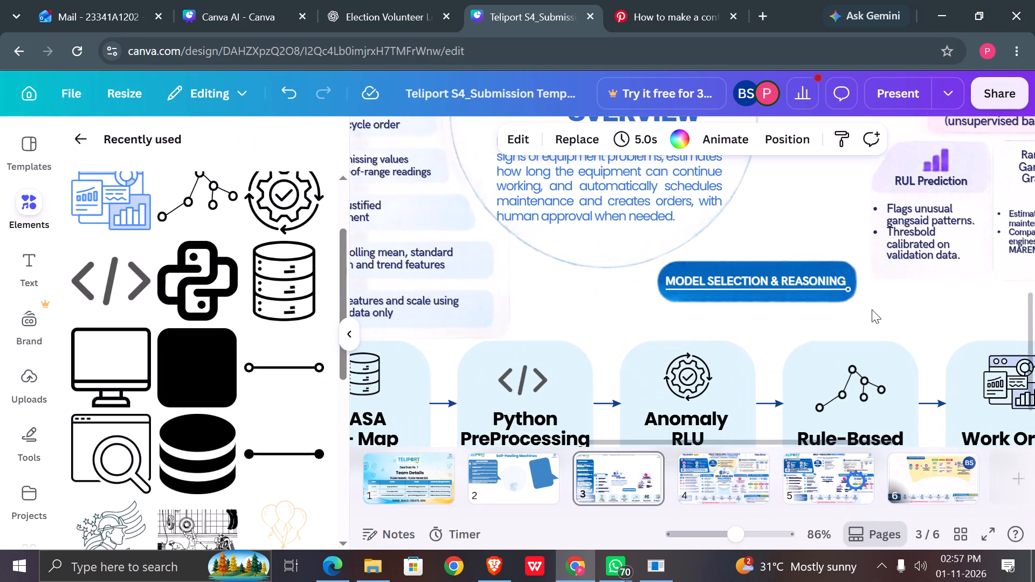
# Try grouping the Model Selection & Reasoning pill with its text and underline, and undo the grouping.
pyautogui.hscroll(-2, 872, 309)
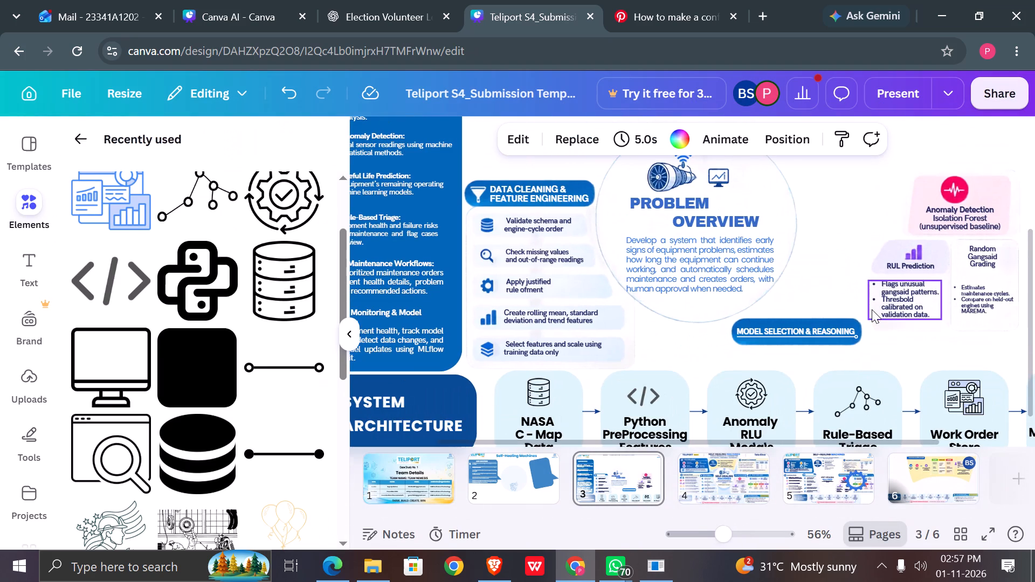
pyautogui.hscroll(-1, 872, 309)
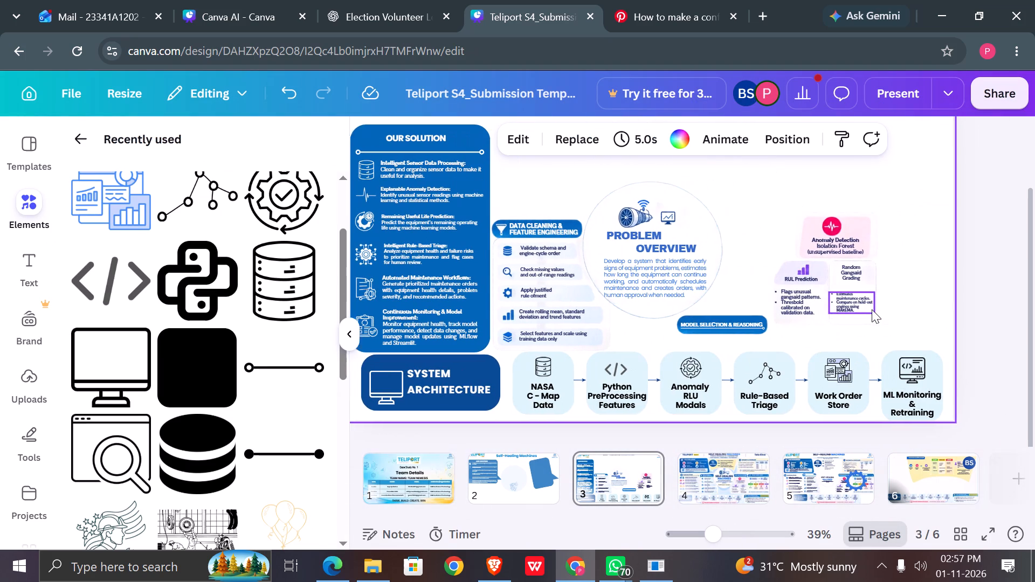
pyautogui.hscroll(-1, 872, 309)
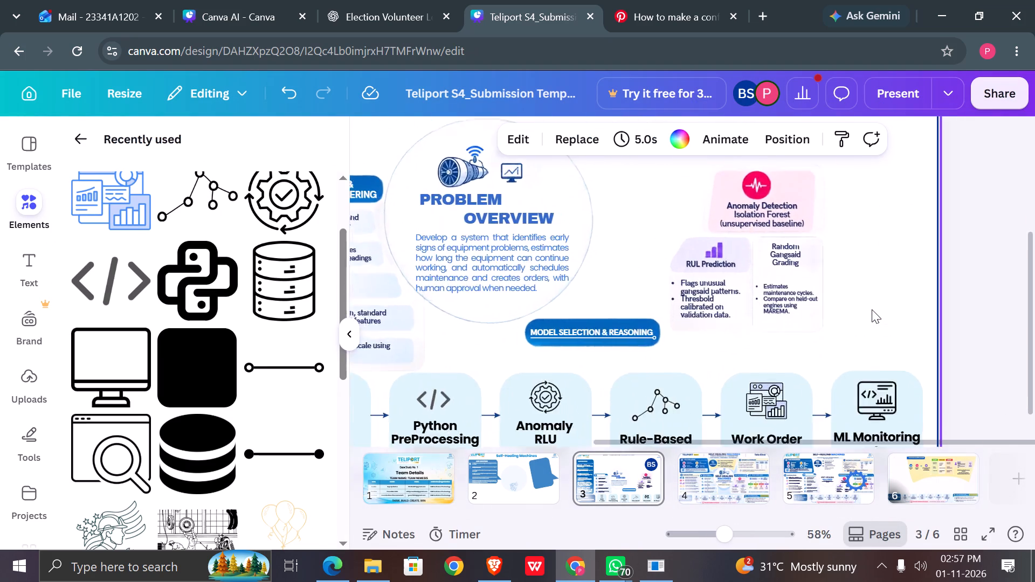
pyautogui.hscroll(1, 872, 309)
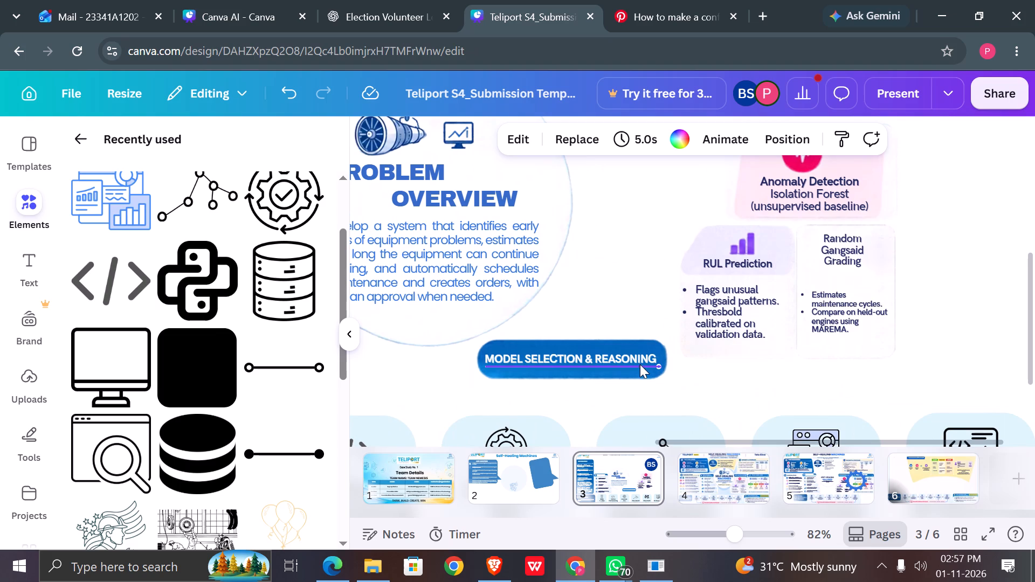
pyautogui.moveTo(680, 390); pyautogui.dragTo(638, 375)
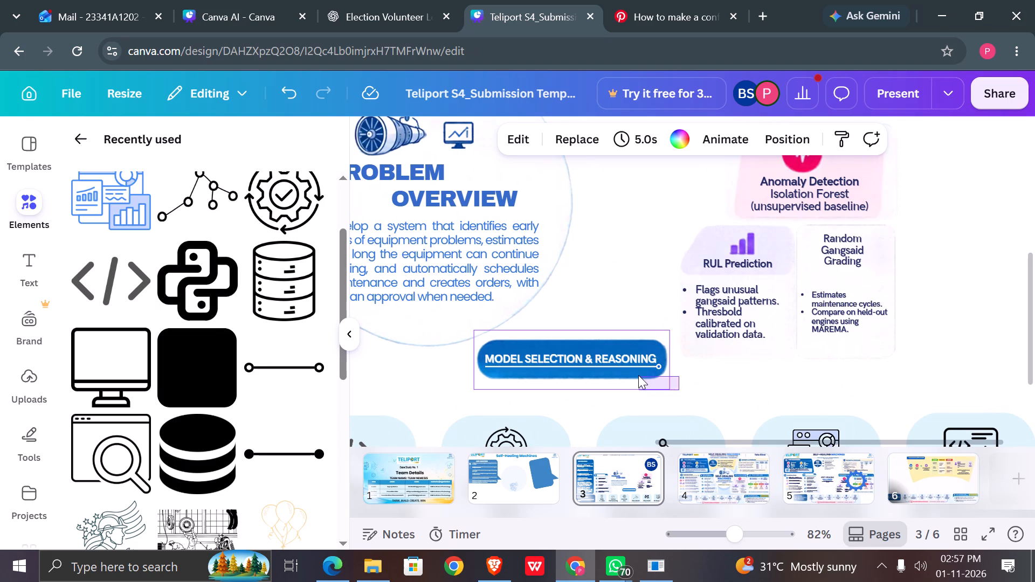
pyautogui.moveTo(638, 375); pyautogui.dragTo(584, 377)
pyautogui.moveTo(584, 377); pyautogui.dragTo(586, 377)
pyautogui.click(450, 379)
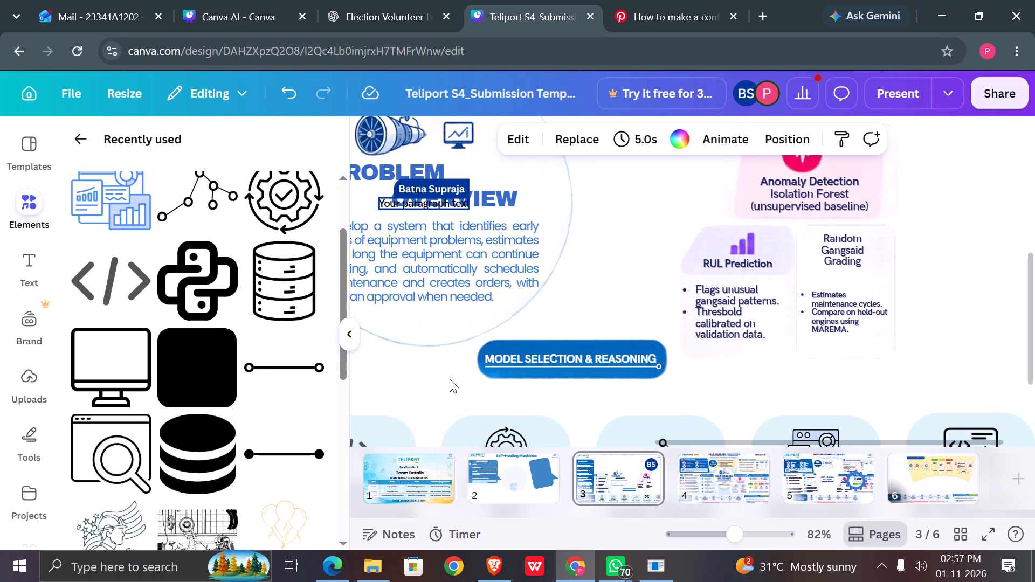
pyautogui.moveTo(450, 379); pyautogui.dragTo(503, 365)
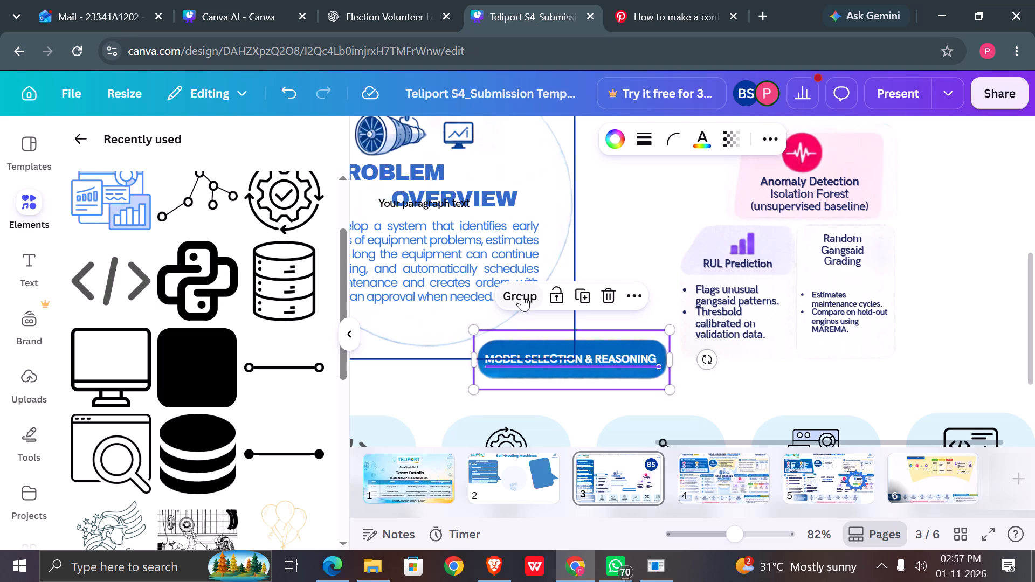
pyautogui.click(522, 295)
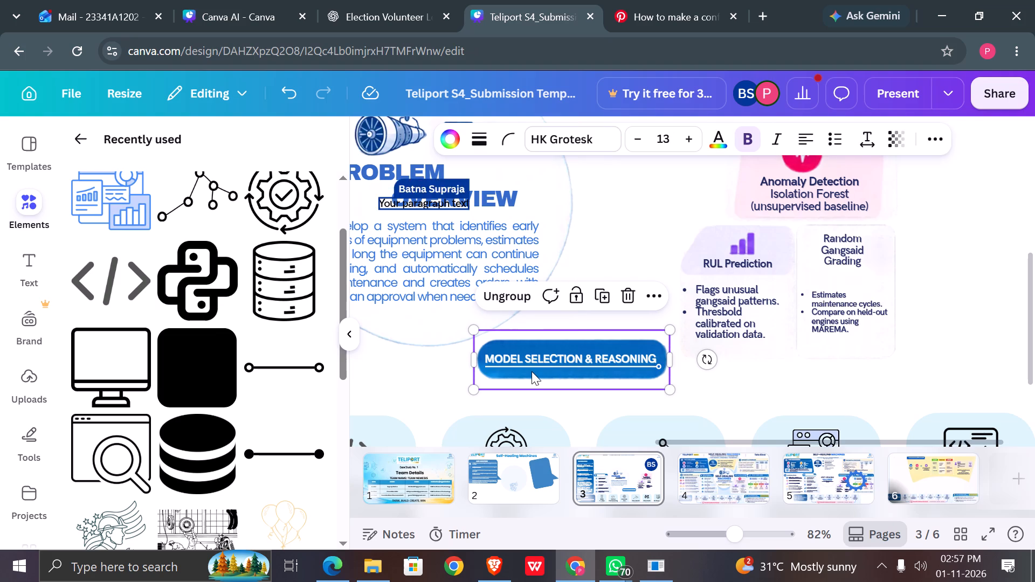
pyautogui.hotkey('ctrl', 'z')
# Group the Model Selection & Reasoning pill together with its heading text and underline.
pyautogui.click(460, 386)
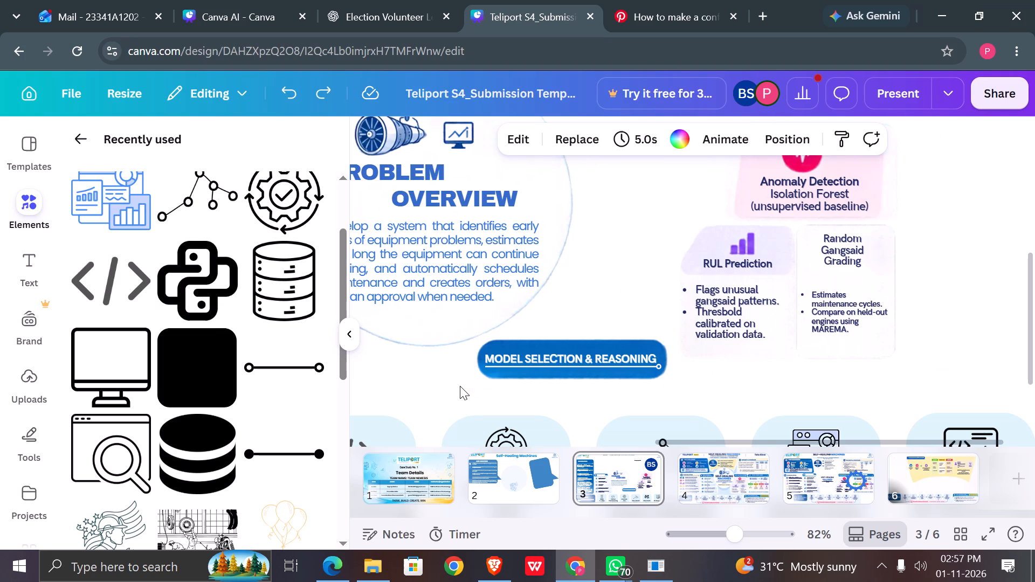
pyautogui.moveTo(495, 397); pyautogui.dragTo(507, 365)
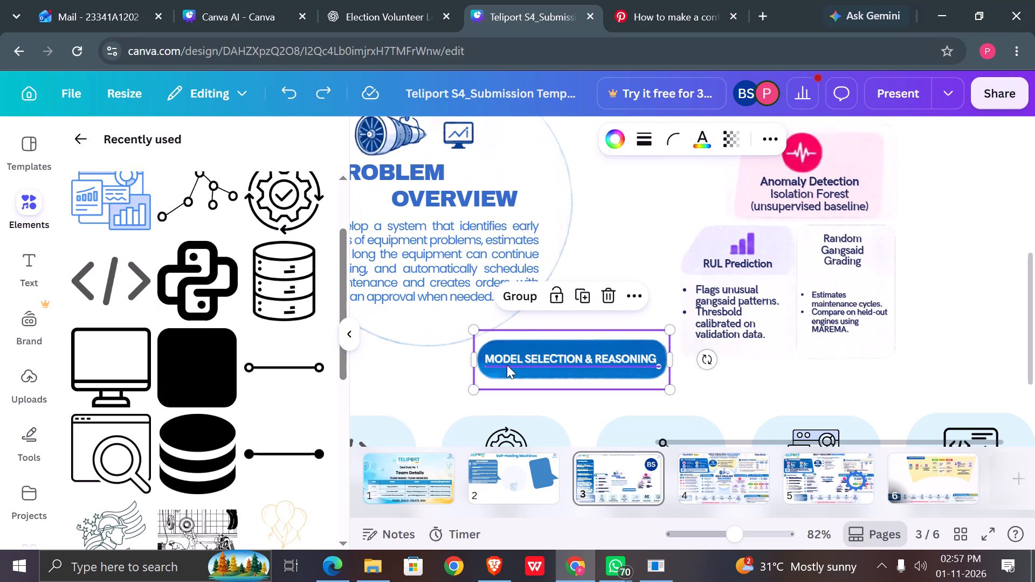
pyautogui.click(527, 300)
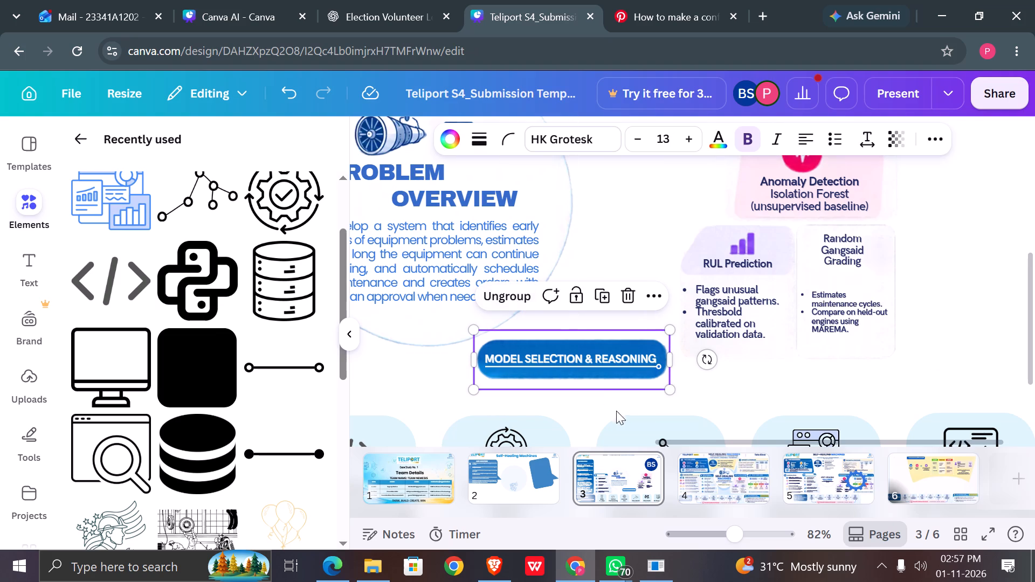
# Scale the grouped heading down to text size 10.9 and move it between the Problem Overview circle and the Anomaly Detection card.
pyautogui.moveTo(670, 387); pyautogui.dragTo(637, 382)
pyautogui.moveTo(569, 365); pyautogui.dragTo(665, 216)
pyautogui.scroll(2, 665, 216)
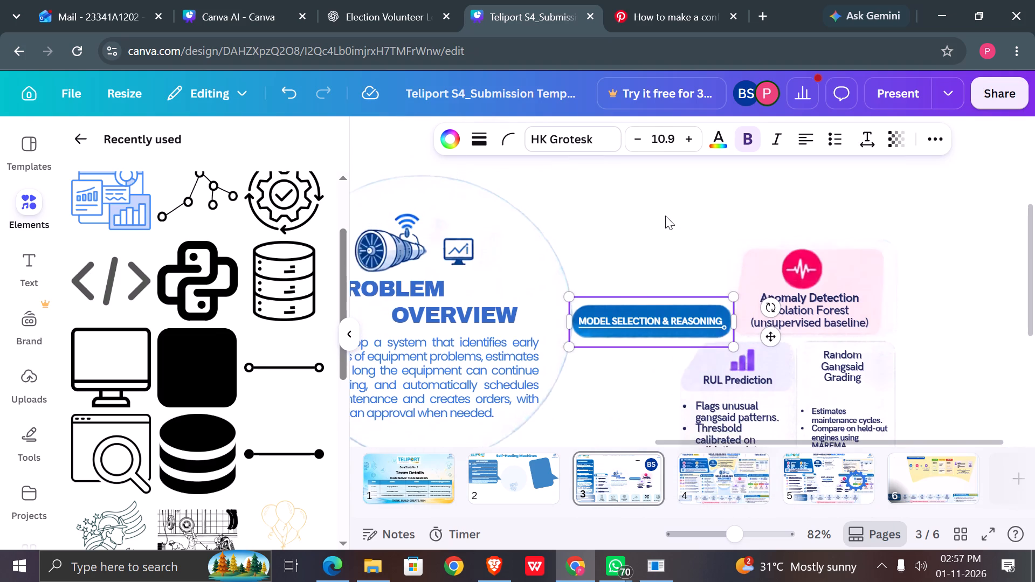
pyautogui.scroll(1, 665, 216)
pyautogui.scroll(-1, 665, 216)
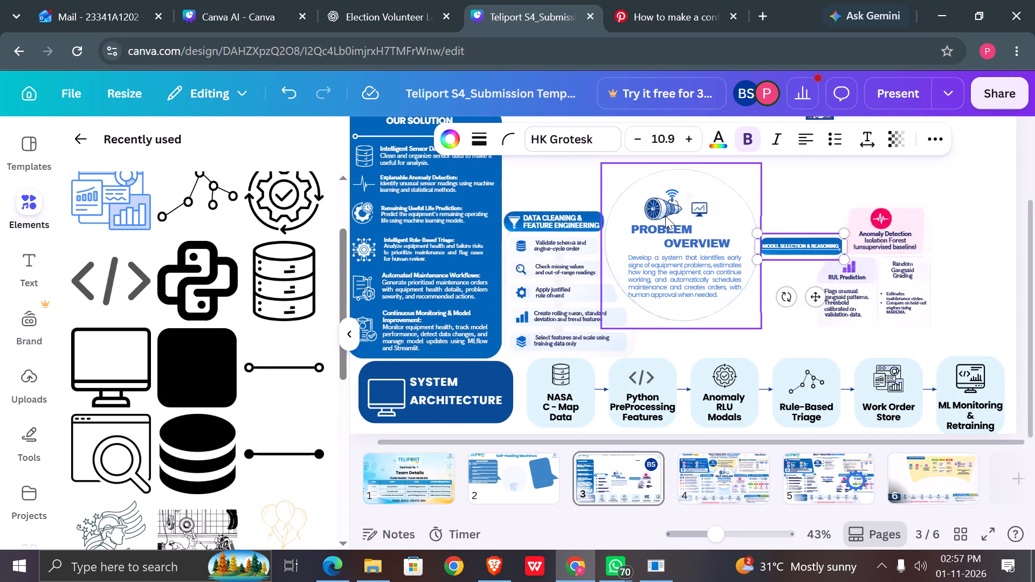
pyautogui.scroll(-1, 665, 216)
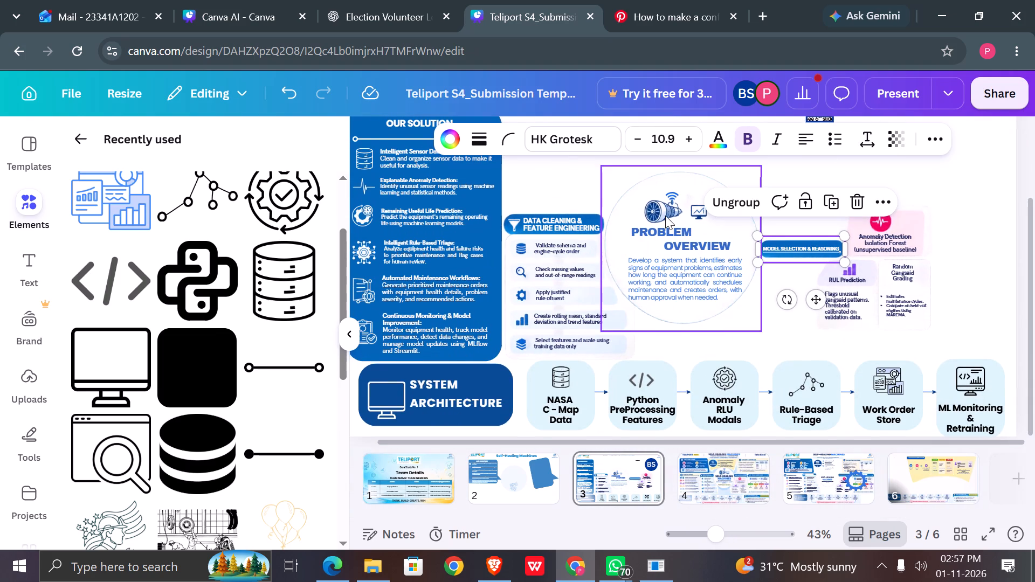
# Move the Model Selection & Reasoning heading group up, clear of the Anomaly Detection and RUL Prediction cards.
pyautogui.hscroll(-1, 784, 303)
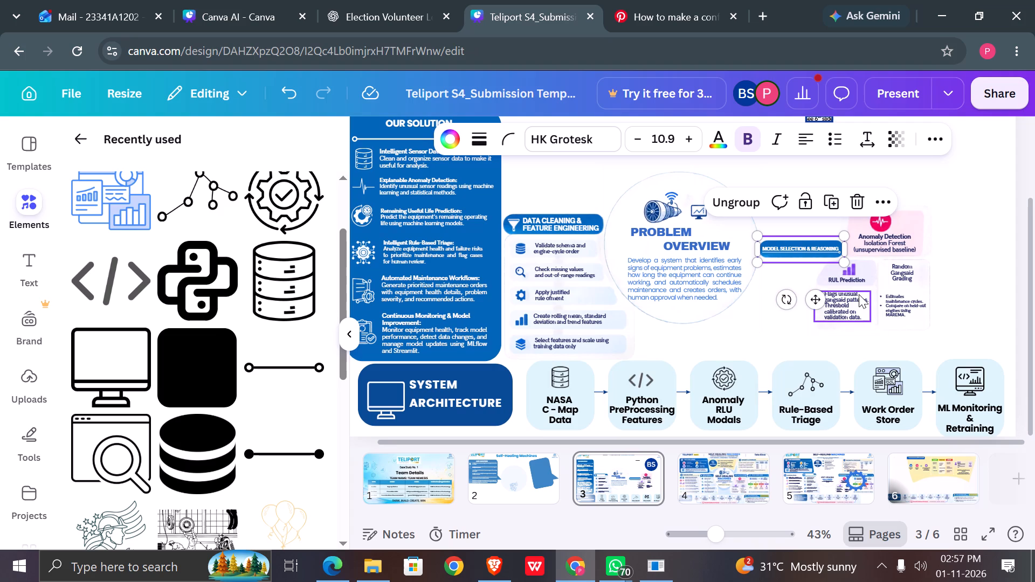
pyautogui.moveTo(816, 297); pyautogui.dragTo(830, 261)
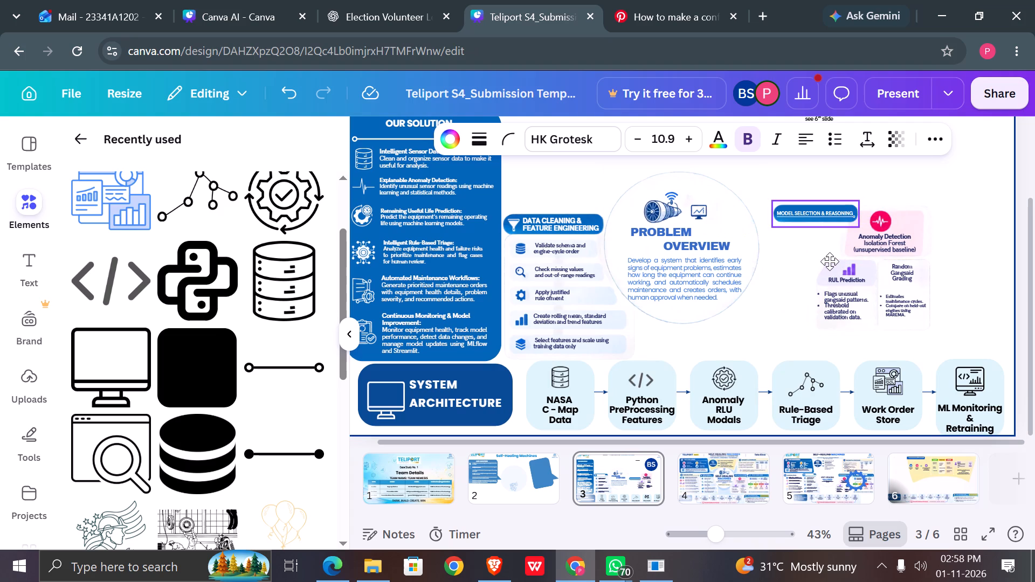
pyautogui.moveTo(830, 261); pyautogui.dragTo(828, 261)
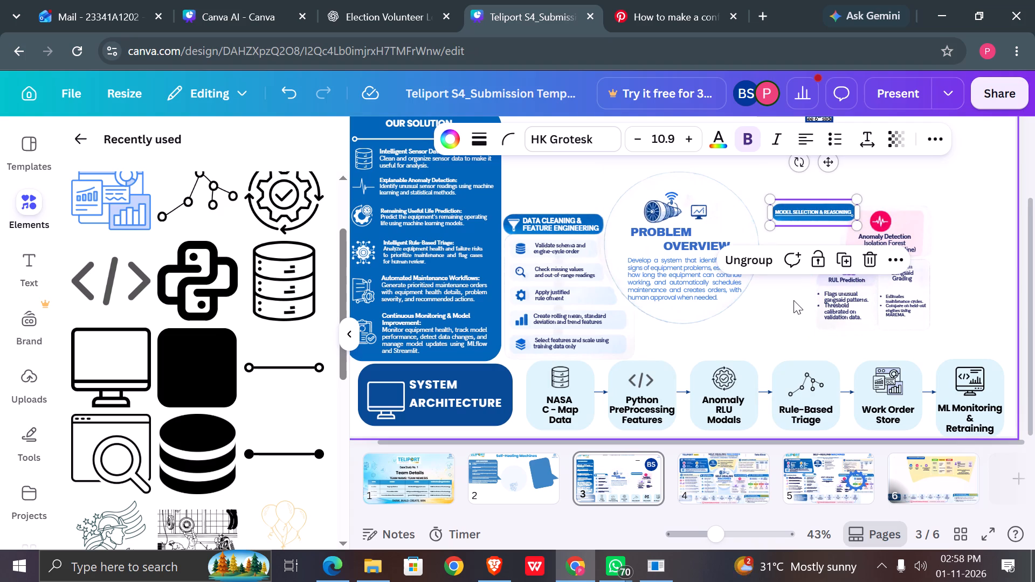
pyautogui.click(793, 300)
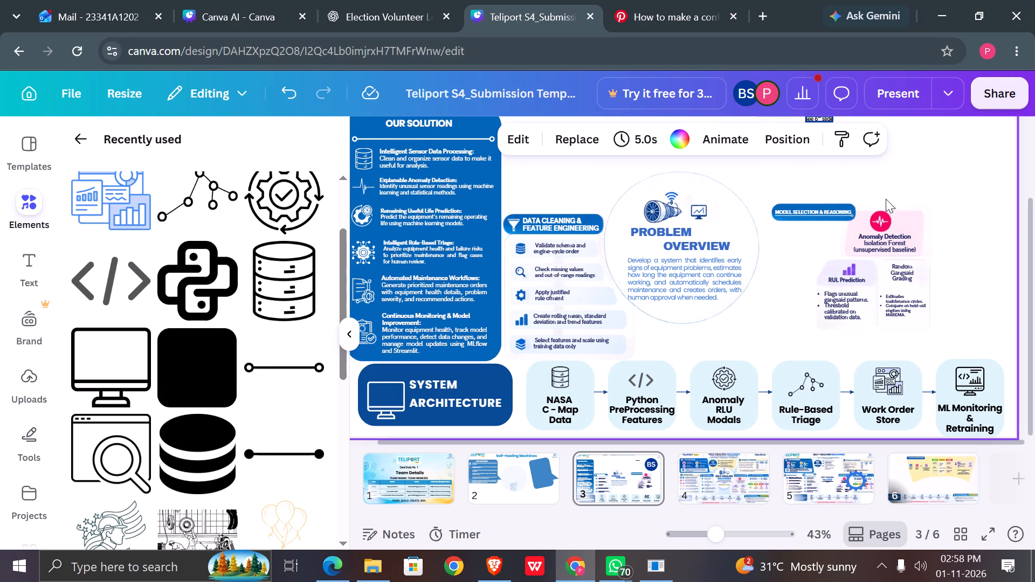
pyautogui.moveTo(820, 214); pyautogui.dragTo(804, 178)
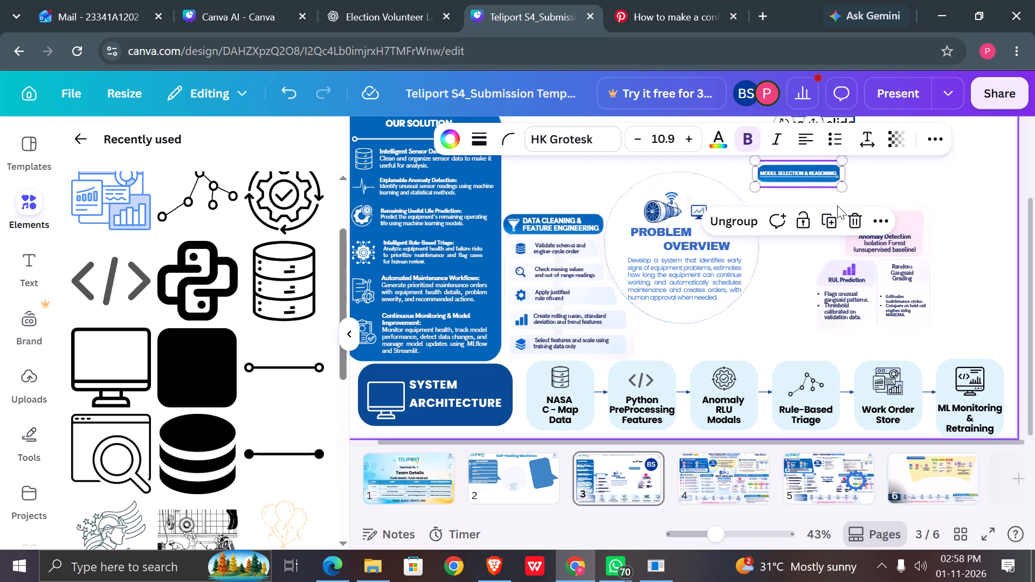
# Group the Anomaly Detection, RUL Prediction and Random Gangsaid Grading cards with their icons and text, and move the group beside the Problem Overview circle.
pyautogui.moveTo(855, 183); pyautogui.dragTo(886, 305)
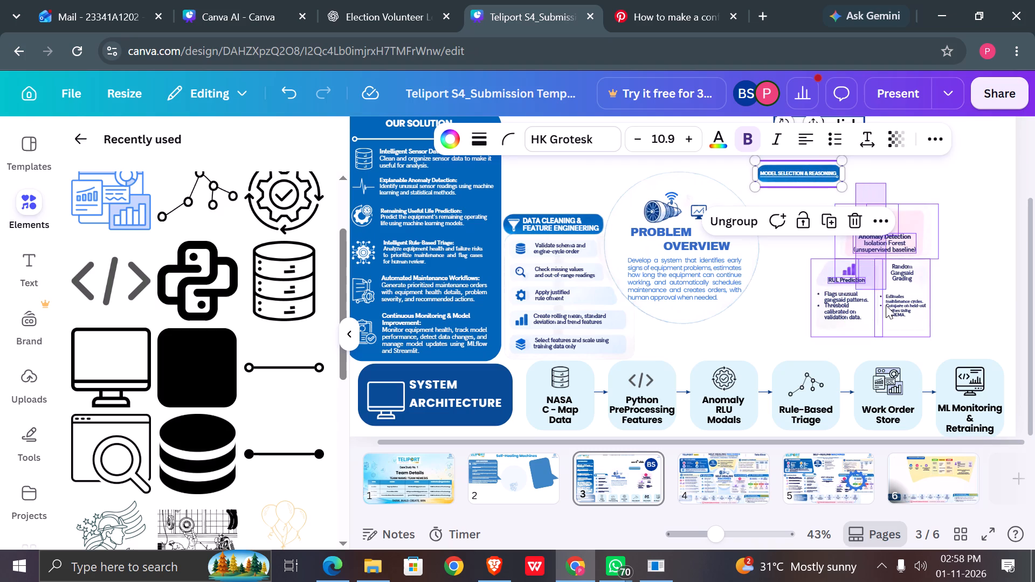
pyautogui.moveTo(886, 305); pyautogui.dragTo(908, 337)
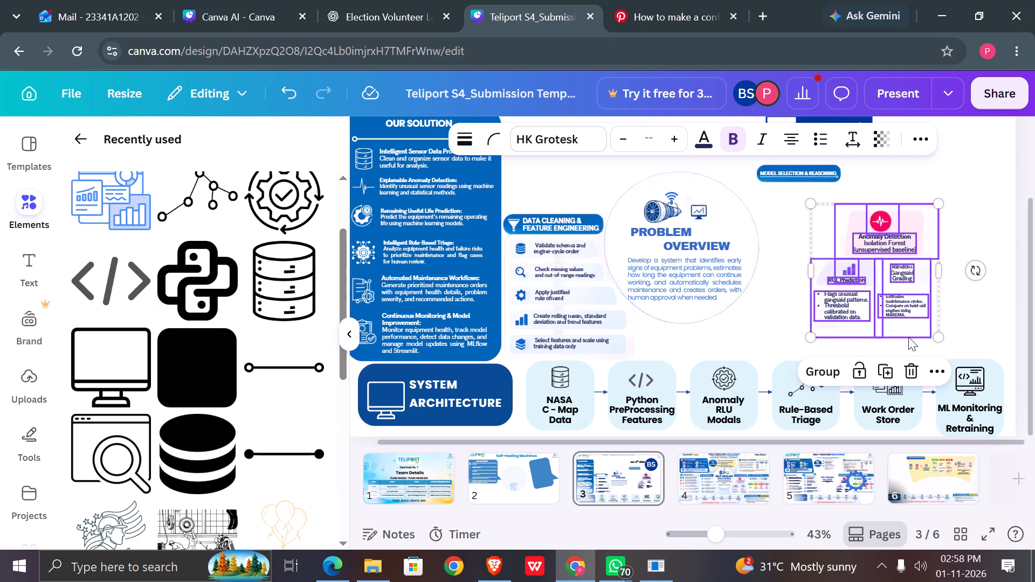
pyautogui.click(830, 372)
pyautogui.moveTo(880, 267); pyautogui.dragTo(857, 275)
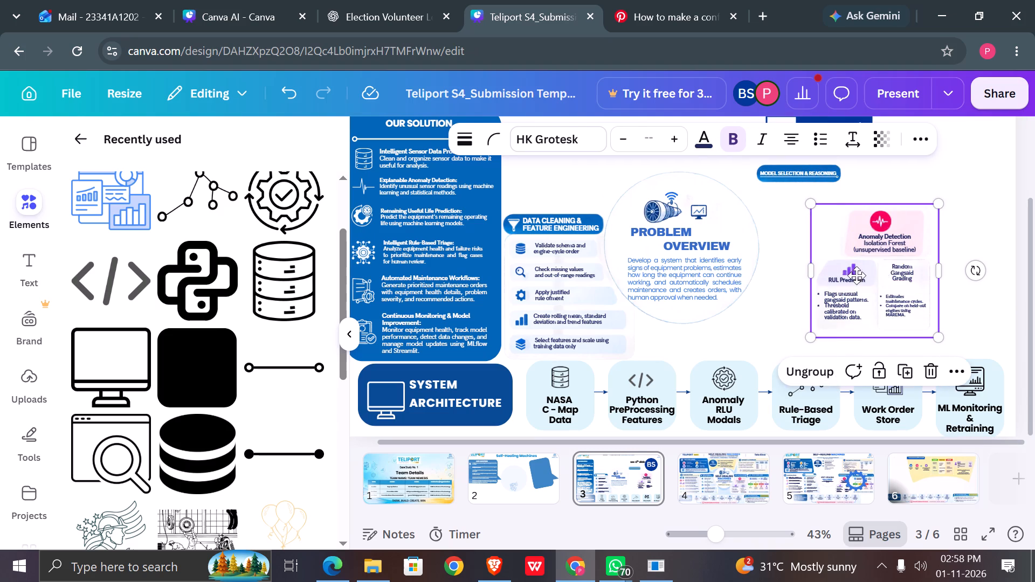
pyautogui.moveTo(857, 275); pyautogui.dragTo(796, 301)
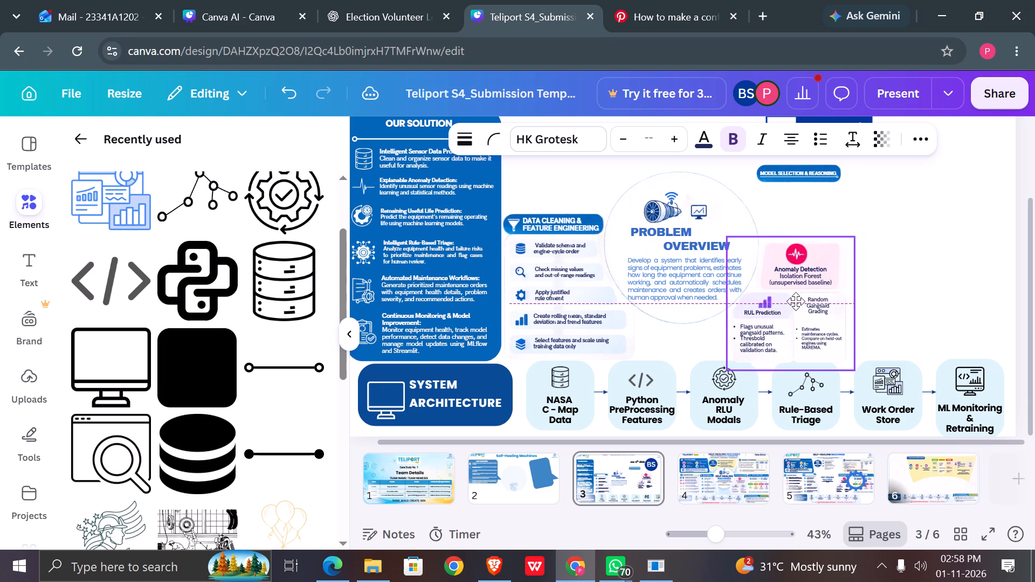
pyautogui.moveTo(796, 301); pyautogui.dragTo(796, 295)
# Move the Model Selection & Reasoning heading group down to sit directly above the Anomaly Detection card.
pyautogui.moveTo(804, 170); pyautogui.dragTo(806, 221)
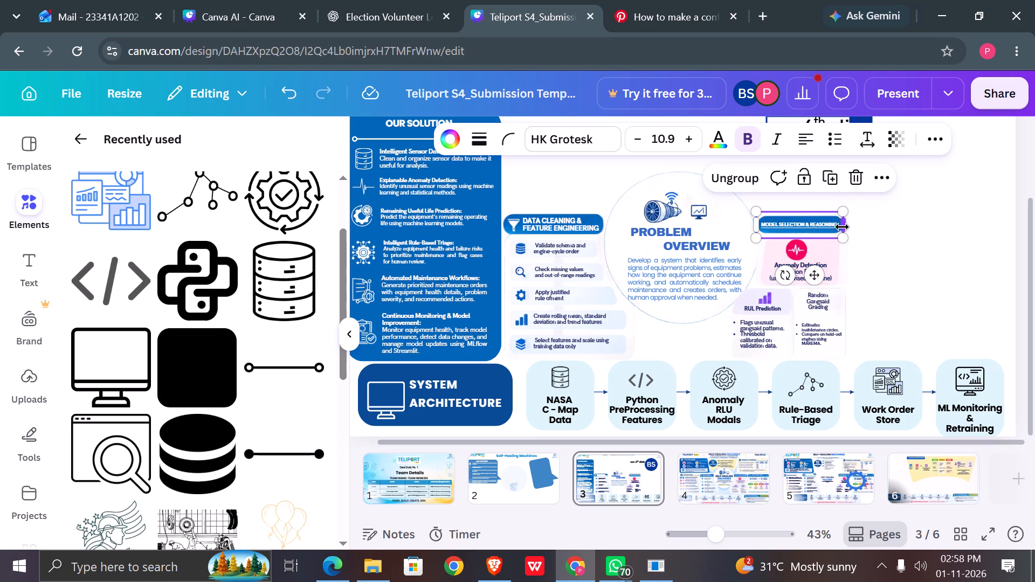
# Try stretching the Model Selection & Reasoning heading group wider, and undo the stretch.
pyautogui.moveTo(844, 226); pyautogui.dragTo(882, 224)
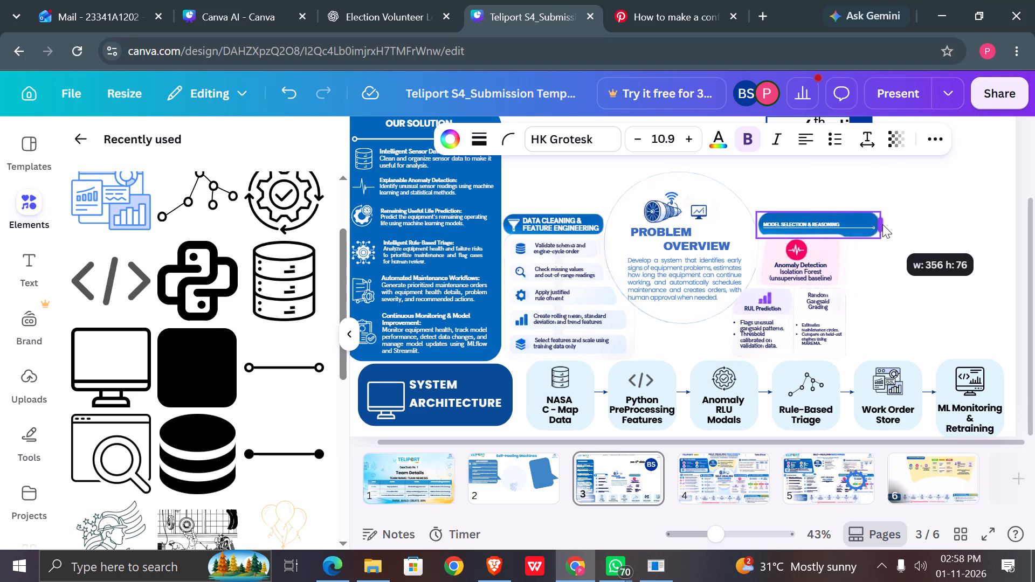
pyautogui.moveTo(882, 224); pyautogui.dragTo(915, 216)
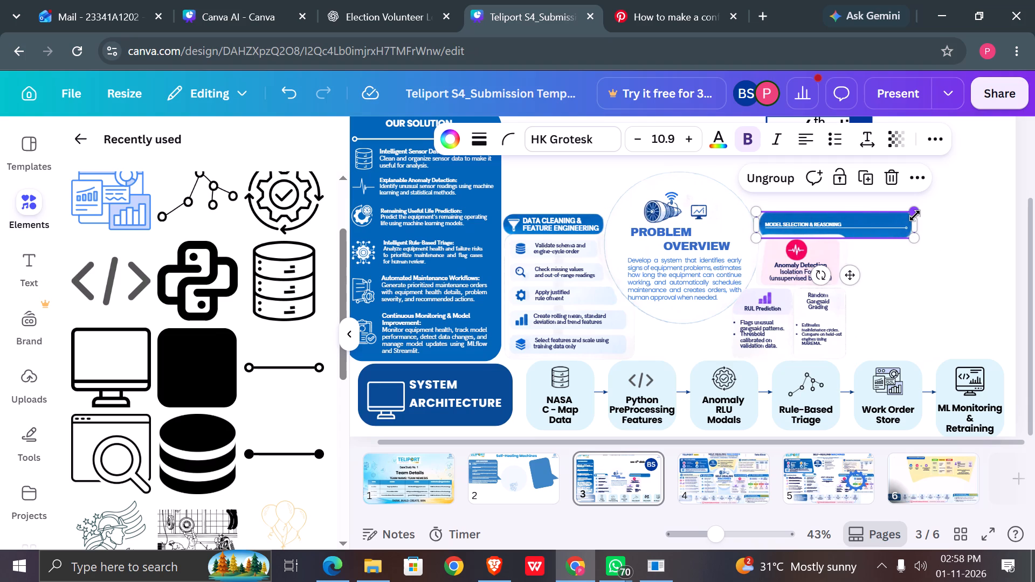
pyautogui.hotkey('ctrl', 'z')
# Scale the heading group up proportionally to text size 13.7 and center it just above the Anomaly Detection card.
pyautogui.moveTo(846, 240); pyautogui.dragTo(851, 240)
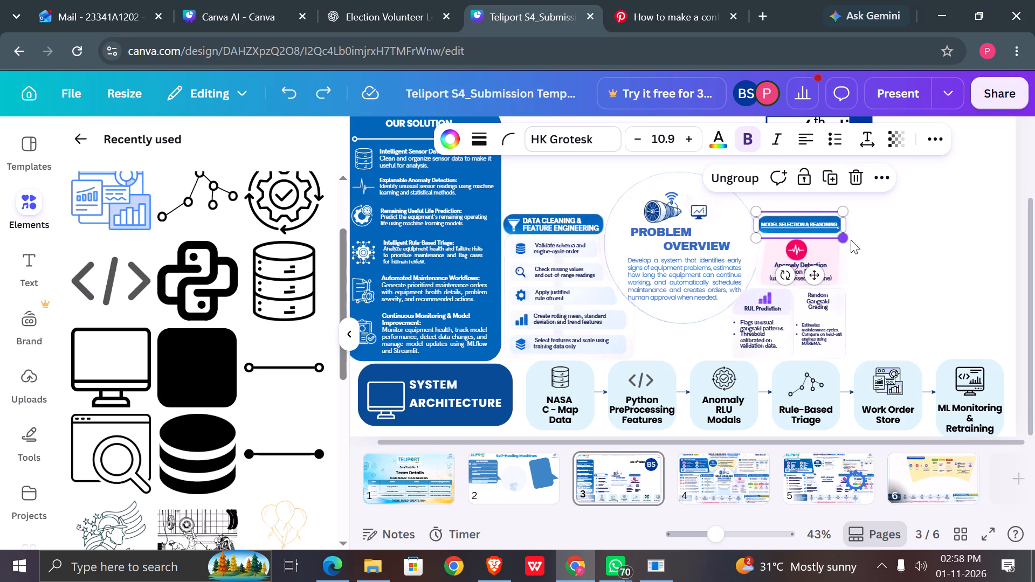
pyautogui.moveTo(851, 240); pyautogui.dragTo(869, 245)
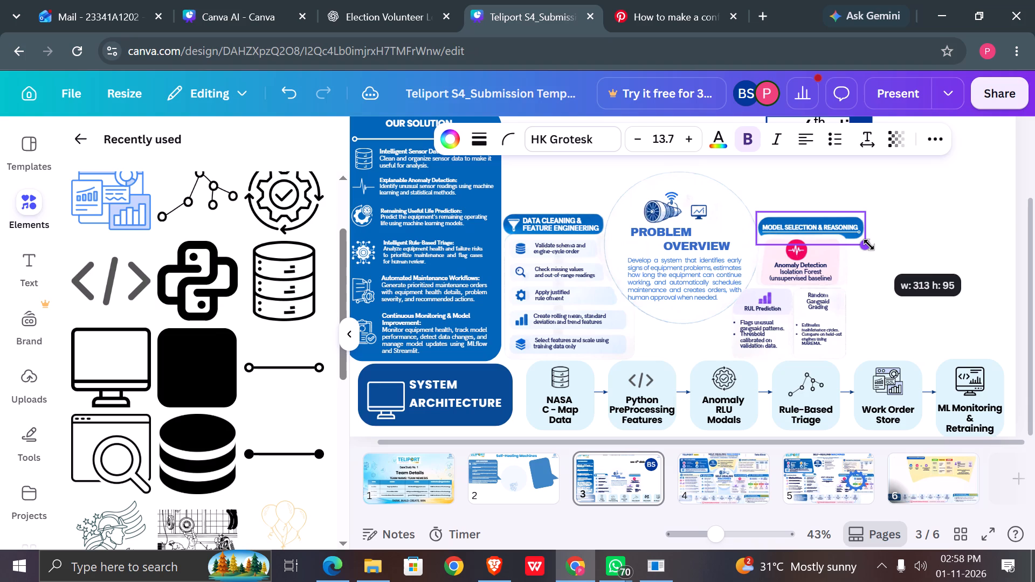
pyautogui.moveTo(823, 283); pyautogui.dragTo(820, 275)
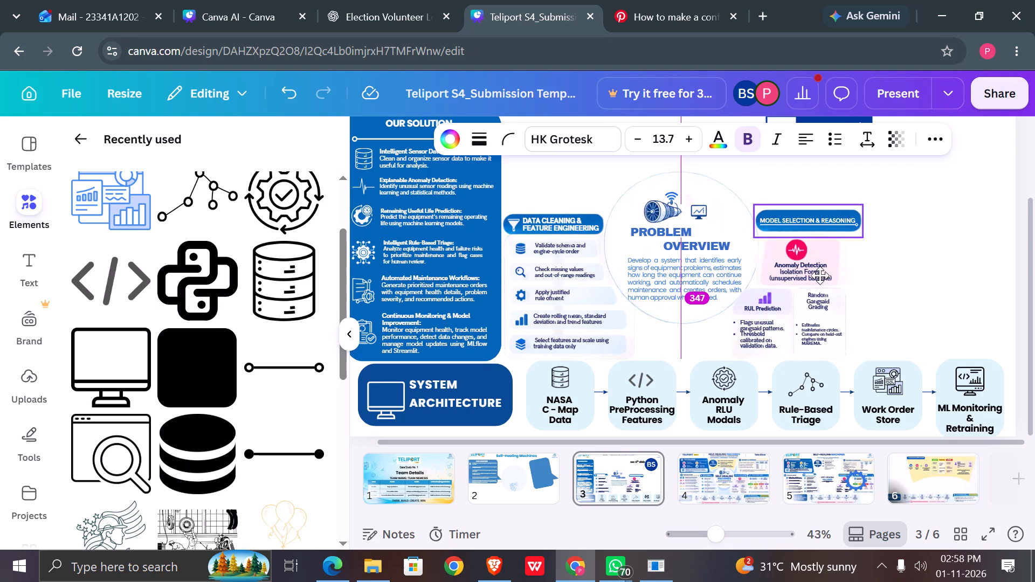
pyautogui.moveTo(820, 275); pyautogui.dragTo(820, 276)
pyautogui.click(929, 310)
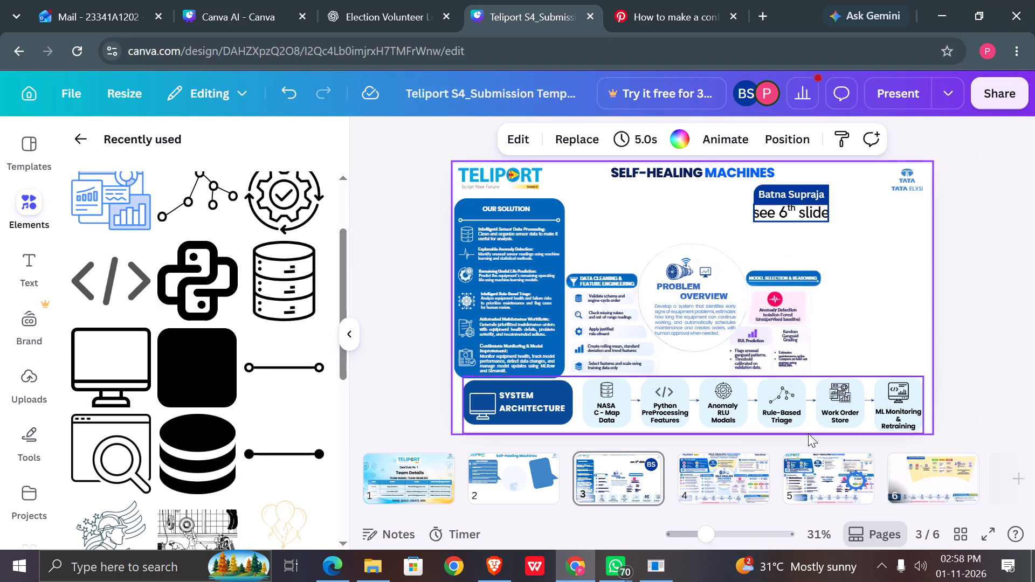
# Examine the Triage Agent Logic (Rule-Based) graphic on page 6, including its risk columns and exception handling.
pyautogui.click(906, 474)
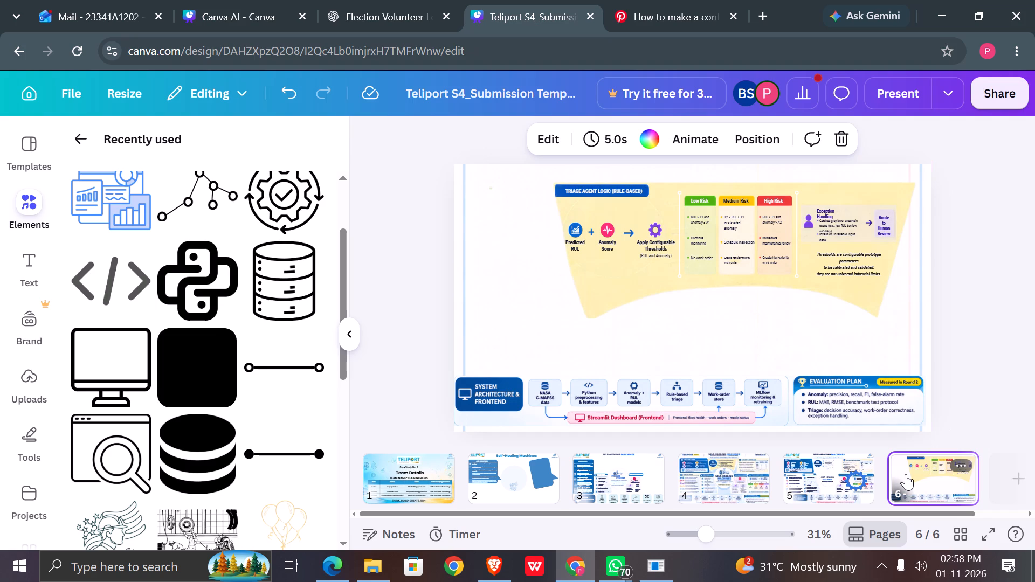
pyautogui.scroll(1, 766, 290)
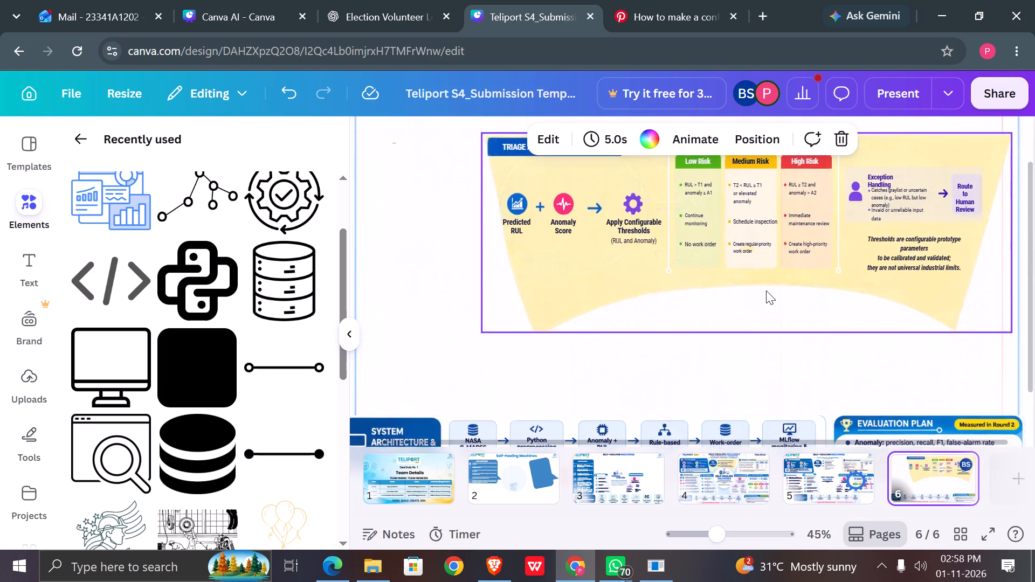
pyautogui.scroll(2, 766, 290)
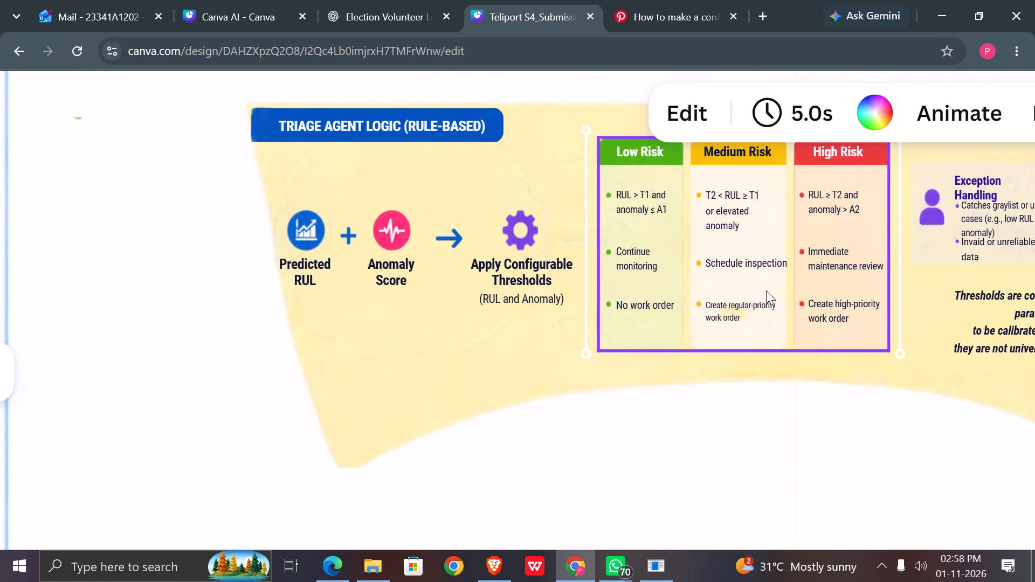
pyautogui.hscroll(-1, 766, 290)
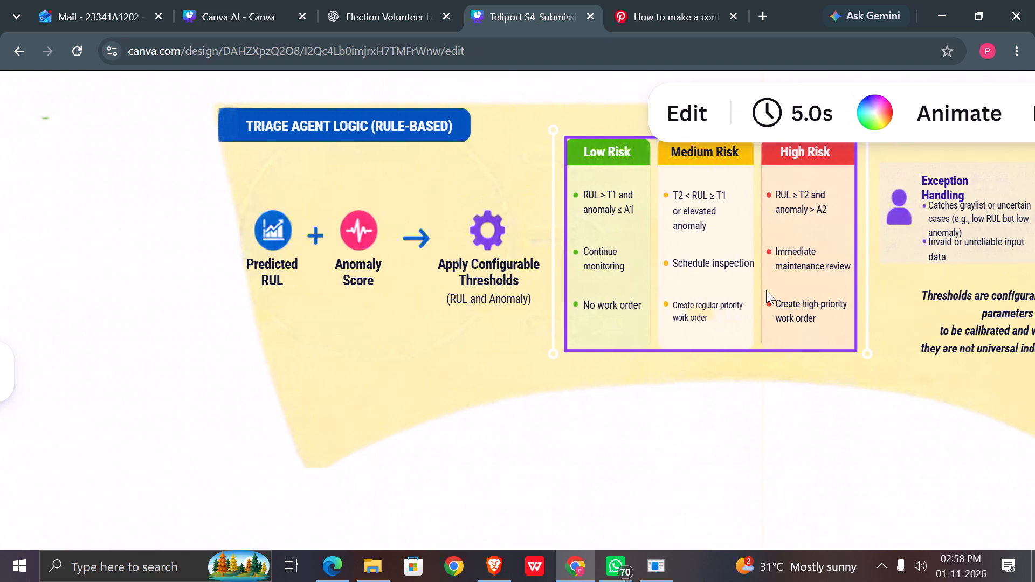
pyautogui.hscroll(-3, 766, 290)
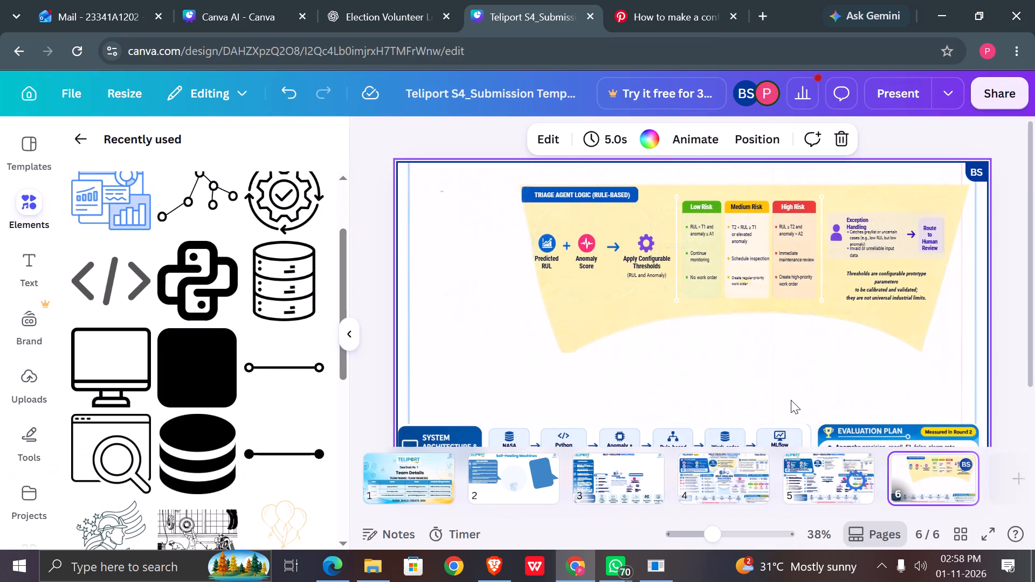
# Compare the layout of page 3 with the reference infographic on page 4, checking the model selection cards and surrounding sections.
pyautogui.click(643, 477)
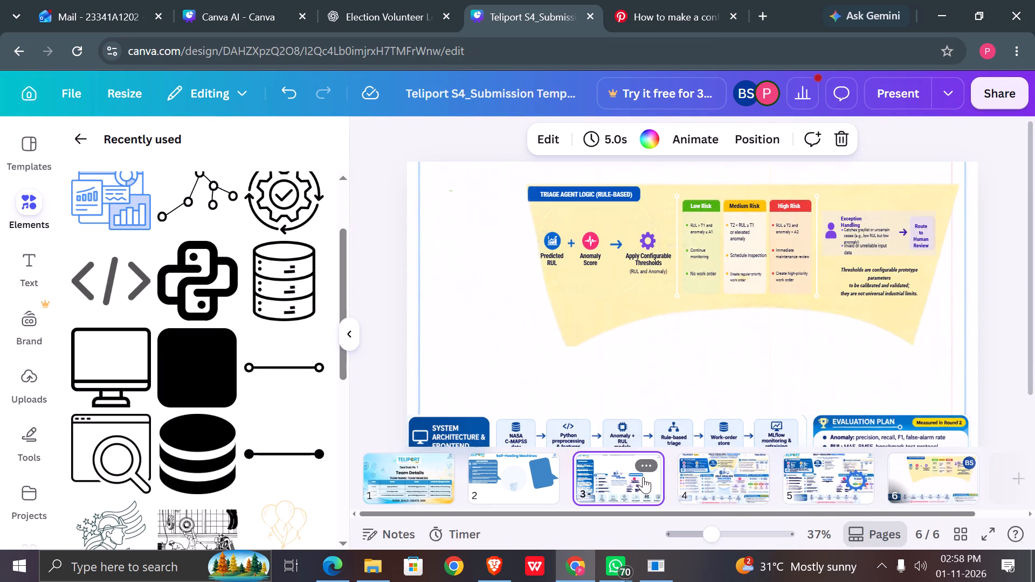
pyautogui.click(737, 487)
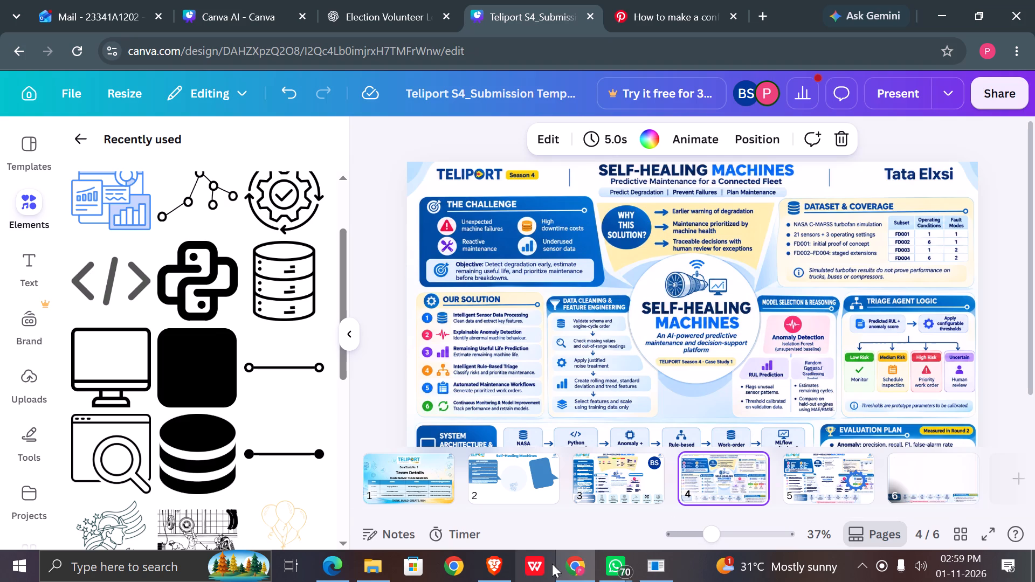
pyautogui.scroll(-1, 618, 364)
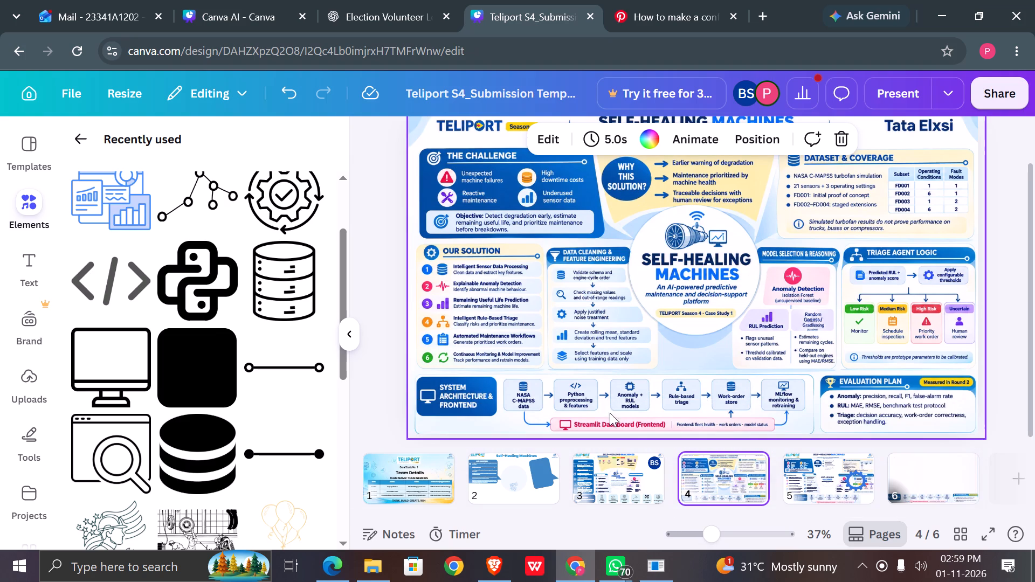
pyautogui.click(602, 487)
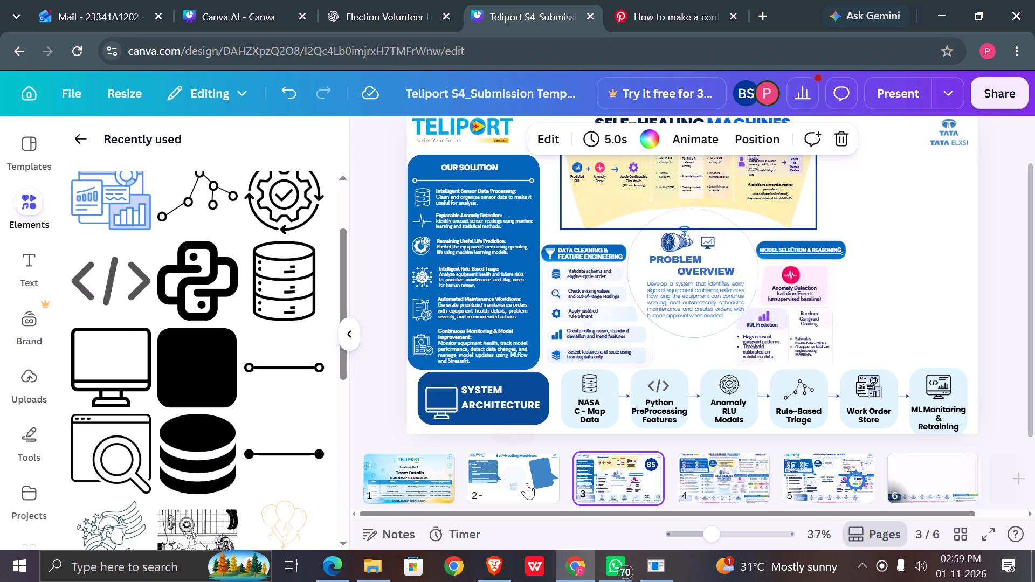
pyautogui.click(527, 483)
pyautogui.click(728, 480)
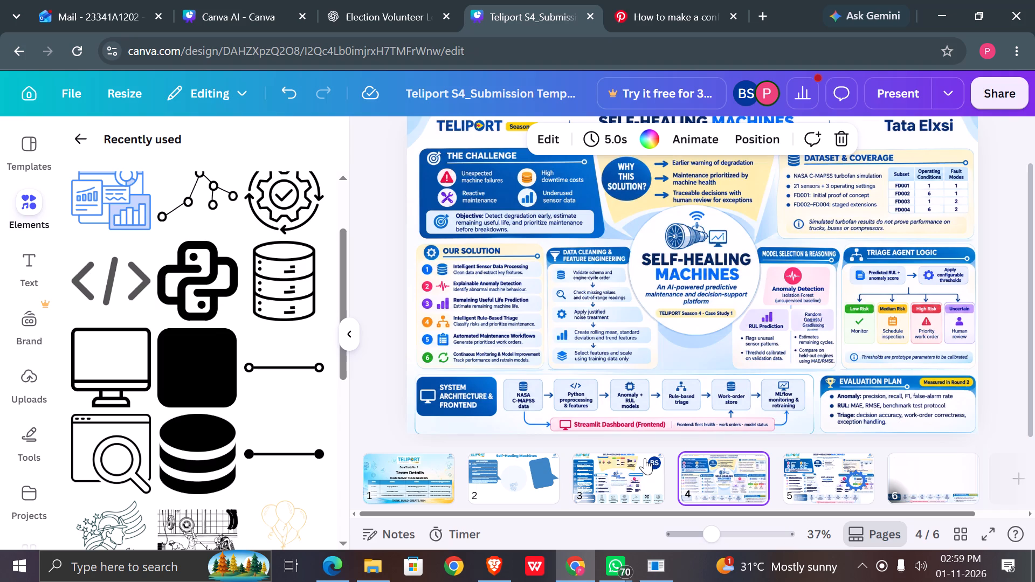
pyautogui.click(619, 476)
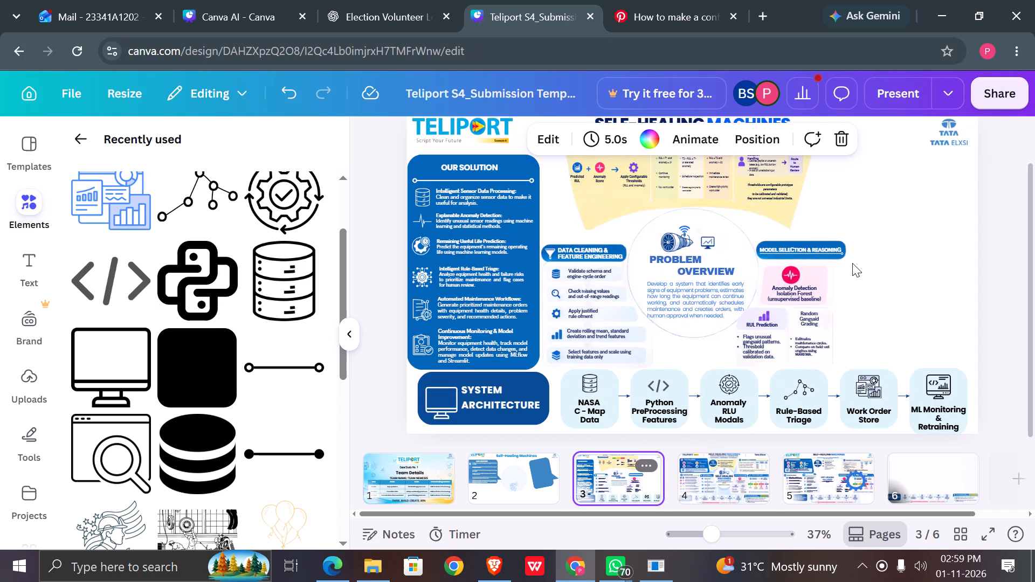
pyautogui.click(729, 467)
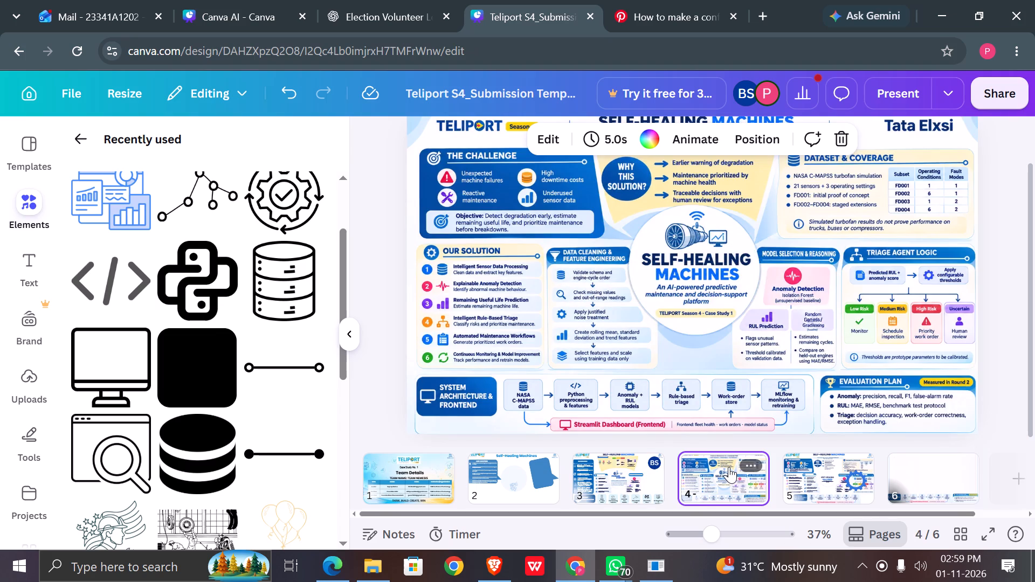
pyautogui.click(644, 483)
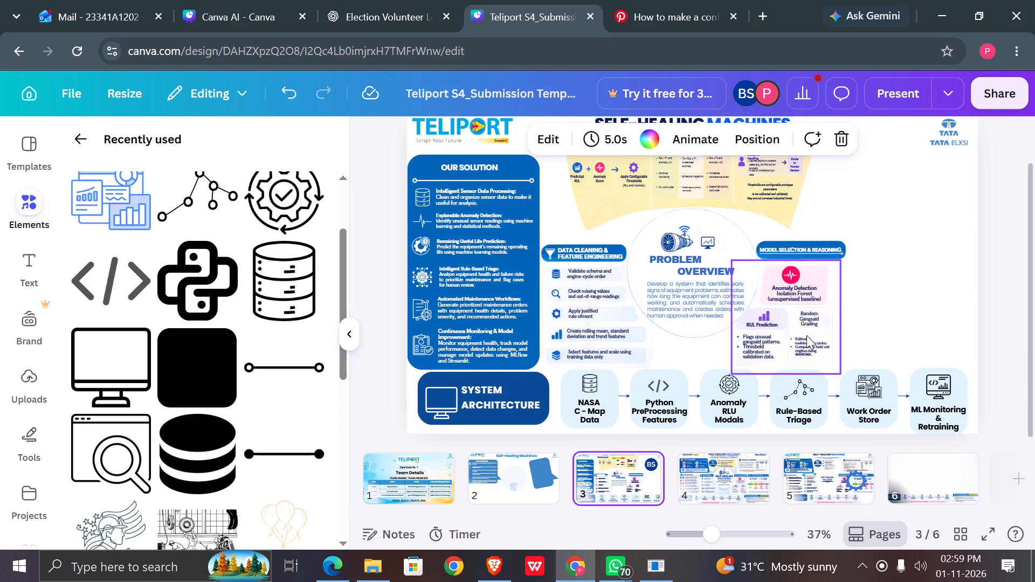
# Examine the text of page 3's Anomaly Detection, RUL Prediction and Random Gangsaid Grading cards, comparing it with pages 4 and 5.
pyautogui.scroll(-1, 806, 335)
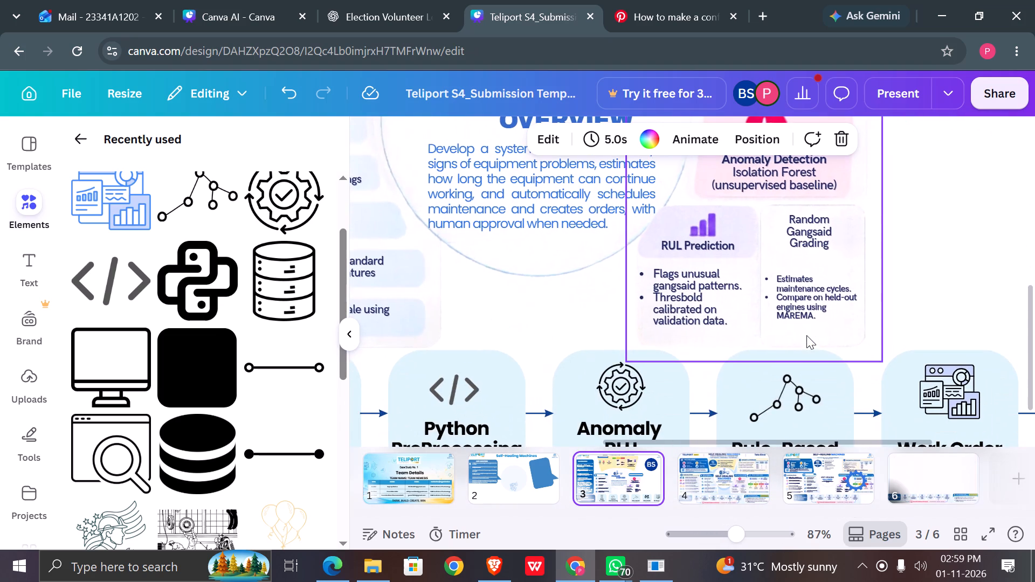
pyautogui.click(691, 302)
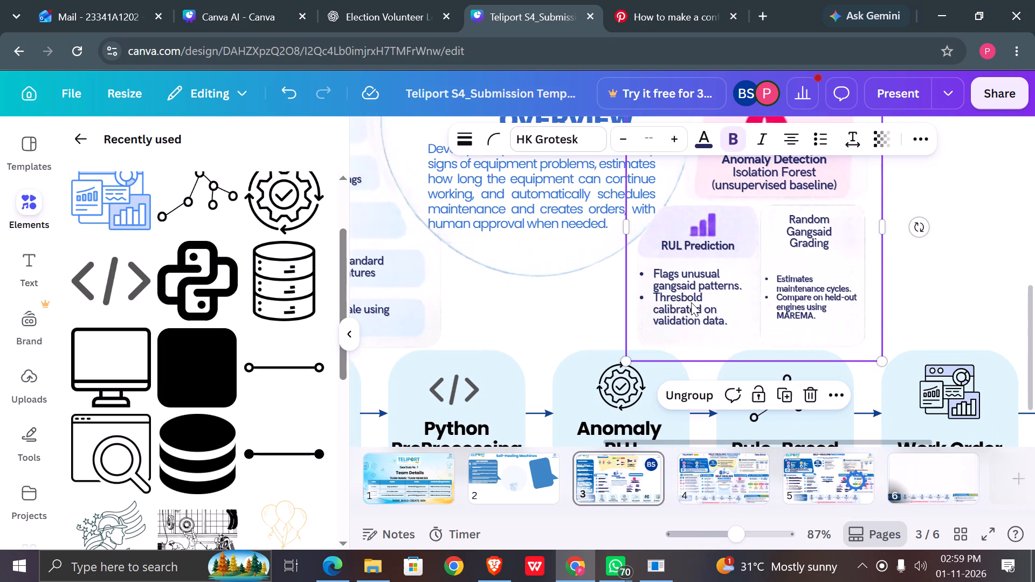
pyautogui.click(743, 282)
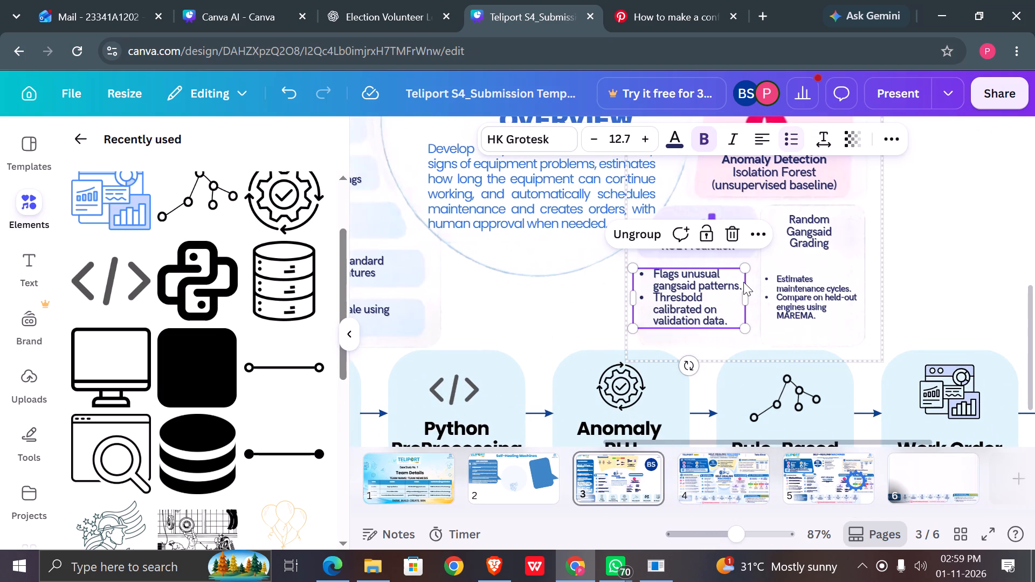
pyautogui.click(718, 292)
pyautogui.click(718, 292)
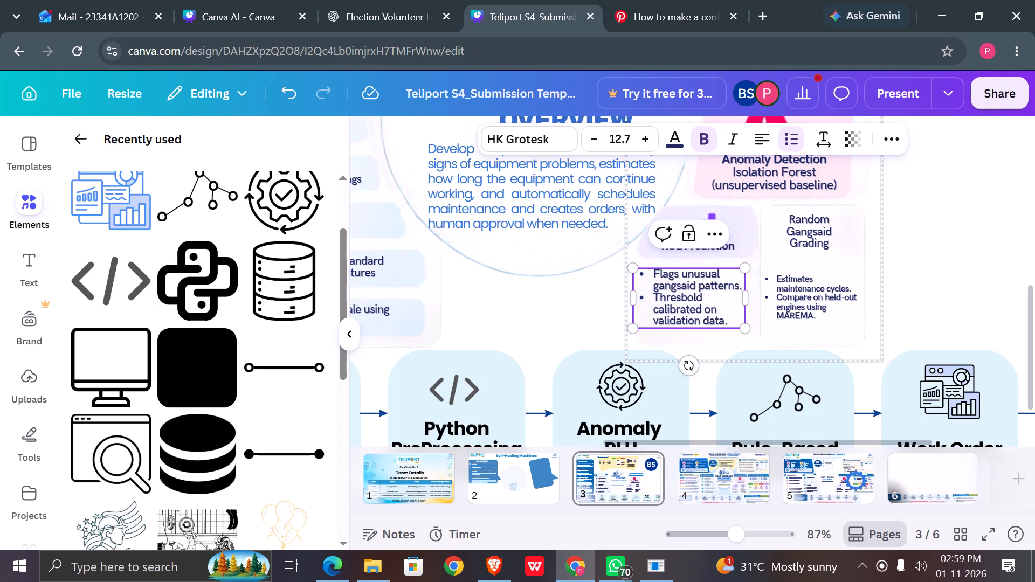
pyautogui.scroll(2, 718, 292)
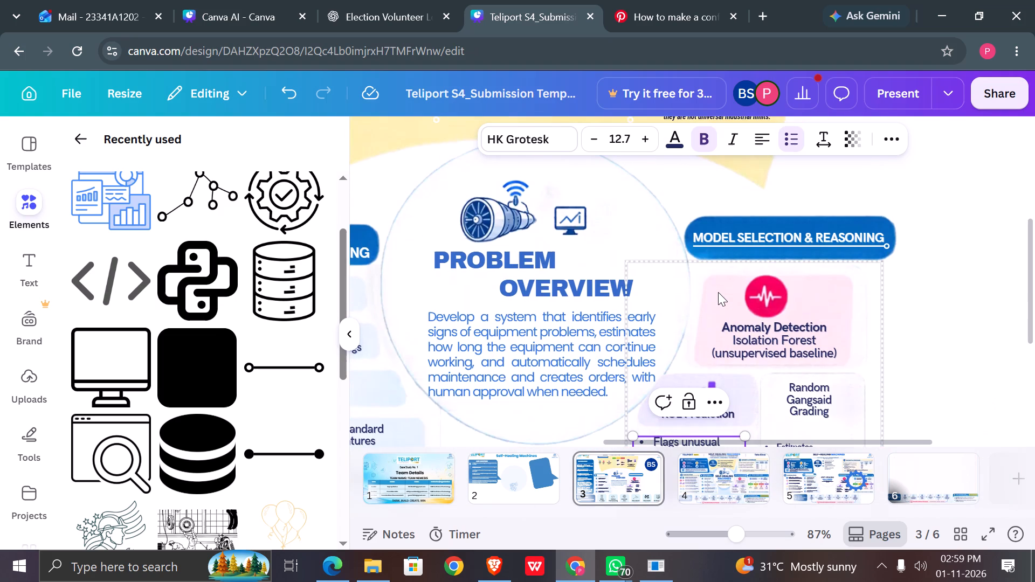
pyautogui.scroll(-1, 718, 292)
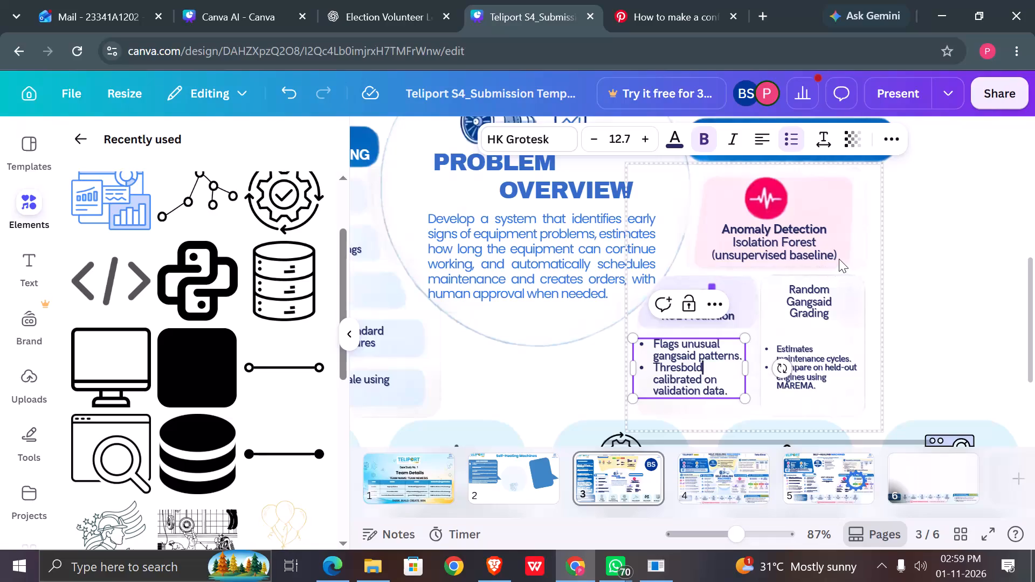
pyautogui.click(837, 257)
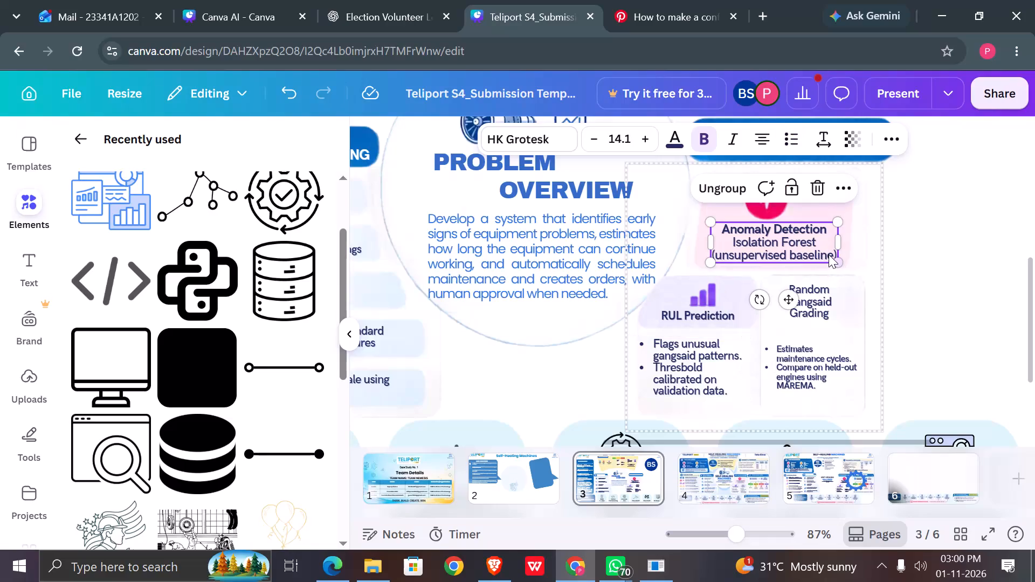
pyautogui.doubleClick(816, 248)
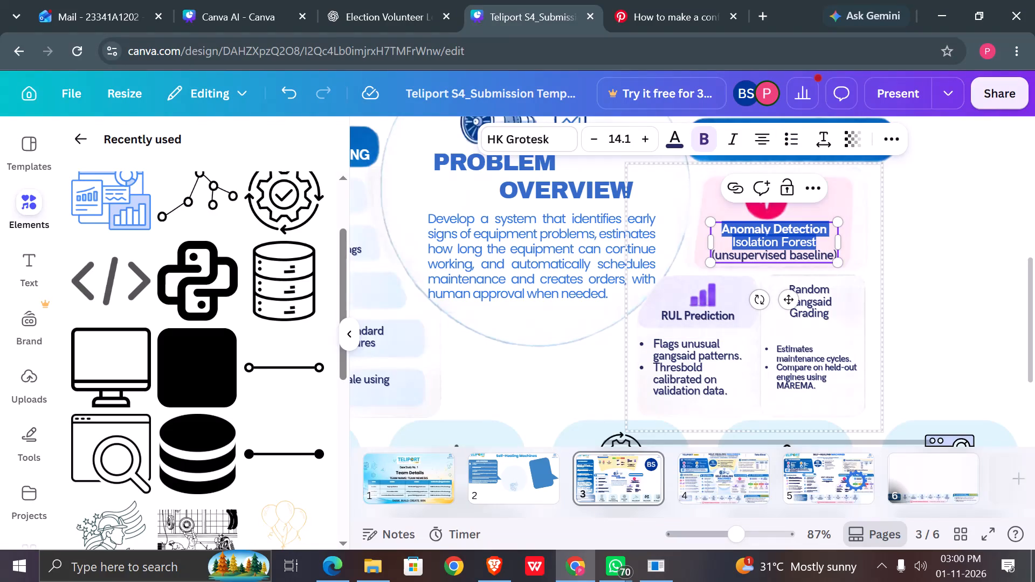
pyautogui.click(928, 290)
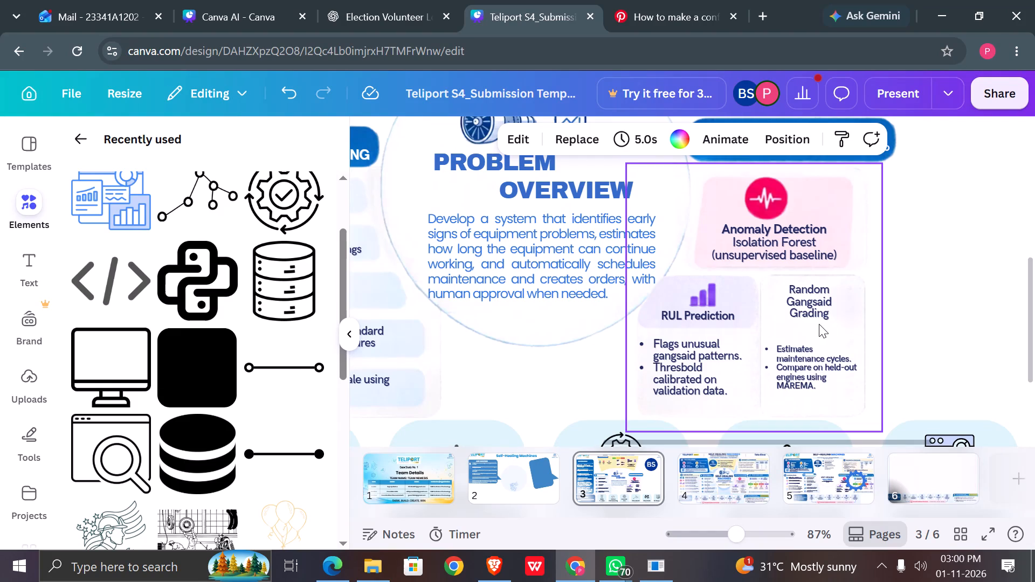
pyautogui.click(708, 494)
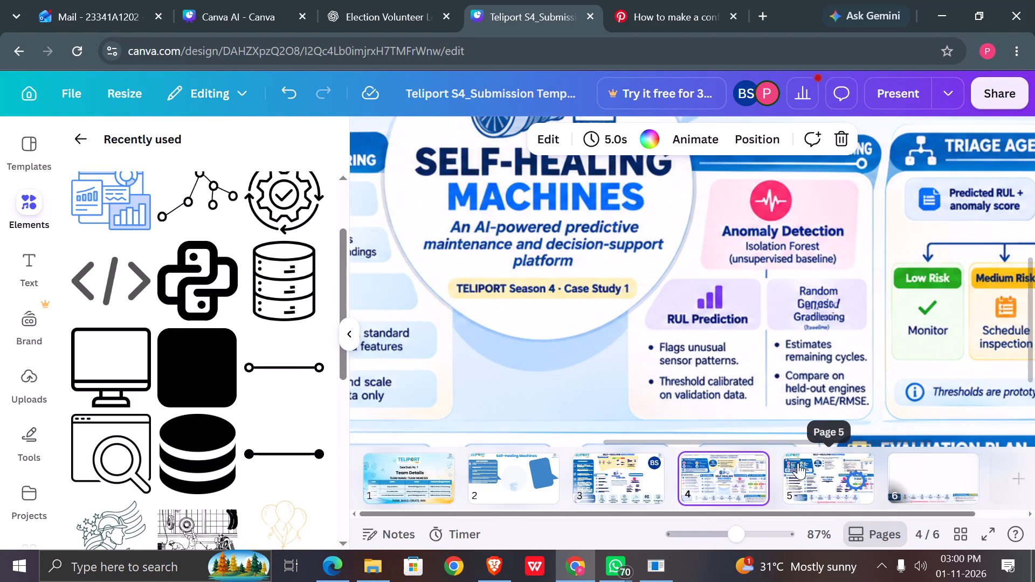
pyautogui.click(796, 470)
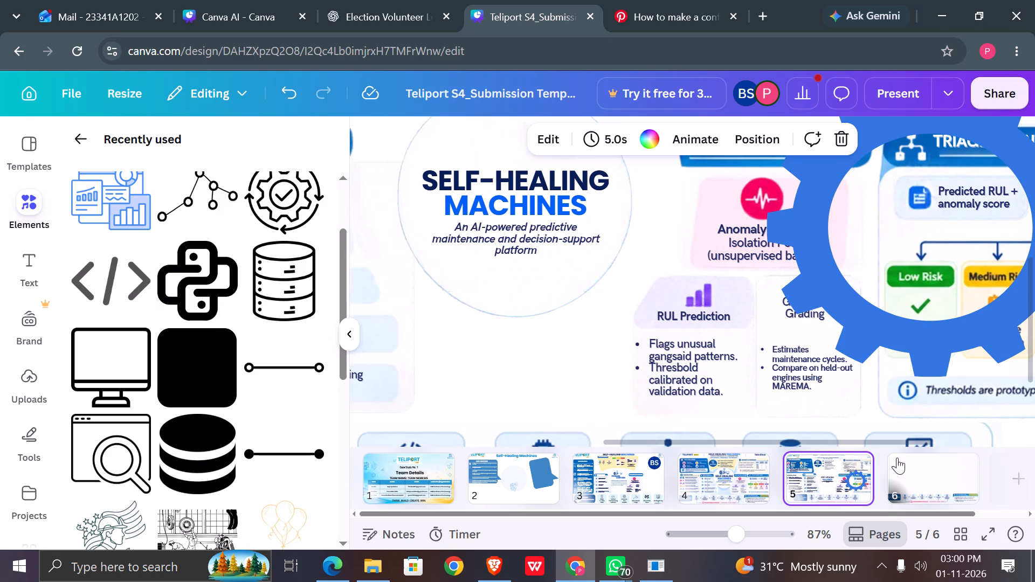
pyautogui.click(628, 471)
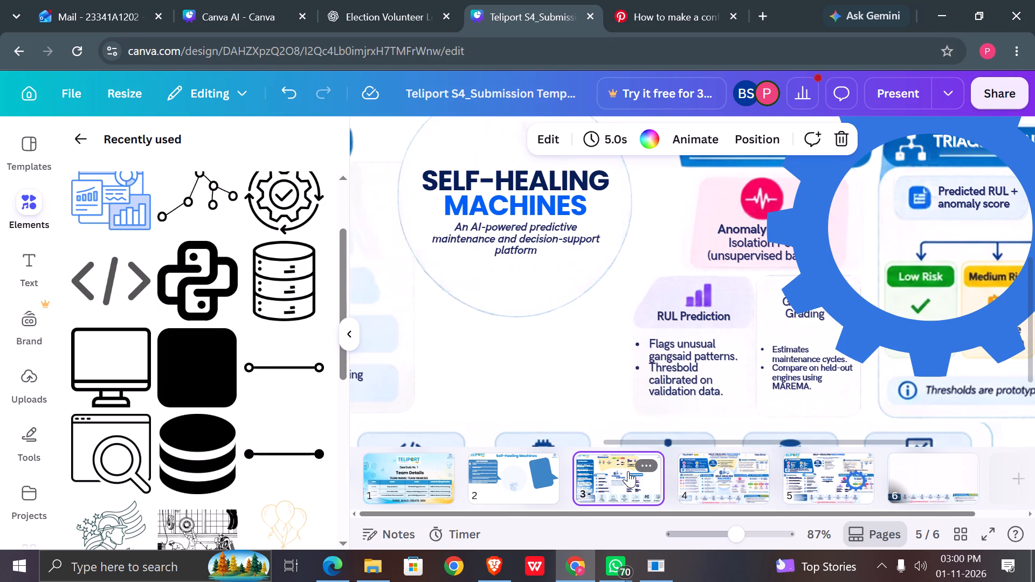
# Review the Triage Agent Logic (Rule-Based) graphic on page 3 and preview the whole page in full screen.
pyautogui.scroll(2, 604, 331)
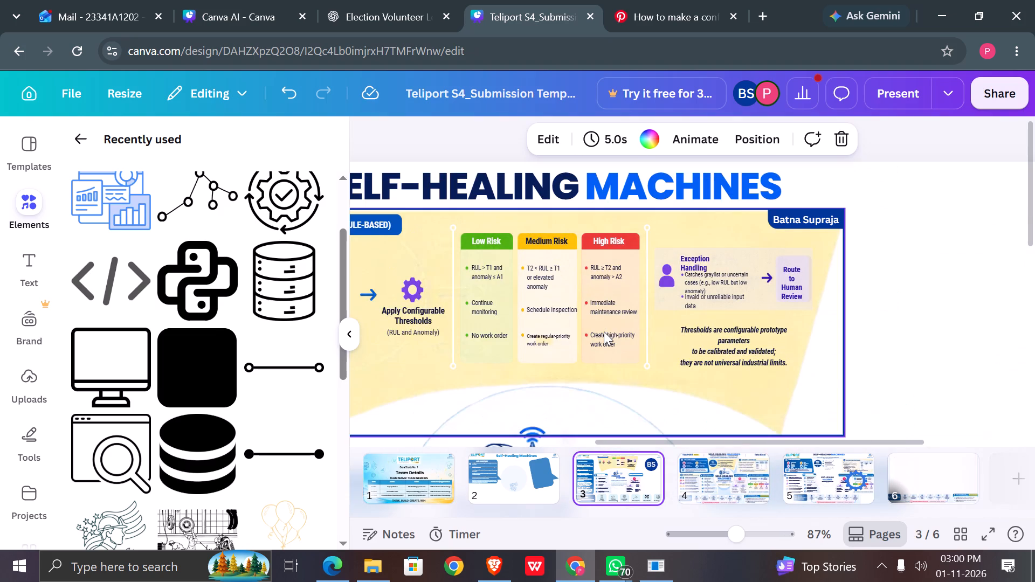
pyautogui.scroll(-1, 604, 331)
pyautogui.hscroll(1, 604, 331)
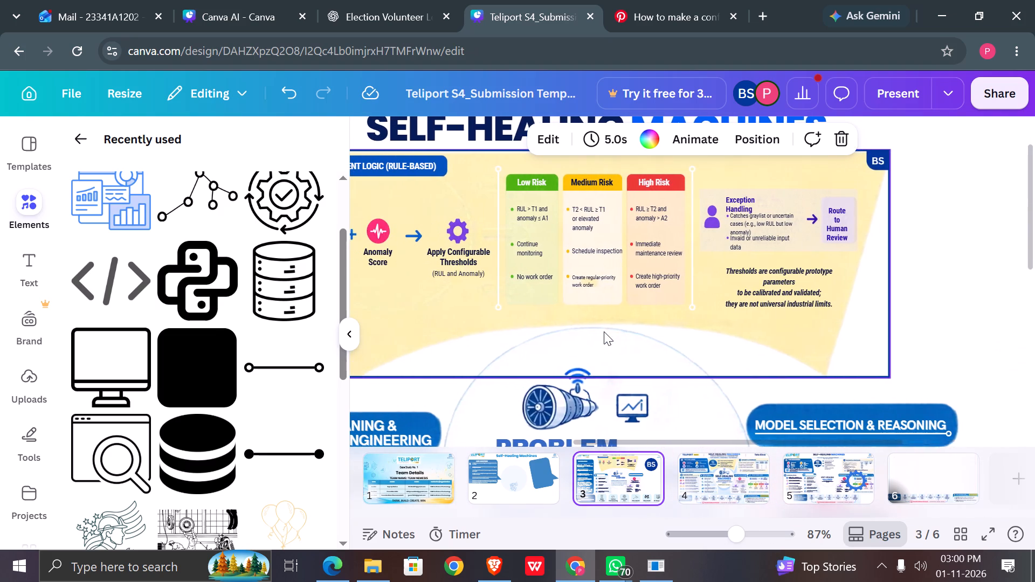
pyautogui.hscroll(2, 604, 331)
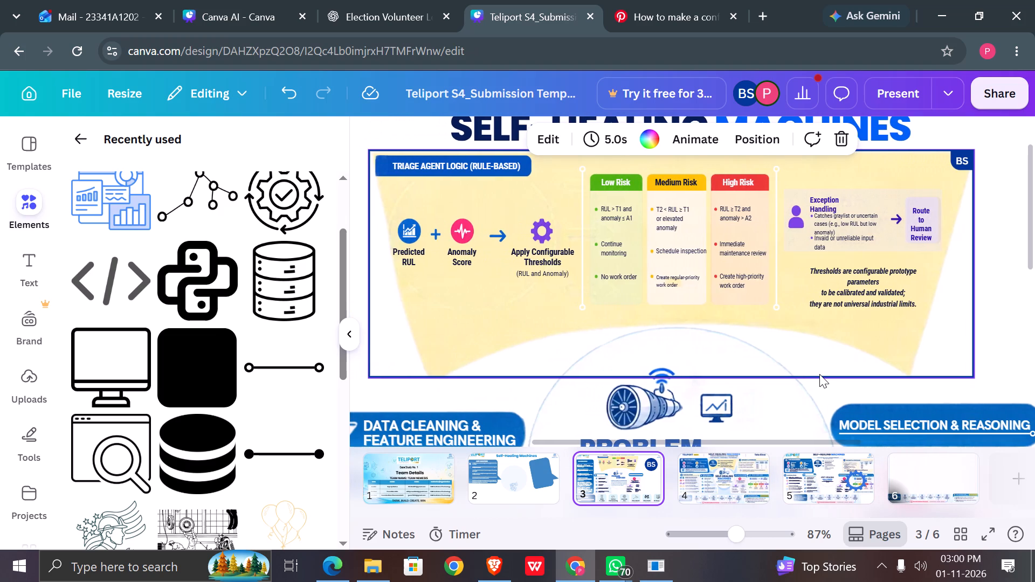
pyautogui.click(991, 538)
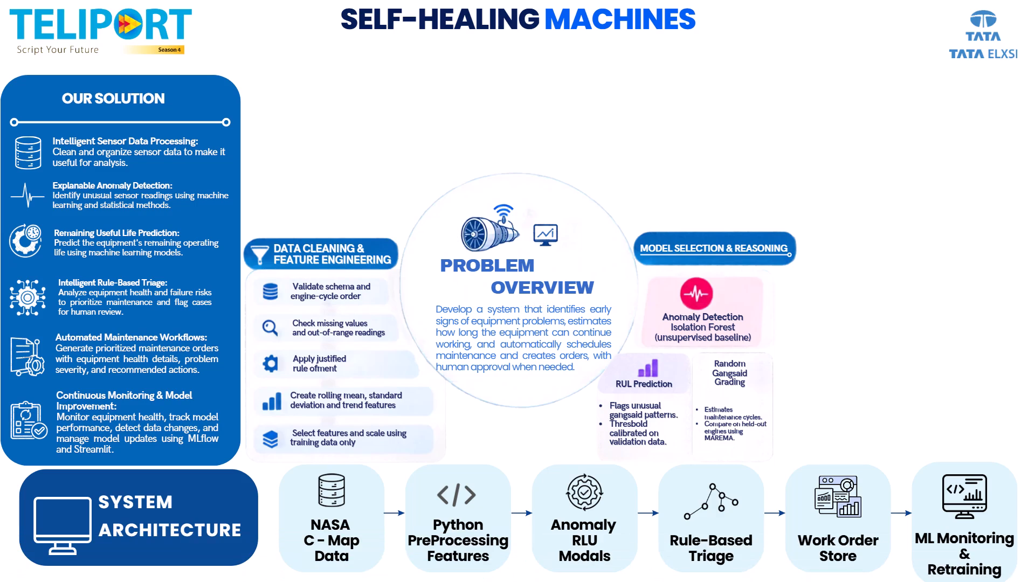
pyautogui.press('Escape')
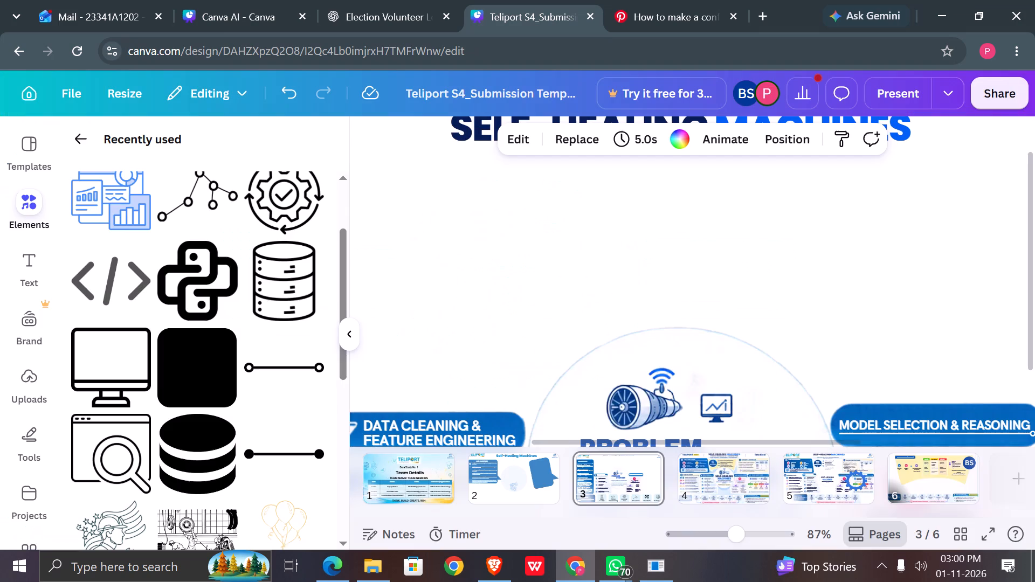
# Ungroup the System Architecture row along the bottom of page 3.
pyautogui.scroll(-6, 536, 310)
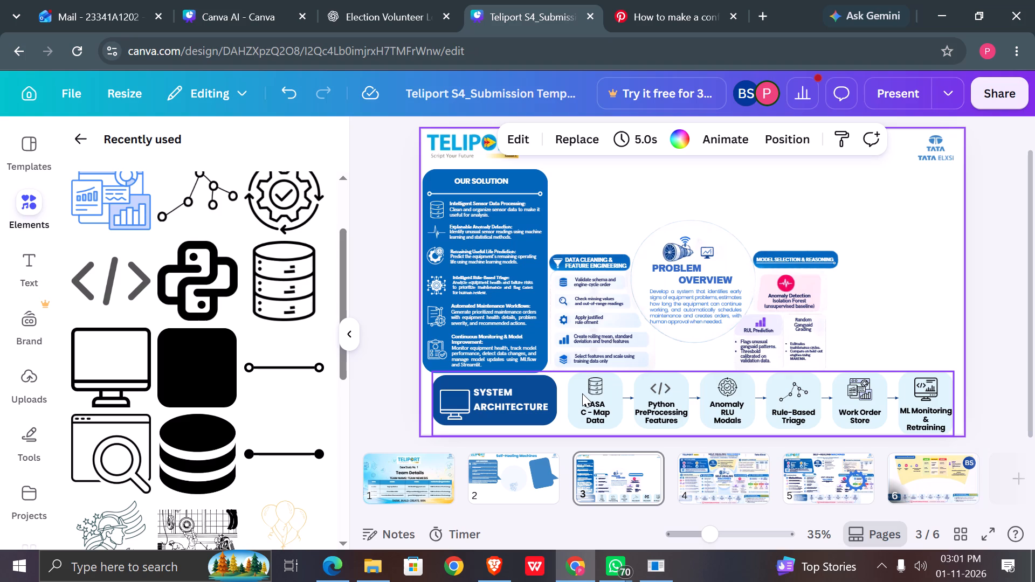
pyautogui.click(582, 393)
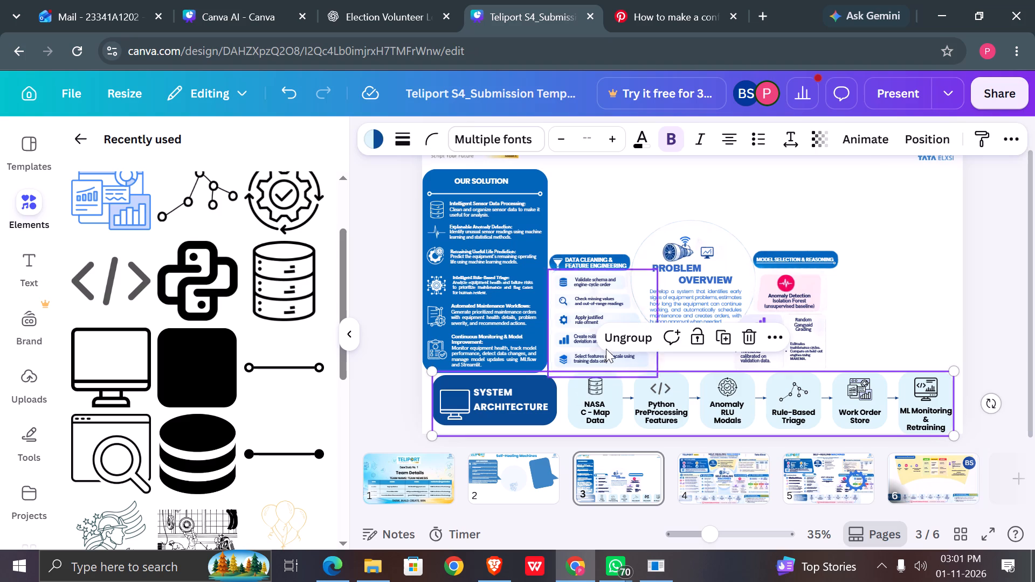
pyautogui.click(627, 340)
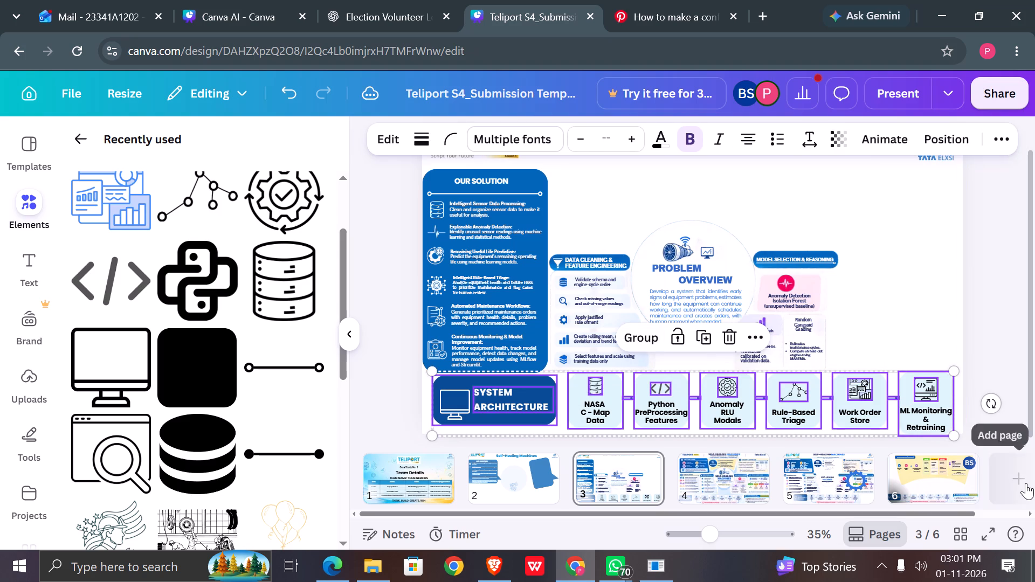
pyautogui.click(1004, 441)
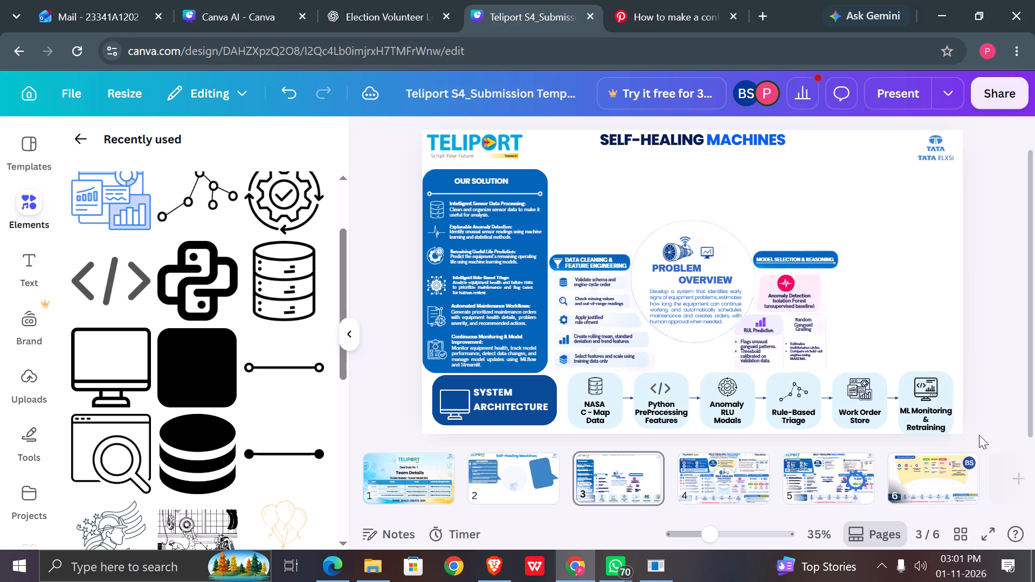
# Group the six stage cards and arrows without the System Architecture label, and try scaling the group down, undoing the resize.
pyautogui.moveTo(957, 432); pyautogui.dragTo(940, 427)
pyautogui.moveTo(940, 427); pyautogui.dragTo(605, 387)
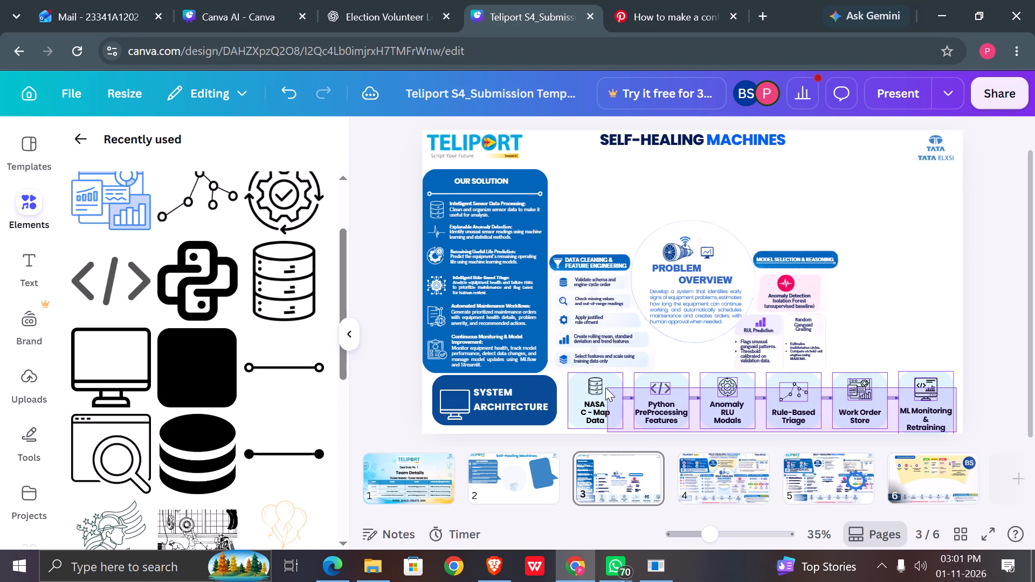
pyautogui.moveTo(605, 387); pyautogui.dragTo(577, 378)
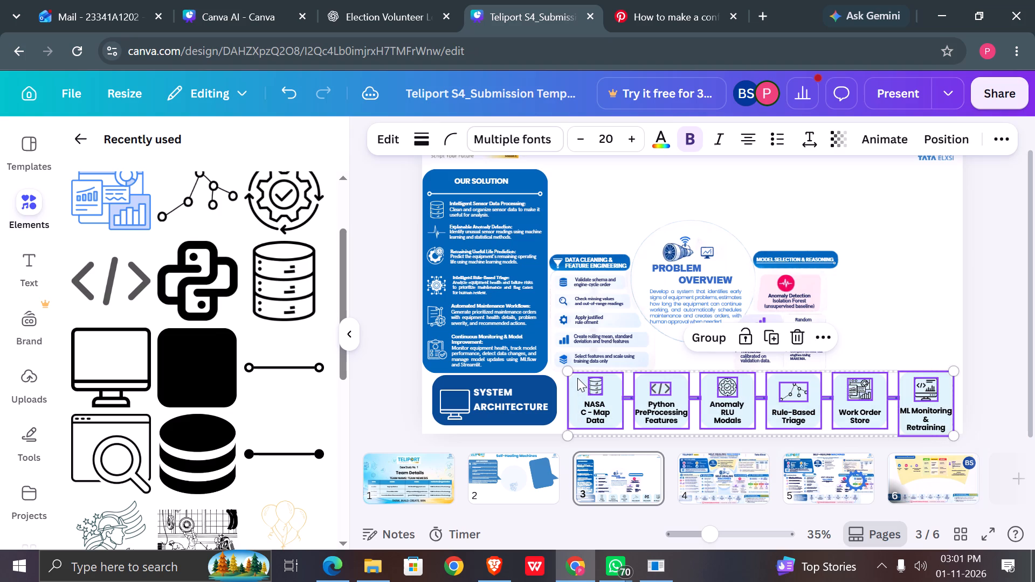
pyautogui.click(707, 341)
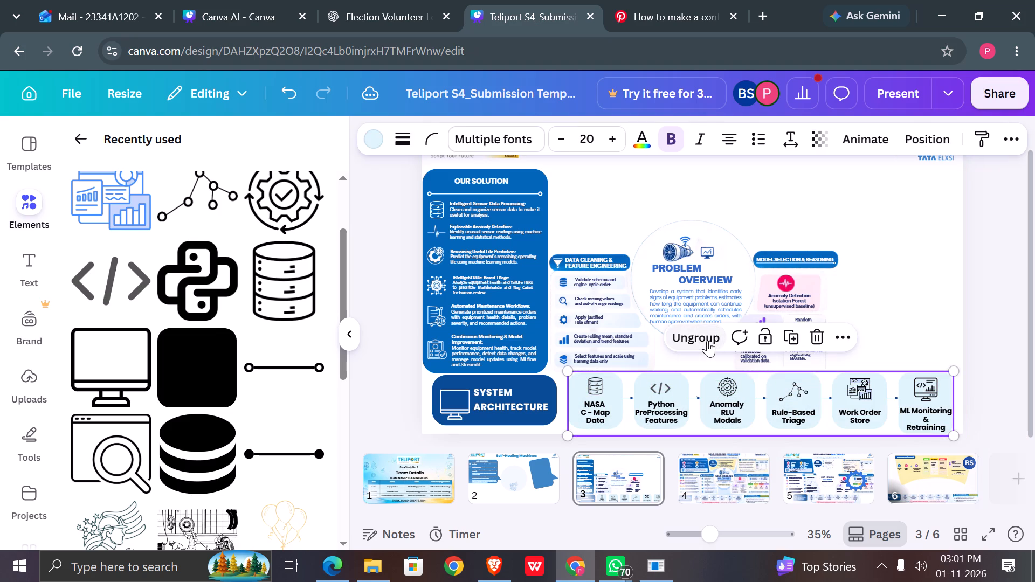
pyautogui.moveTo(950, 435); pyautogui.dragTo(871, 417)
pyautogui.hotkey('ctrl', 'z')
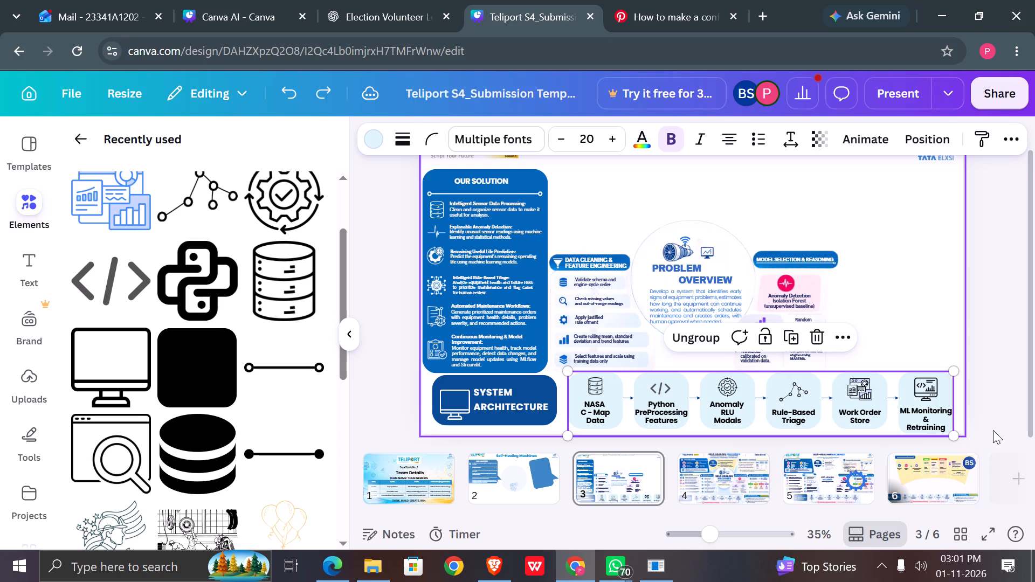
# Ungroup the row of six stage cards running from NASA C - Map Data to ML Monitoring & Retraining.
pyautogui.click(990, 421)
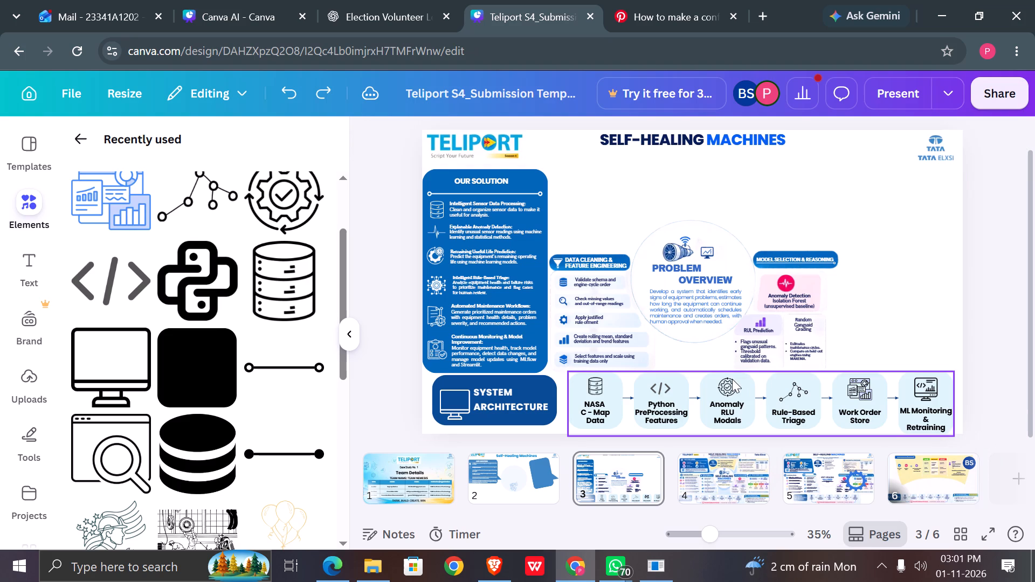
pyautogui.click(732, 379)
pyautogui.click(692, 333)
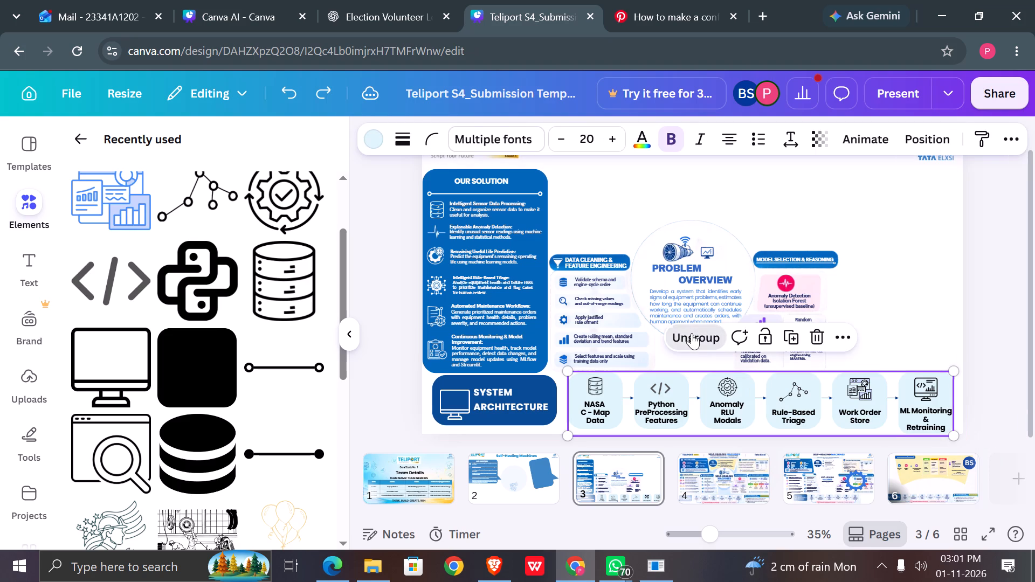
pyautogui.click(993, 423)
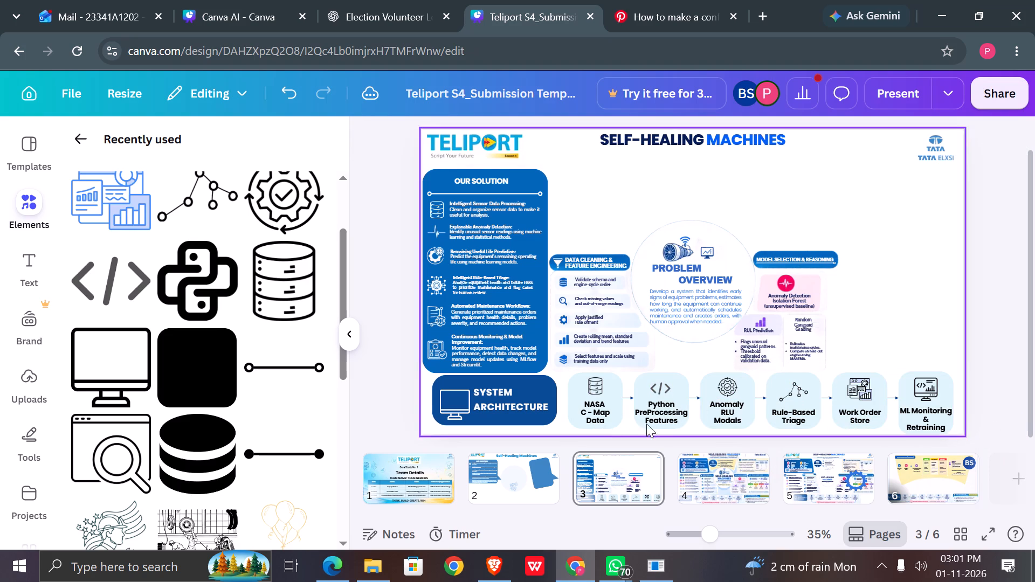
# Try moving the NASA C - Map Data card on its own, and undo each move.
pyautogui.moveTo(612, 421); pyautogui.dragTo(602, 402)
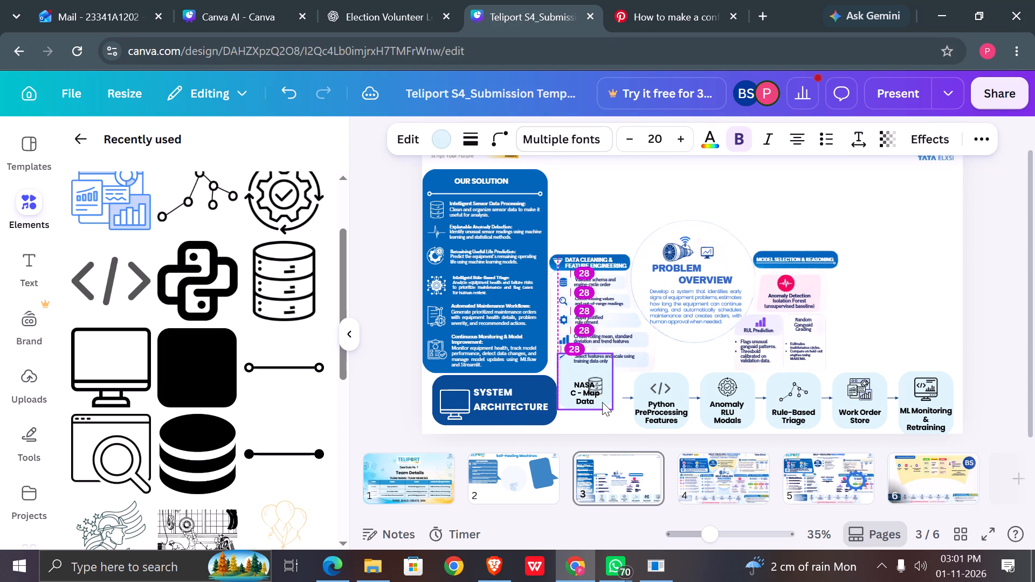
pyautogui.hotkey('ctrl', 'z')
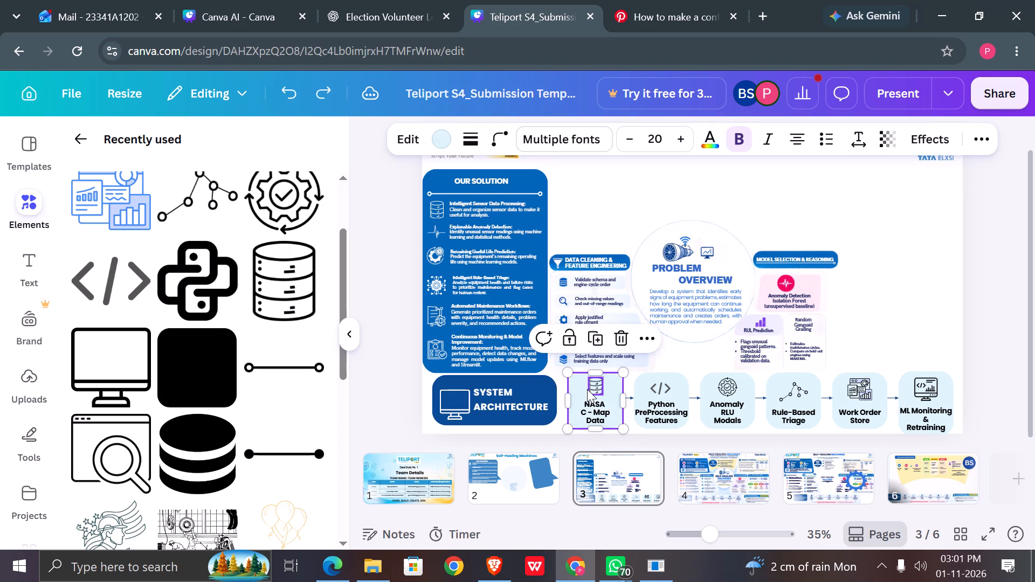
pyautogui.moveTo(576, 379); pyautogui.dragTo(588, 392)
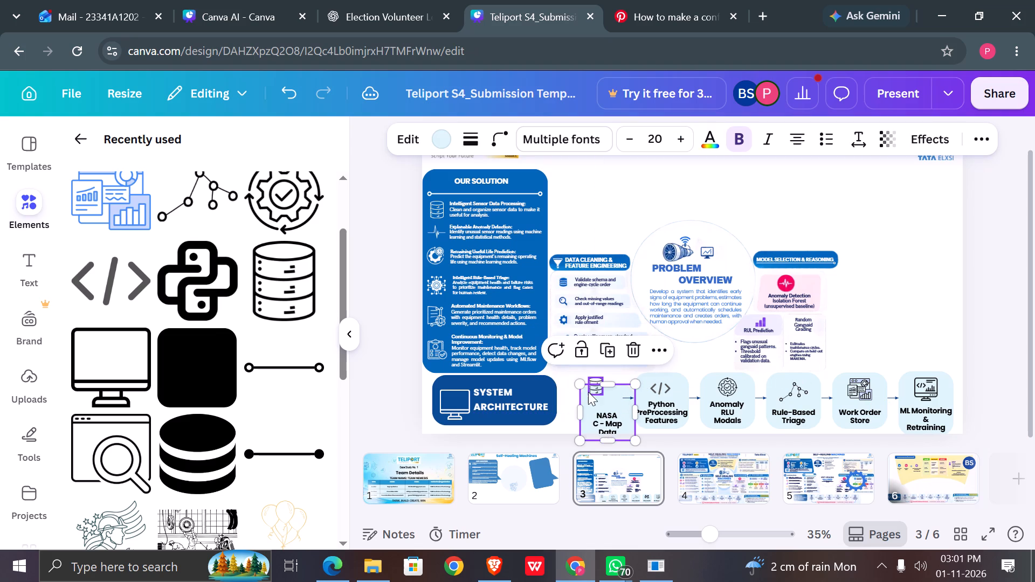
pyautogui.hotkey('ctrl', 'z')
# Group the icon and card of each of the first three stages: NASA C - Map Data, Python PreProcessing Features and Anomaly RLU Modals.
pyautogui.click(590, 390)
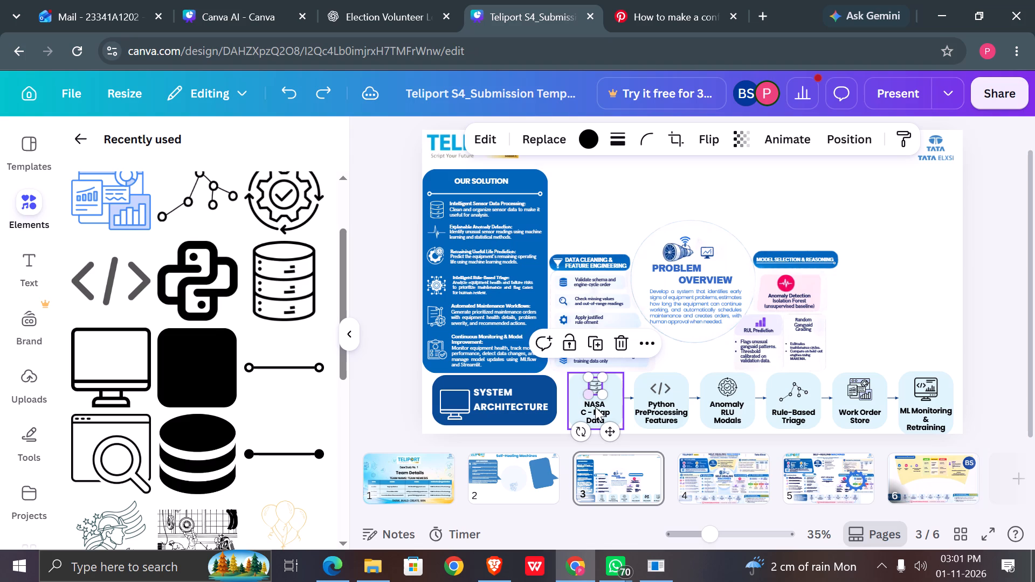
pyautogui.keyDown('shift'); pyautogui.click(595, 407); pyautogui.keyUp('shift')
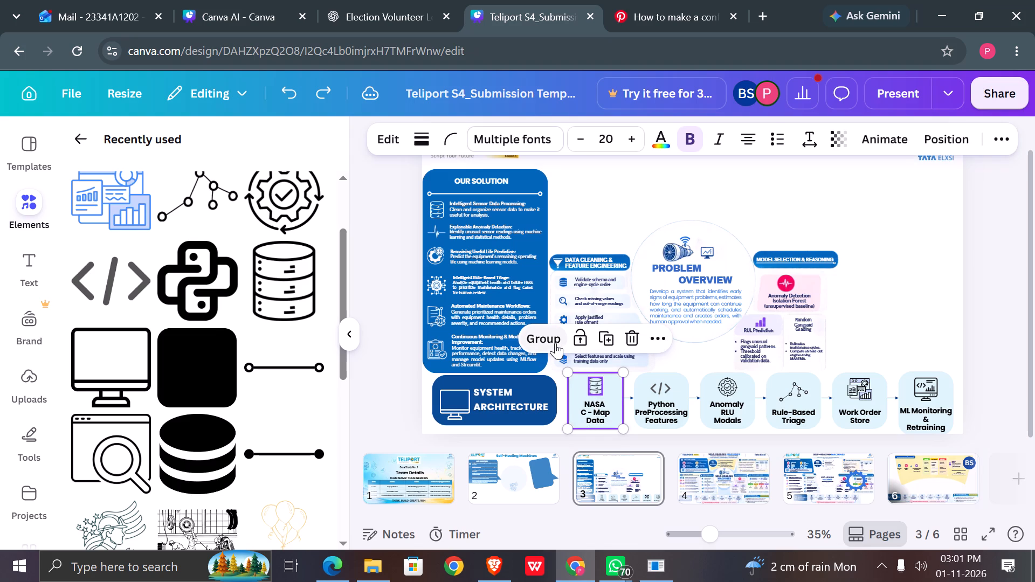
pyautogui.click(555, 343)
pyautogui.click(663, 387)
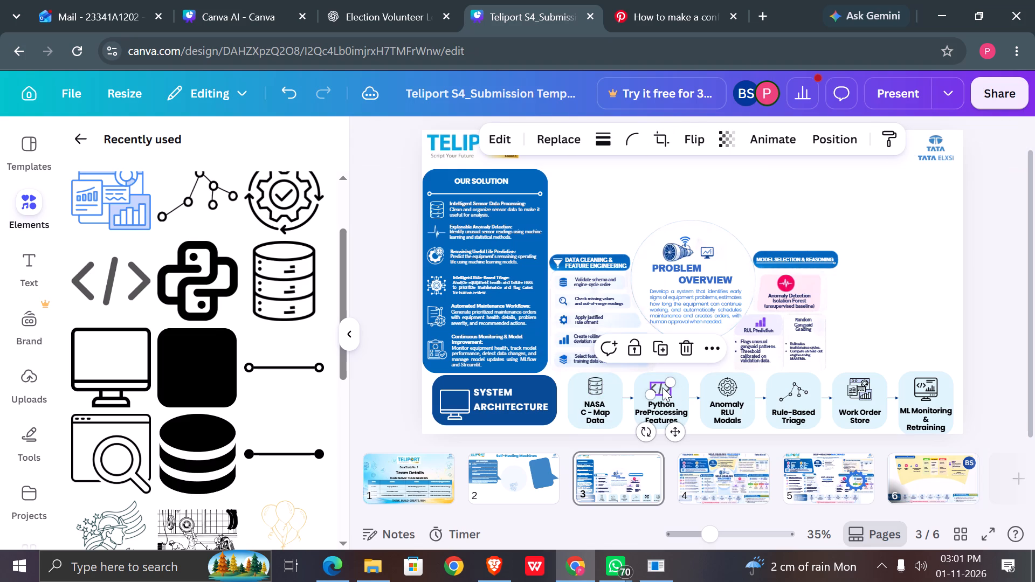
pyautogui.keyDown('shift'); pyautogui.click(665, 410); pyautogui.keyUp('shift')
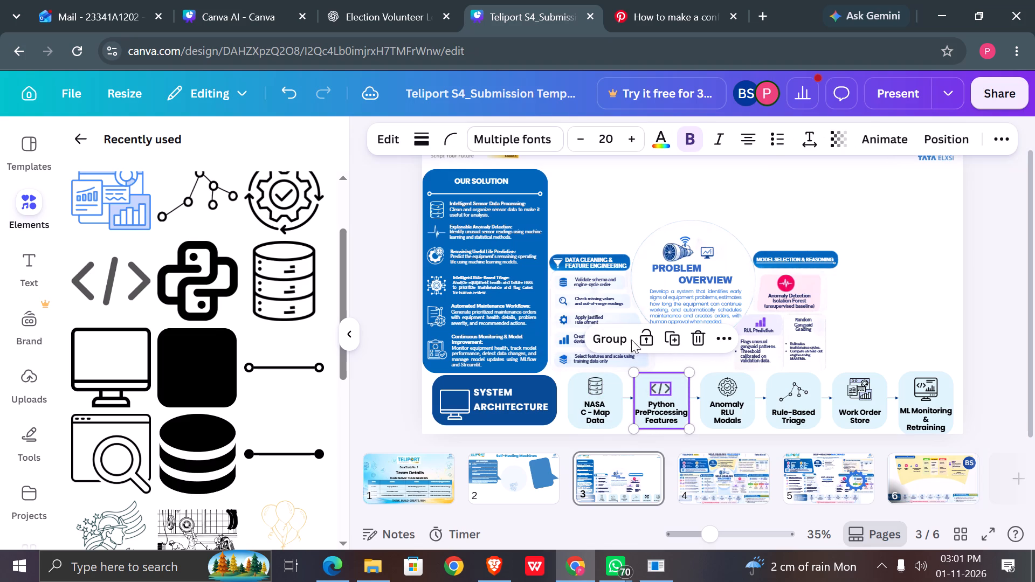
pyautogui.click(618, 334)
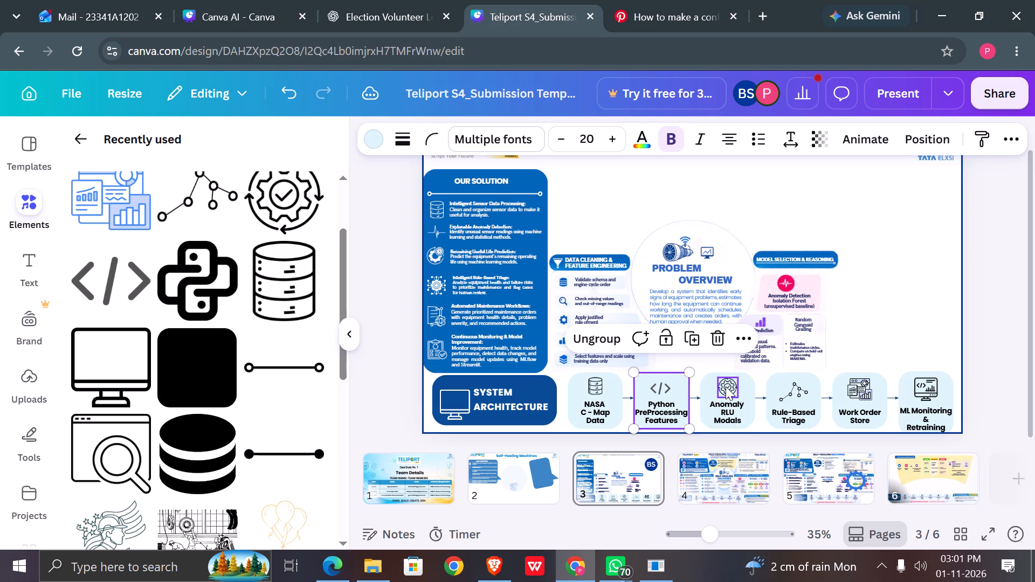
pyautogui.click(726, 386)
pyautogui.keyDown('shift'); pyautogui.click(726, 408); pyautogui.keyUp('shift')
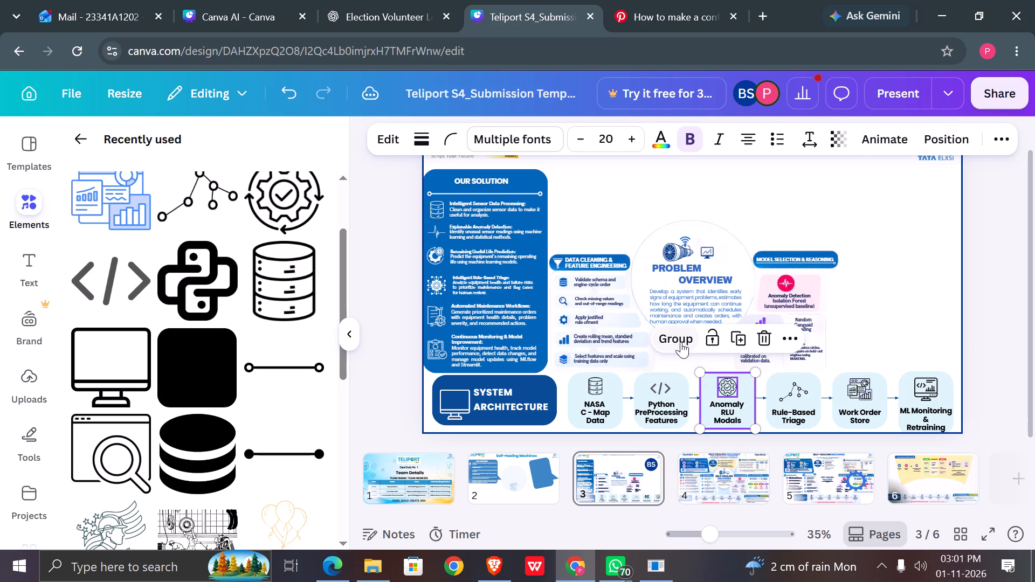
pyautogui.click(681, 342)
# Group the icon and card of each of the last three stages: Rule-Based Triage, Work Order Store and ML Monitoring & Retraining.
pyautogui.click(788, 390)
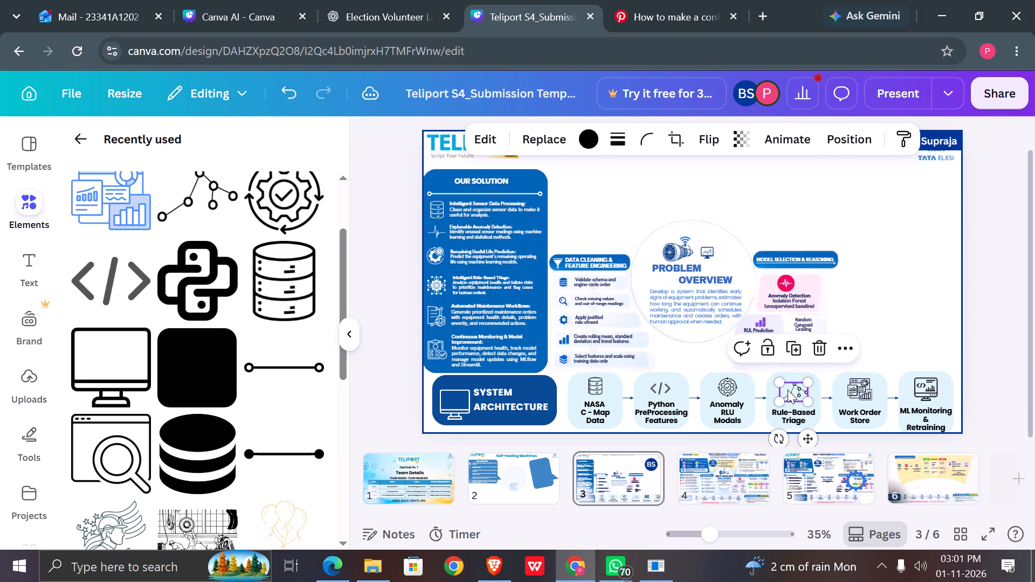
pyautogui.keyDown('shift'); pyautogui.click(789, 411); pyautogui.keyUp('shift')
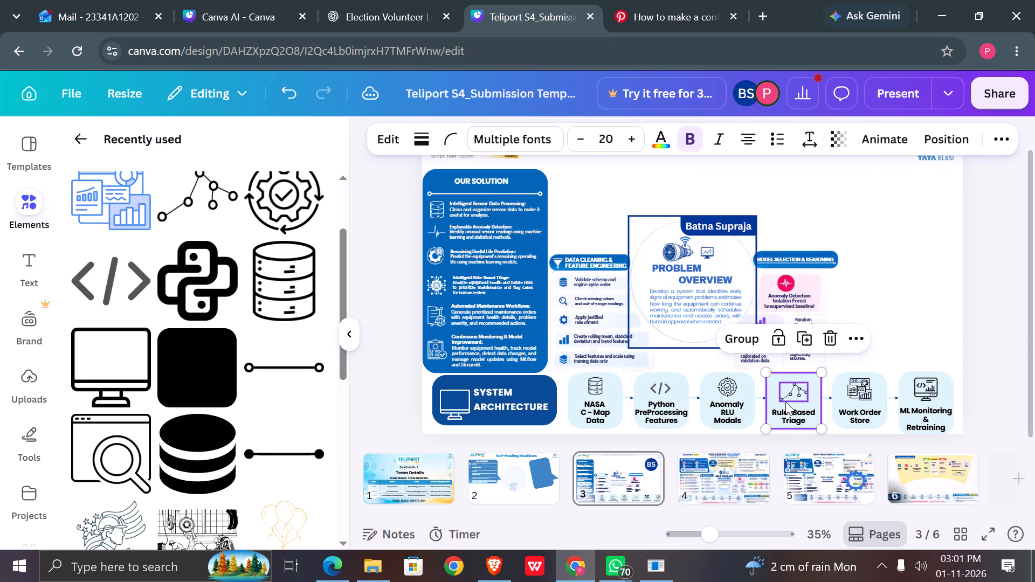
pyautogui.click(755, 336)
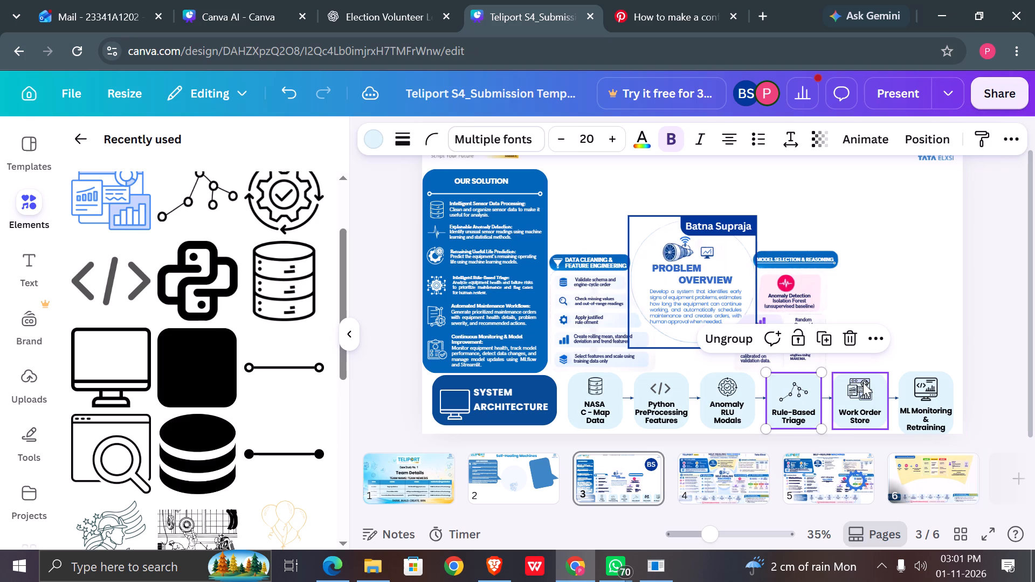
pyautogui.click(863, 383)
pyautogui.keyDown('shift'); pyautogui.click(857, 408); pyautogui.keyUp('shift')
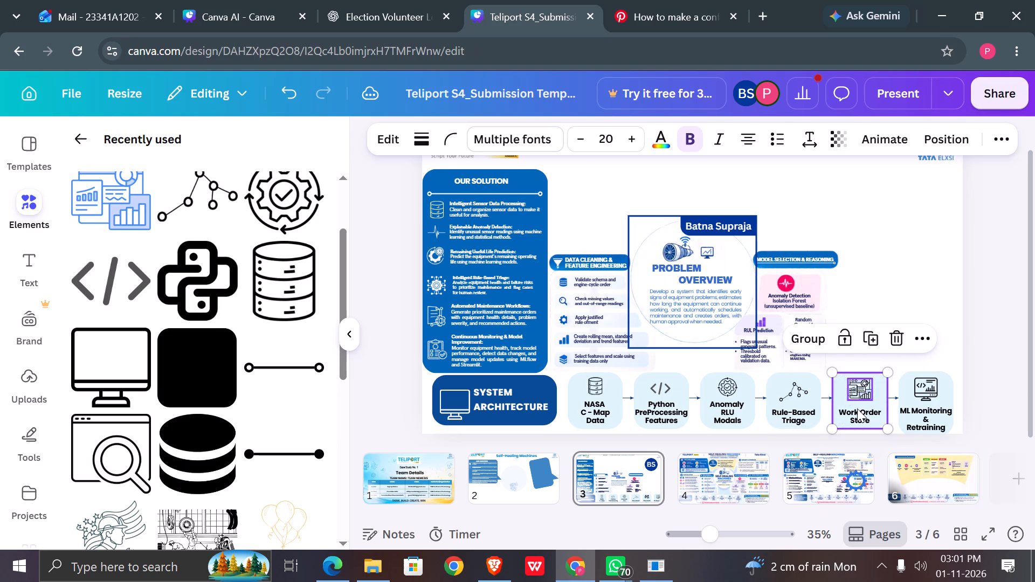
pyautogui.click(811, 343)
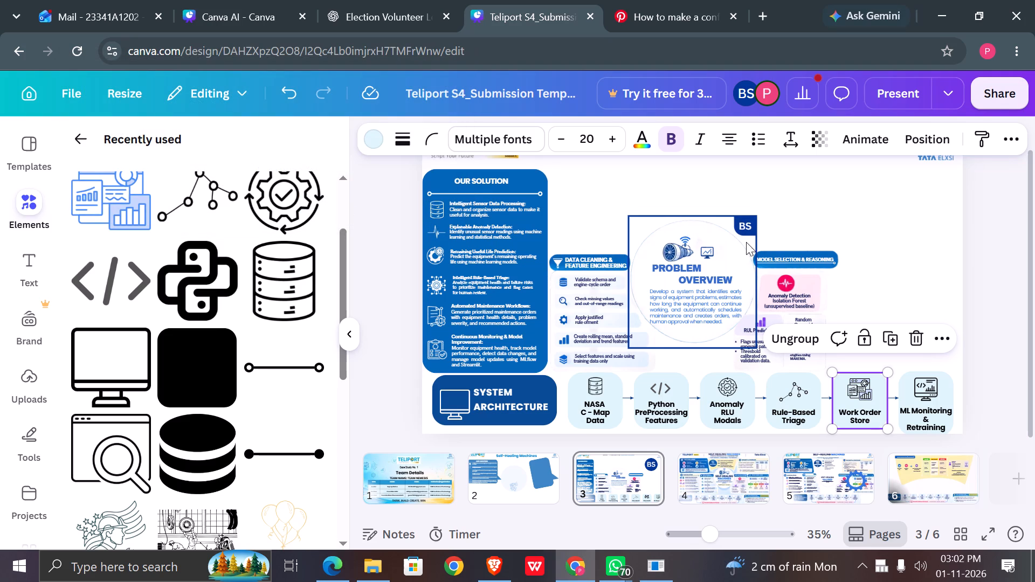
pyautogui.click(912, 390)
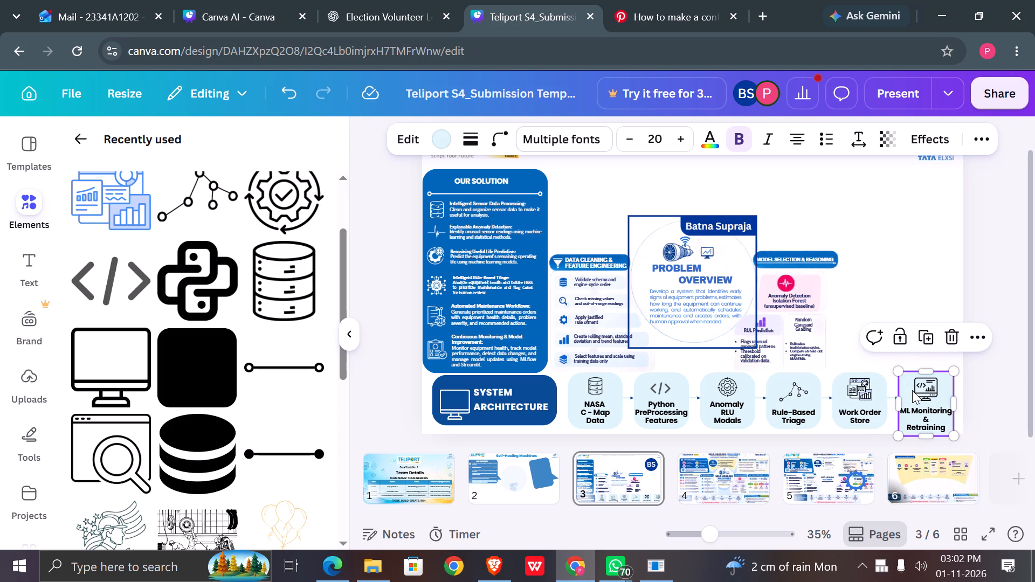
pyautogui.keyDown('shift'); pyautogui.click(928, 384); pyautogui.keyUp('shift')
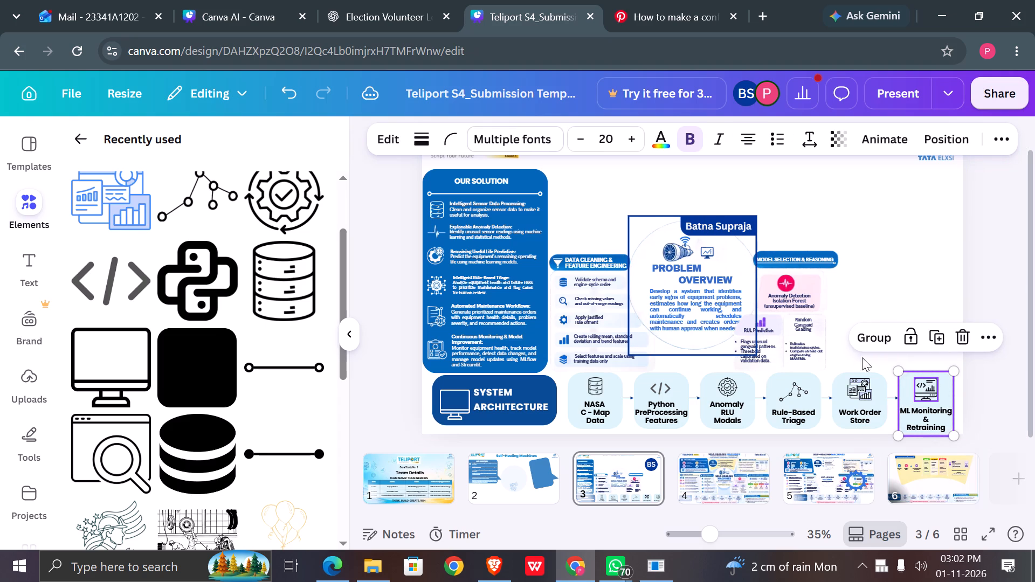
pyautogui.click(866, 334)
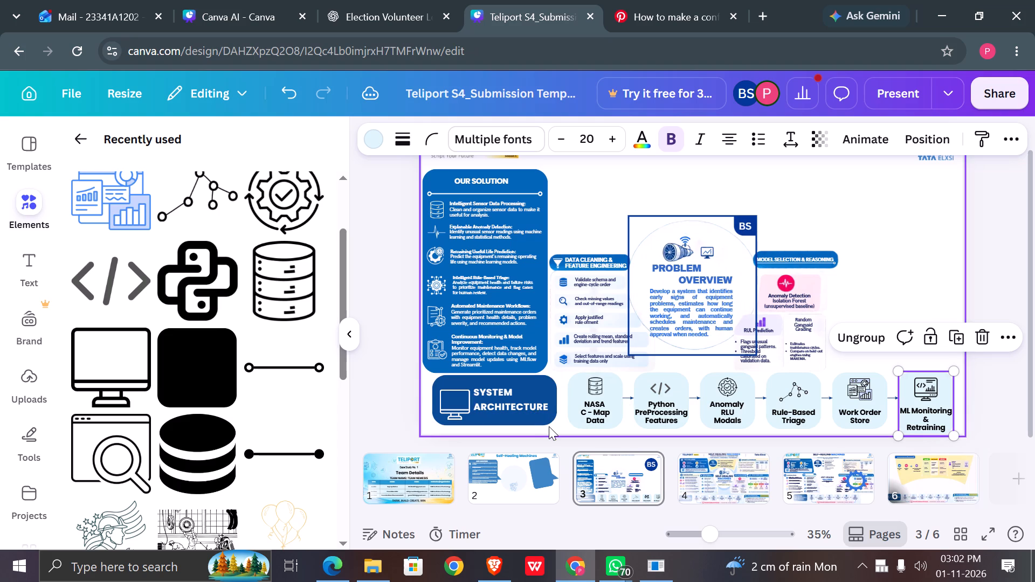
# Group the System Architecture text, monitor icon and dark blue background into one label.
pyautogui.click(517, 409)
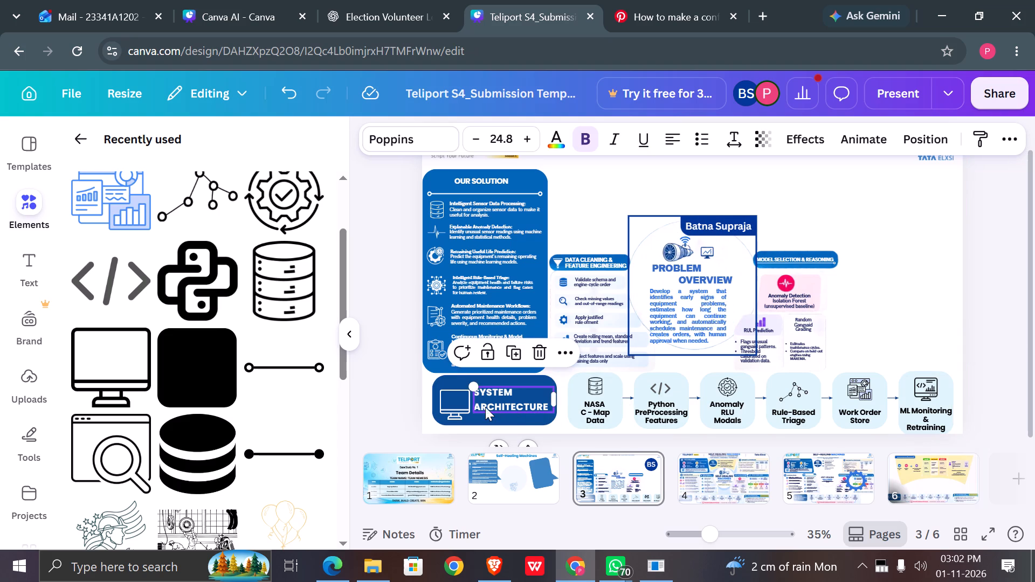
pyautogui.keyDown('shift'); pyautogui.click(454, 404); pyautogui.keyUp('shift')
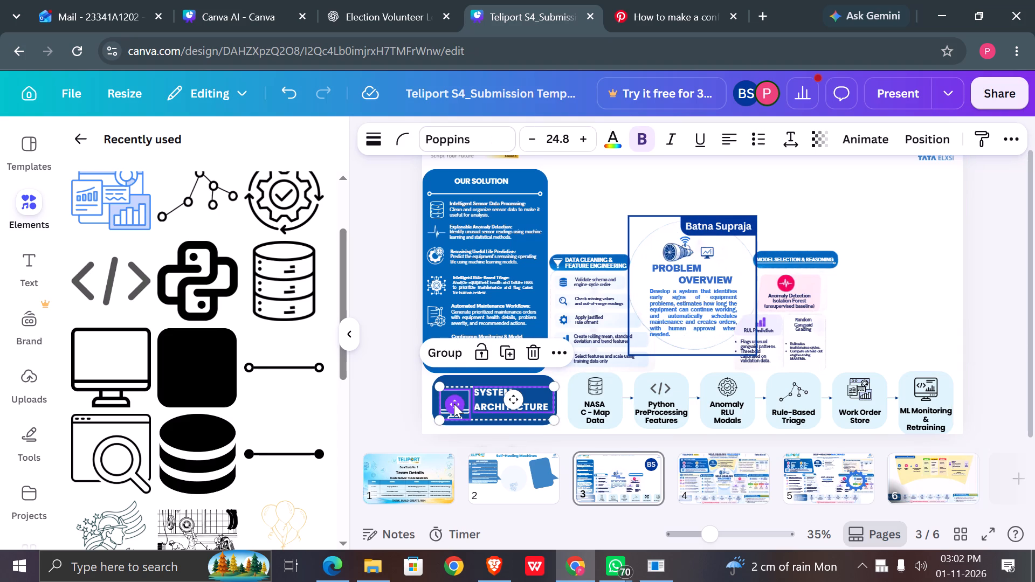
pyautogui.keyDown('shift'); pyautogui.click(456, 379); pyautogui.keyUp('shift')
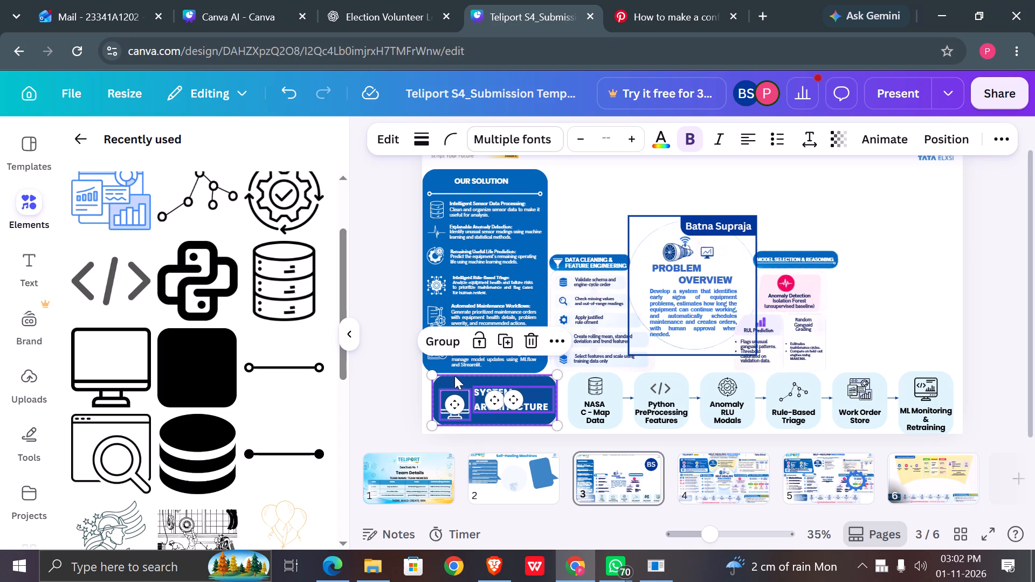
pyautogui.click(444, 337)
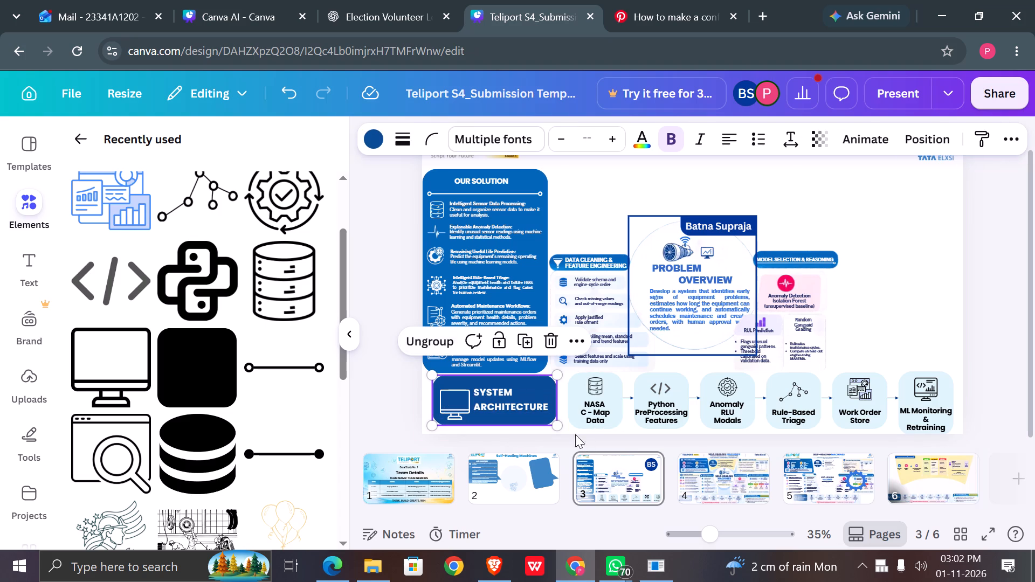
# Scale the System Architecture label down to roughly two thirds of its size and centre it vertically beside the stage cards.
pyautogui.moveTo(560, 426); pyautogui.dragTo(515, 425)
pyautogui.moveTo(474, 389); pyautogui.dragTo(474, 397)
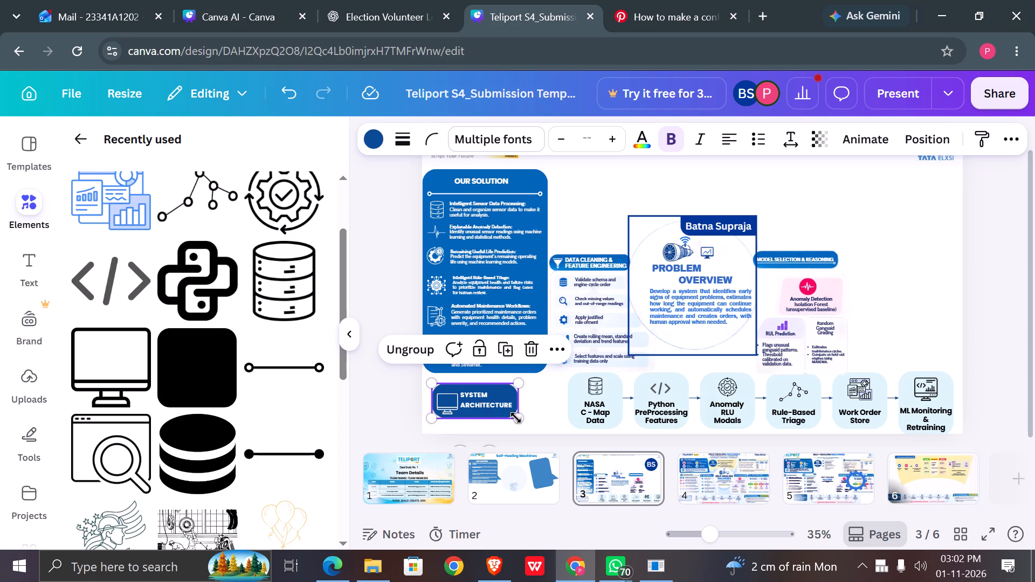
pyautogui.moveTo(520, 419); pyautogui.dragTo(514, 418)
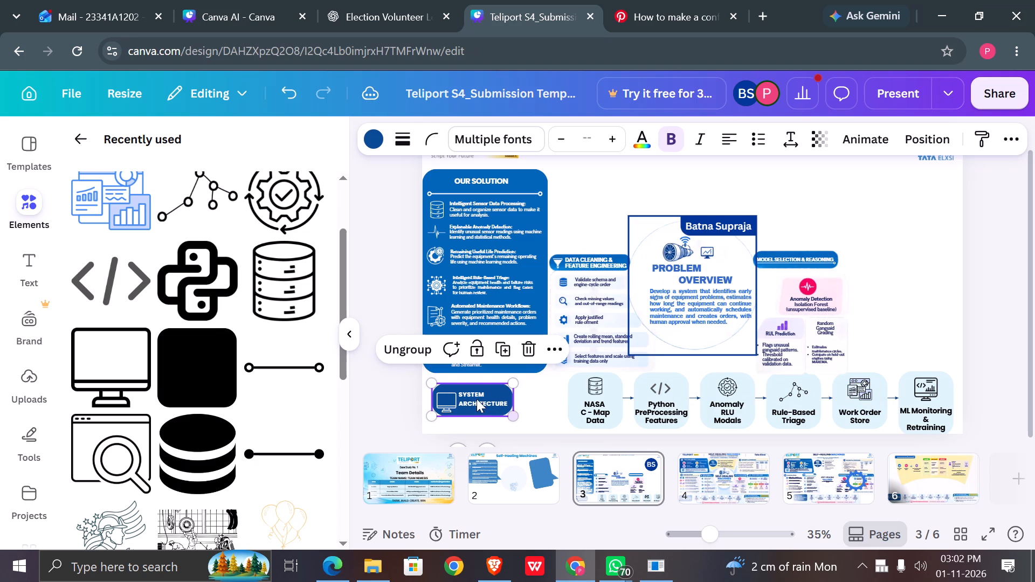
pyautogui.click(477, 397)
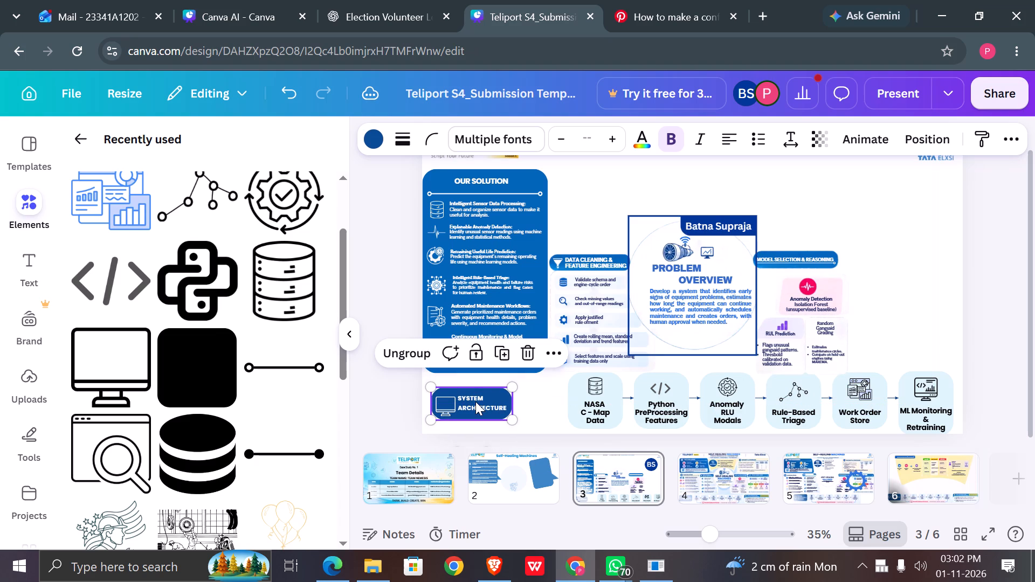
# Move the NASA C - Map Data card close beside the reduced System Architecture label.
pyautogui.click(595, 396)
pyautogui.moveTo(595, 396); pyautogui.dragTo(578, 400)
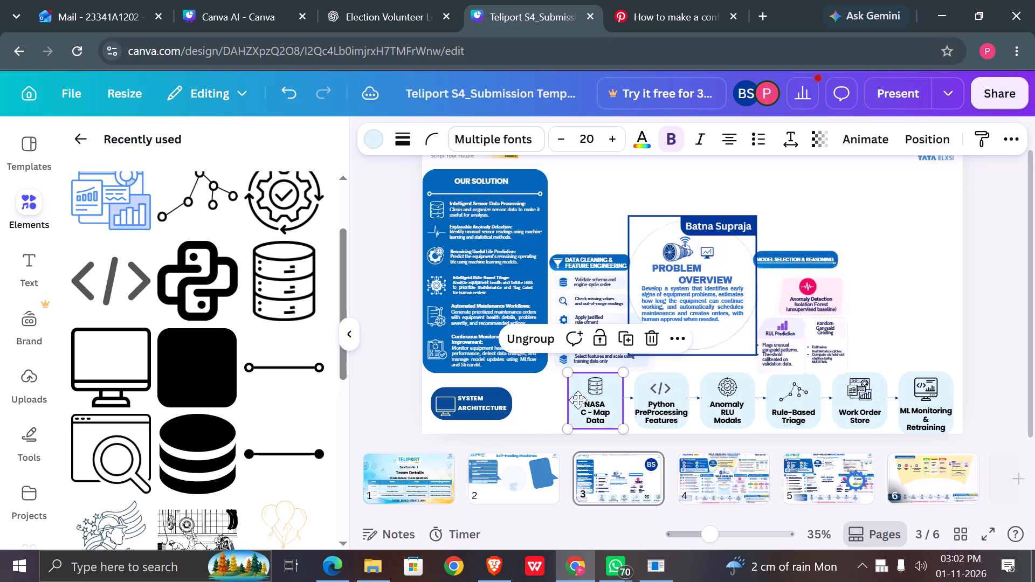
pyautogui.moveTo(578, 400); pyautogui.dragTo(549, 398)
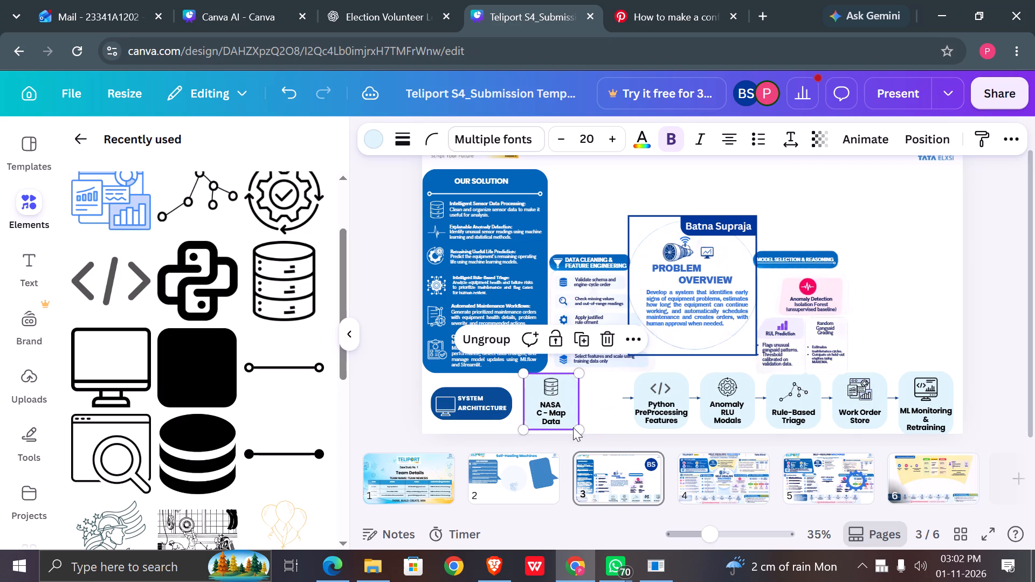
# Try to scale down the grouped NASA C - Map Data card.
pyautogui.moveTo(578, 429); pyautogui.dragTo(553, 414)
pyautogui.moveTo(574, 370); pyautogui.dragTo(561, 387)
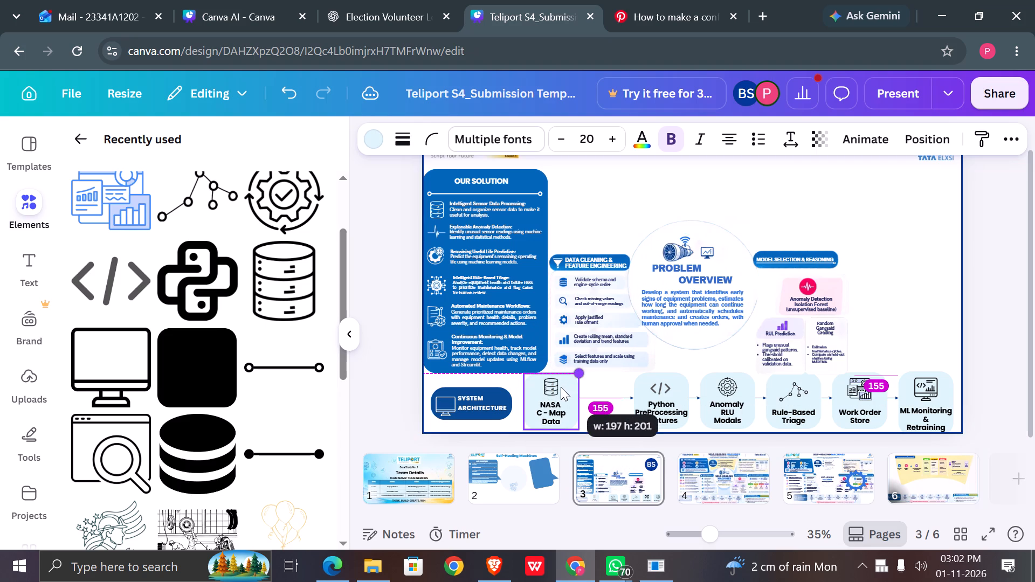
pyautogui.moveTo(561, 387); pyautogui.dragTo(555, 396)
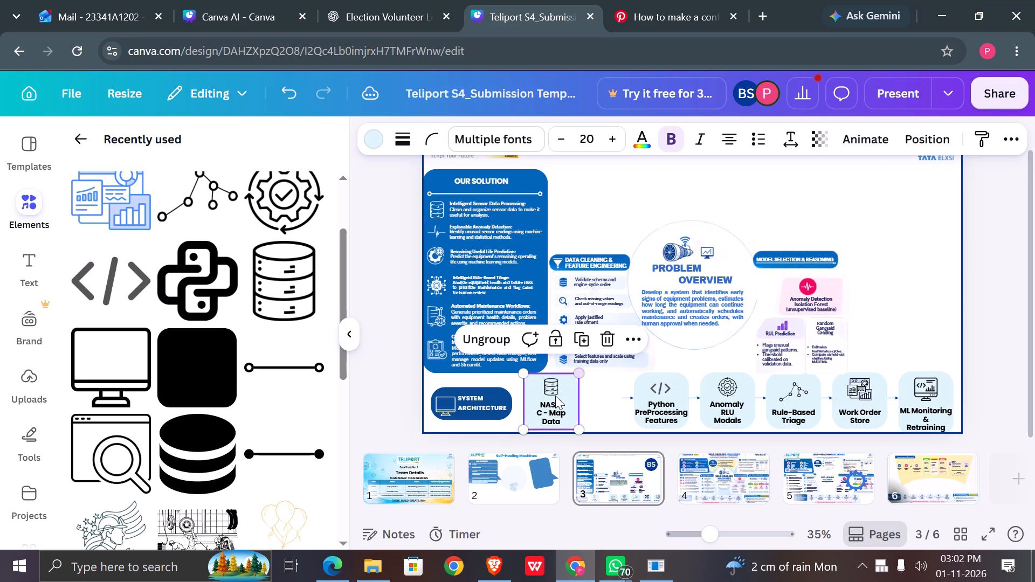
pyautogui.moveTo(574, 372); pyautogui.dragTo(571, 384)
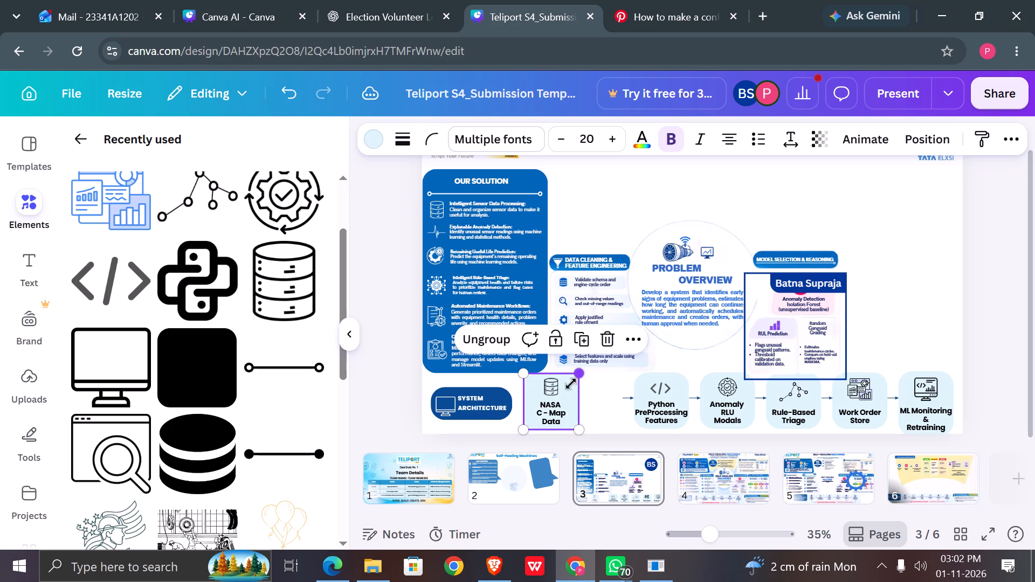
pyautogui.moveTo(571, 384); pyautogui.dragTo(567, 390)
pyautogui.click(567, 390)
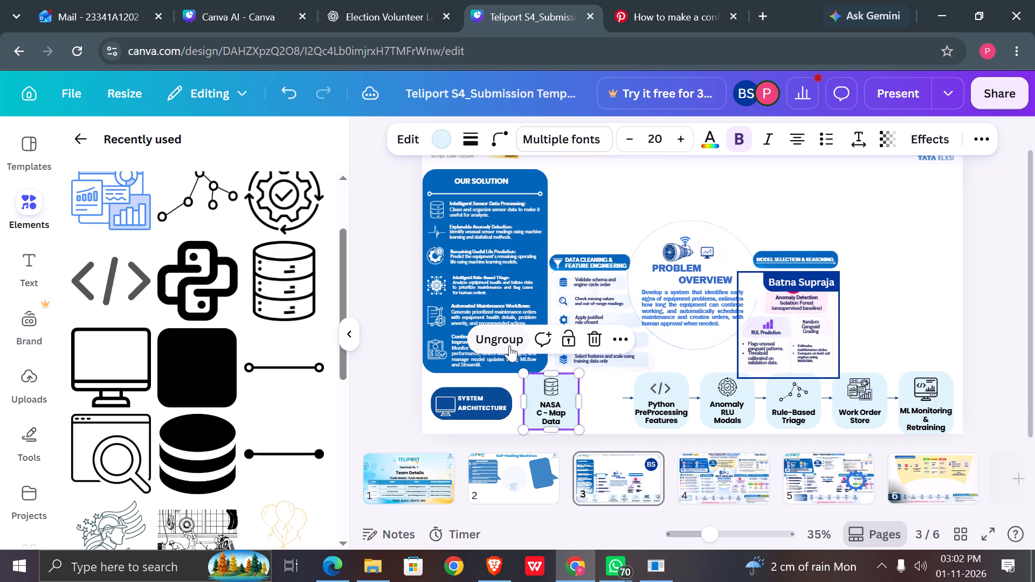
pyautogui.click(509, 345)
pyautogui.moveTo(580, 430); pyautogui.dragTo(561, 417)
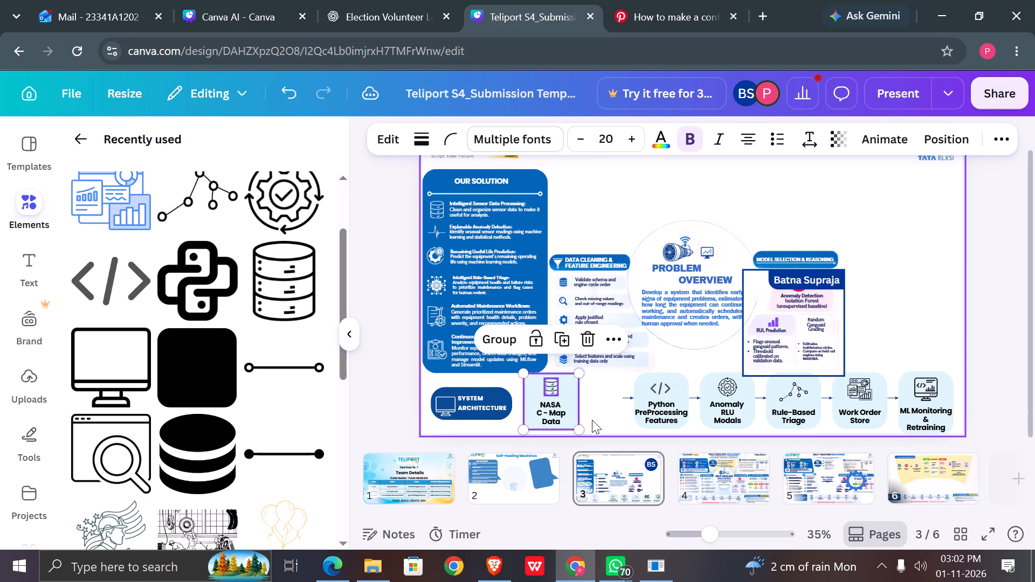
pyautogui.click(592, 420)
pyautogui.click(571, 415)
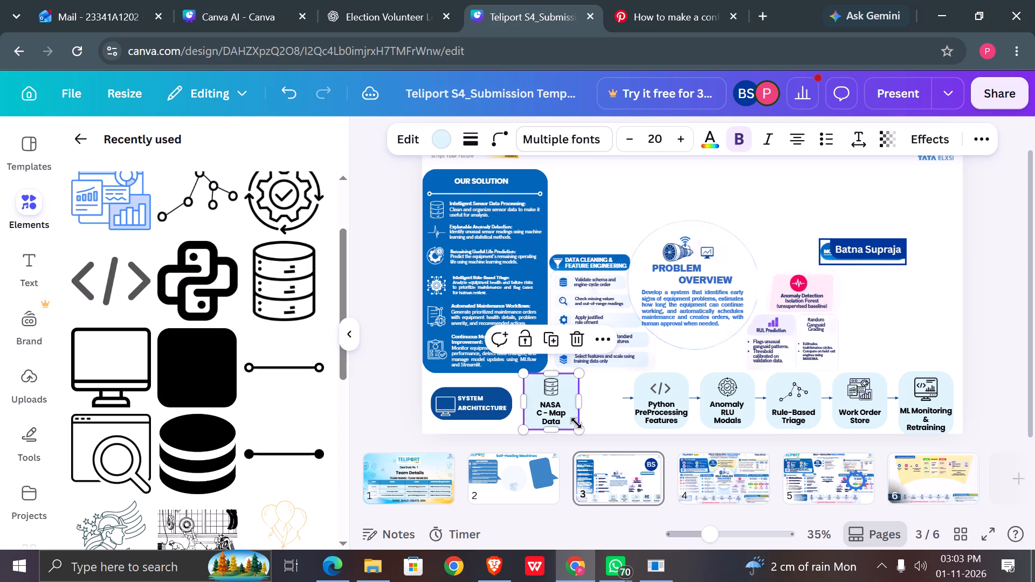
pyautogui.moveTo(582, 428); pyautogui.dragTo(569, 409)
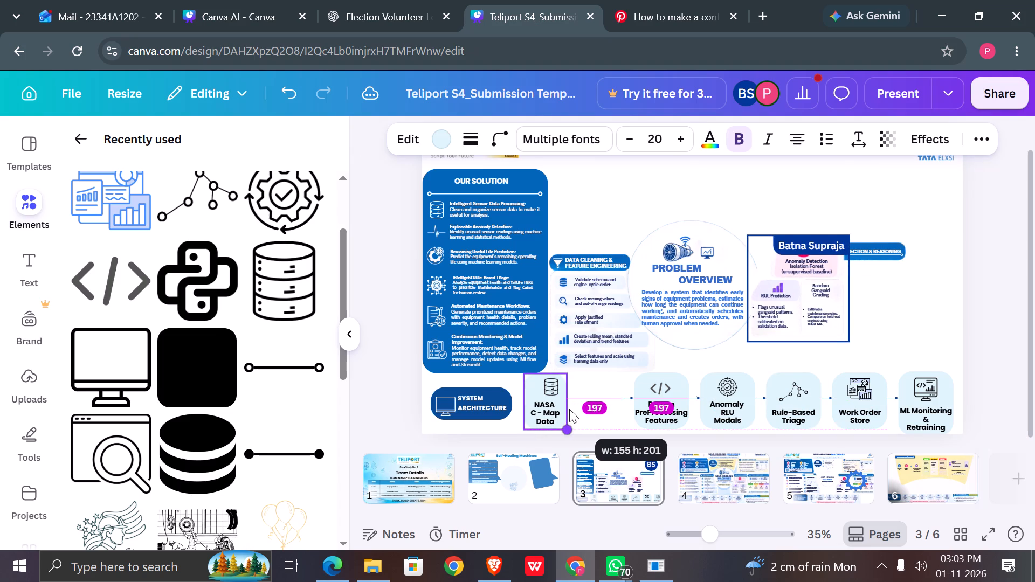
pyautogui.moveTo(569, 409); pyautogui.dragTo(589, 411)
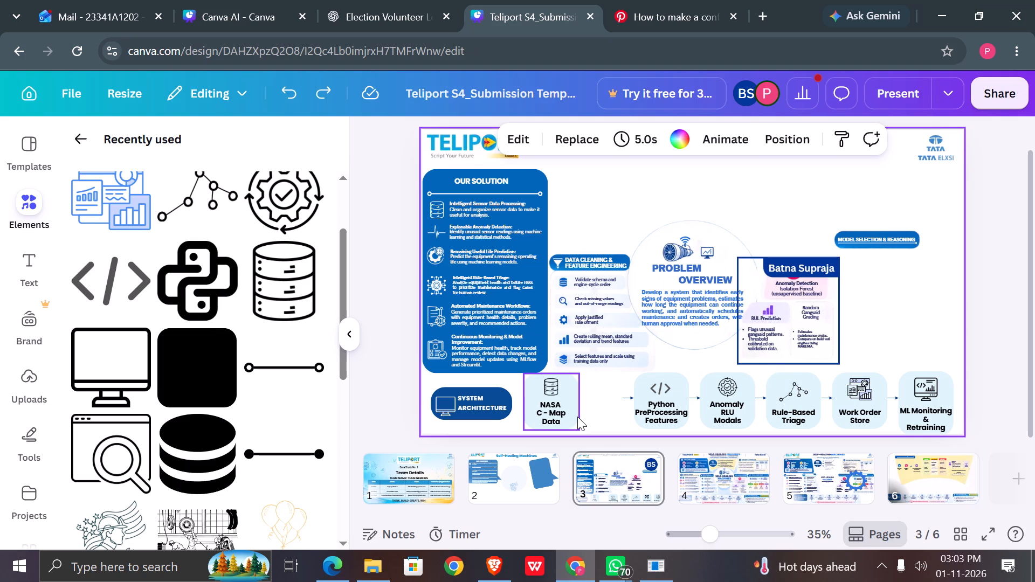
pyautogui.hotkey('ctrl', 'z')
pyautogui.hotkey('ctrl', 'z')
pyautogui.hotkey('ctrl', 'z')
pyautogui.hotkey('ctrl', 'z')
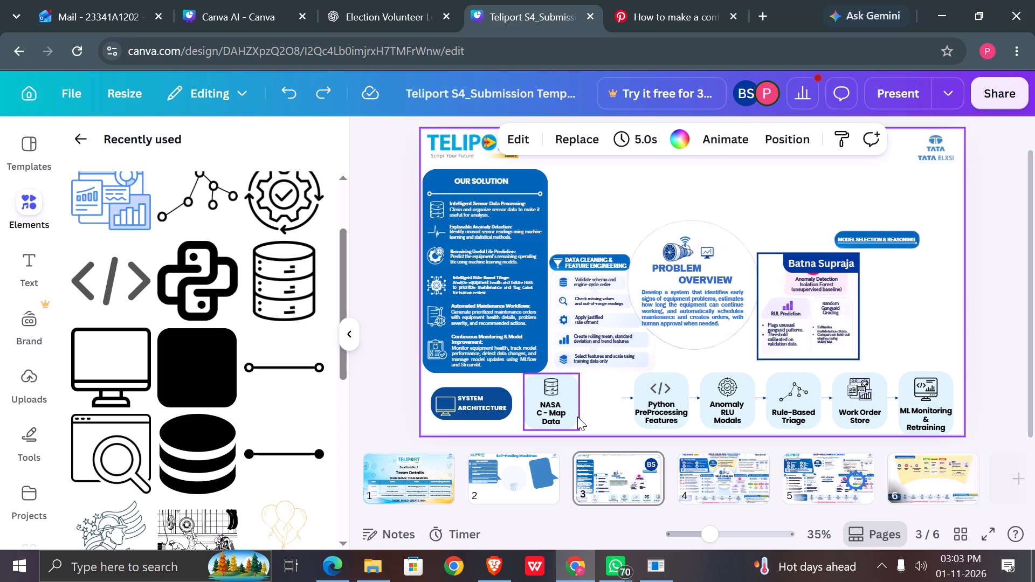
pyautogui.hotkey('ctrl', 'z')
pyautogui.hotkey('ctrl', 'z')
pyautogui.hotkey('ctrl', 'z')
pyautogui.hotkey('ctrl', 'z')
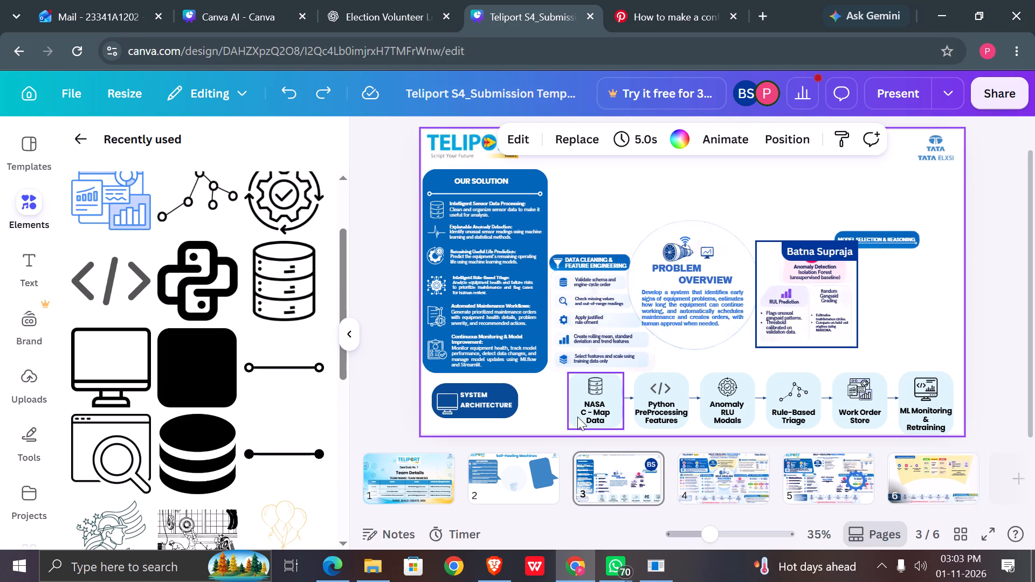
pyautogui.hotkey('ctrl', 'z')
pyautogui.hotkey('ctrl', 'z')
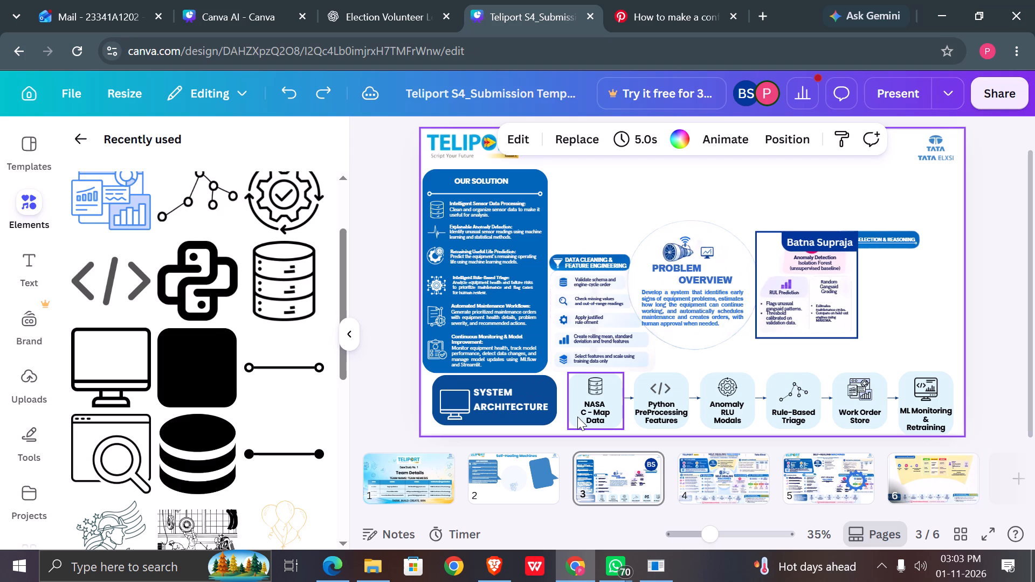
pyautogui.hotkey('ctrl', 'z')
pyautogui.hotkey('ctrl', 'z')
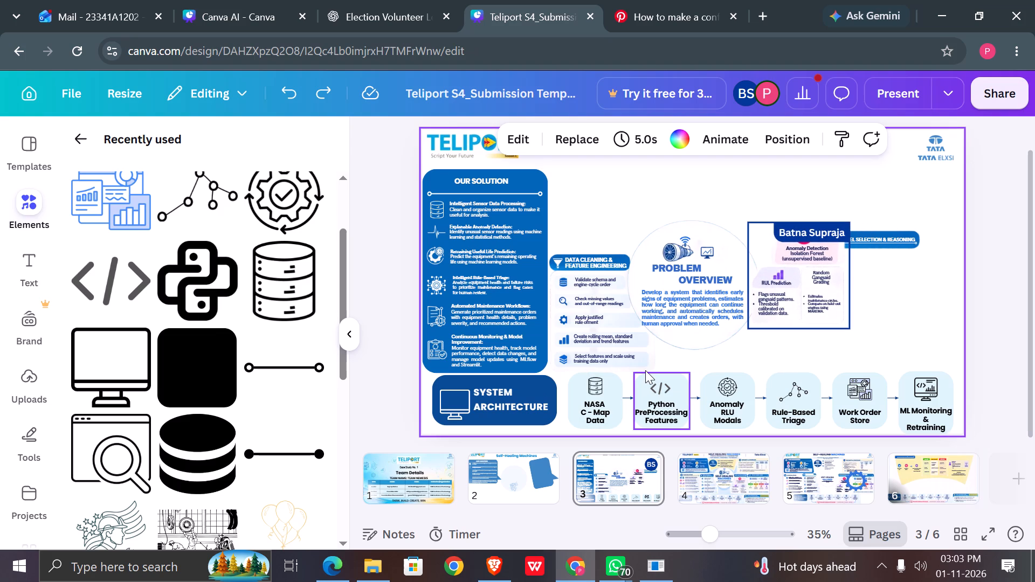
# Ungroup the NASA C - Map Data, Python PreProcessing Features, Anomaly RLU Modals and Rule-Based Triage cards, checking the last two cards as well.
pyautogui.click(618, 400)
pyautogui.click(528, 334)
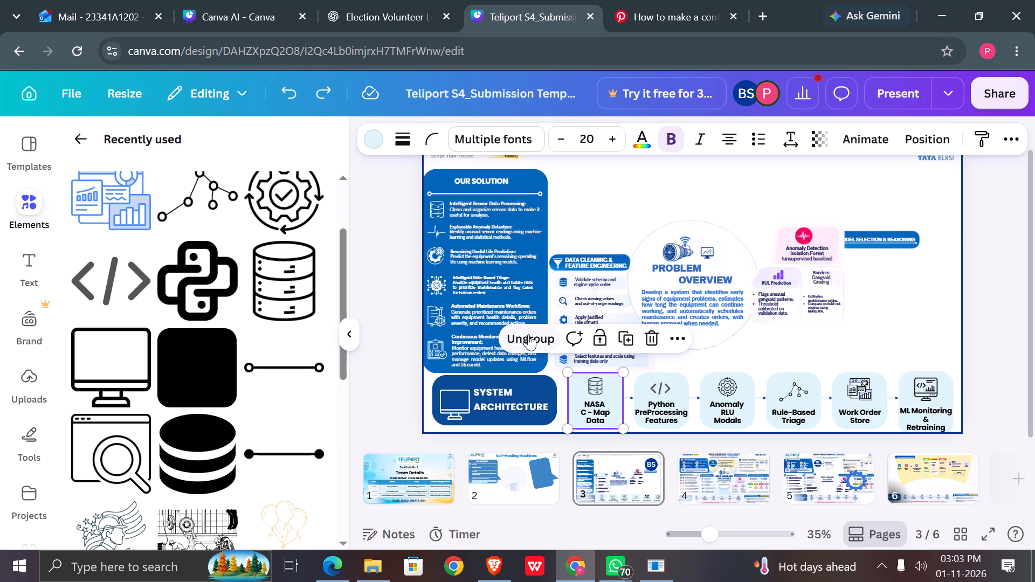
pyautogui.click(657, 402)
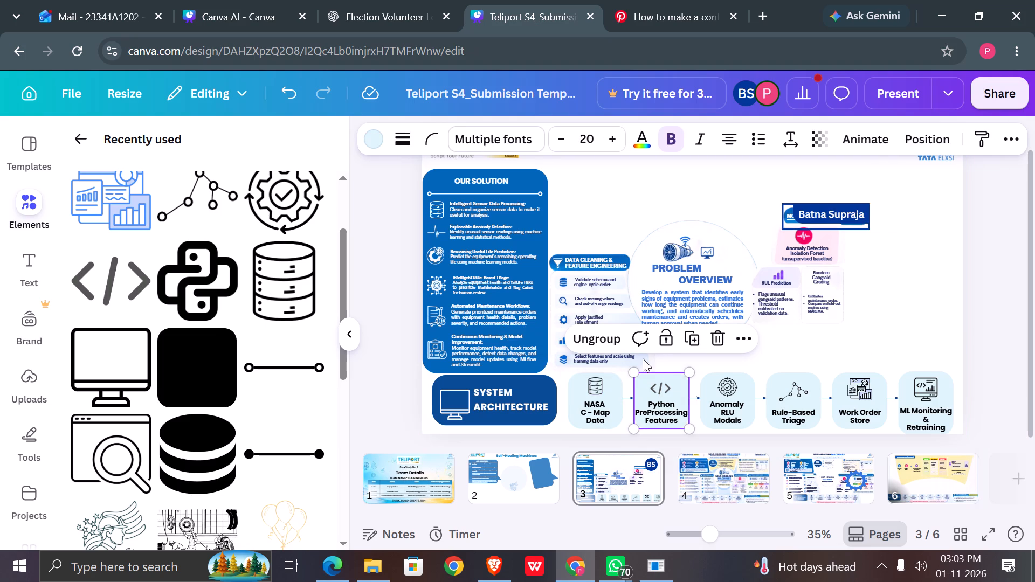
pyautogui.click(606, 335)
pyautogui.click(728, 392)
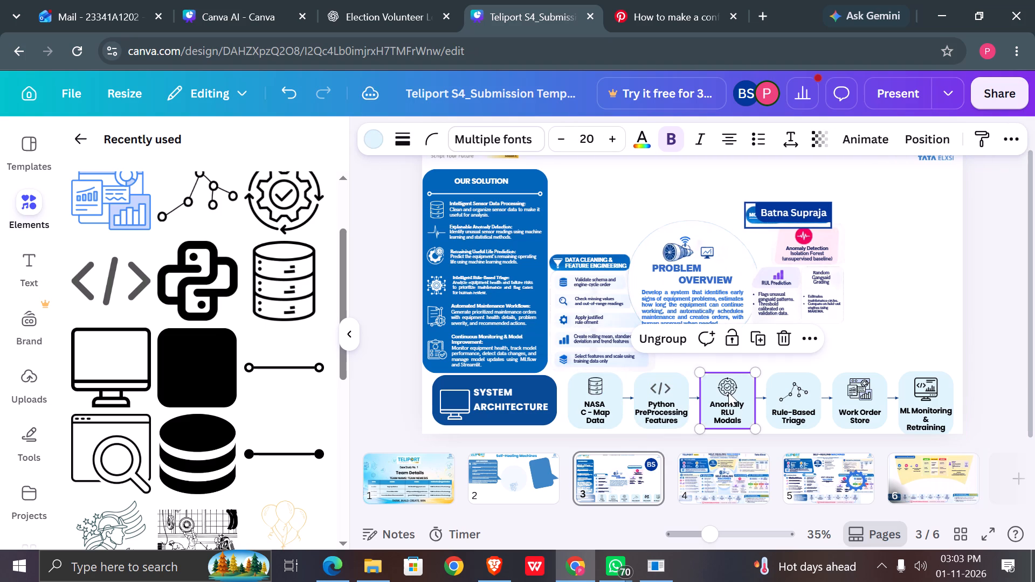
pyautogui.click(670, 337)
pyautogui.click(805, 408)
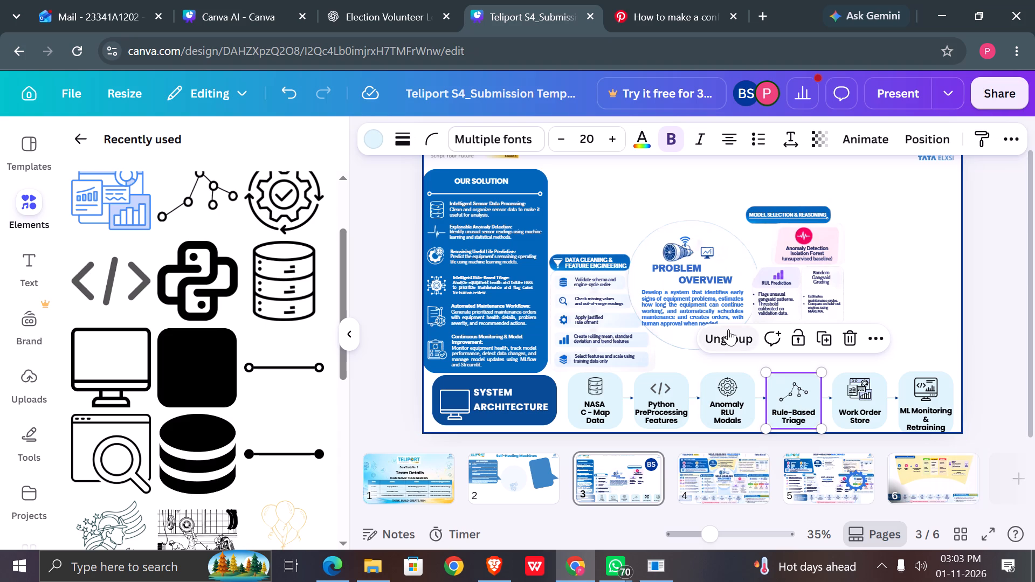
pyautogui.click(728, 329)
pyautogui.click(866, 415)
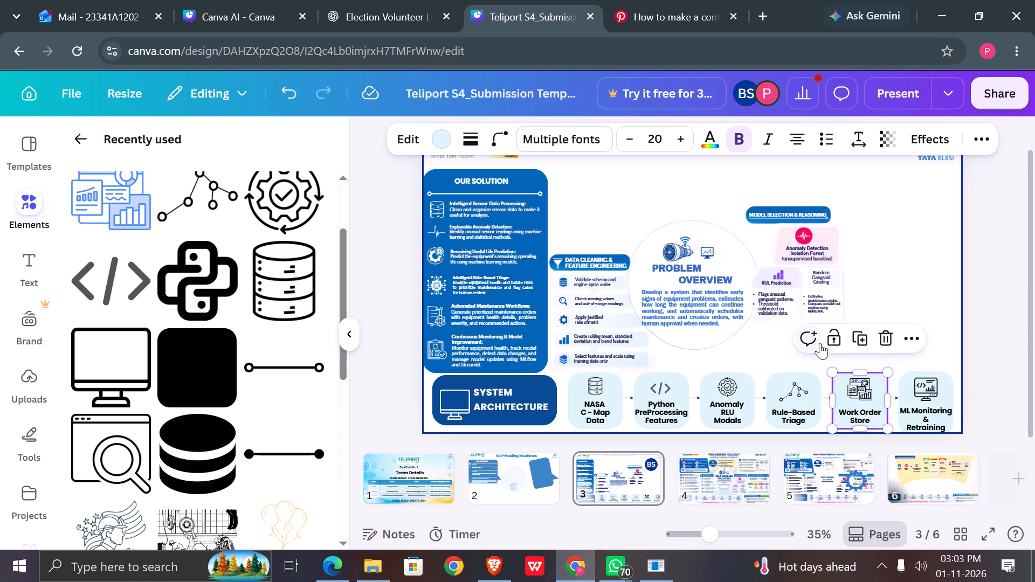
pyautogui.click(868, 389)
pyautogui.click(926, 396)
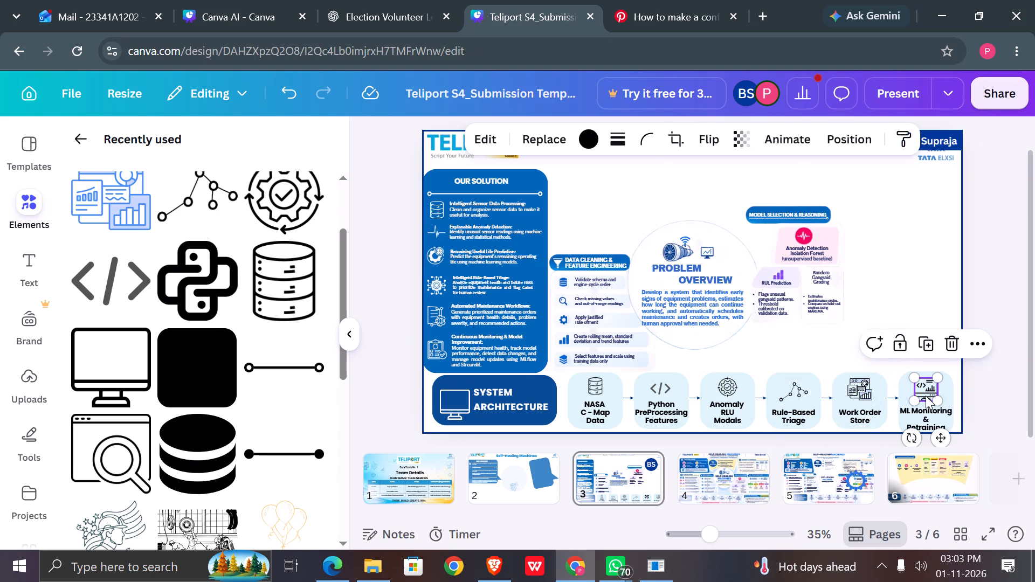
pyautogui.click(919, 413)
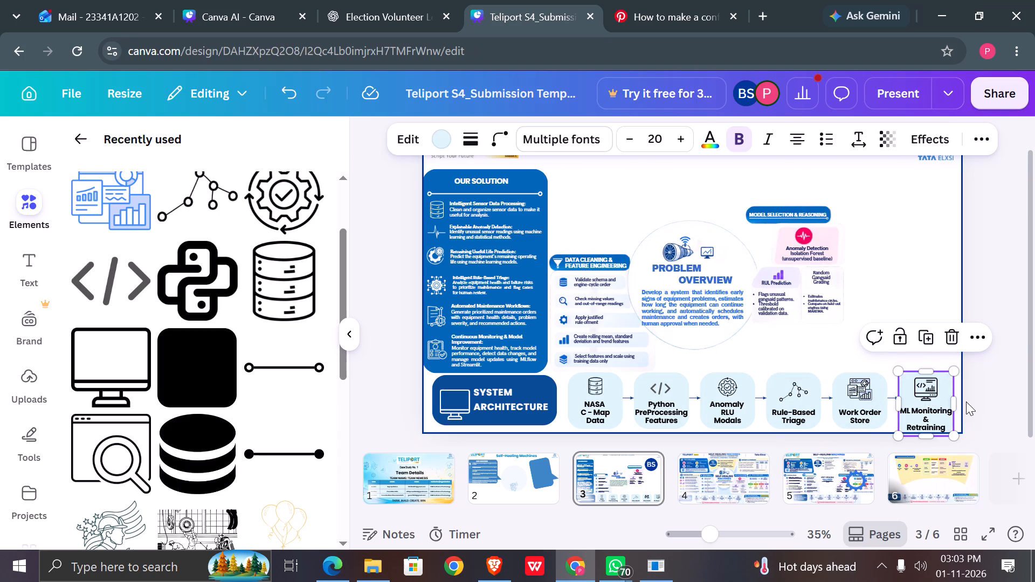
pyautogui.click(975, 402)
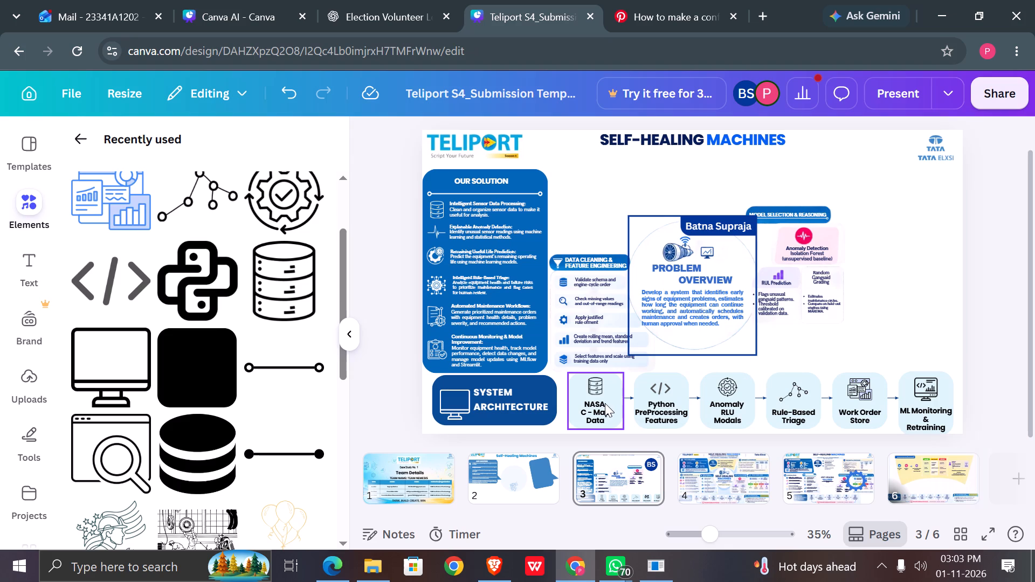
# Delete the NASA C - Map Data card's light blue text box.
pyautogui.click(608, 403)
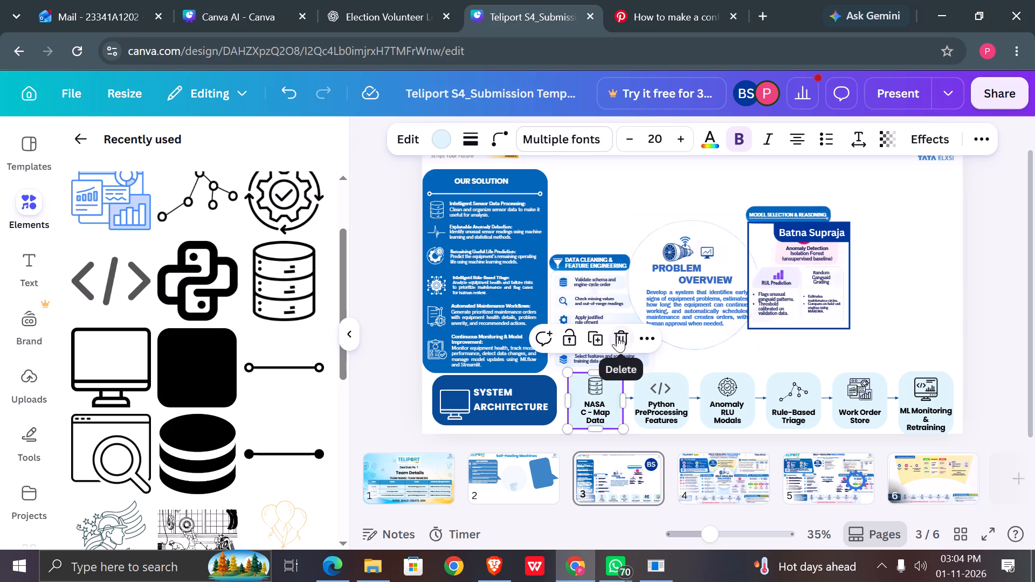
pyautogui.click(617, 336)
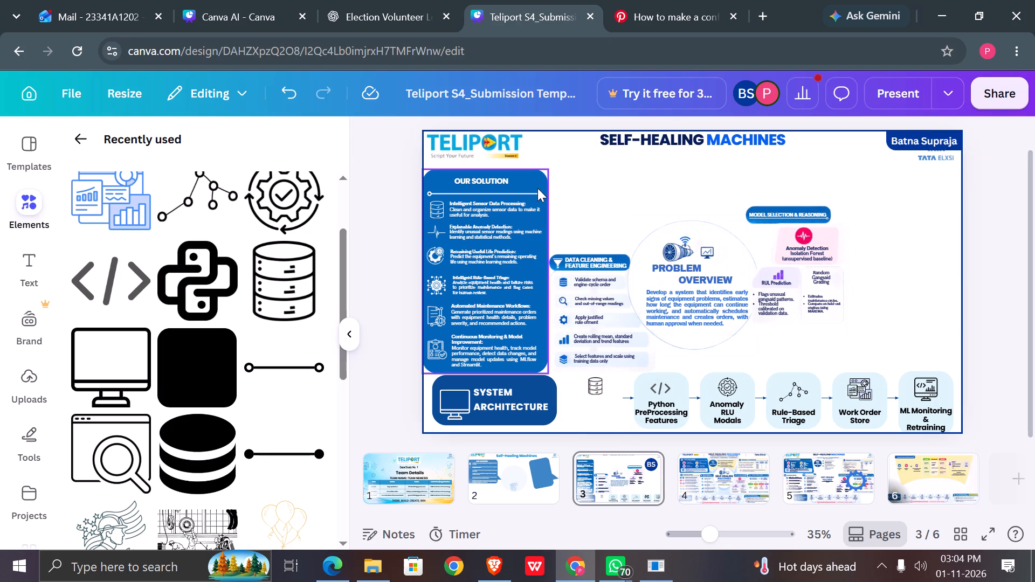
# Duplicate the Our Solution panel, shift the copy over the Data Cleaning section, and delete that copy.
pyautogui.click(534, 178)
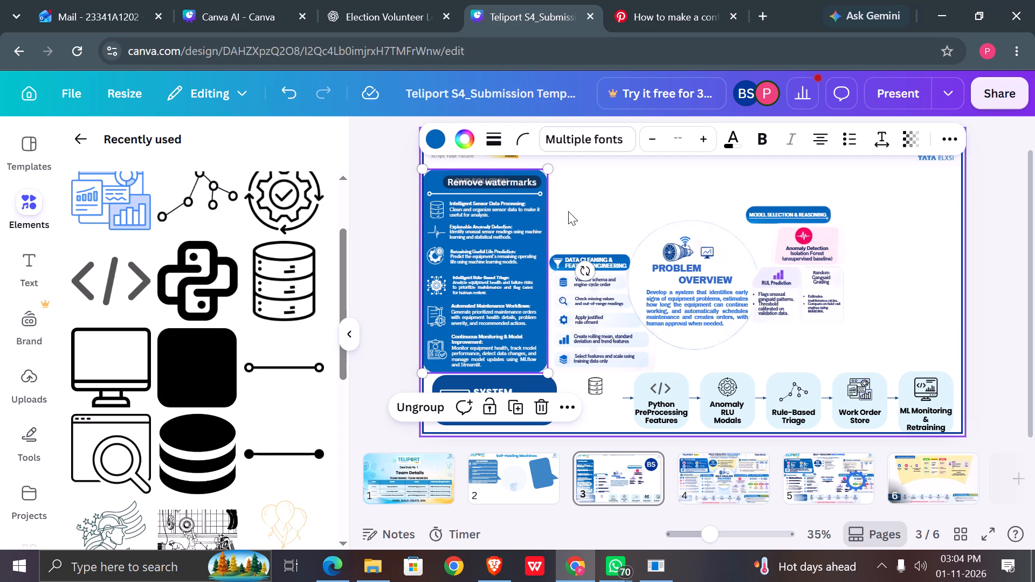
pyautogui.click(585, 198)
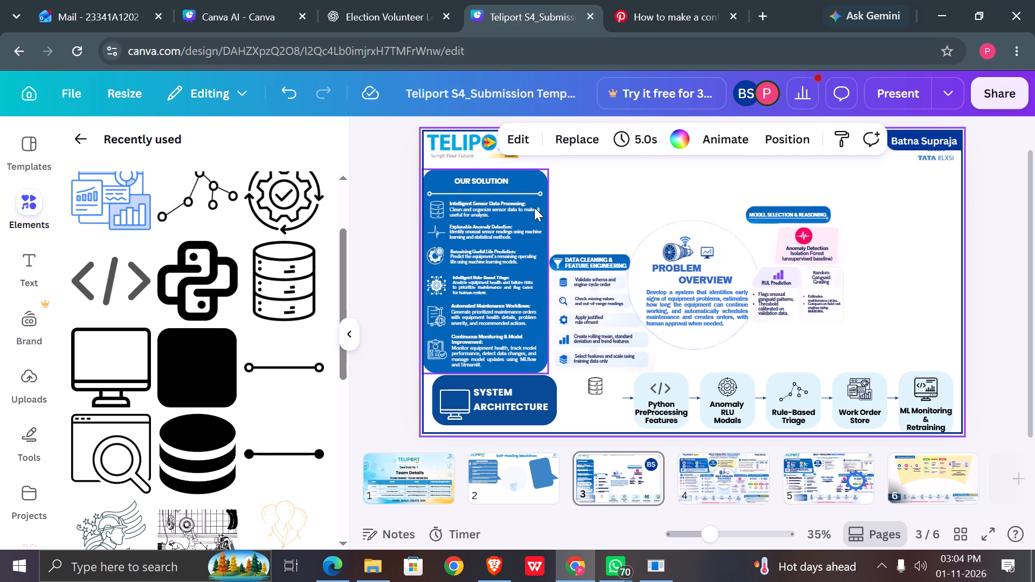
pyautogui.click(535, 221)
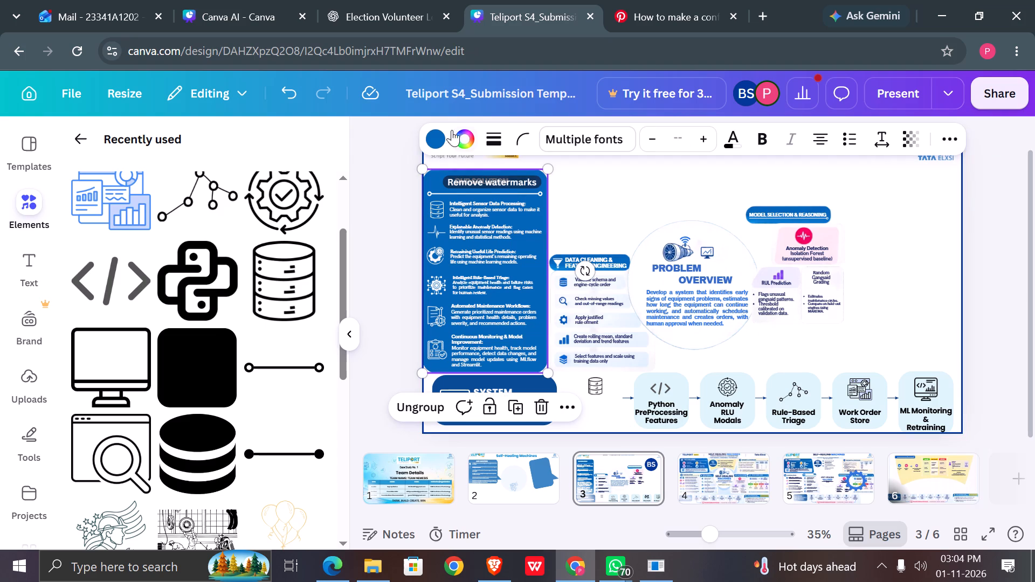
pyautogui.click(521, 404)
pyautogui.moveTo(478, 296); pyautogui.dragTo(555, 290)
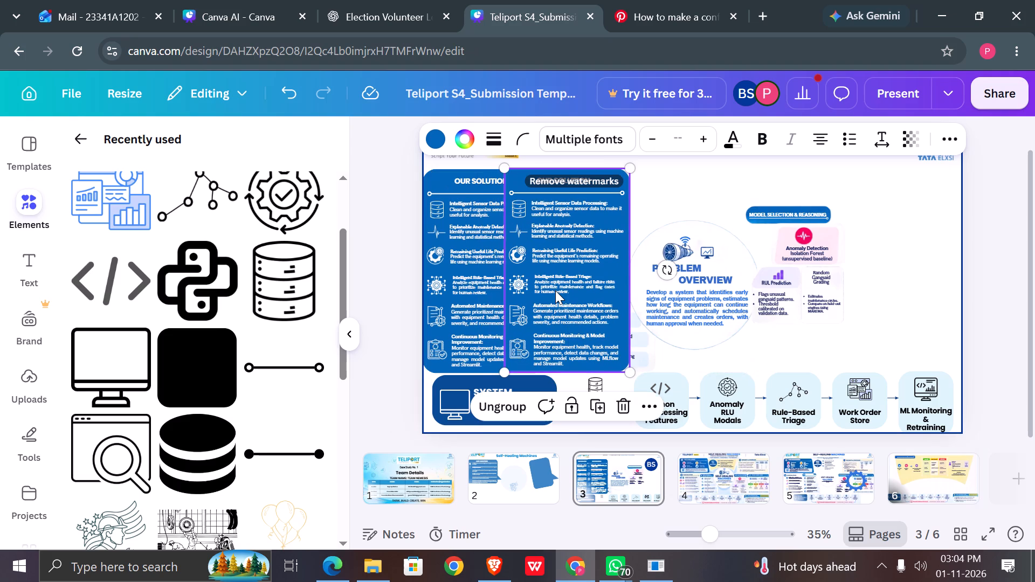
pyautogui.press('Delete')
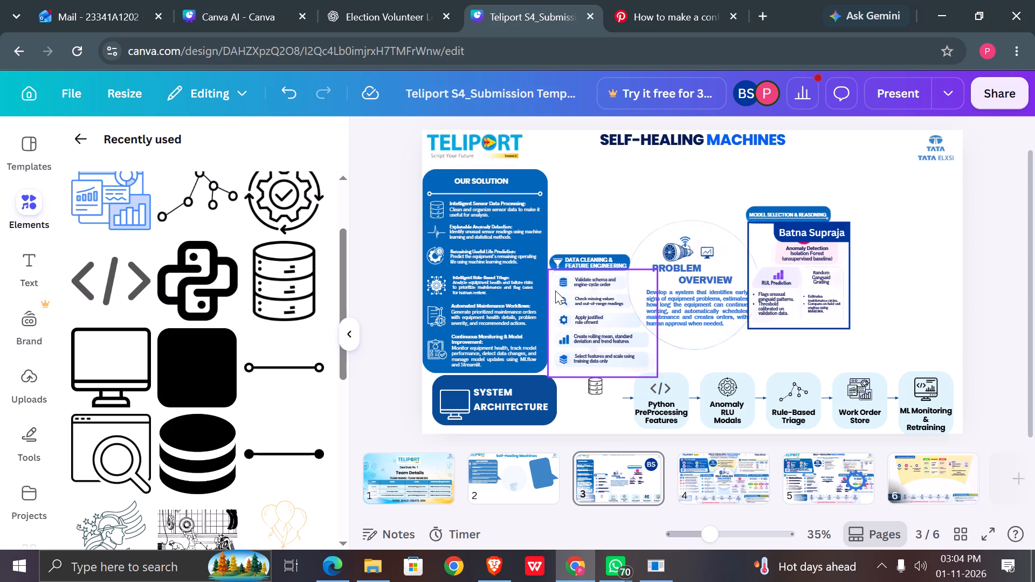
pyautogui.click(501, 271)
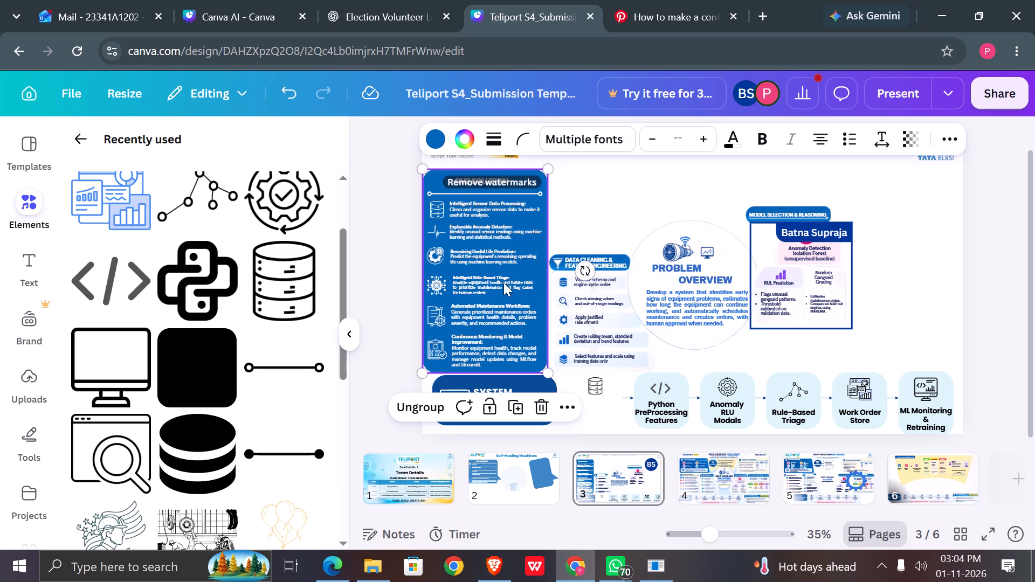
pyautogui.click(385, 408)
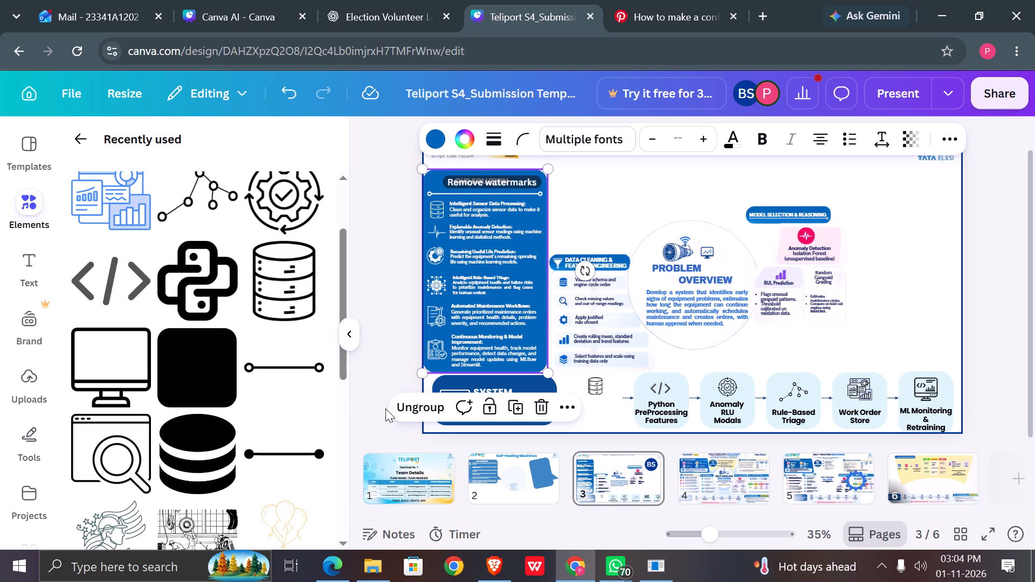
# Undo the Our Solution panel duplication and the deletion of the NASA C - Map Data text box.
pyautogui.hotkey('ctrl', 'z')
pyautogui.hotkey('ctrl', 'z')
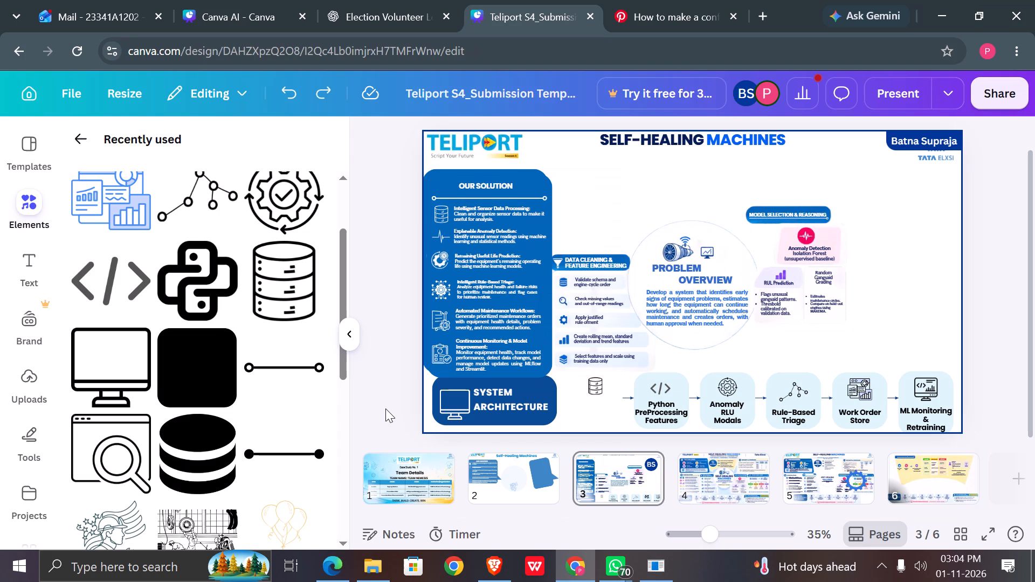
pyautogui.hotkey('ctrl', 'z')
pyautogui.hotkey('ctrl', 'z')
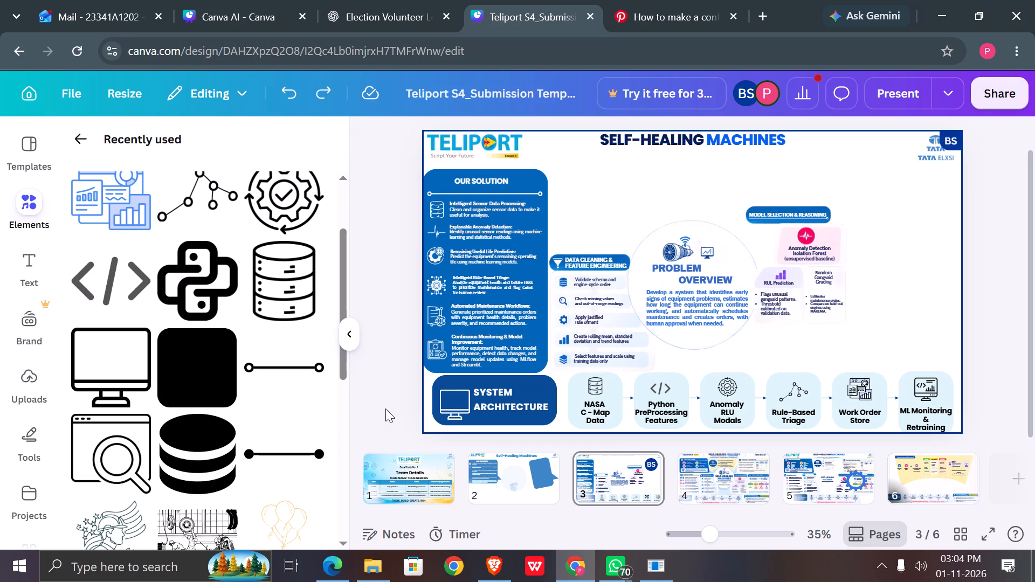
# Look through the recently used elements and the element categories for a suitable card background shape.
pyautogui.scroll(-1, 247, 368)
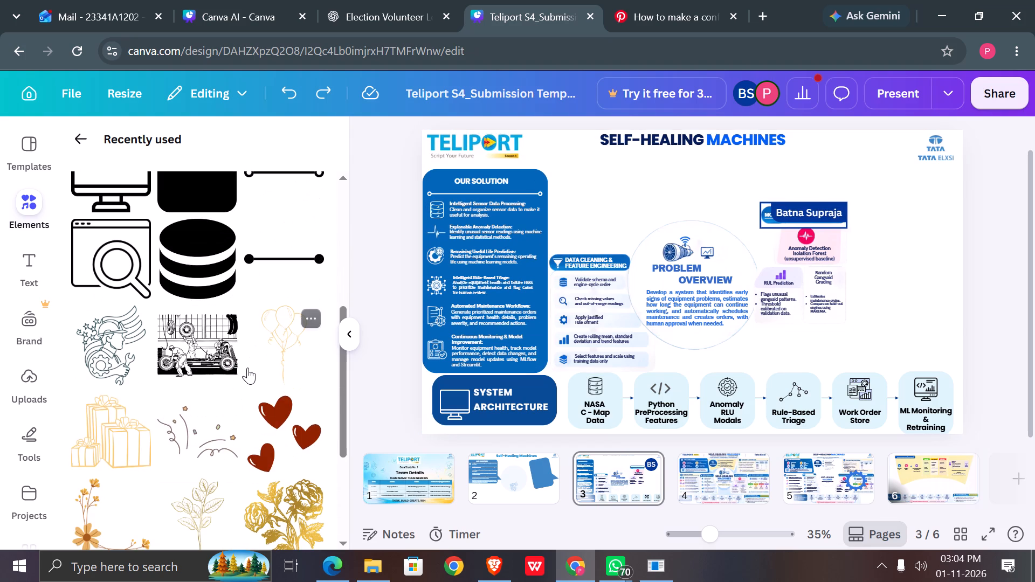
pyautogui.scroll(-1, 247, 368)
pyautogui.scroll(2, 247, 368)
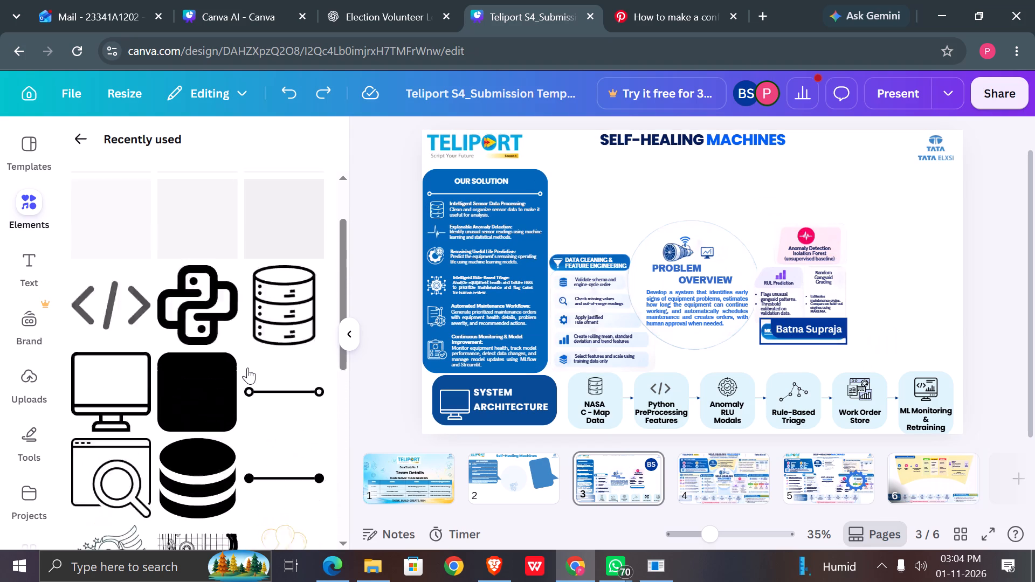
pyautogui.scroll(1, 247, 368)
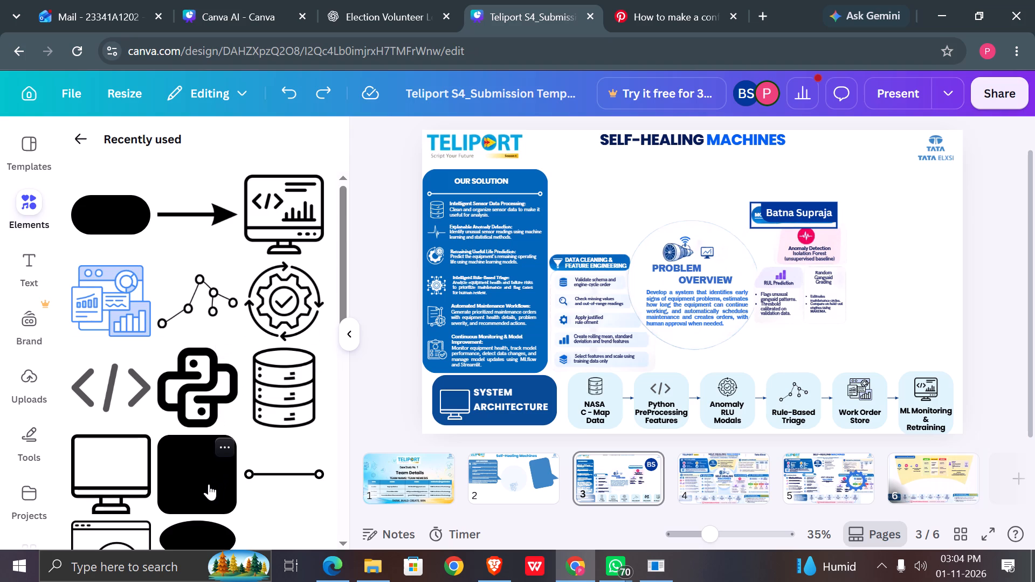
pyautogui.click(78, 137)
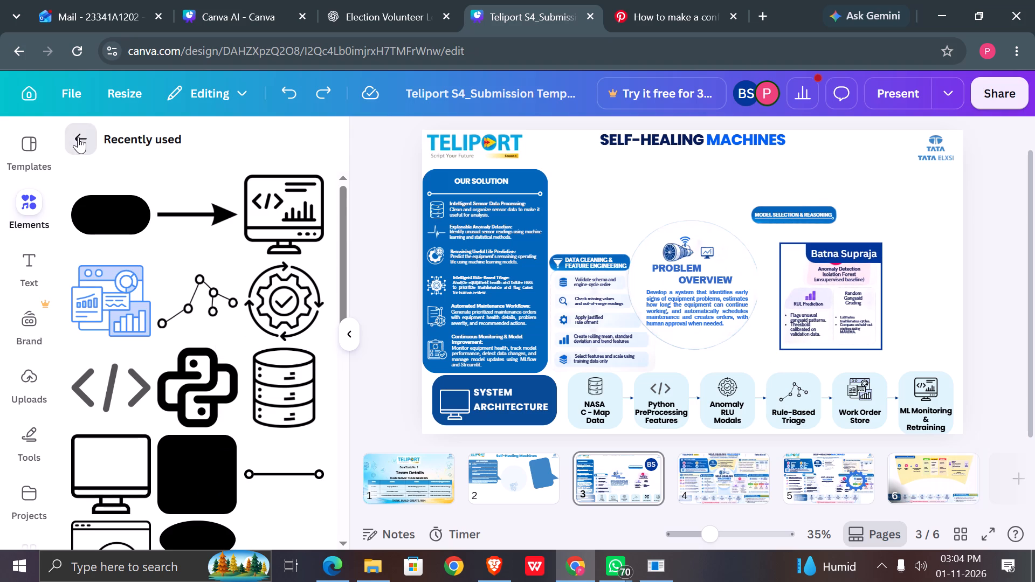
pyautogui.scroll(-4, 218, 317)
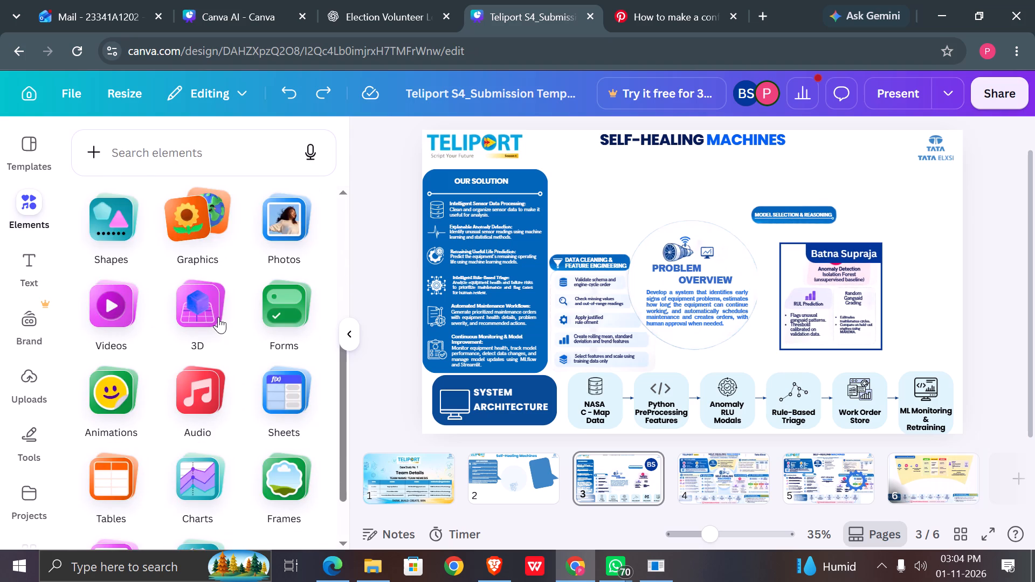
pyautogui.scroll(-1, 218, 317)
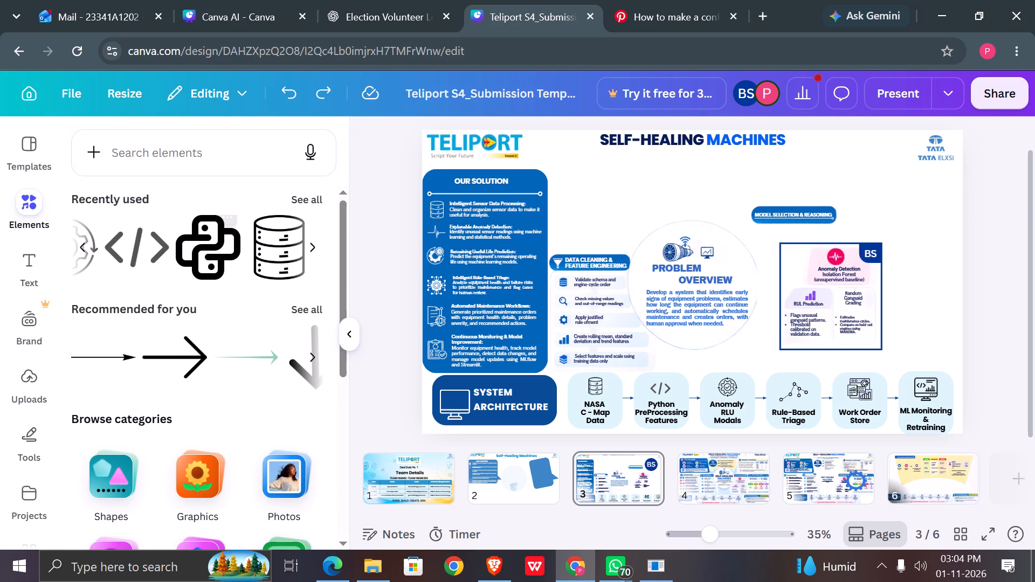
# Search the elements for "curved square" and browse the full set of graphics results.
pyautogui.click(241, 151)
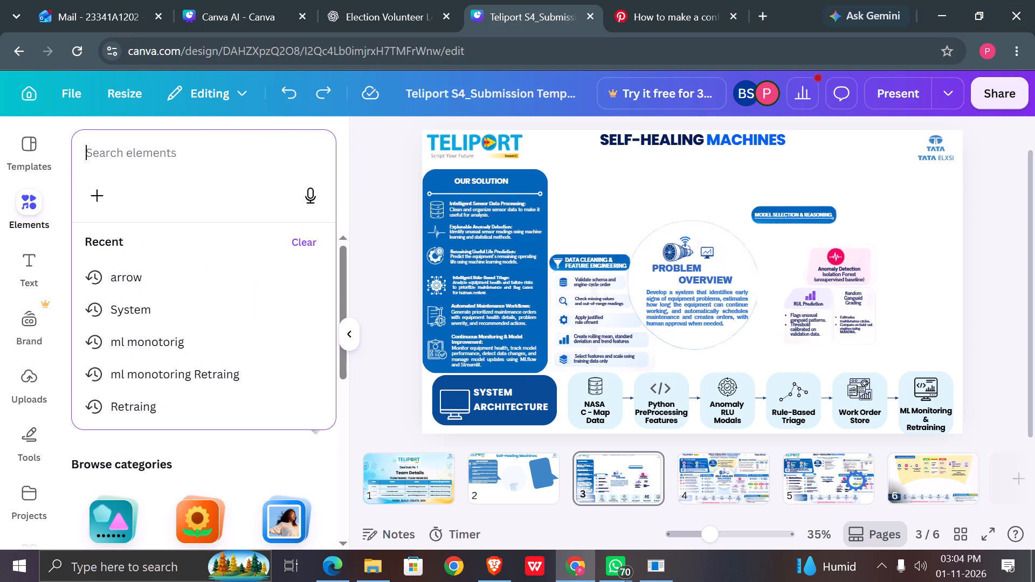
pyautogui.write('curved s')
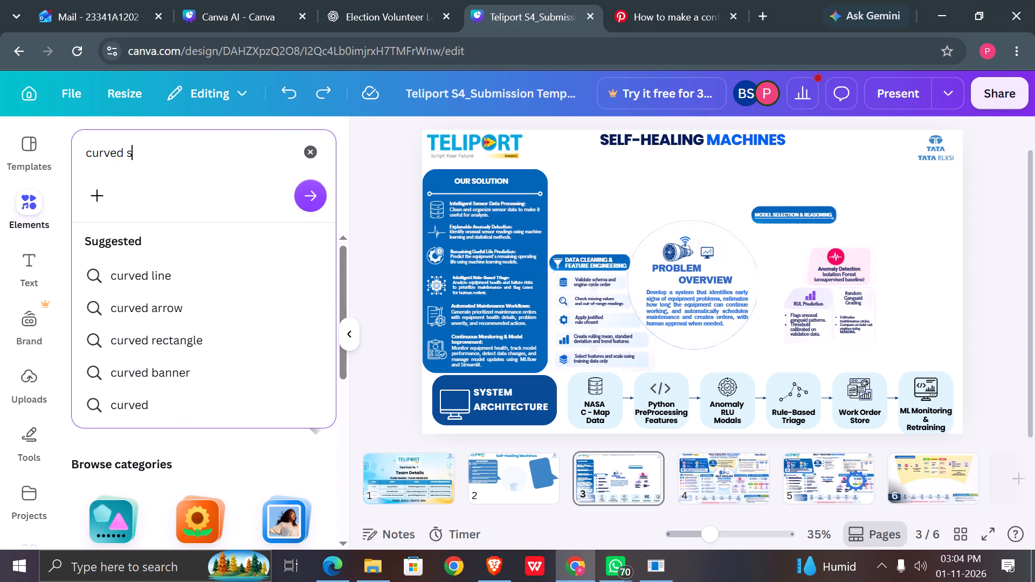
pyautogui.press('q')
pyautogui.write('uare')
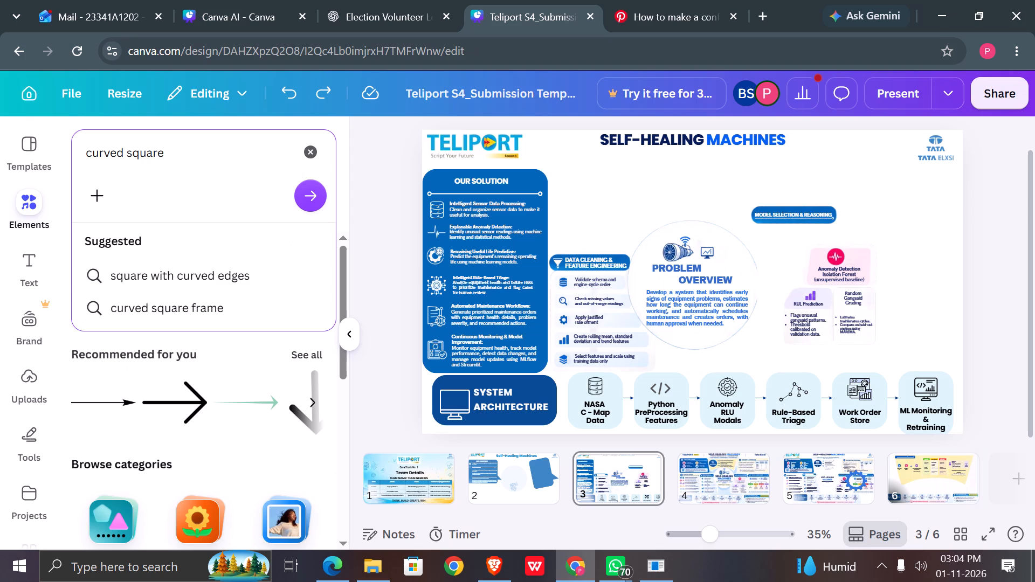
pyautogui.press('Return')
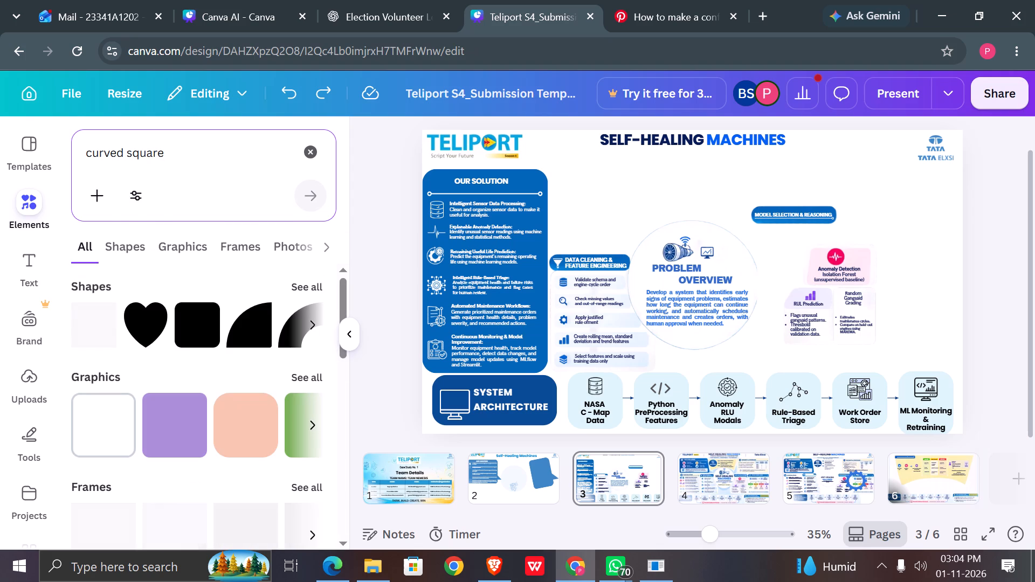
pyautogui.click(315, 374)
pyautogui.scroll(-2, 315, 374)
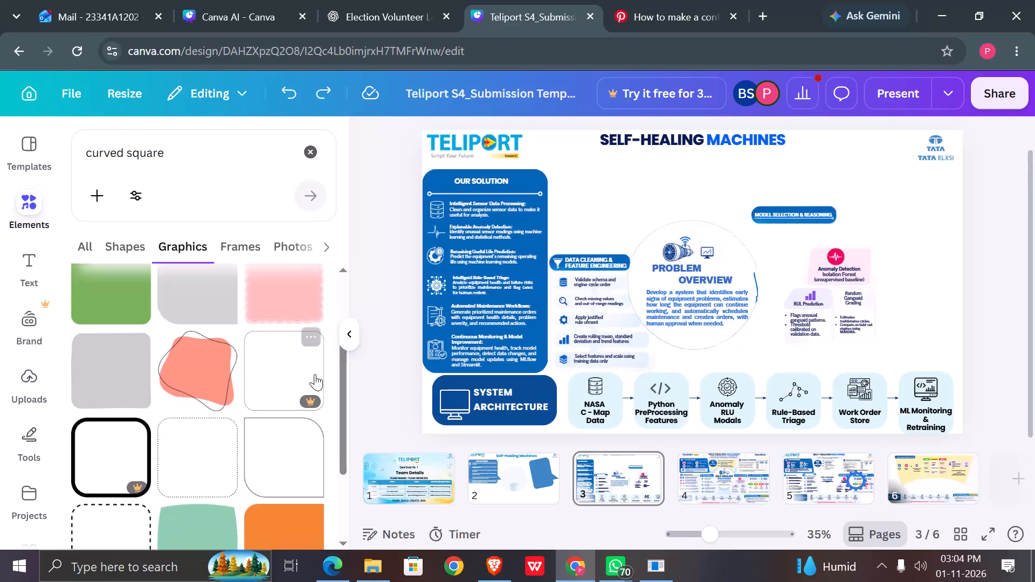
pyautogui.scroll(-2, 315, 374)
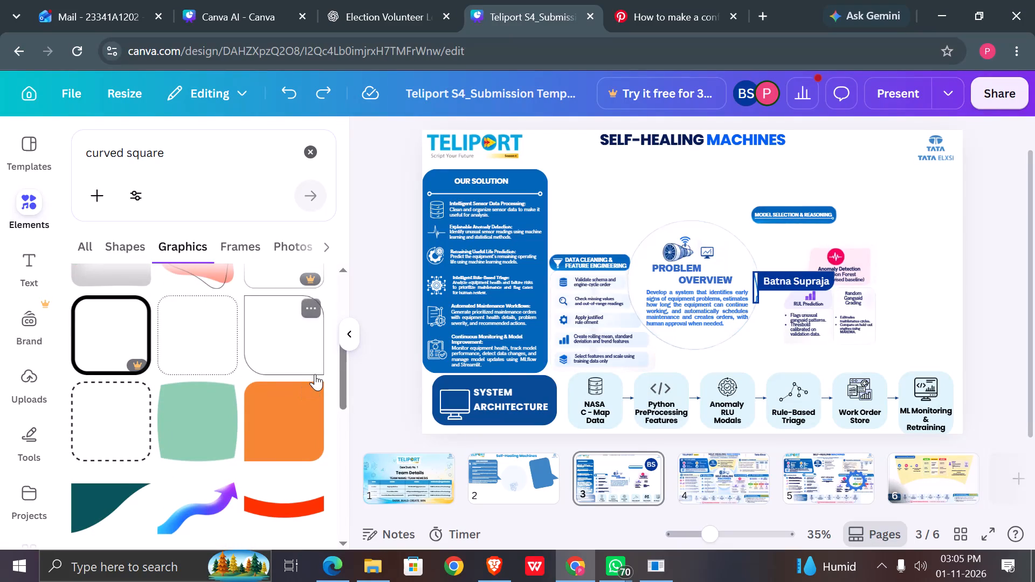
pyautogui.scroll(-1, 315, 374)
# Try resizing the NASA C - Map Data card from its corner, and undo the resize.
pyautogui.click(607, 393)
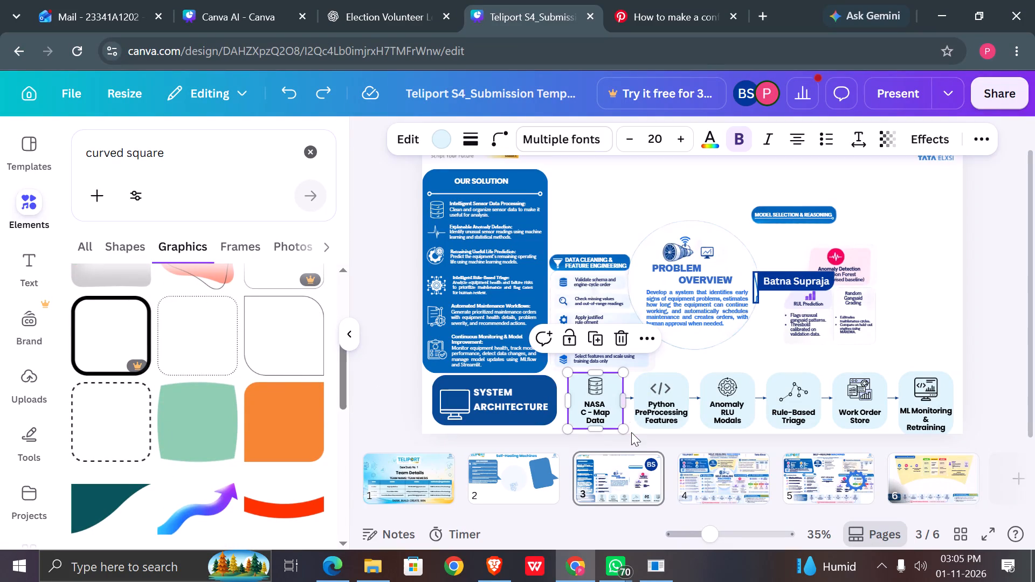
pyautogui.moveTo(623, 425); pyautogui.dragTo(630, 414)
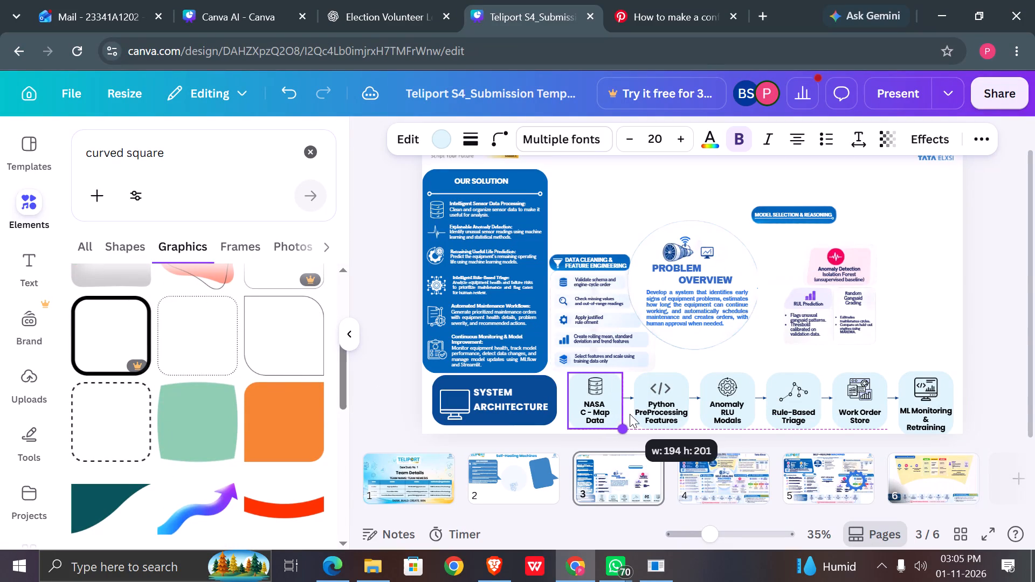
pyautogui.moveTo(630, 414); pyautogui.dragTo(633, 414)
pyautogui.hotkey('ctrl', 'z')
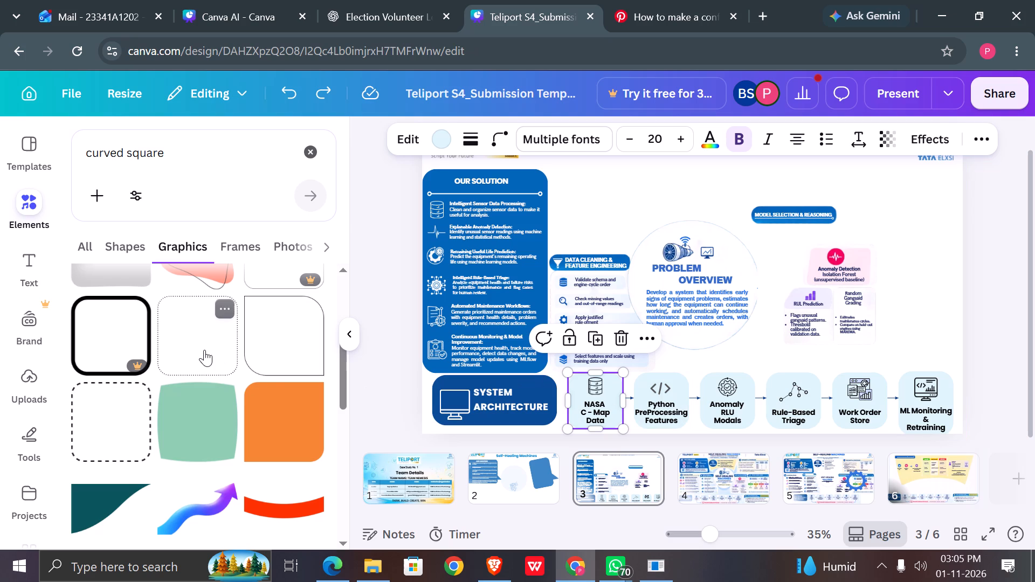
# Check the remaining curved square graphics, and insert the solid rounded square from the shape results onto page 3.
pyautogui.scroll(-5, 283, 481)
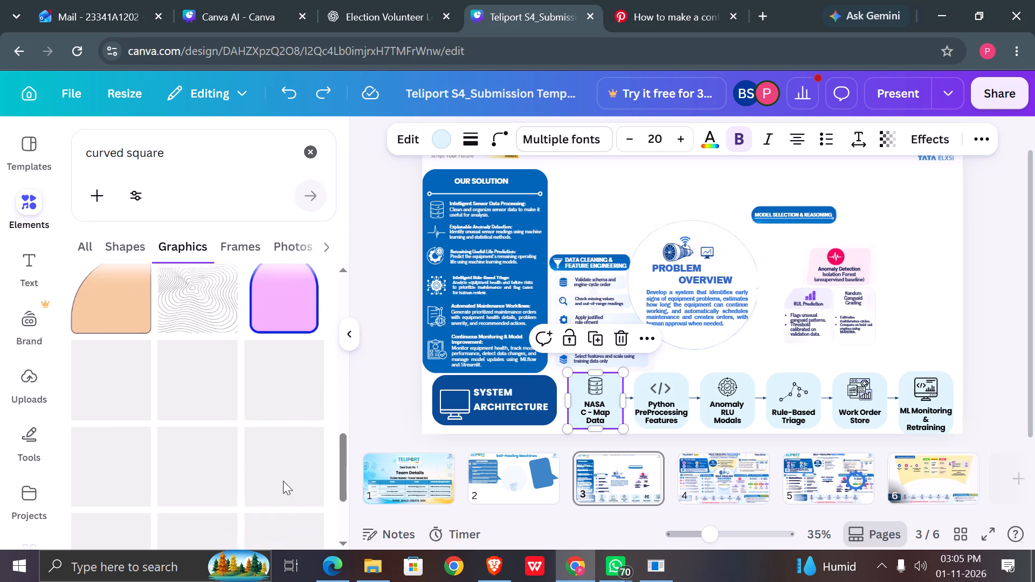
pyautogui.scroll(-1, 283, 481)
pyautogui.scroll(1, 283, 481)
pyautogui.scroll(-1, 283, 481)
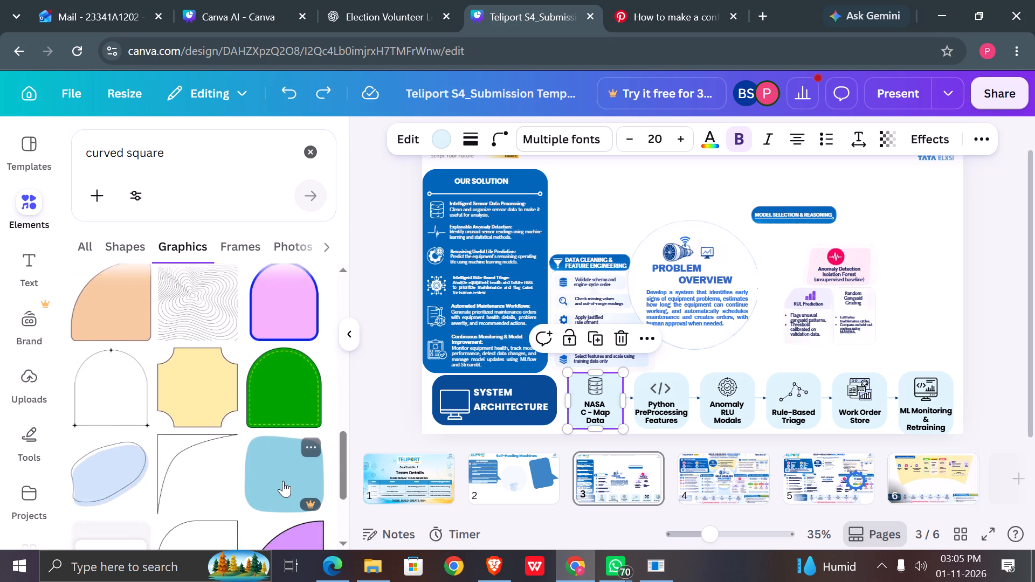
pyautogui.scroll(-2, 283, 481)
pyautogui.scroll(3, 283, 481)
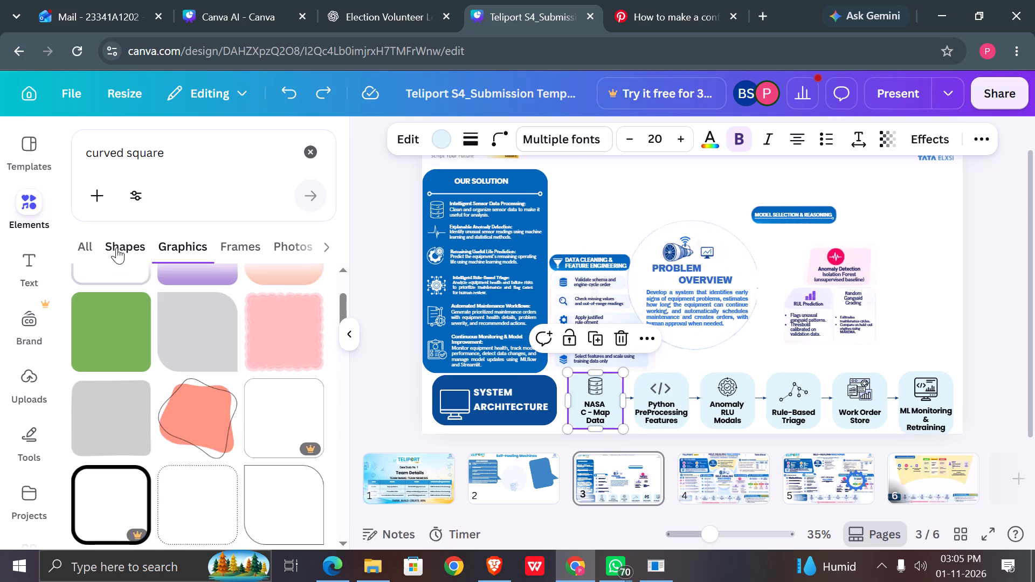
pyautogui.click(116, 247)
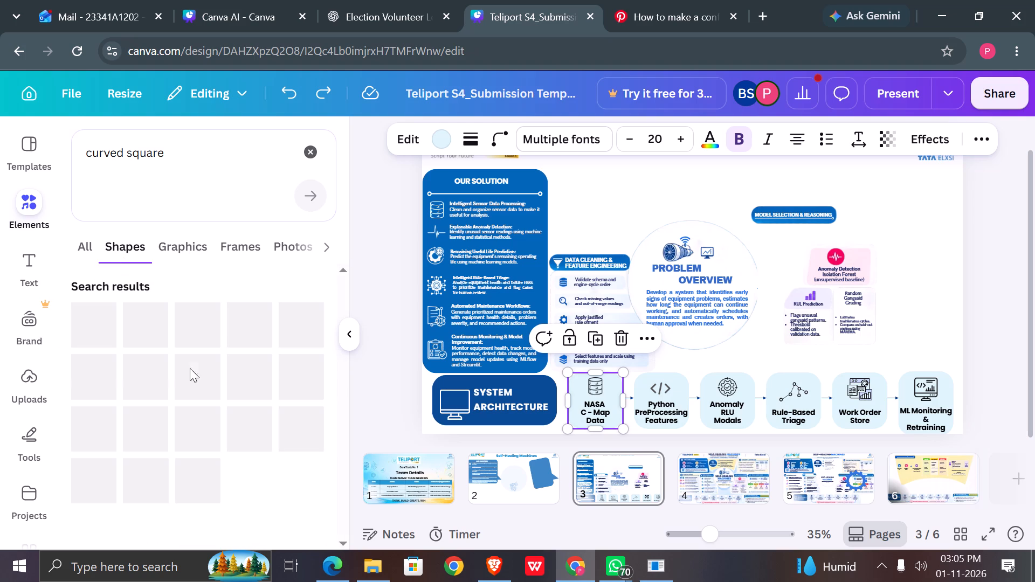
pyautogui.scroll(2, 205, 407)
pyautogui.scroll(-1, 205, 407)
pyautogui.scroll(5, 205, 407)
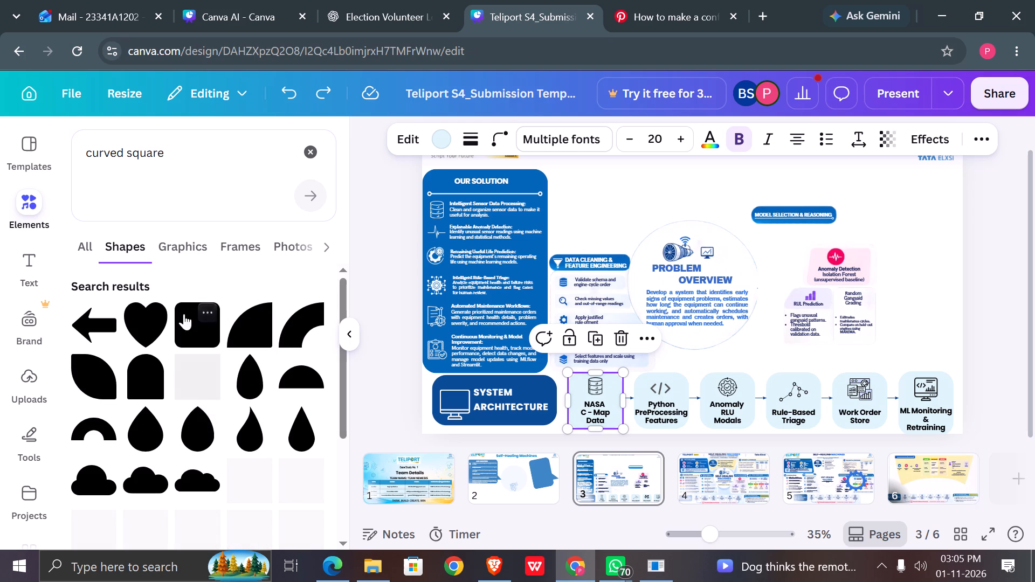
pyautogui.click(201, 330)
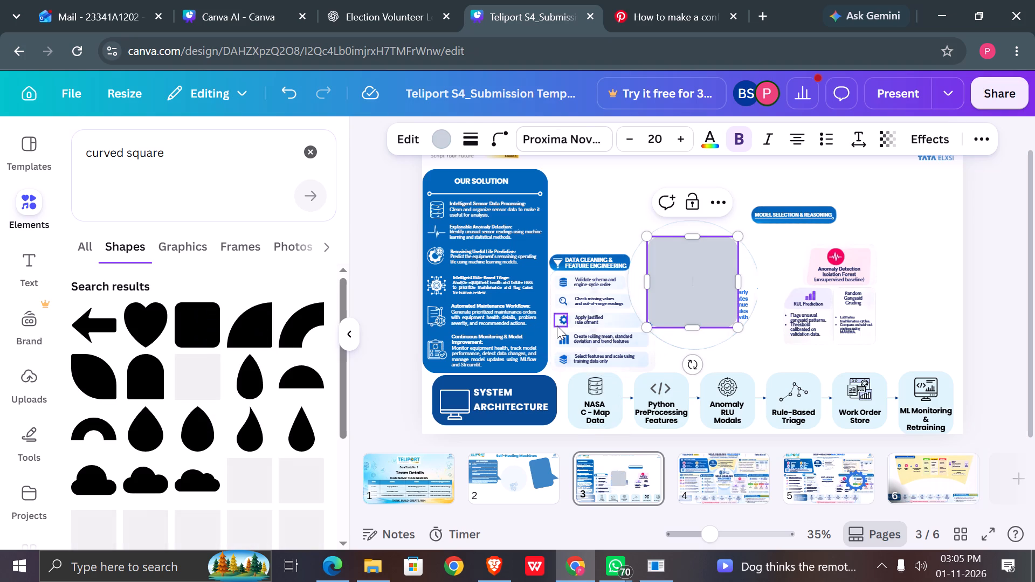
# Resize the new rounded square to about 287 wide and place it over the NASA C - Map Data and Python PreProcessing Features cards.
pyautogui.moveTo(739, 328); pyautogui.dragTo(699, 287)
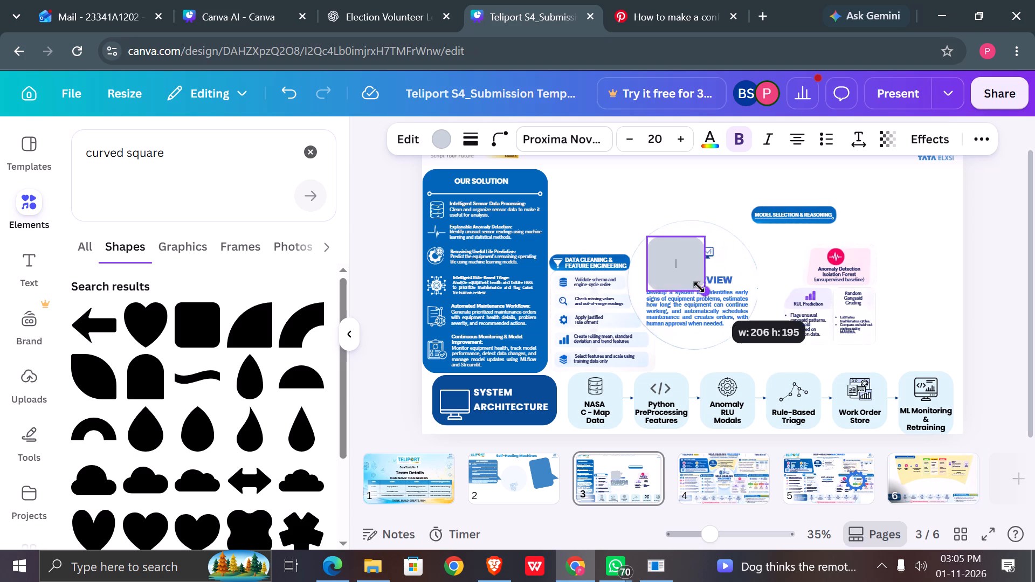
pyautogui.moveTo(699, 287); pyautogui.dragTo(726, 301)
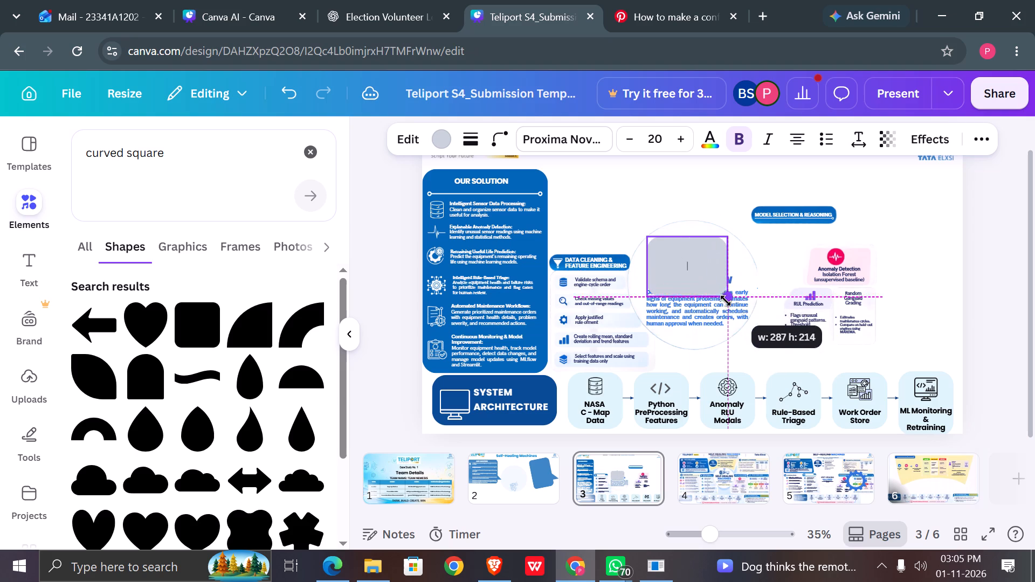
pyautogui.moveTo(726, 301); pyautogui.dragTo(727, 305)
pyautogui.moveTo(691, 278); pyautogui.dragTo(671, 359)
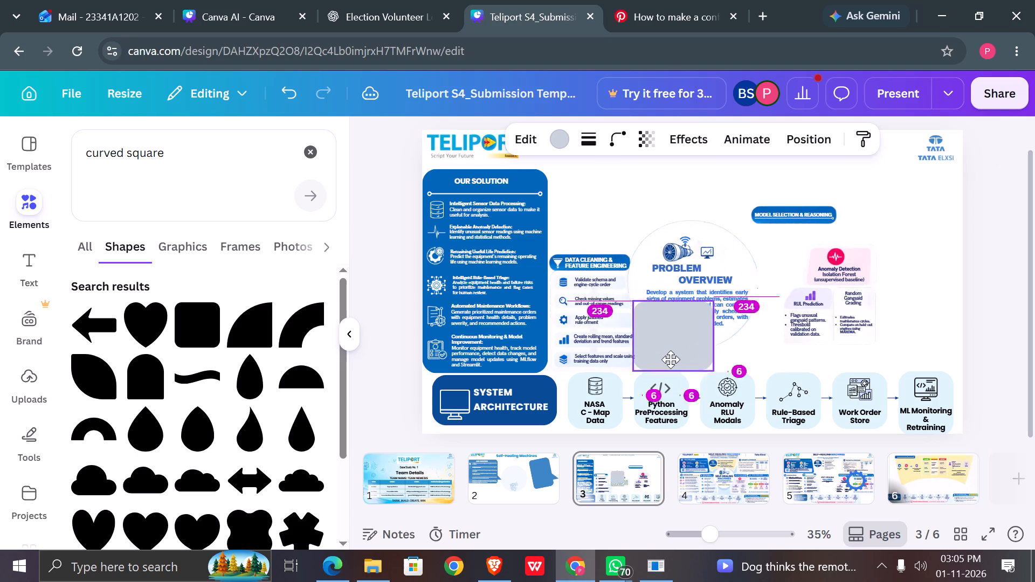
pyautogui.moveTo(671, 359); pyautogui.dragTo(654, 390)
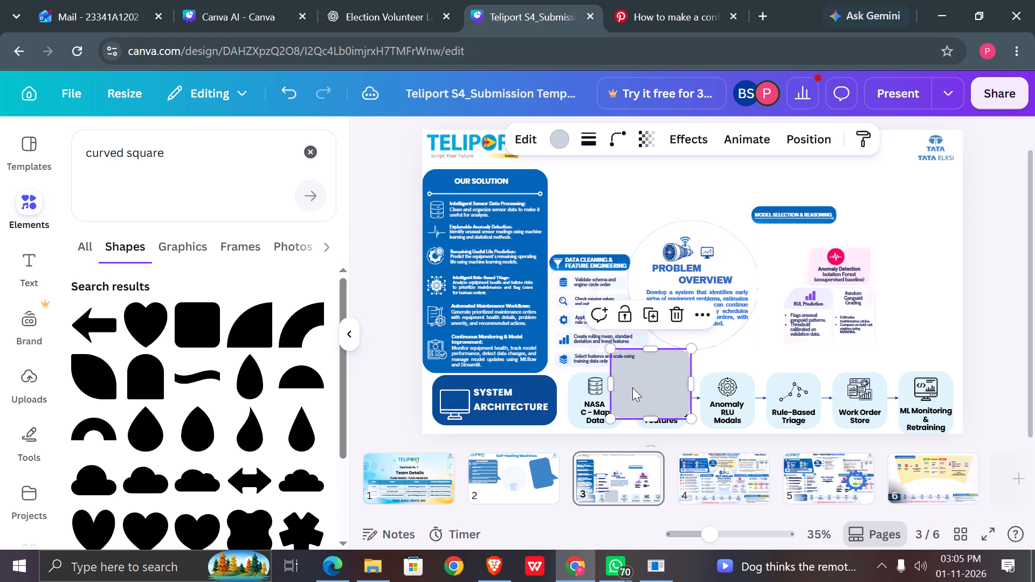
# Fill the new rounded square with the light blue sampled from the NASA C - Map Data card.
pyautogui.click(553, 141)
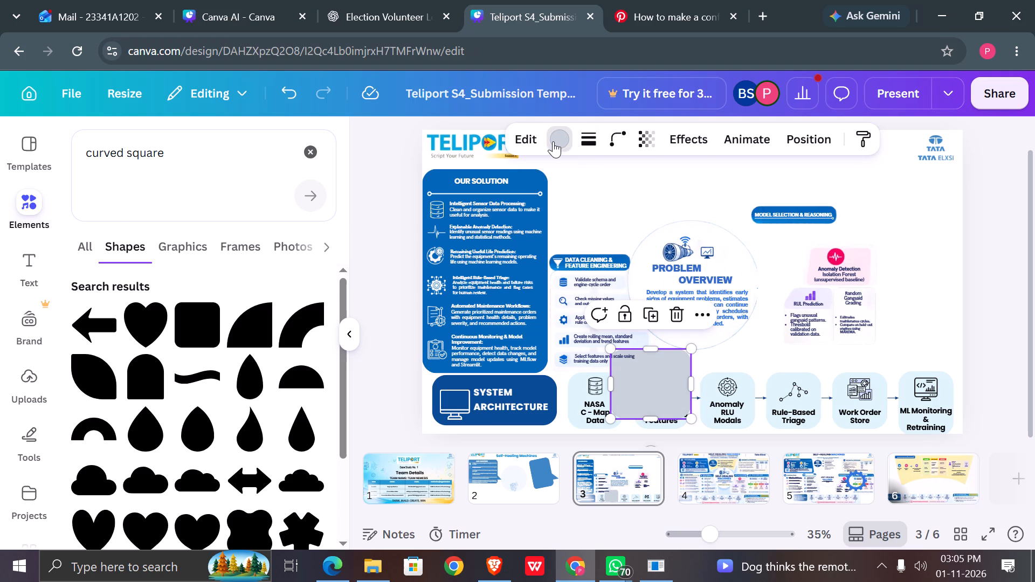
pyautogui.click(129, 268)
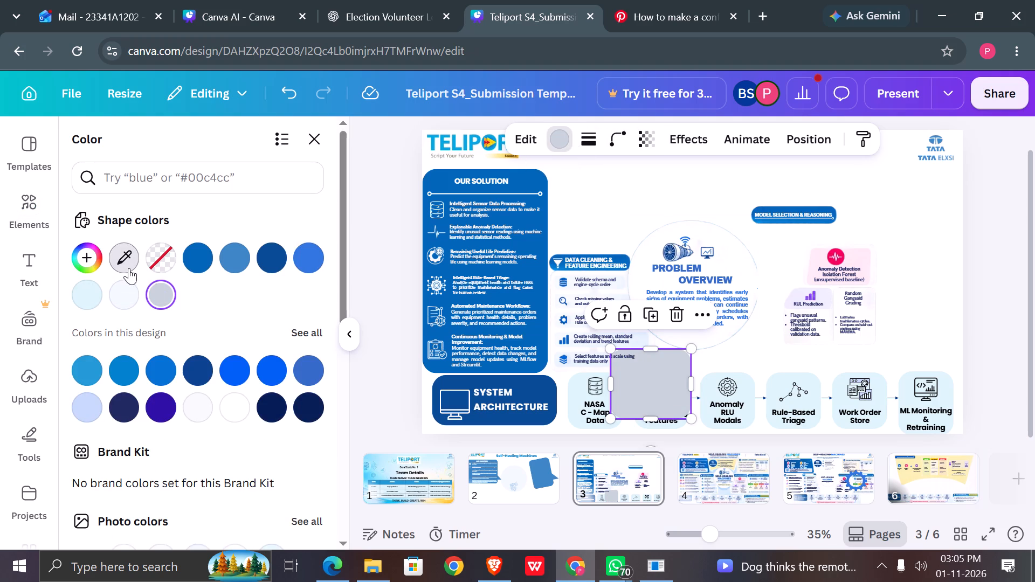
pyautogui.click(575, 404)
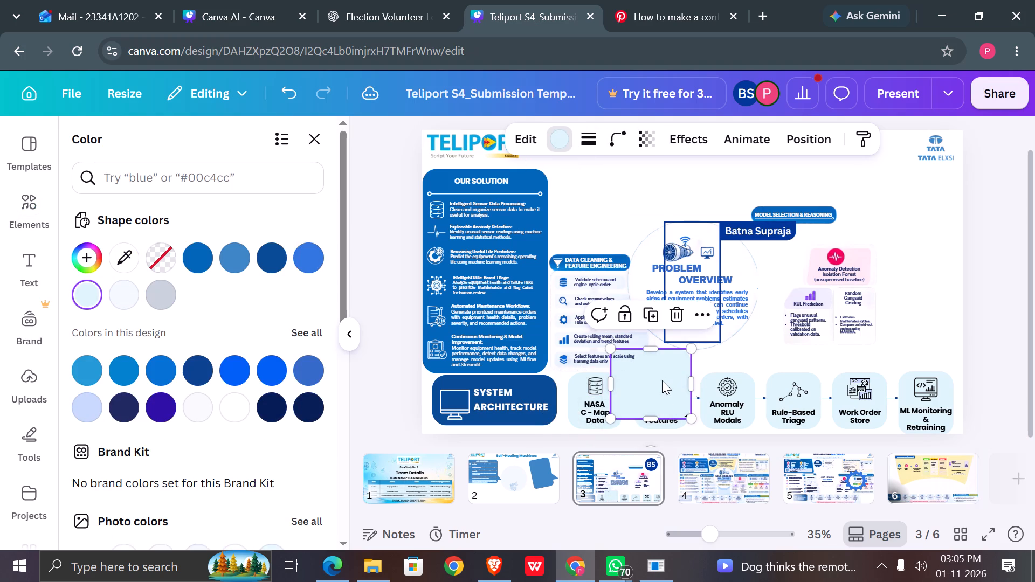
pyautogui.click(662, 380)
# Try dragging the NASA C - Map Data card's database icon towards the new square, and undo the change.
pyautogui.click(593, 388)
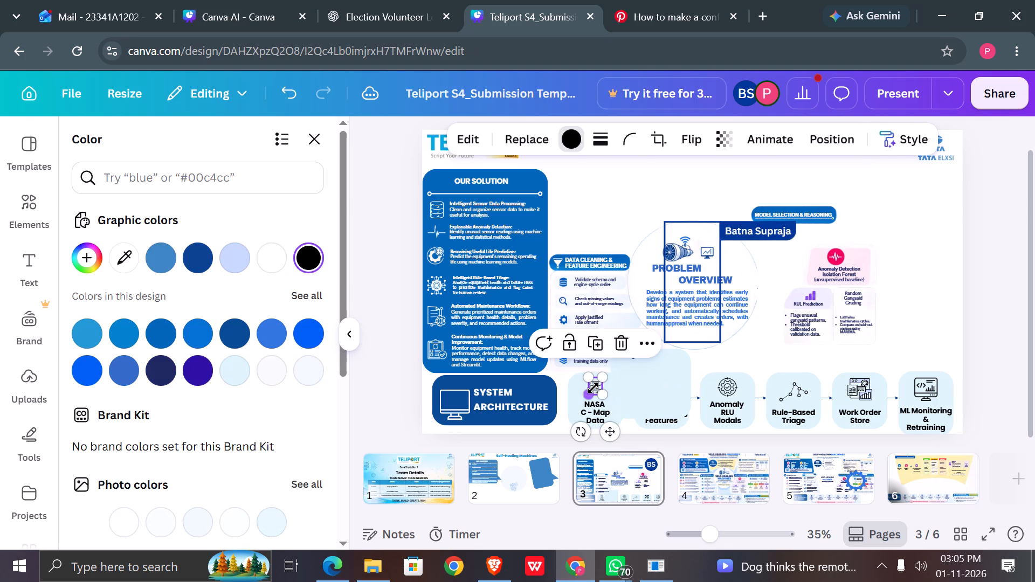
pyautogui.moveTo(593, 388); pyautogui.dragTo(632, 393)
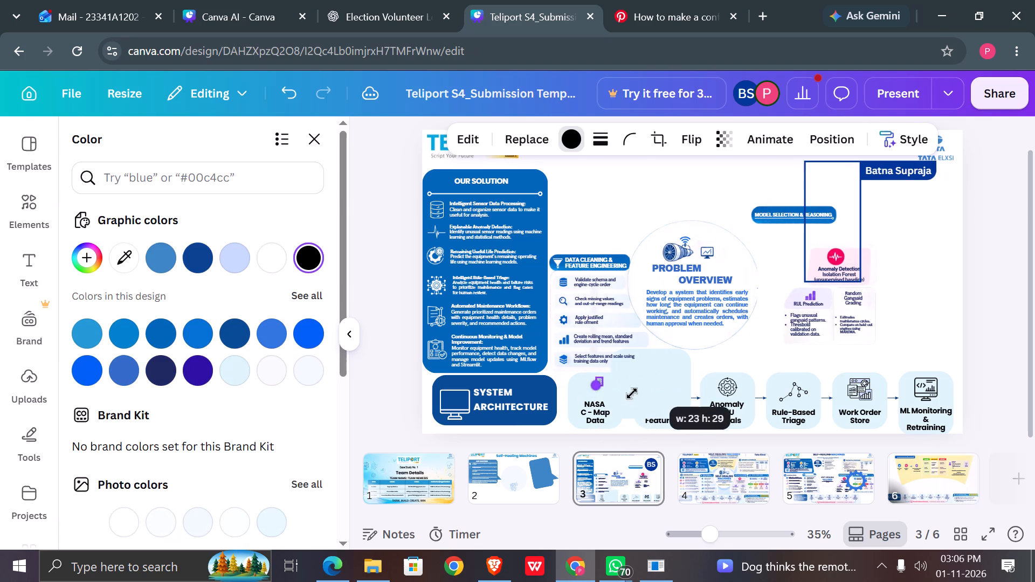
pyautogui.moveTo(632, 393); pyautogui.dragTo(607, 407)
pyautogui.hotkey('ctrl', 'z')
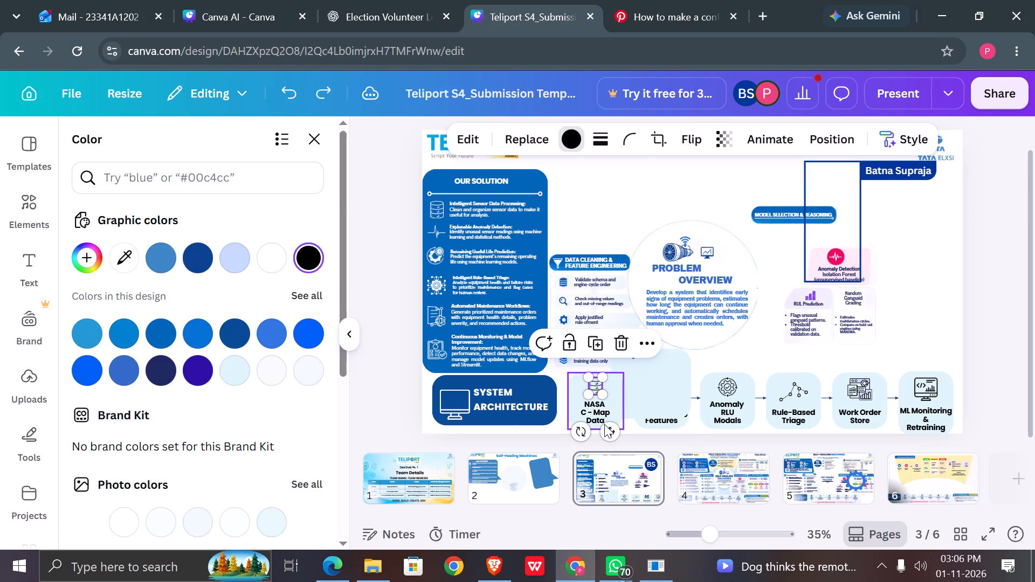
# Move the database icon onto the new light blue square, and reorder the square's layer to just below the blue Data Cleaning header shape.
pyautogui.moveTo(607, 430); pyautogui.dragTo(660, 411)
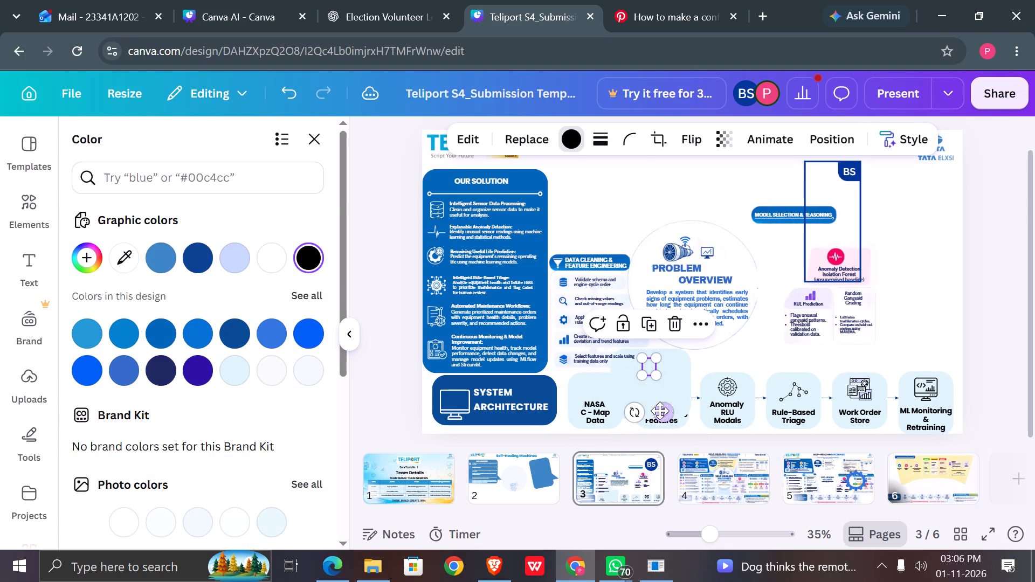
pyautogui.click(836, 137)
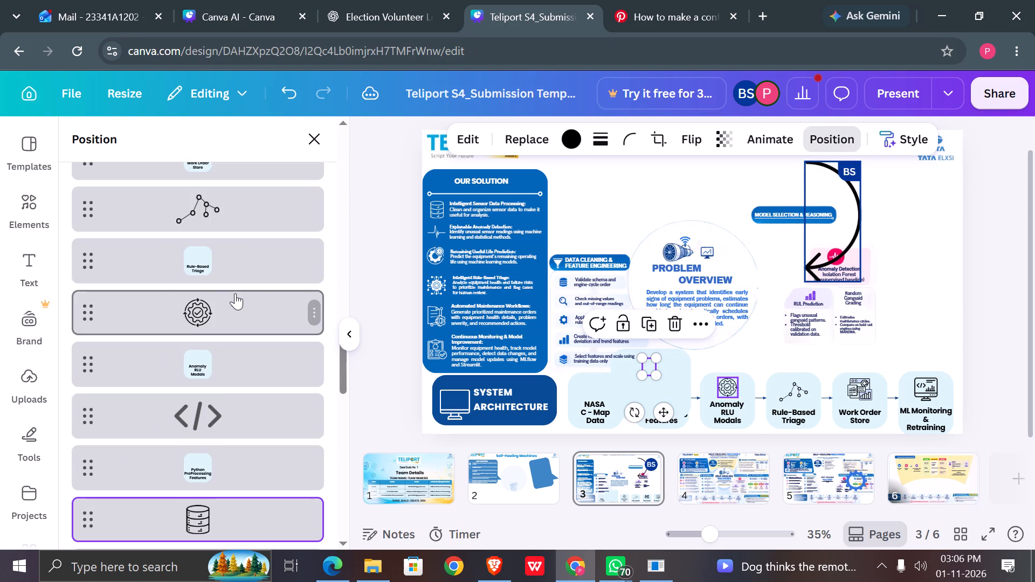
pyautogui.scroll(7, 235, 293)
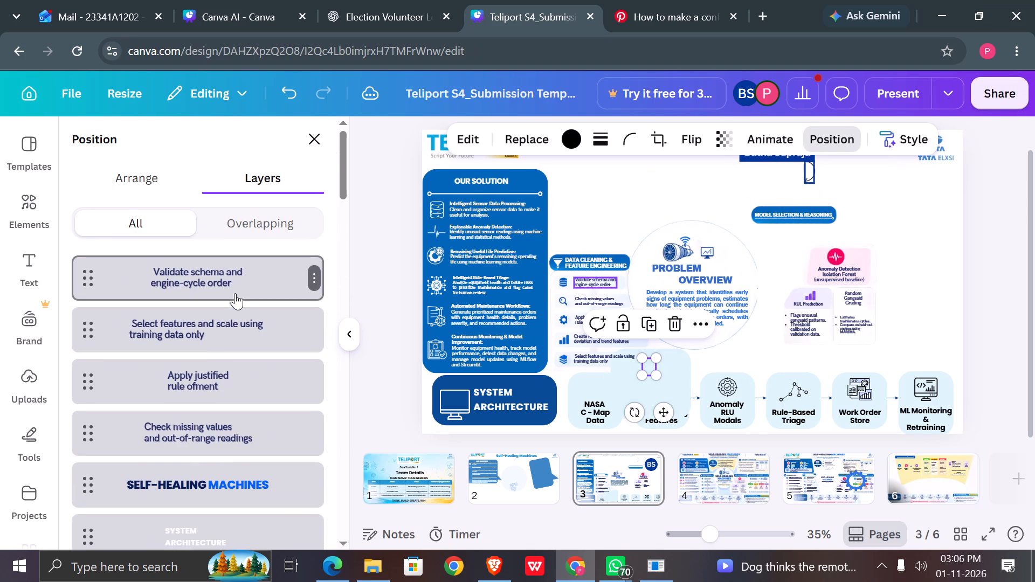
pyautogui.scroll(-5, 235, 293)
pyautogui.scroll(1, 235, 293)
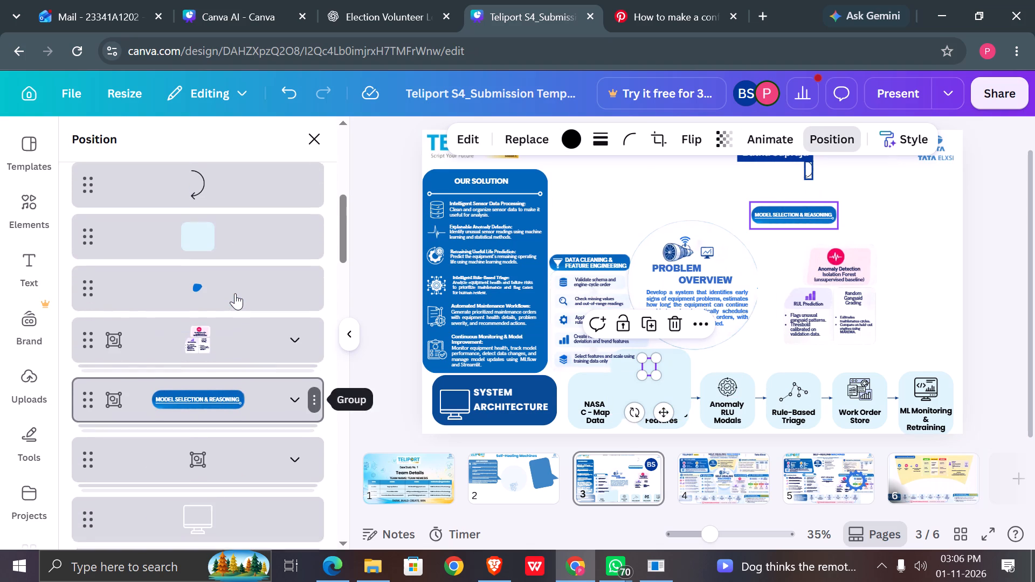
pyautogui.scroll(1, 235, 293)
pyautogui.moveTo(232, 251); pyautogui.dragTo(246, 524)
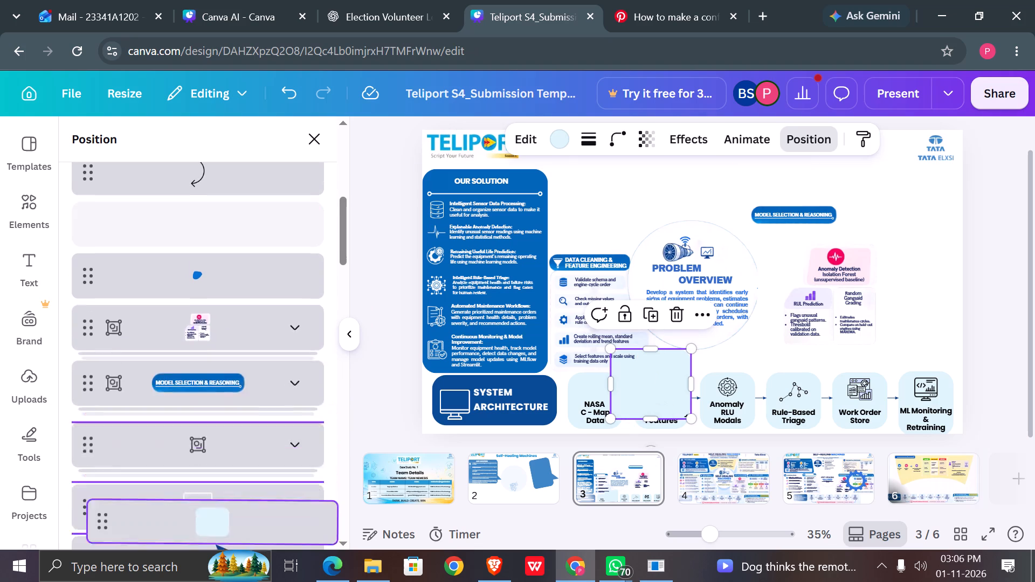
pyautogui.moveTo(246, 524); pyautogui.dragTo(236, 457)
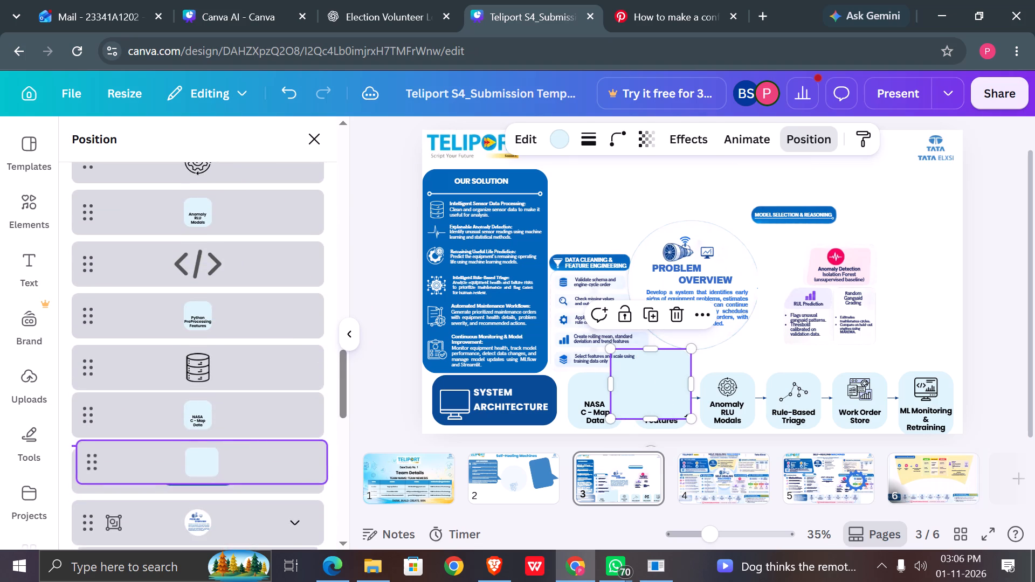
pyautogui.moveTo(236, 457); pyautogui.dragTo(241, 562)
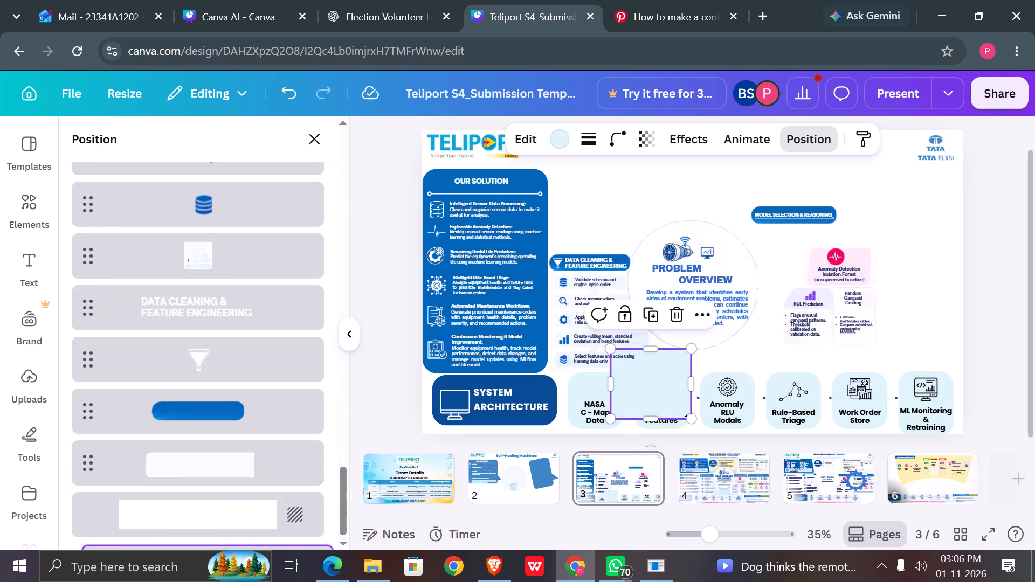
pyautogui.moveTo(241, 562); pyautogui.dragTo(238, 436)
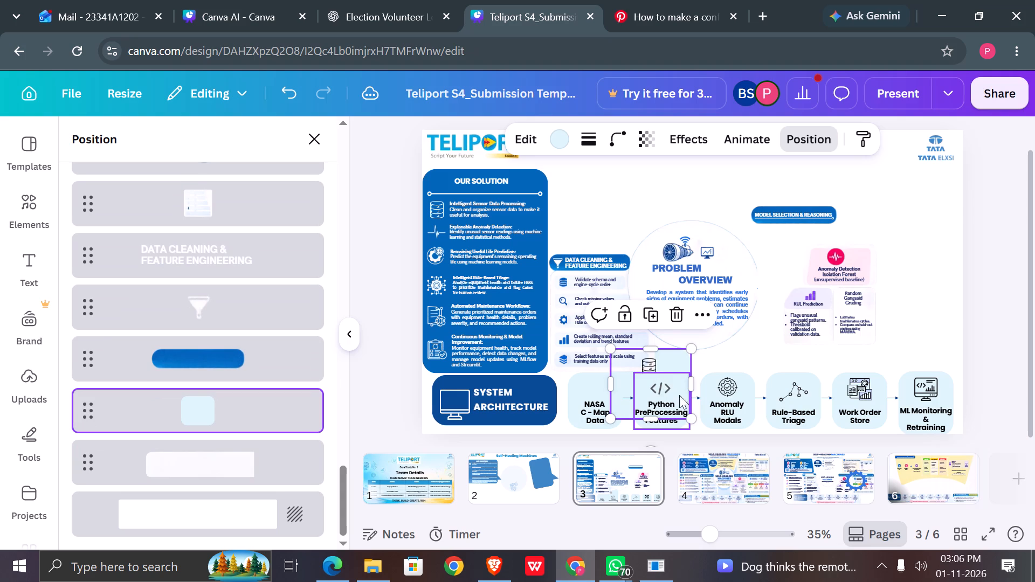
# Move the light blue square into the empty space above the Data Cleaning & Feature Engineering header and shrink it to about 157 by 143.
pyautogui.moveTo(679, 361); pyautogui.dragTo(650, 364)
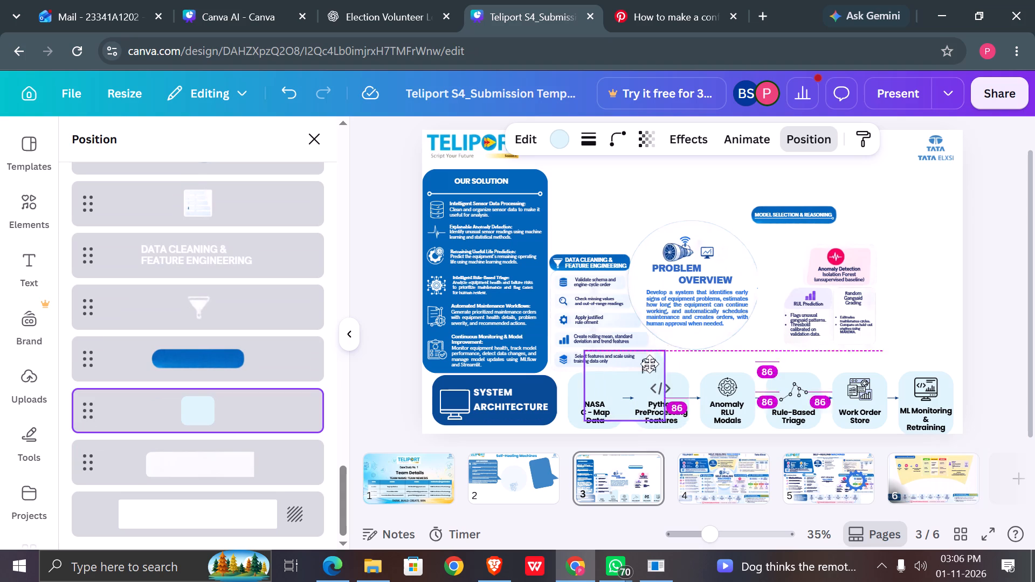
pyautogui.moveTo(650, 364); pyautogui.dragTo(653, 163)
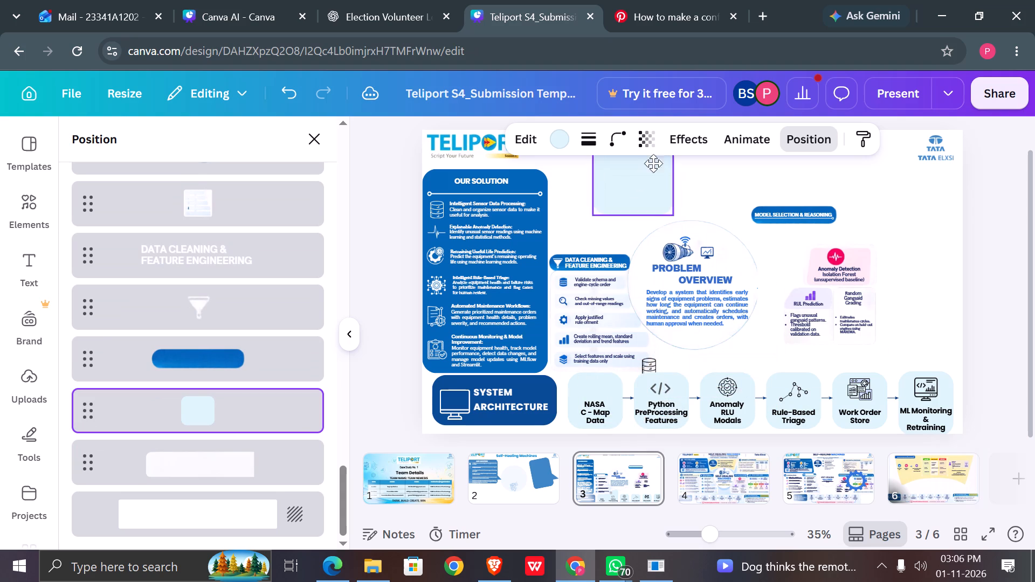
pyautogui.moveTo(653, 163); pyautogui.dragTo(627, 190)
pyautogui.moveTo(639, 248); pyautogui.dragTo(625, 238)
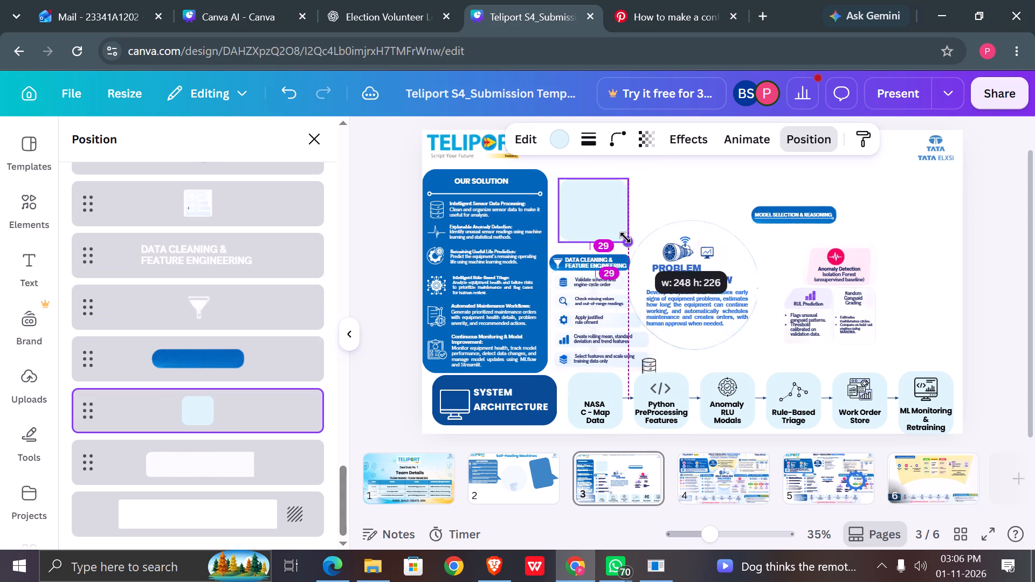
pyautogui.moveTo(625, 238); pyautogui.dragTo(601, 217)
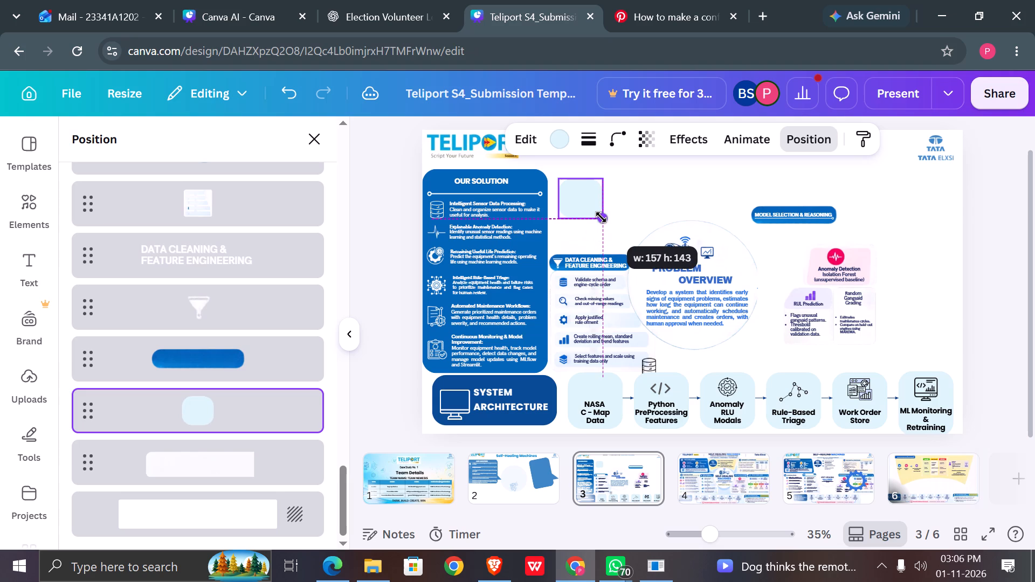
pyautogui.moveTo(601, 217); pyautogui.dragTo(601, 219)
# Move the database icon onto the upper part of the relocated light blue square, centred horizontally.
pyautogui.click(653, 364)
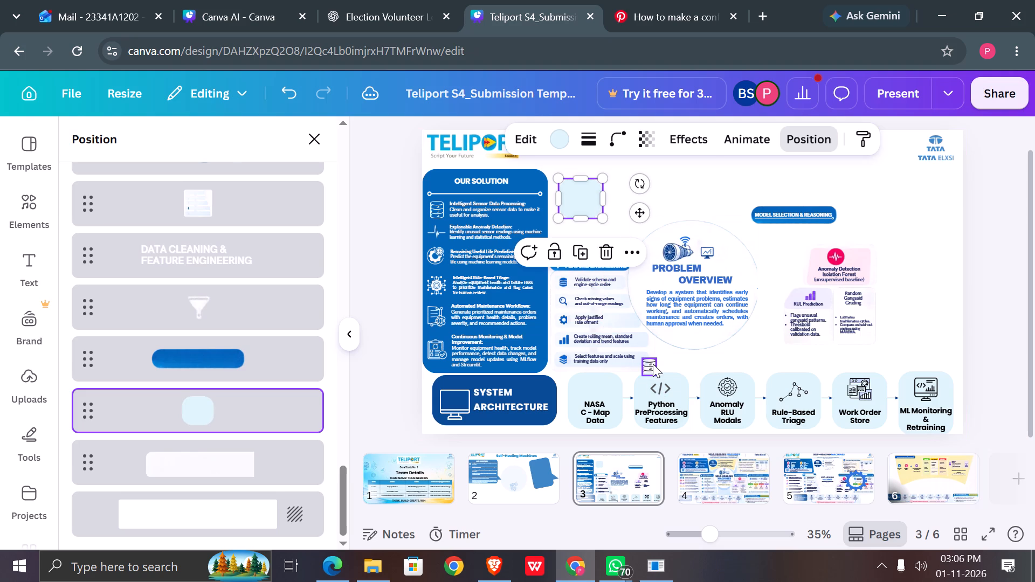
pyautogui.moveTo(663, 410); pyautogui.dragTo(600, 248)
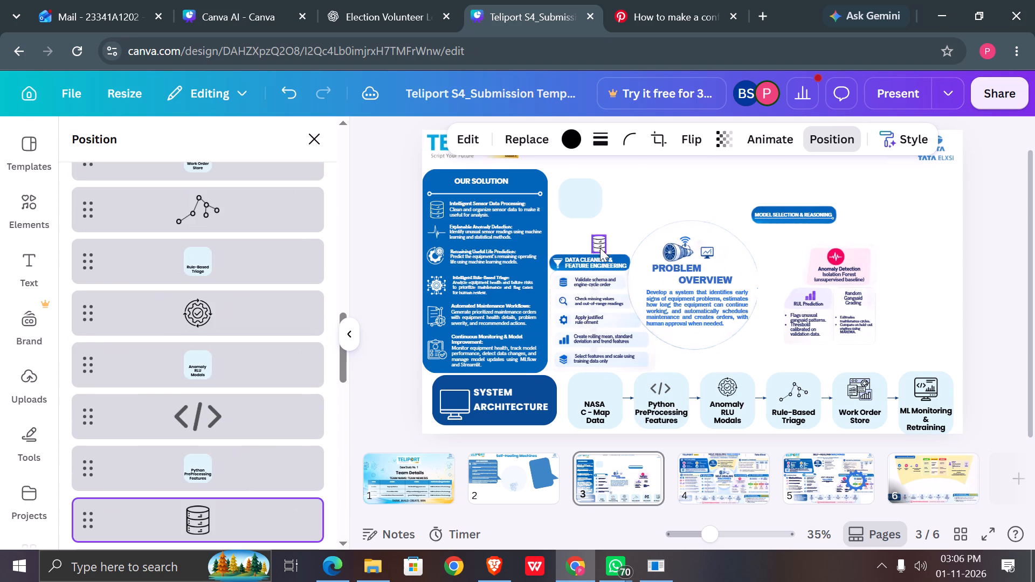
pyautogui.moveTo(600, 248); pyautogui.dragTo(591, 233)
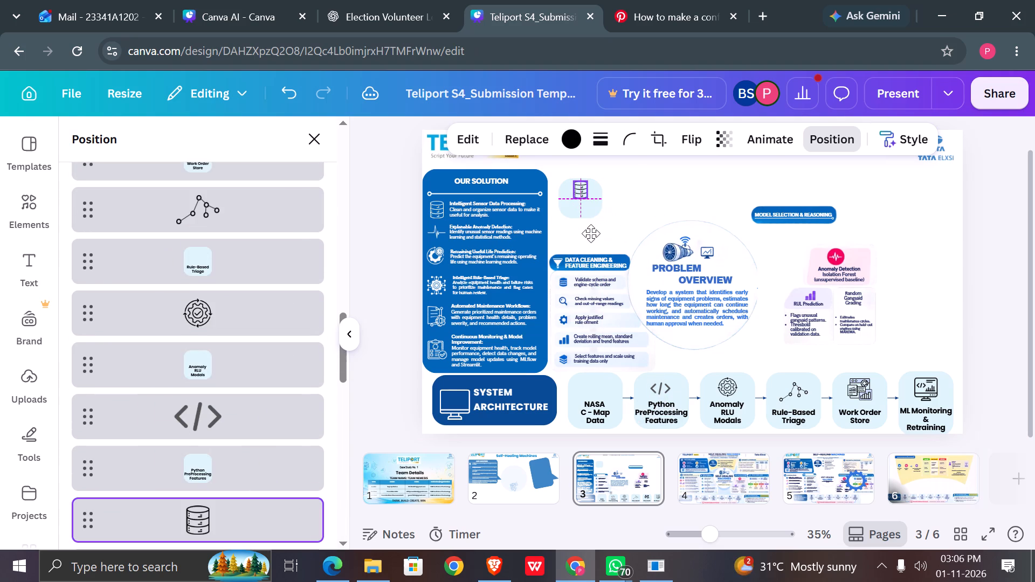
pyautogui.moveTo(591, 233); pyautogui.dragTo(592, 234)
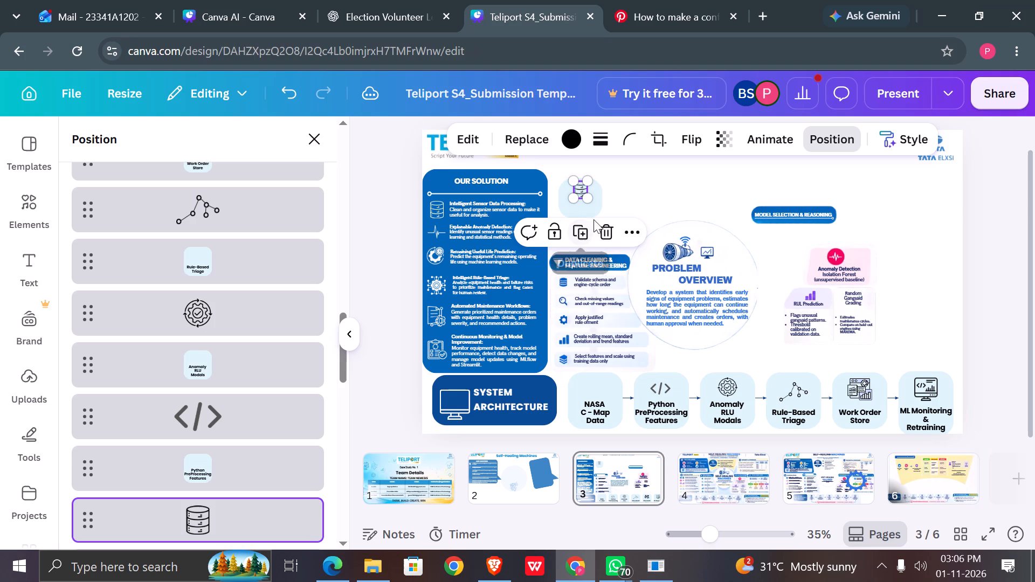
# Enlarge the light blue square behind the database icon to about 207 wide.
pyautogui.click(593, 205)
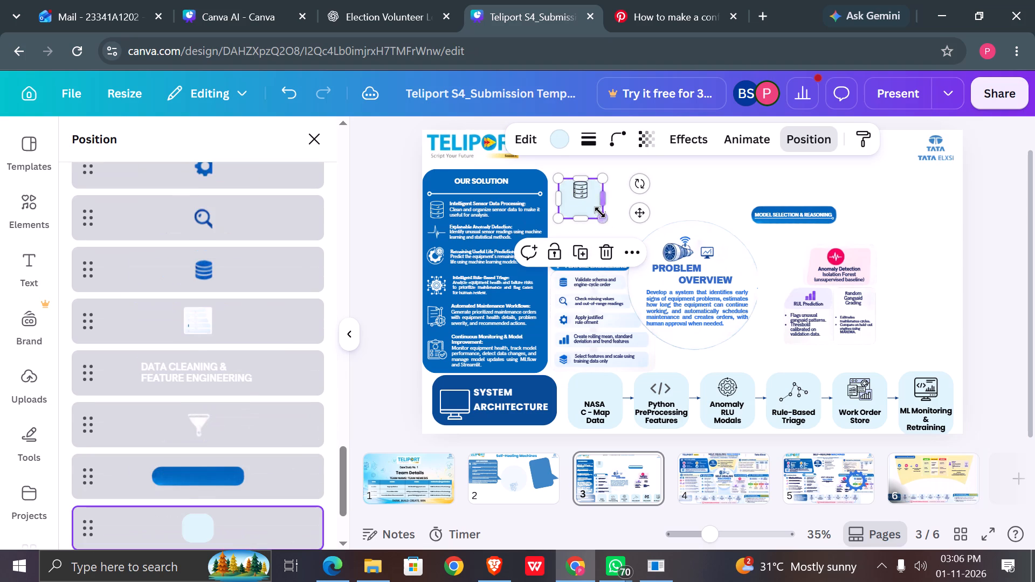
pyautogui.moveTo(603, 215); pyautogui.dragTo(612, 218)
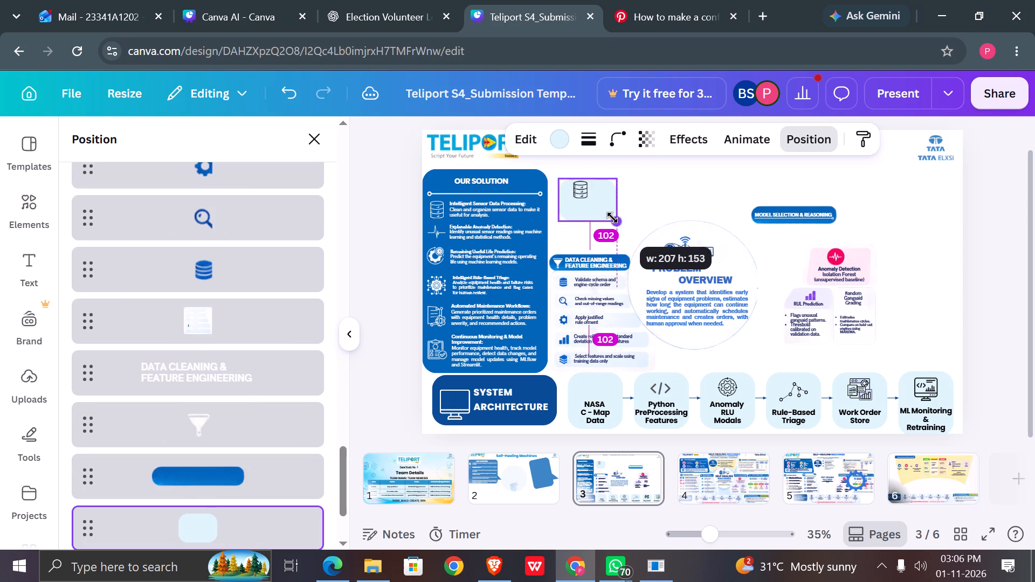
pyautogui.moveTo(612, 218); pyautogui.dragTo(615, 221)
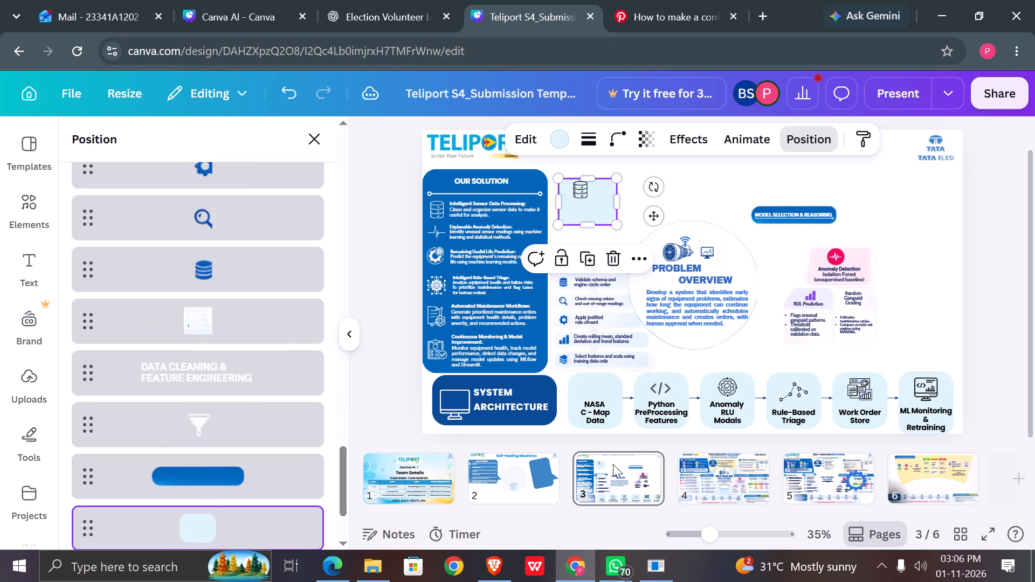
# Copy all the text of the NASA C - Map Data card in the System Architecture row.
pyautogui.tripleClick(590, 405)
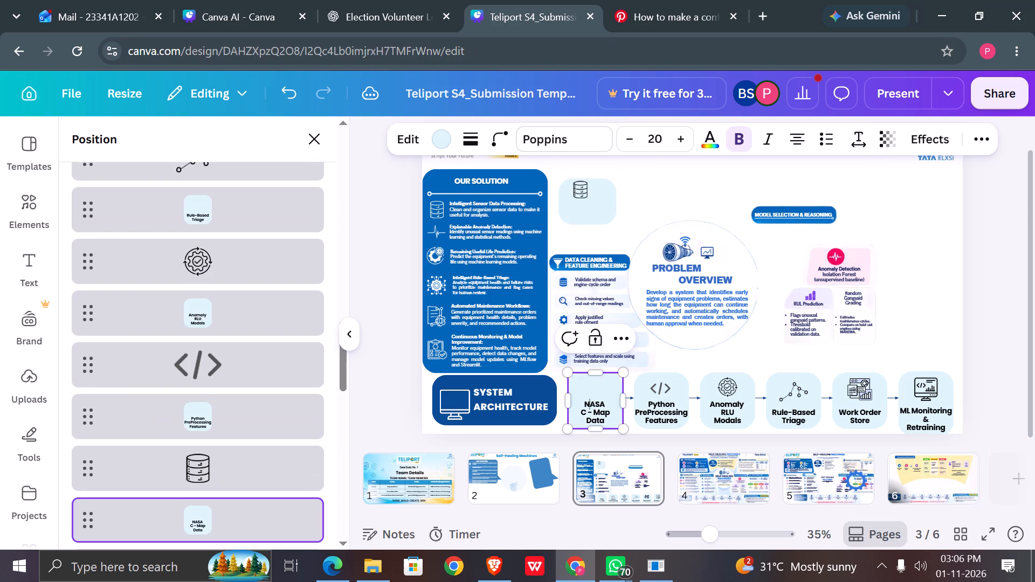
pyautogui.hotkey('ctrl', 'a')
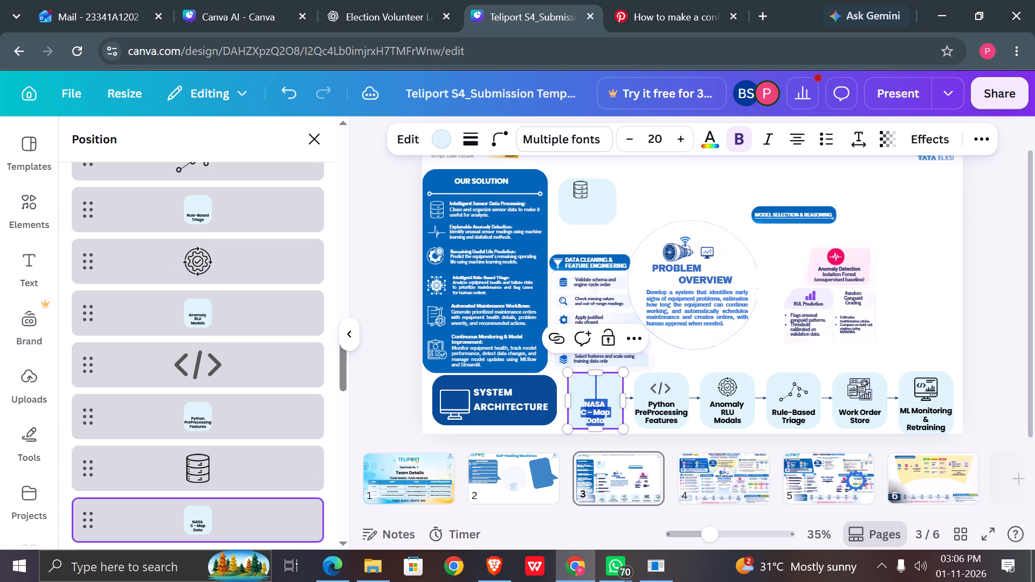
pyautogui.hotkey('ctrl', 'c')
pyautogui.doubleClick(581, 213)
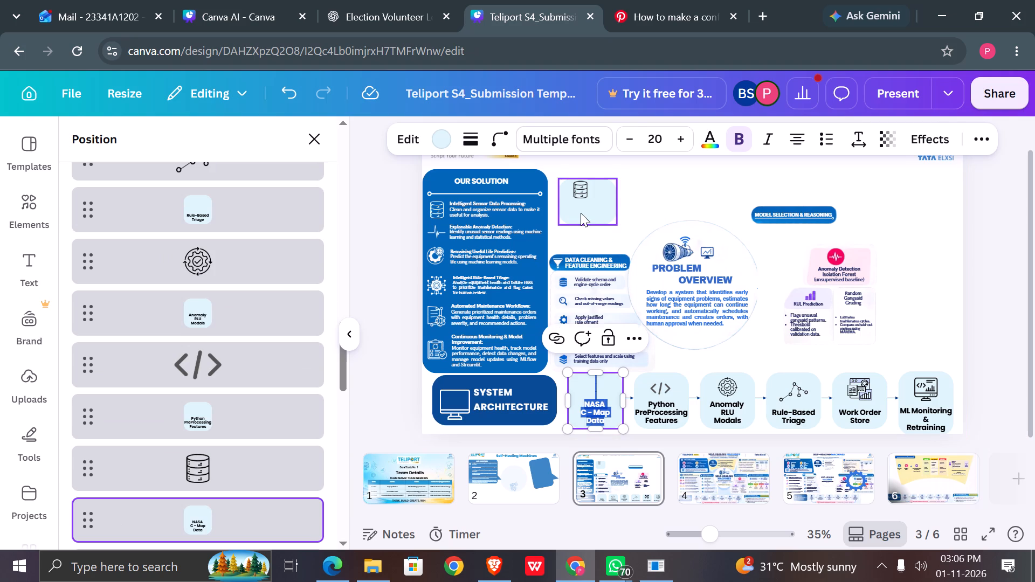
pyautogui.click(581, 213)
pyautogui.hotkey('ctrl', 'c')
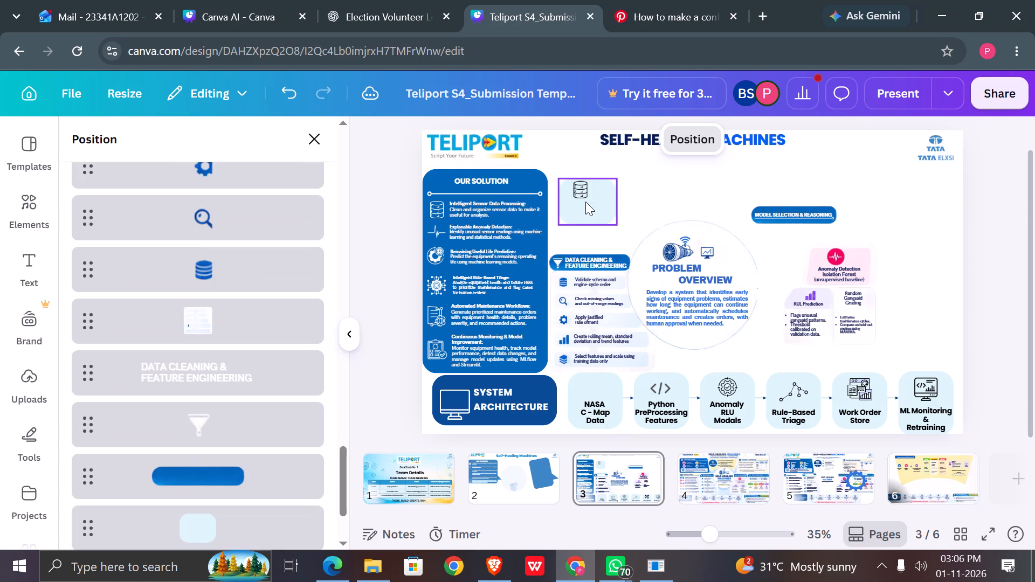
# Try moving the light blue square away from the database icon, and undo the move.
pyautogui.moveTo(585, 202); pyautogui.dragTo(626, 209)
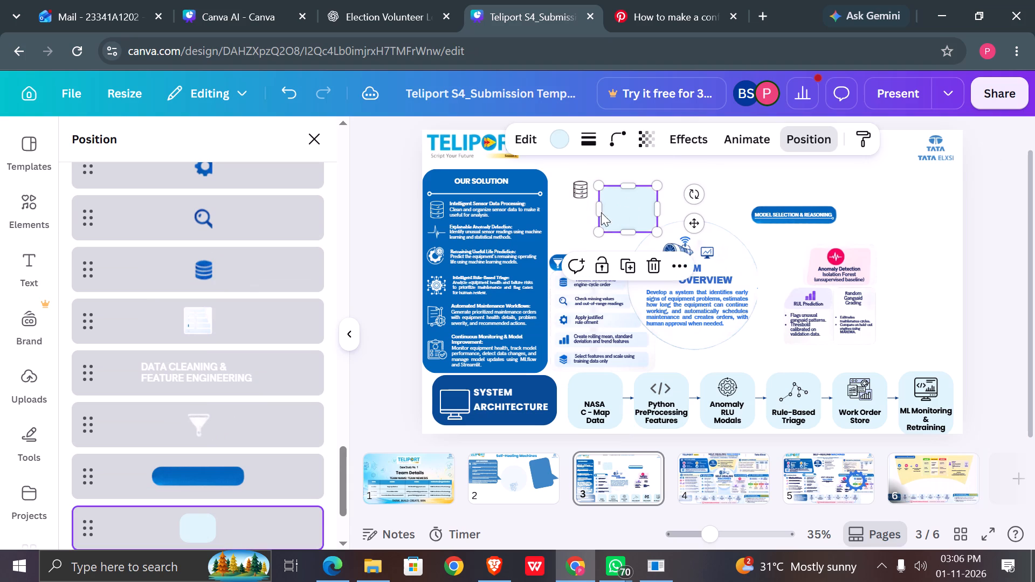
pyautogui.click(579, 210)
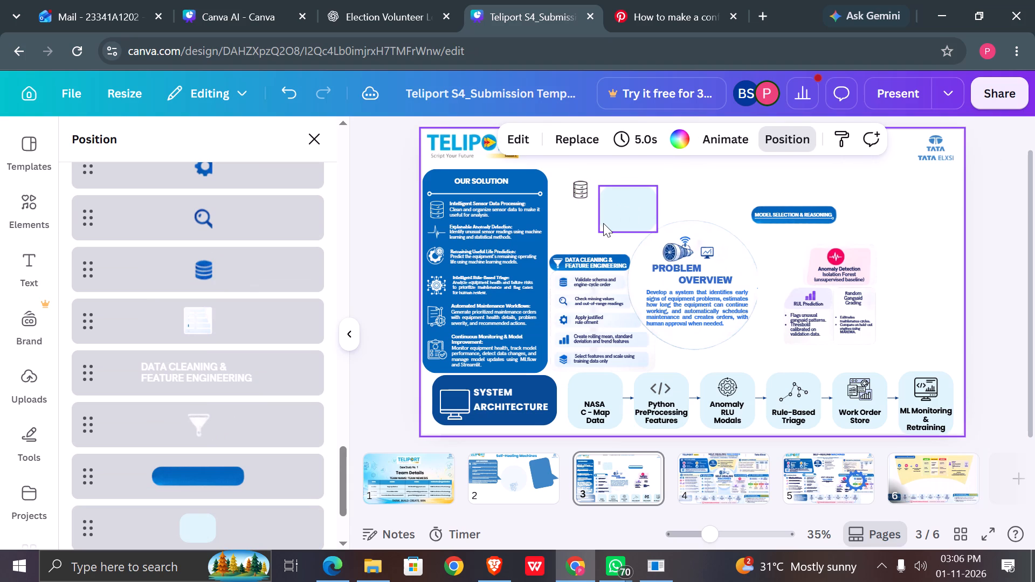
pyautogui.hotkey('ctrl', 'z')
# Paste the NASA C - Map Data text into the light blue square and remove the trailing blank line.
pyautogui.doubleClick(591, 215)
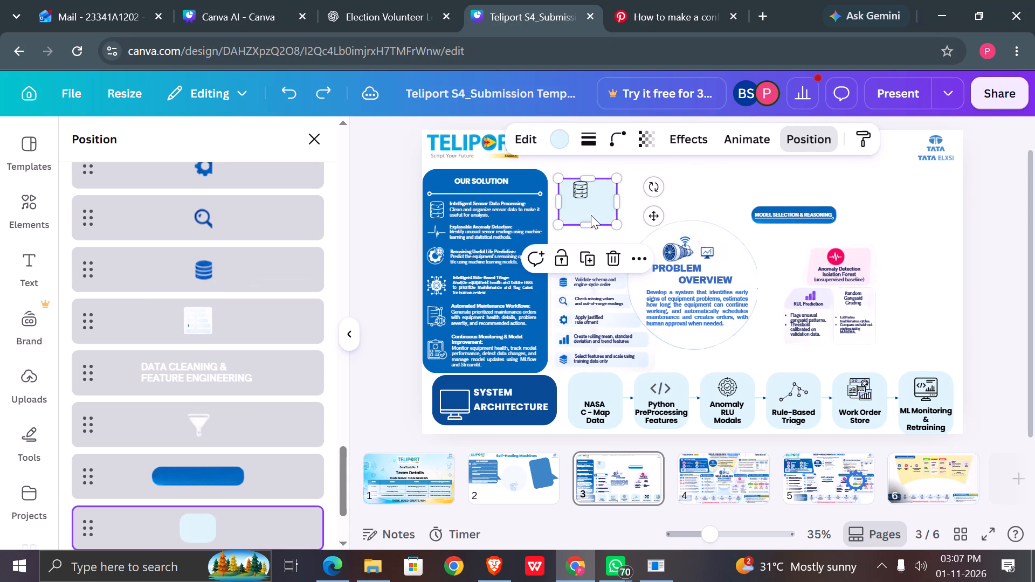
pyautogui.hotkey('ctrl', 'v')
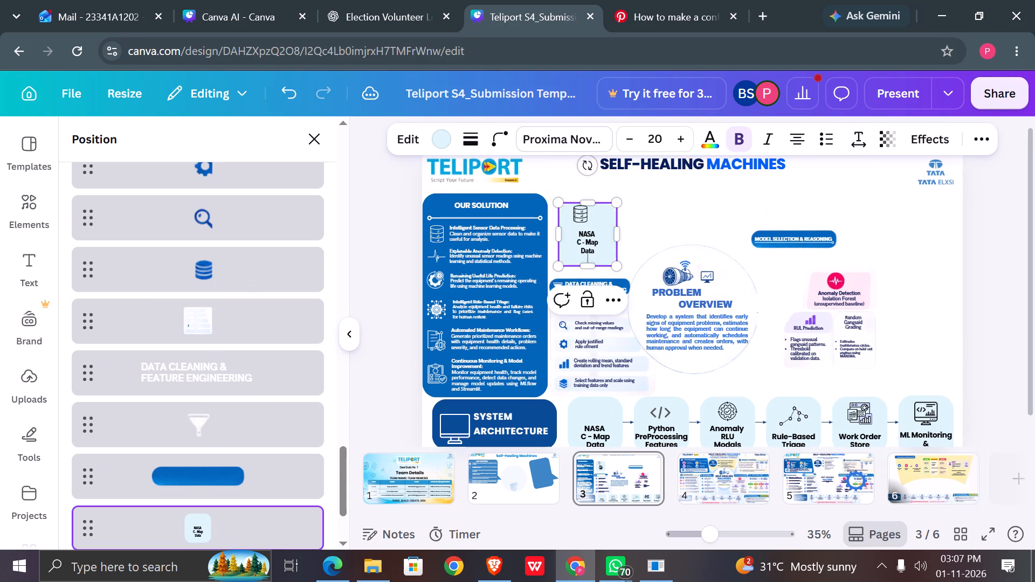
pyautogui.press('BackSpace')
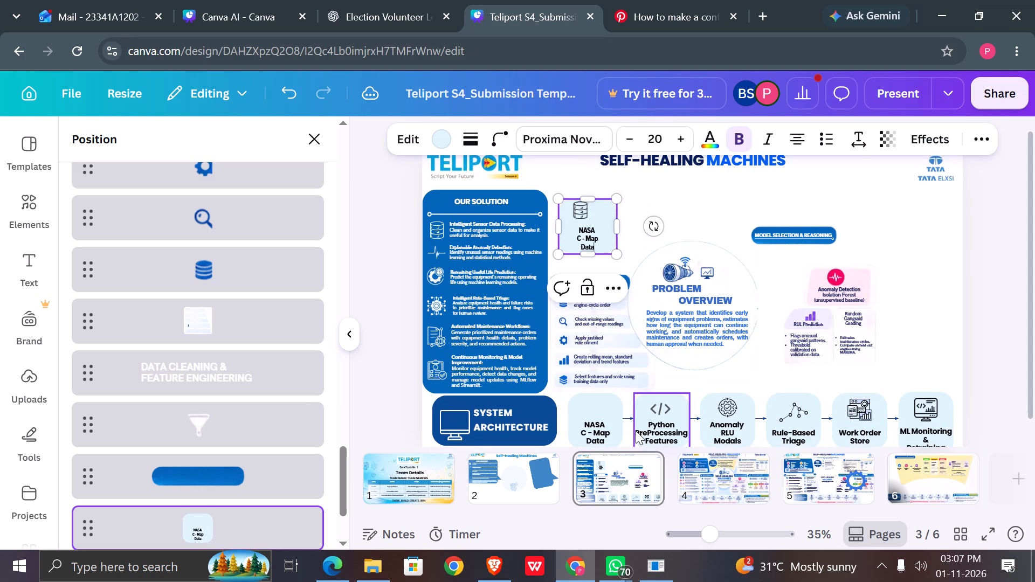
# Delete the old NASA C - Map Data card from the System Architecture row.
pyautogui.click(610, 411)
pyautogui.press('Delete')
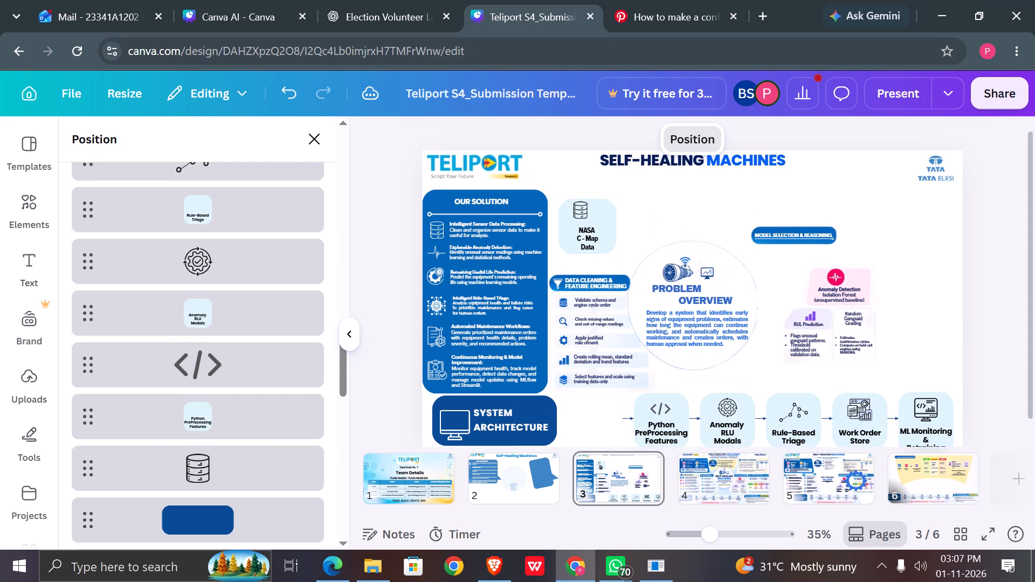
# Move the new NASA C - Map Data card and its database icon into the vacated first slot of the System Architecture row.
pyautogui.click(602, 217)
pyautogui.moveTo(602, 217); pyautogui.dragTo(608, 357)
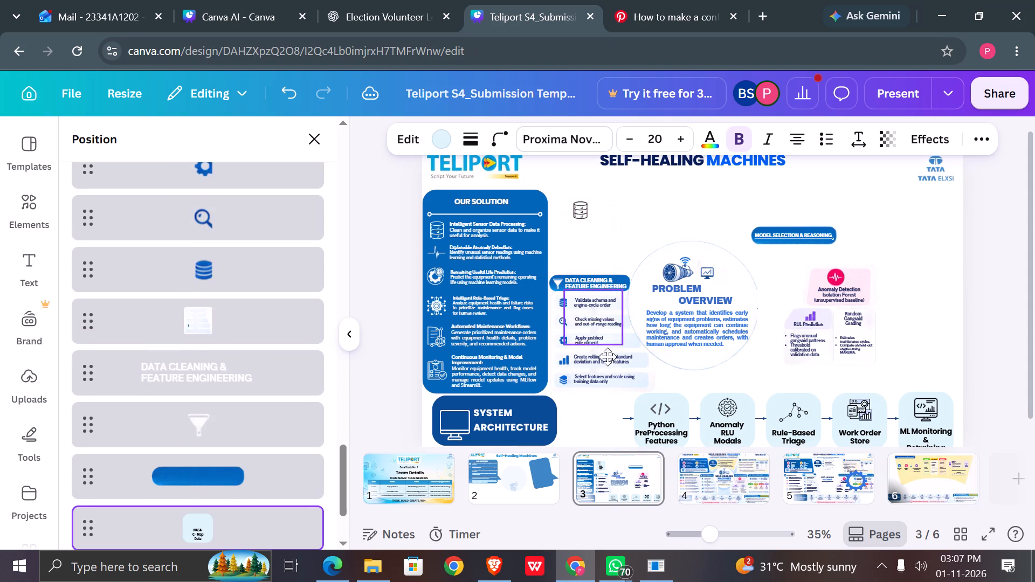
pyautogui.moveTo(608, 357); pyautogui.dragTo(608, 413)
pyautogui.moveTo(578, 205); pyautogui.dragTo(589, 352)
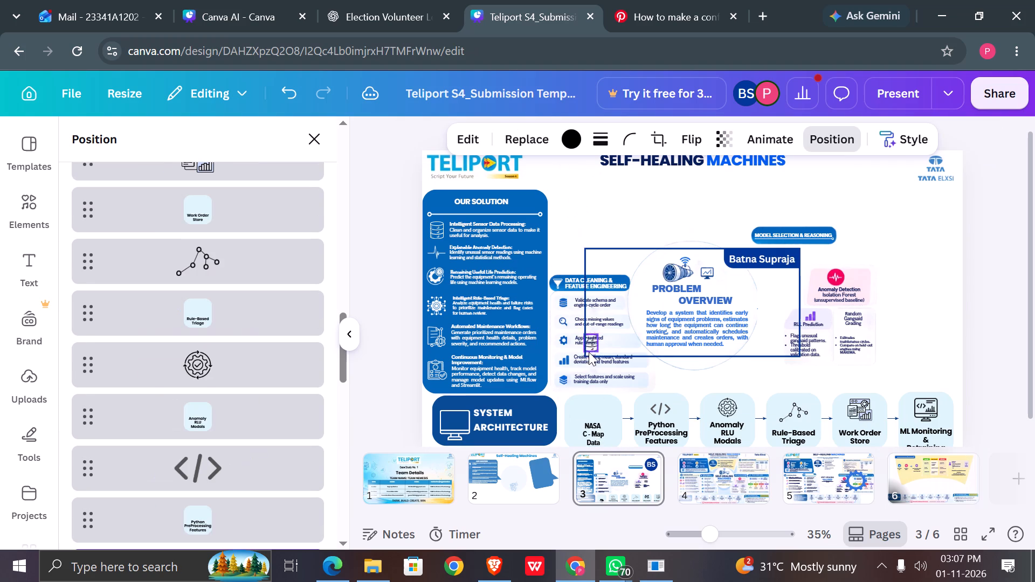
pyautogui.moveTo(589, 352); pyautogui.dragTo(590, 404)
pyautogui.scroll(-1, 590, 404)
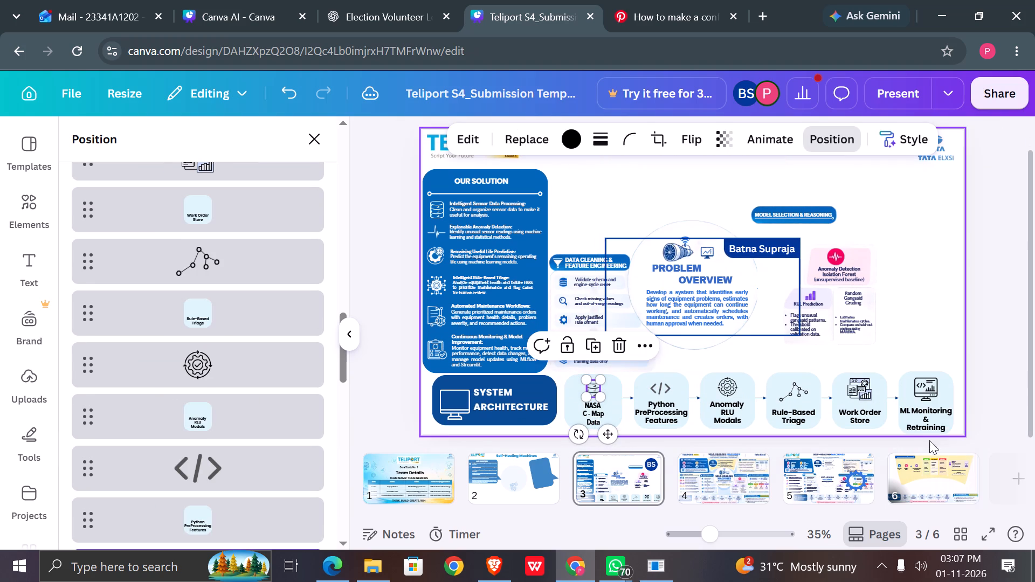
pyautogui.click(975, 397)
pyautogui.scroll(-1, 975, 397)
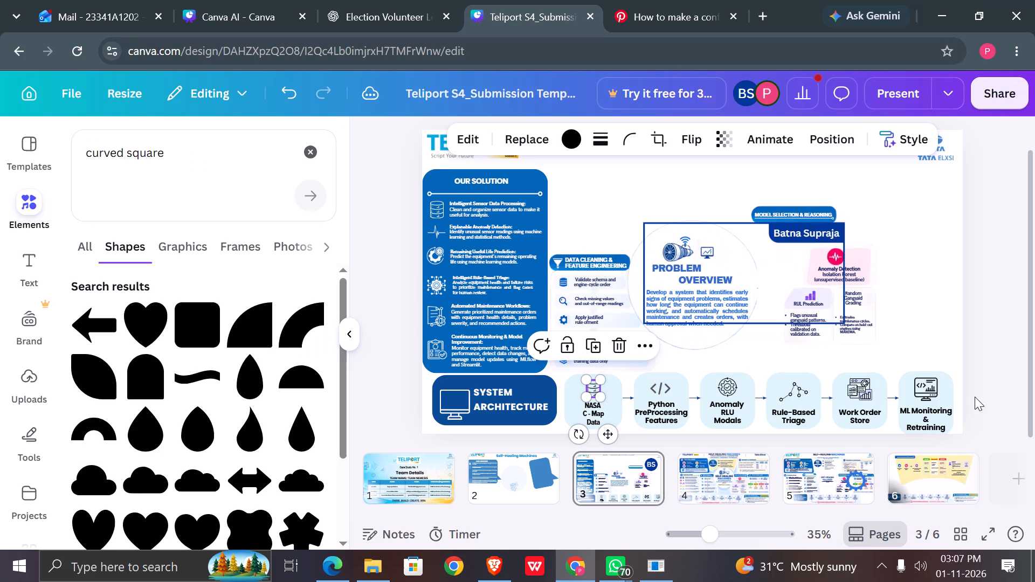
pyautogui.scroll(-1, 975, 397)
pyautogui.click(975, 397)
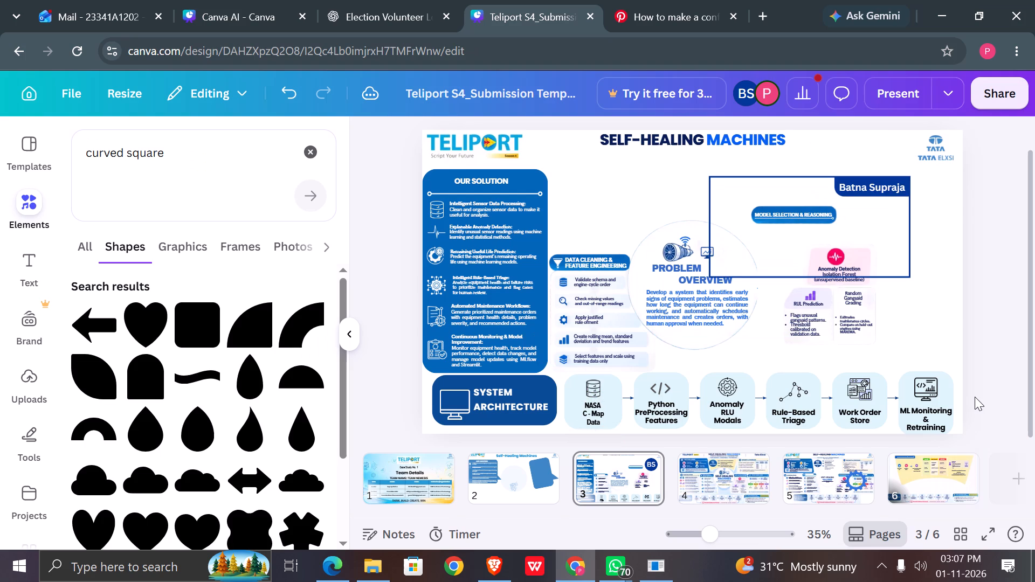
# Copy the Python PreProcessing Features text from the second System Architecture card and delete that card, leaving its code icon.
pyautogui.doubleClick(665, 420)
pyautogui.moveTo(678, 421); pyautogui.dragTo(645, 406)
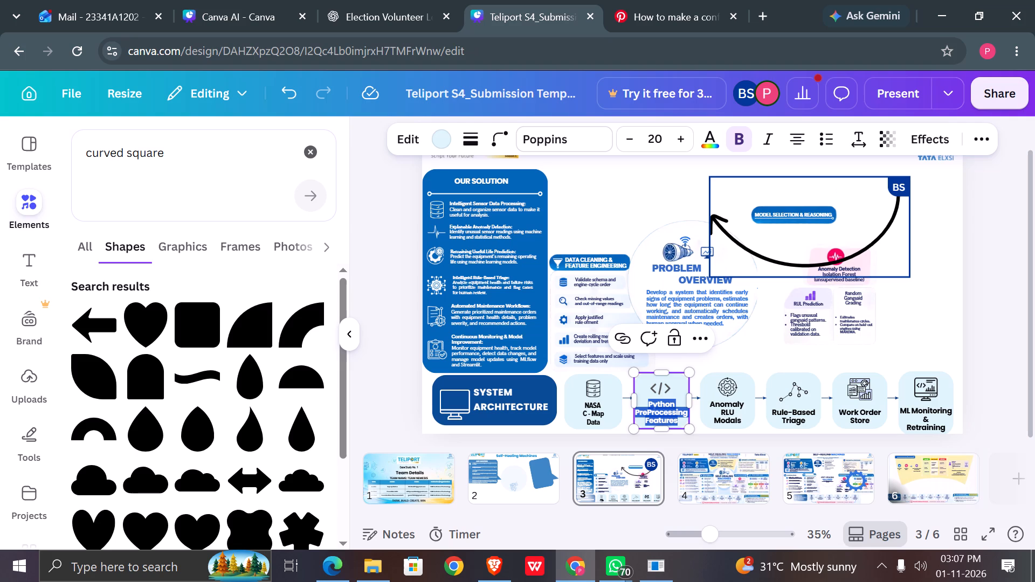
pyautogui.hotkey('ctrl', 'c')
pyautogui.press('Delete')
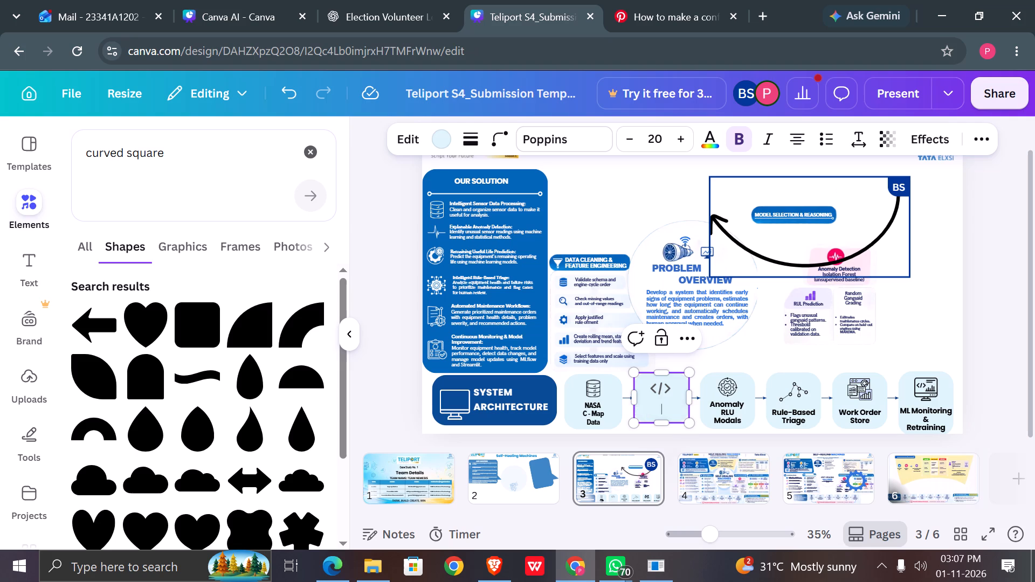
pyautogui.click(645, 406)
pyautogui.click(687, 436)
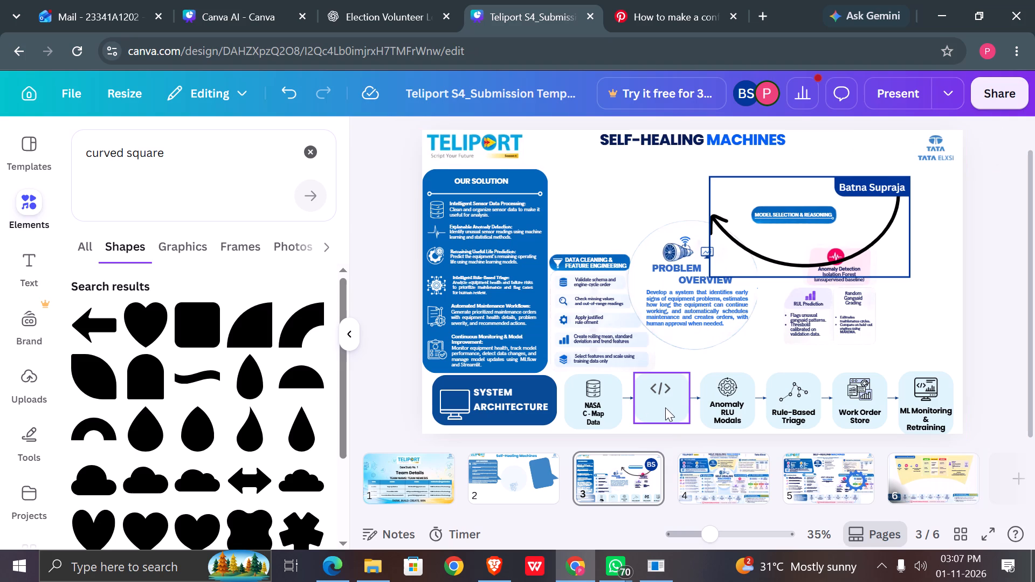
pyautogui.click(664, 405)
pyautogui.press('Delete')
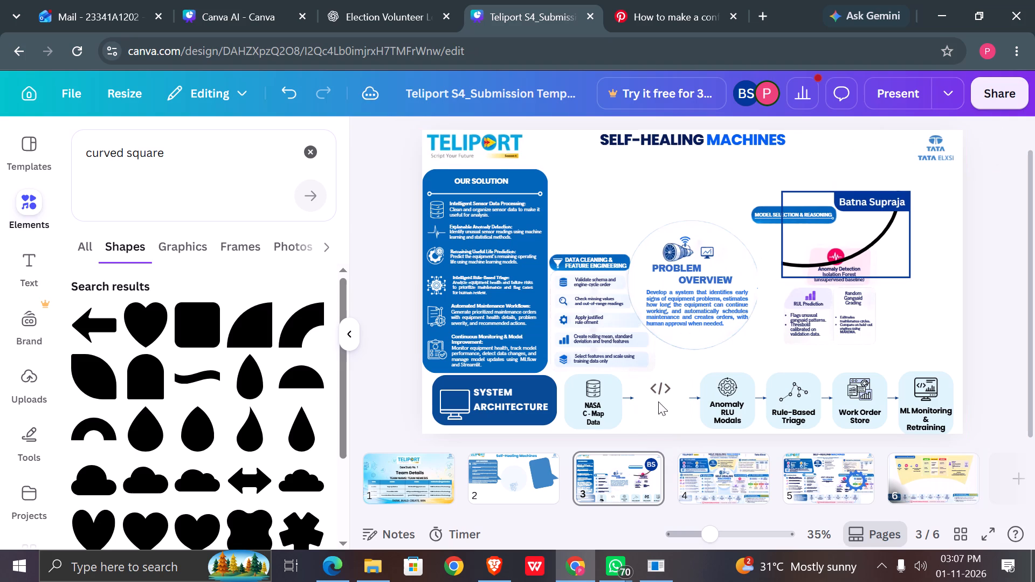
# Duplicate the NASA C - Map Data card and place the copy in the vacated second slot of the System Architecture row.
pyautogui.click(613, 390)
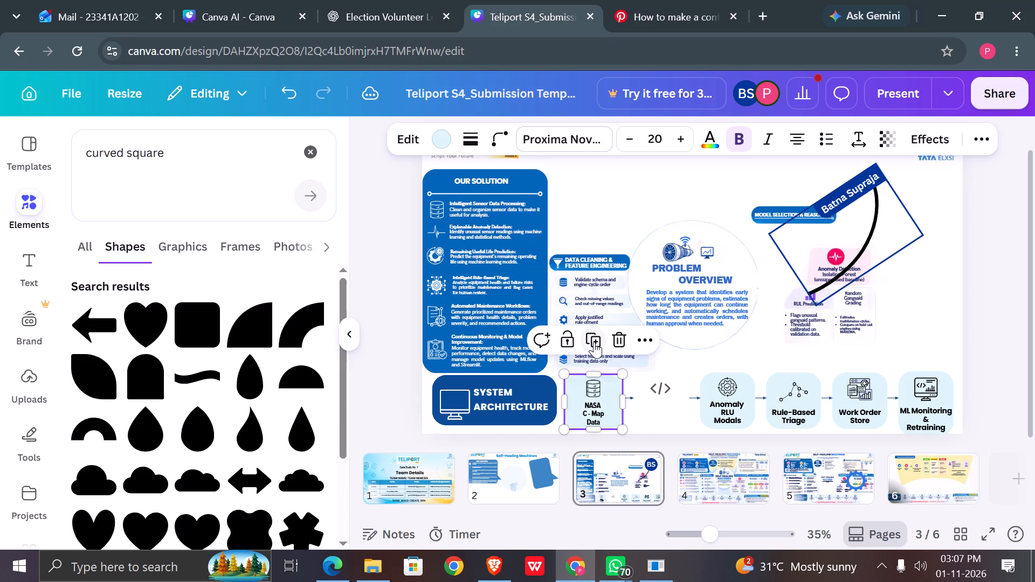
pyautogui.click(594, 342)
pyautogui.moveTo(597, 406); pyautogui.dragTo(652, 401)
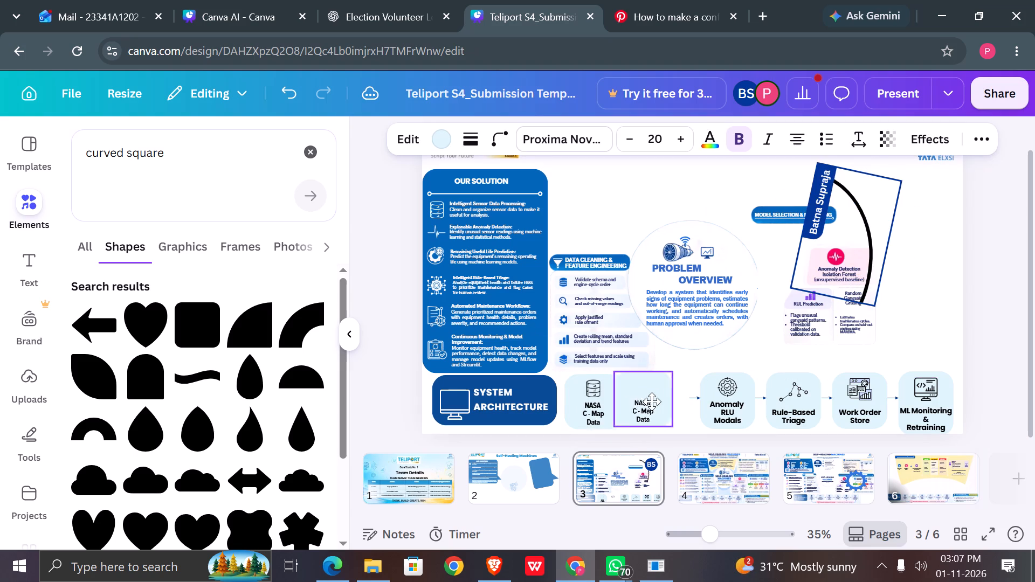
pyautogui.moveTo(652, 401); pyautogui.dragTo(664, 399)
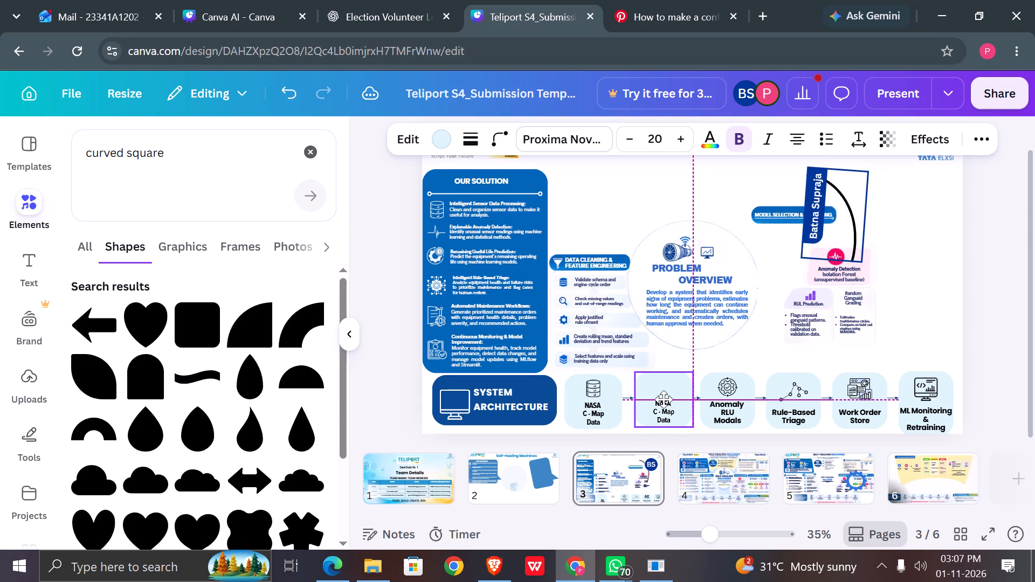
pyautogui.moveTo(664, 399); pyautogui.dragTo(662, 400)
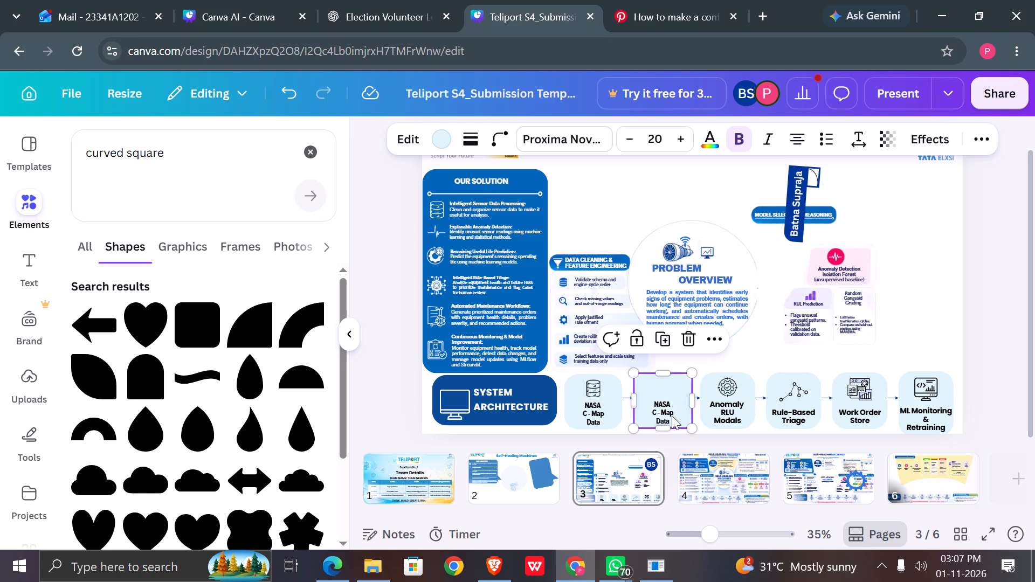
# Replace the duplicated card's text with the copied Python PreProcessing Features text and remove the trailing blank line.
pyautogui.doubleClick(672, 415)
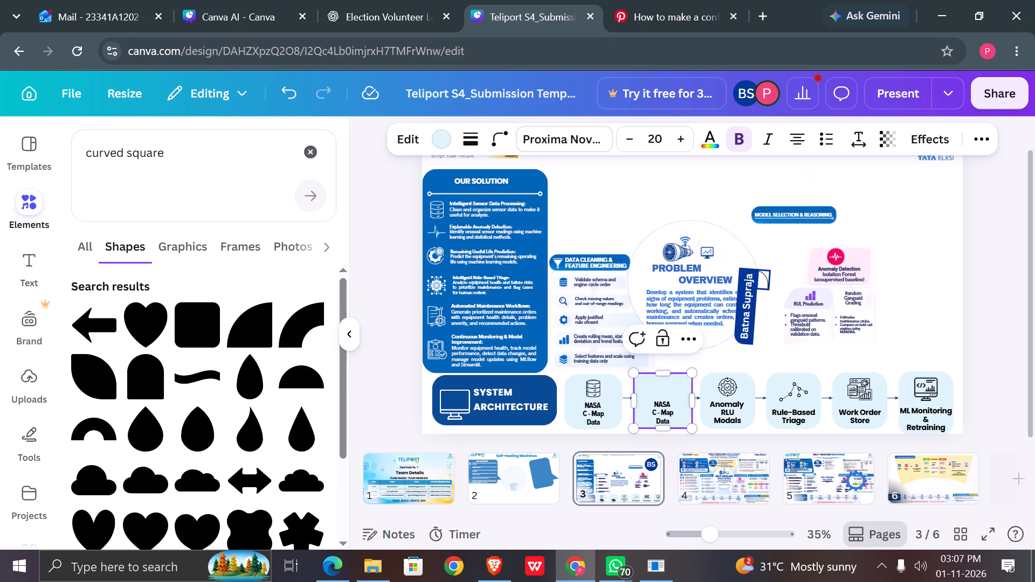
pyautogui.click(668, 419)
pyautogui.hotkey('ctrl', 'a')
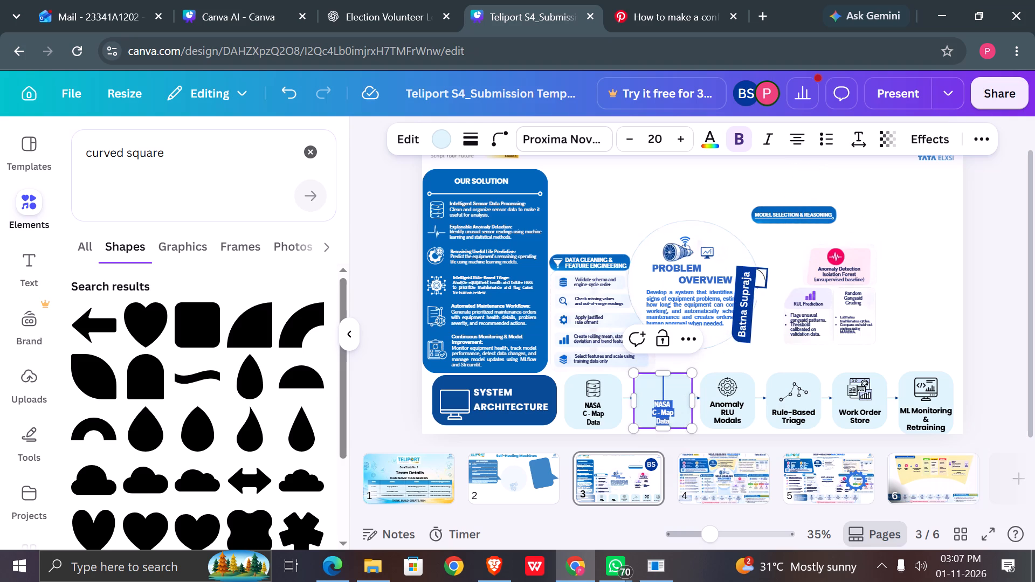
pyautogui.hotkey('ctrl', 'v')
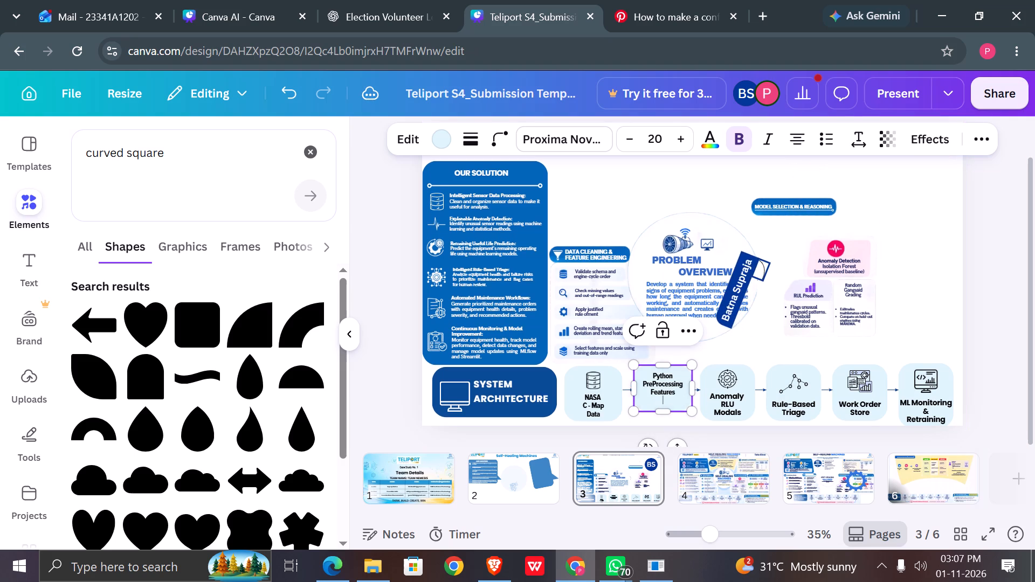
pyautogui.press('BackSpace')
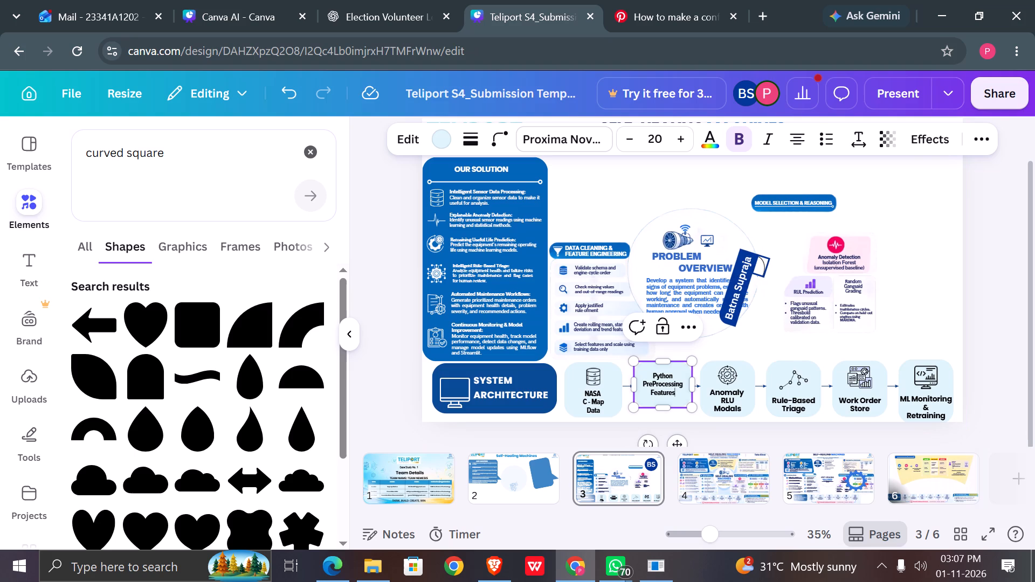
# Insert three blank lines above the Python PreProcessing Features text so it sits in the lower part of the card.
pyautogui.click(652, 368)
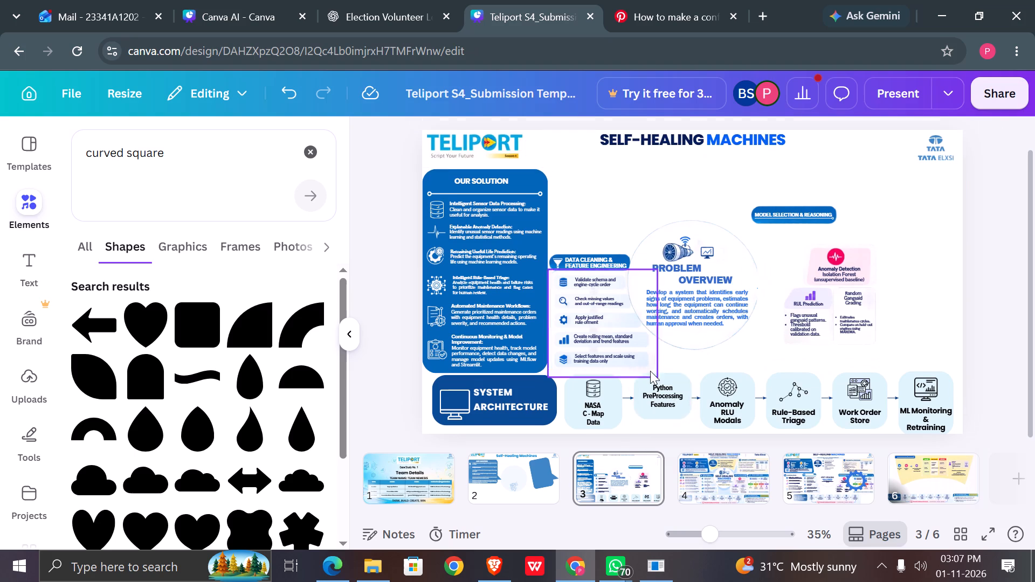
pyautogui.click(654, 386)
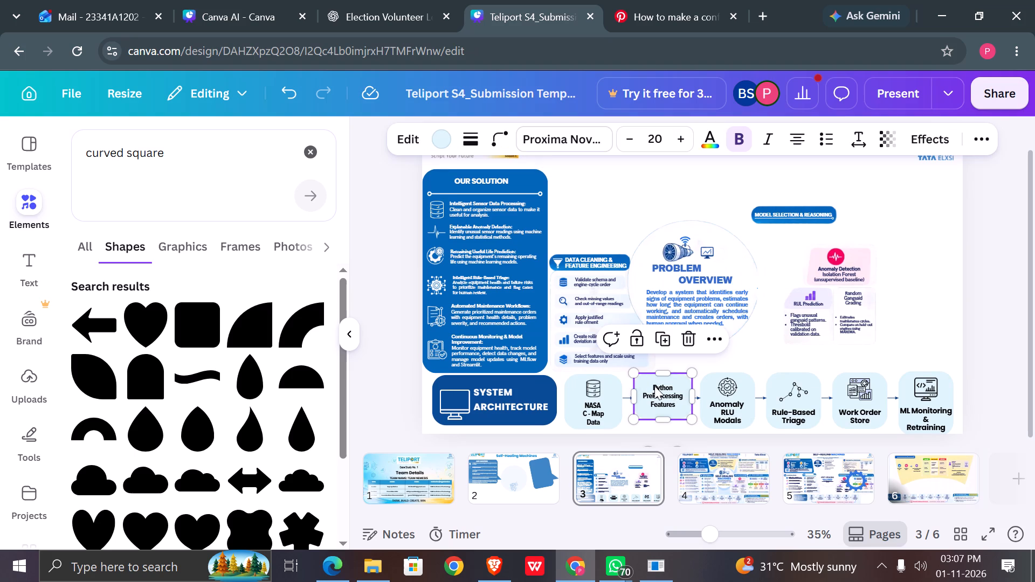
pyautogui.doubleClick(654, 386)
pyautogui.click(654, 386)
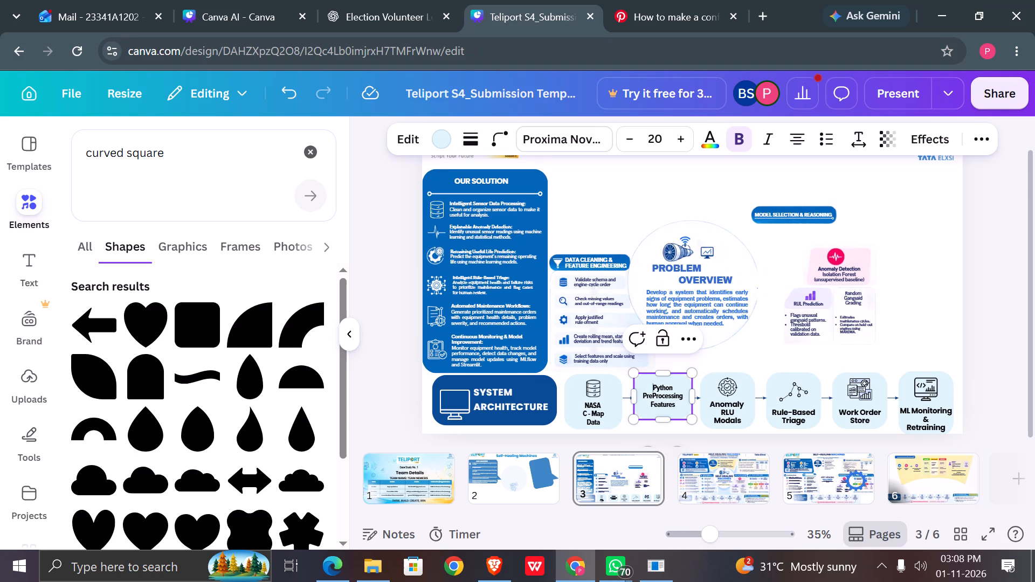
pyautogui.press('Return')
pyautogui.press('Return')
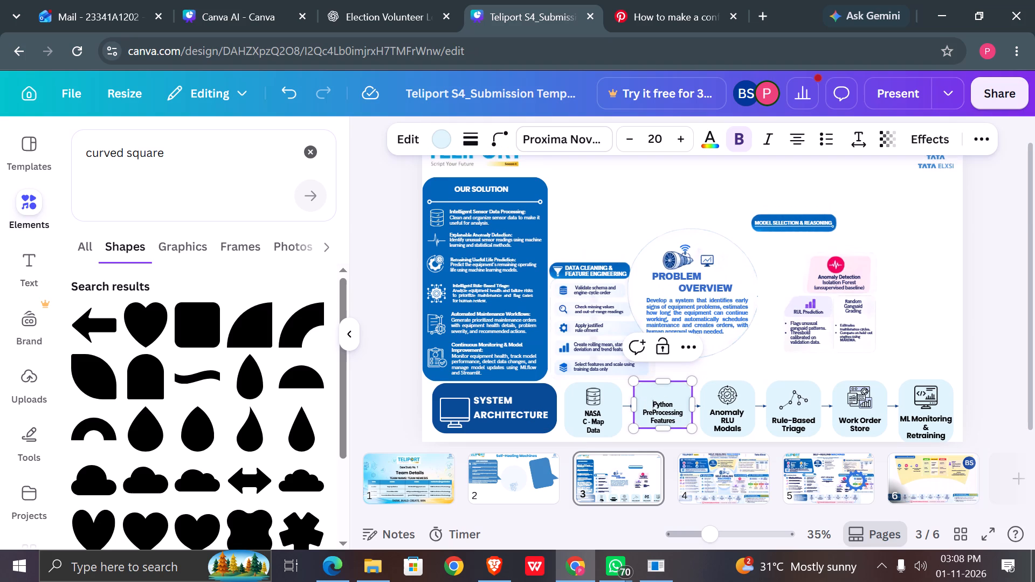
pyautogui.press('Return')
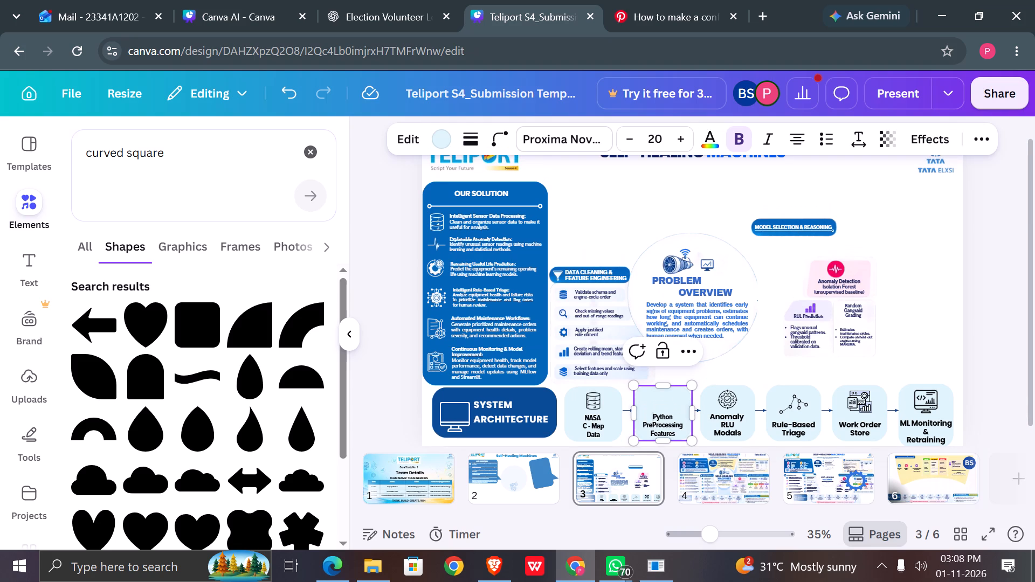
pyautogui.click(989, 370)
pyautogui.scroll(-1, 989, 370)
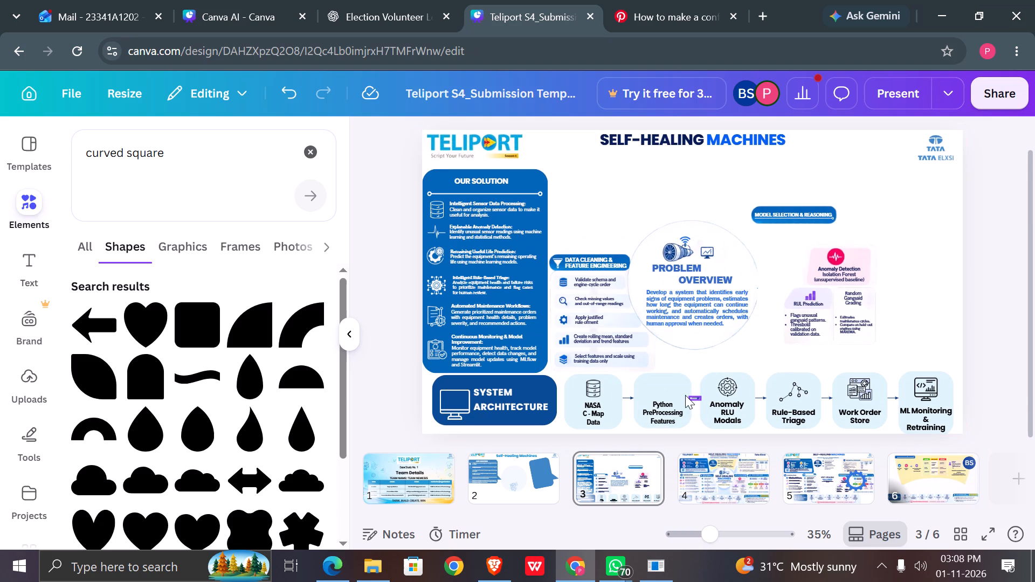
# Reorder the page's layers so the Python PreProcessing Features card lies directly beneath the database and code icons.
pyautogui.click(901, 213)
pyautogui.click(806, 137)
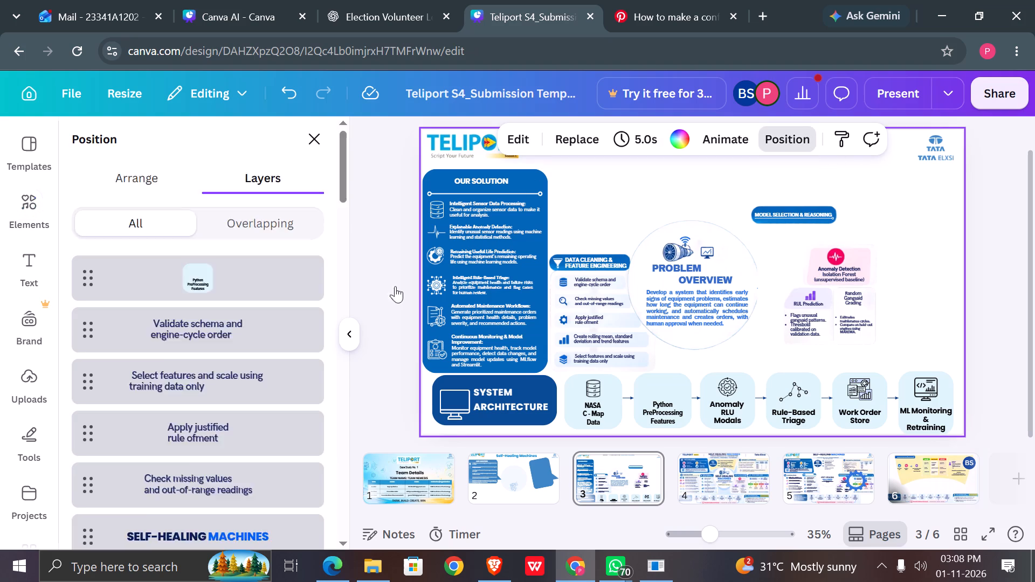
pyautogui.scroll(-8, 262, 417)
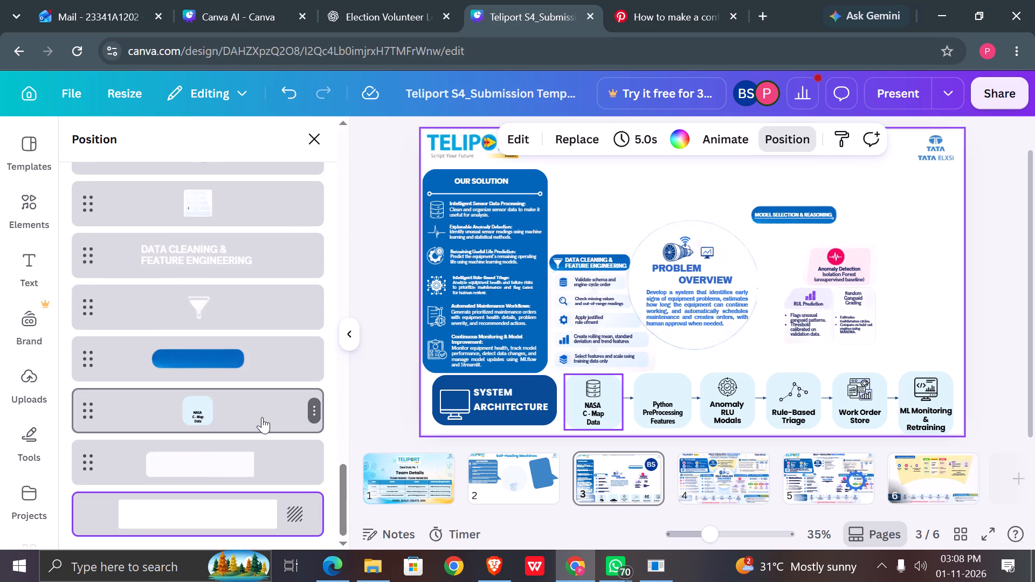
pyautogui.scroll(9, 262, 417)
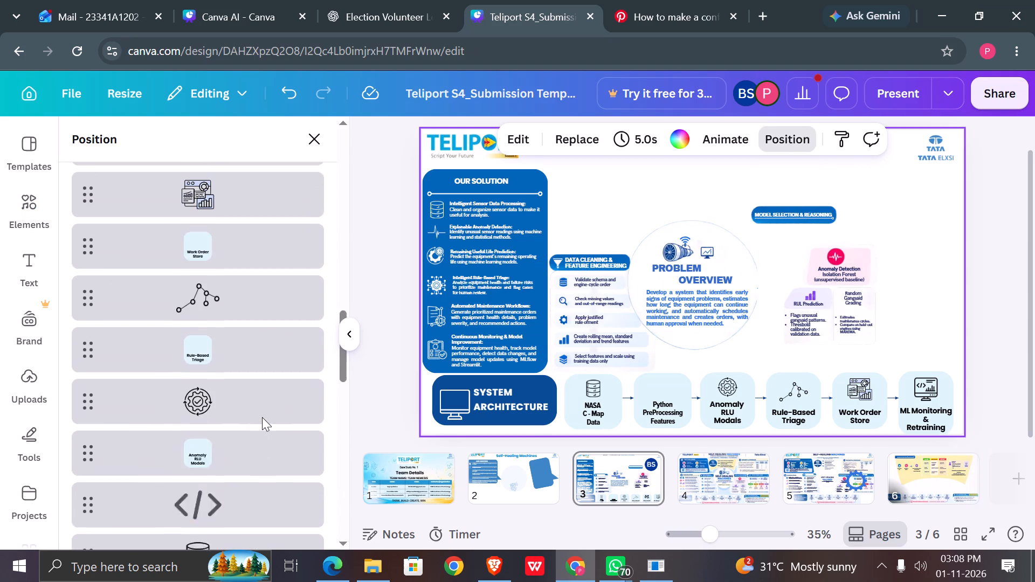
pyautogui.scroll(2, 250, 401)
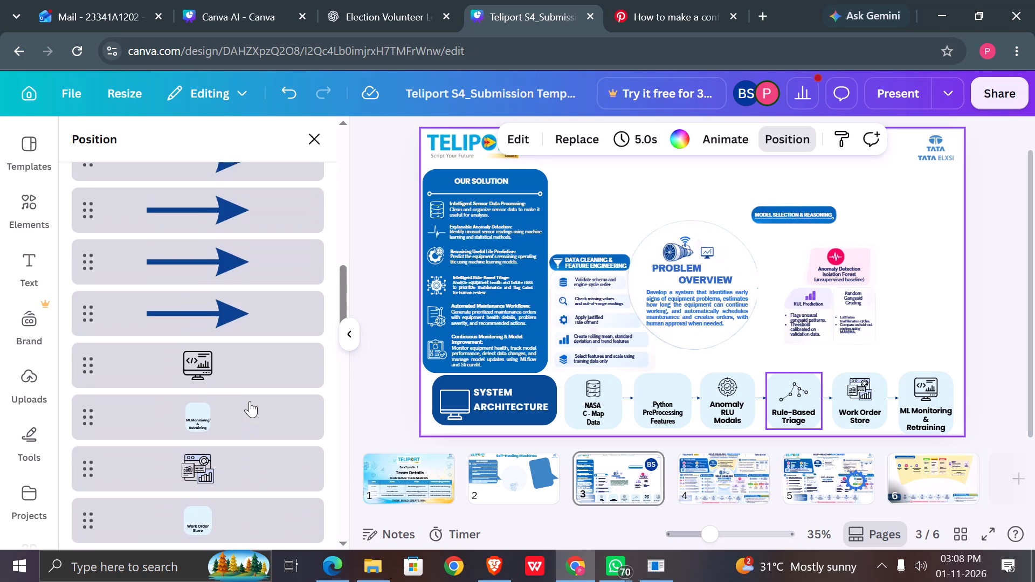
pyautogui.scroll(2, 250, 401)
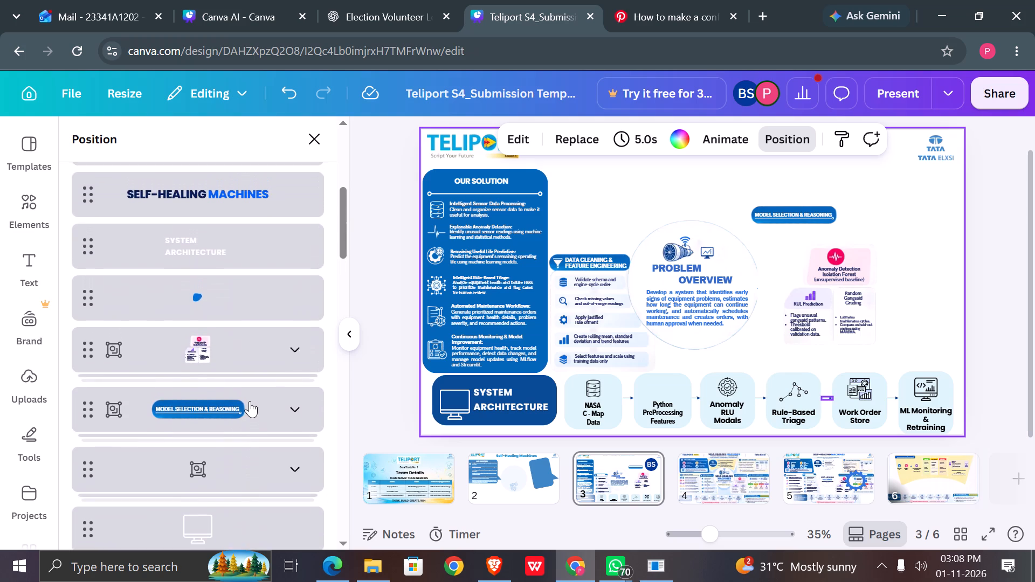
pyautogui.scroll(4, 250, 401)
pyautogui.scroll(-1, 250, 401)
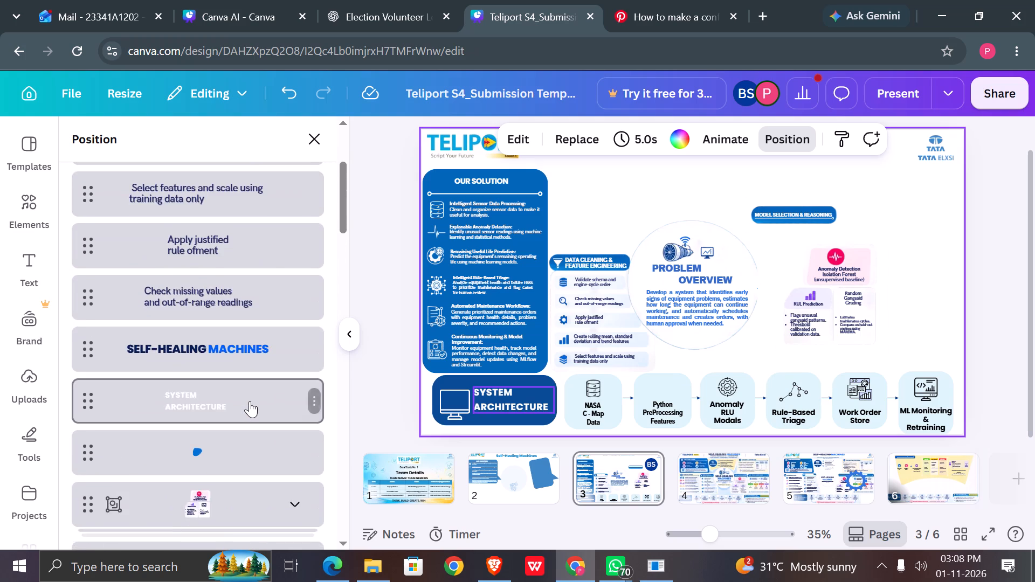
pyautogui.scroll(-2, 250, 401)
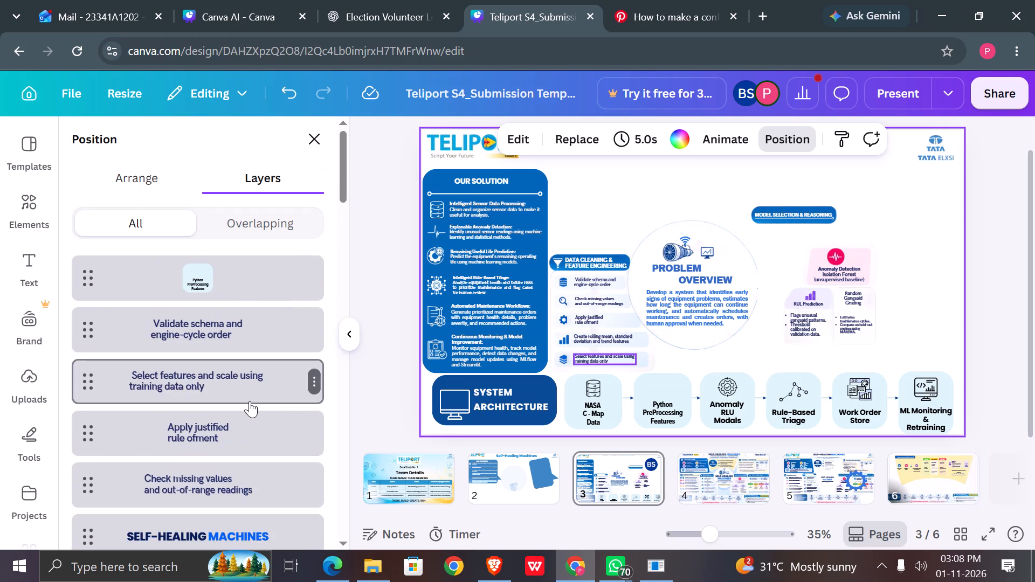
pyautogui.moveTo(241, 281); pyautogui.dragTo(275, 563)
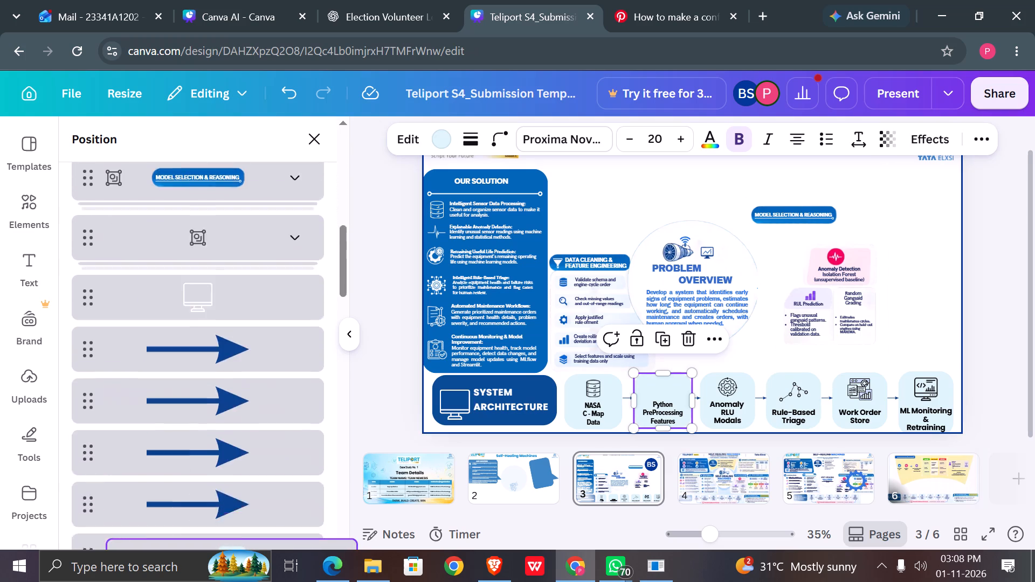
pyautogui.moveTo(275, 563); pyautogui.dragTo(249, 481)
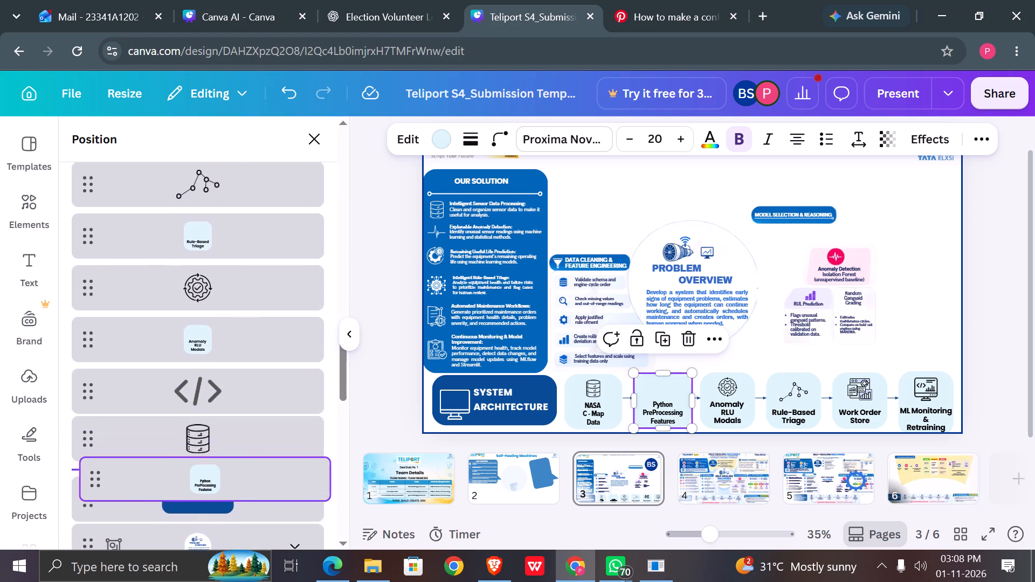
pyautogui.moveTo(249, 481); pyautogui.dragTo(244, 421)
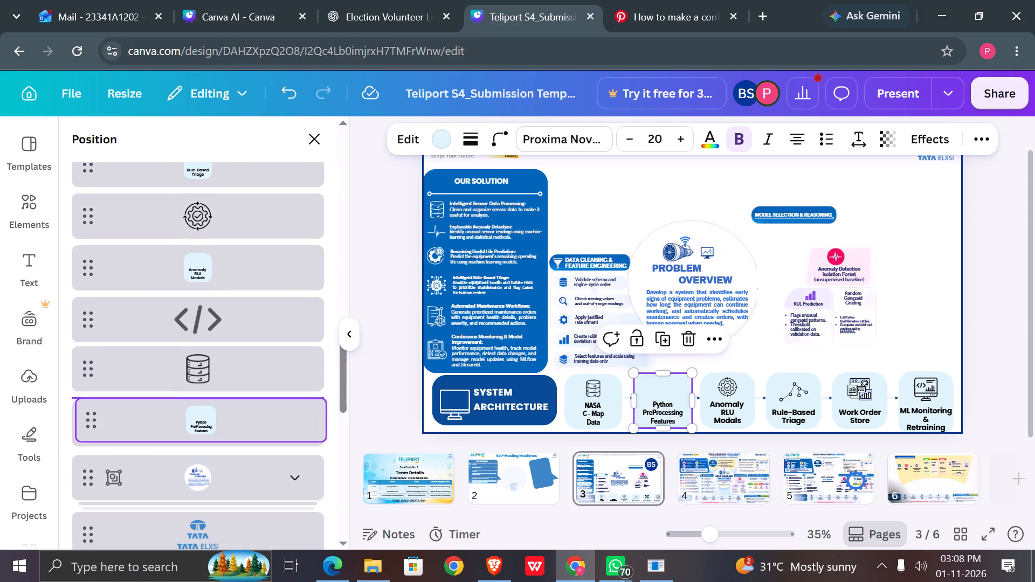
pyautogui.moveTo(244, 421); pyautogui.dragTo(244, 418)
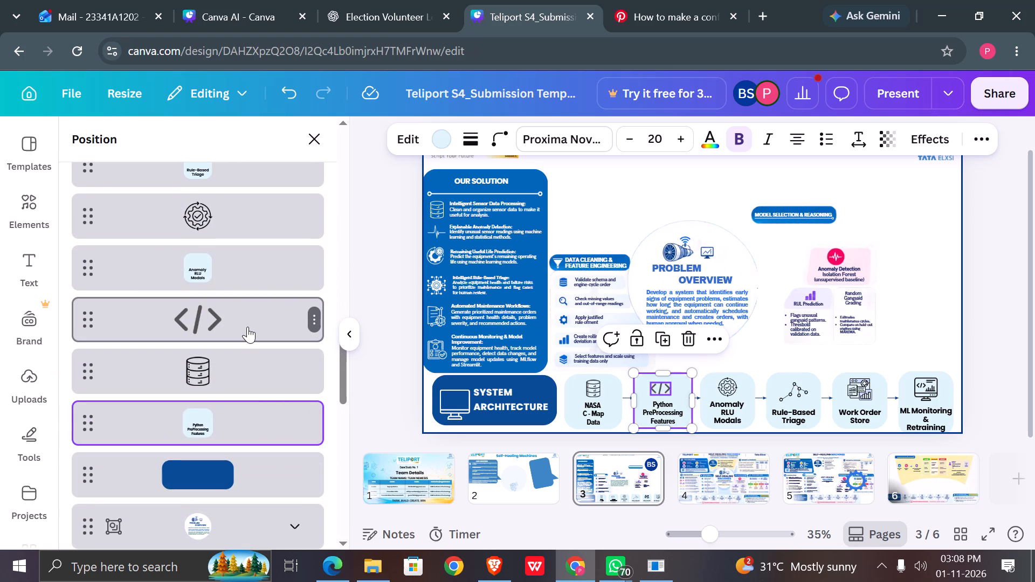
pyautogui.scroll(1, 247, 327)
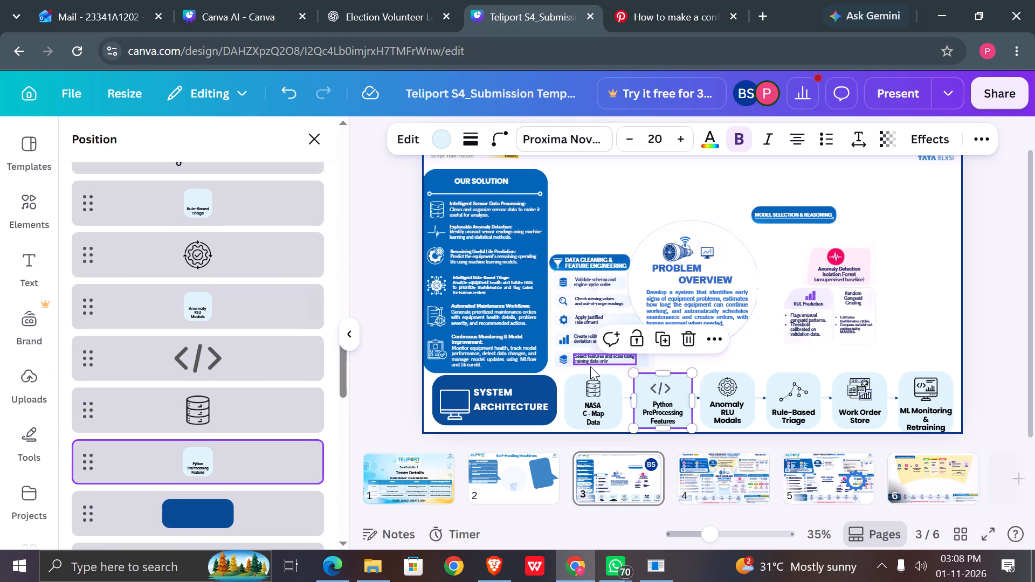
# Narrow the Python PreProcessing Features card slightly to about 197 wide by 199 high.
pyautogui.click(694, 428)
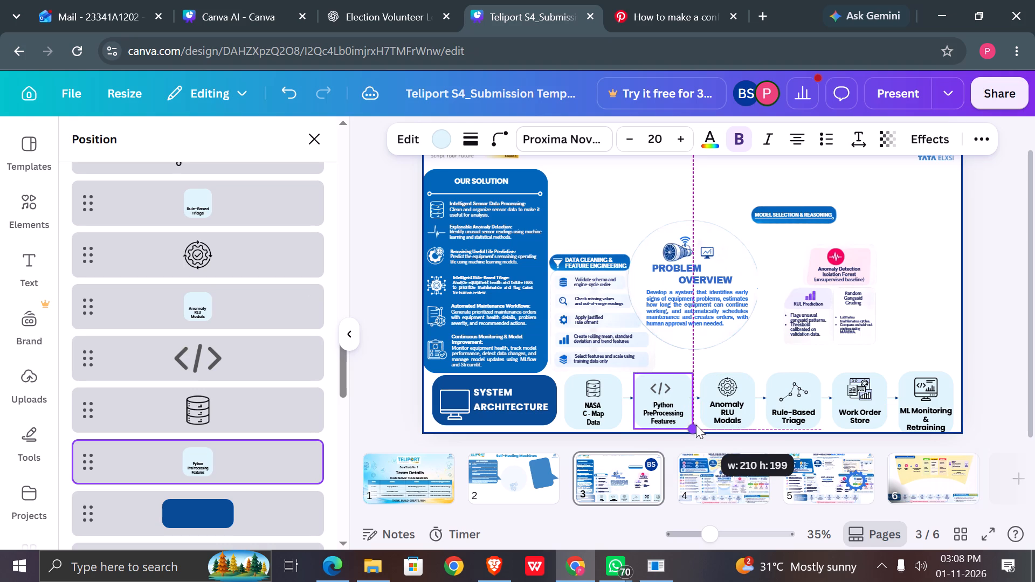
pyautogui.click(661, 388)
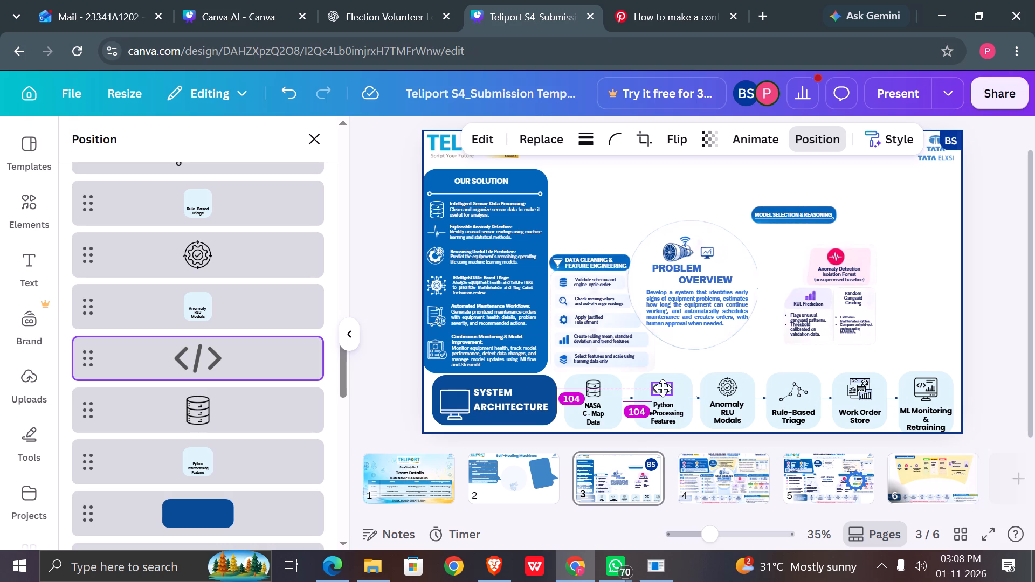
pyautogui.click(679, 412)
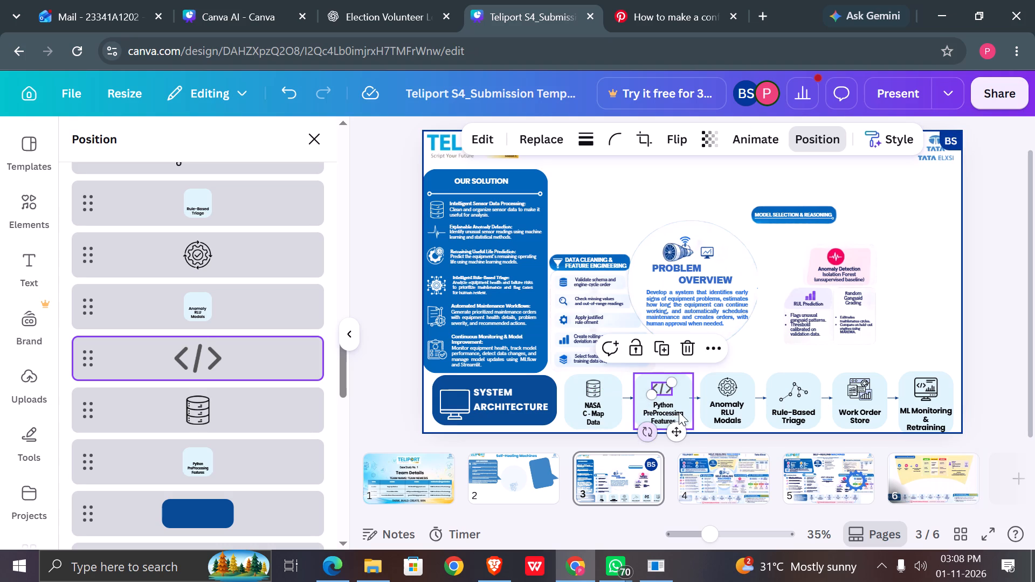
pyautogui.moveTo(693, 399); pyautogui.dragTo(686, 398)
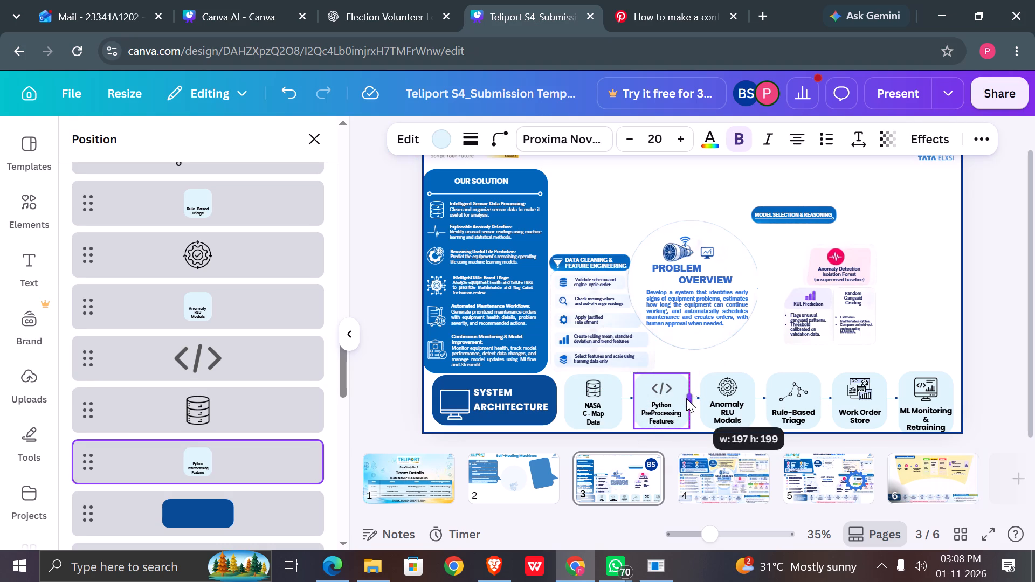
pyautogui.moveTo(686, 398); pyautogui.dragTo(685, 398)
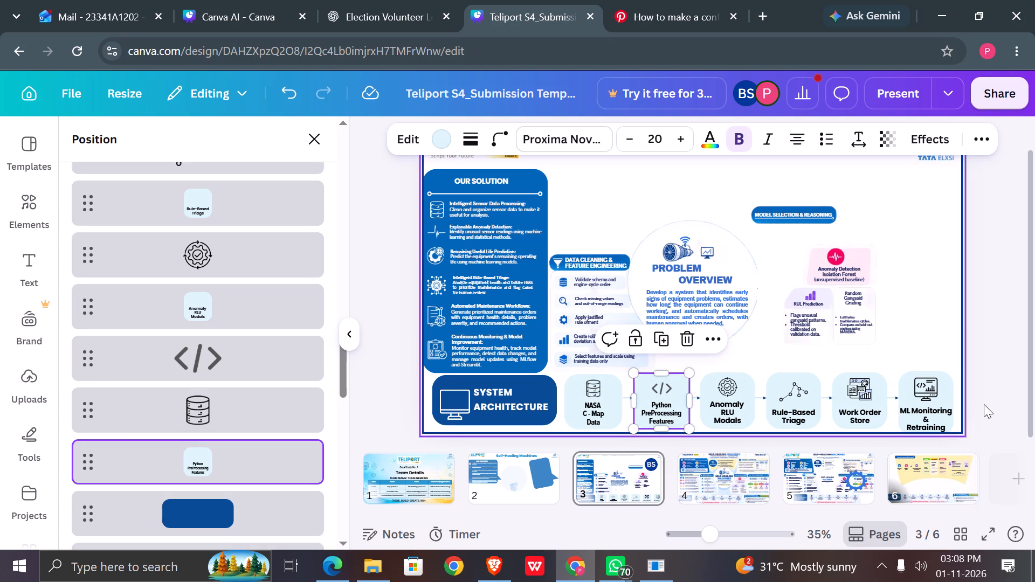
pyautogui.click(984, 404)
pyautogui.click(984, 404)
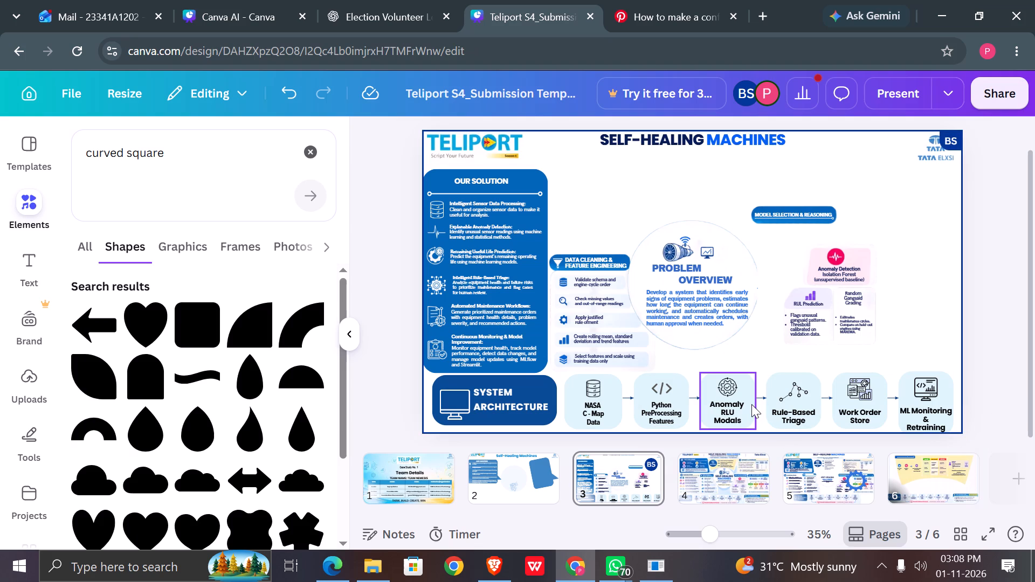
# Set the NASA C - Map Data card's font to Poppins and apply it to all Proxima Nova Condensed text on the page.
pyautogui.doubleClick(594, 418)
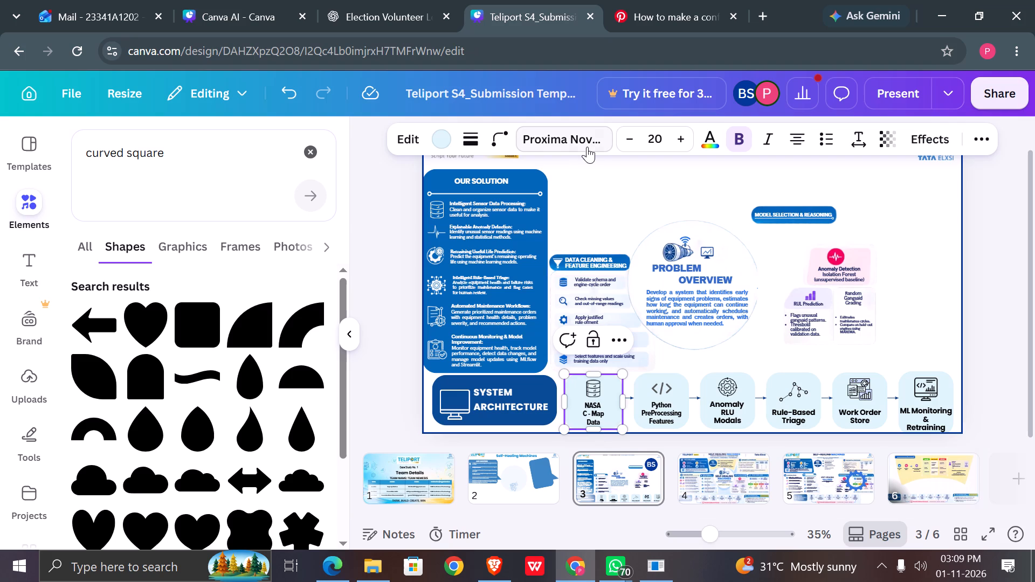
pyautogui.click(578, 133)
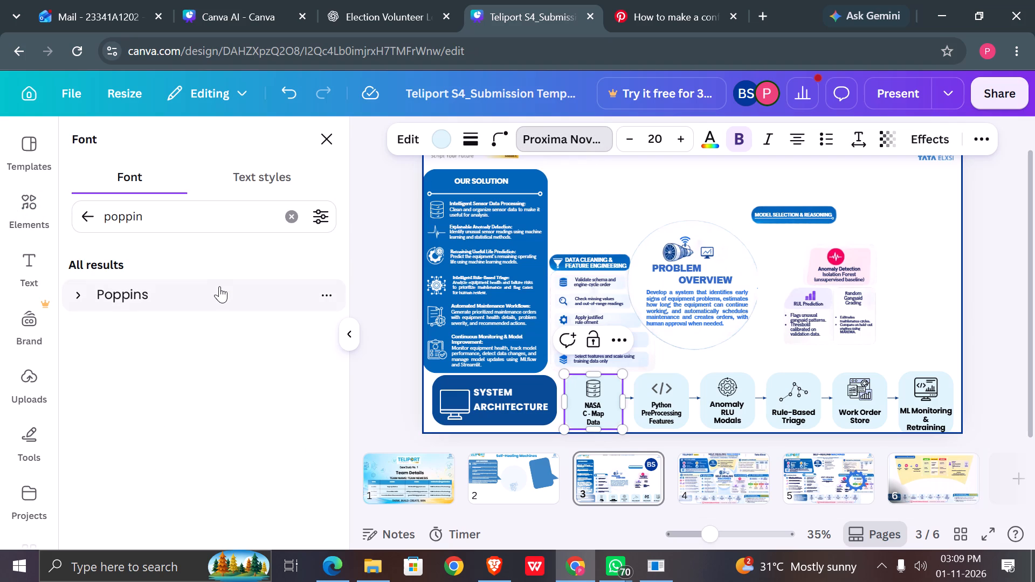
pyautogui.click(219, 286)
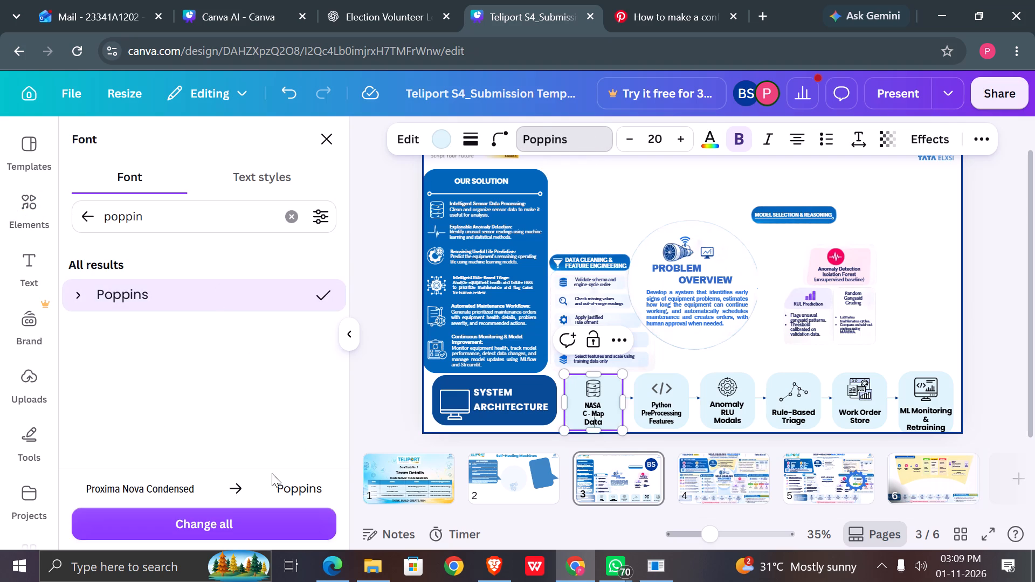
pyautogui.click(261, 515)
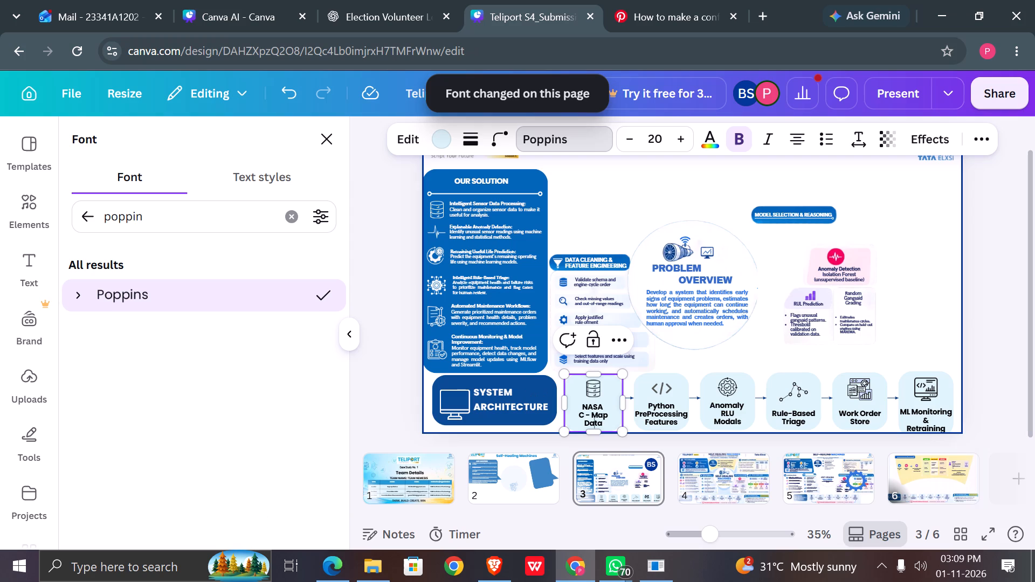
# Remove the bold formatting from the NASA C - Map Data and Python PreProcessing Features card texts.
pyautogui.click(739, 132)
pyautogui.doubleClick(604, 419)
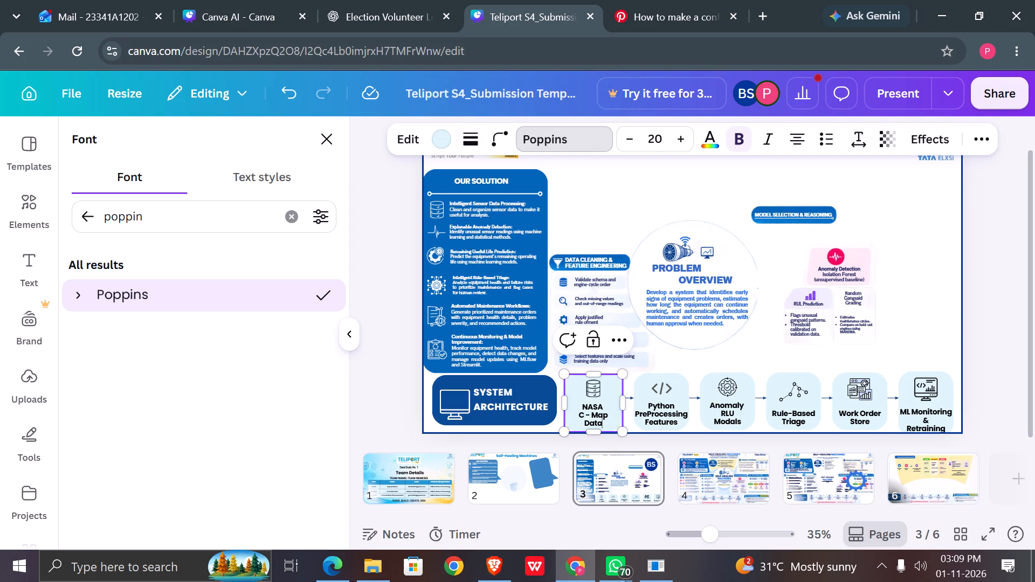
pyautogui.hotkey('ctrl', 'a')
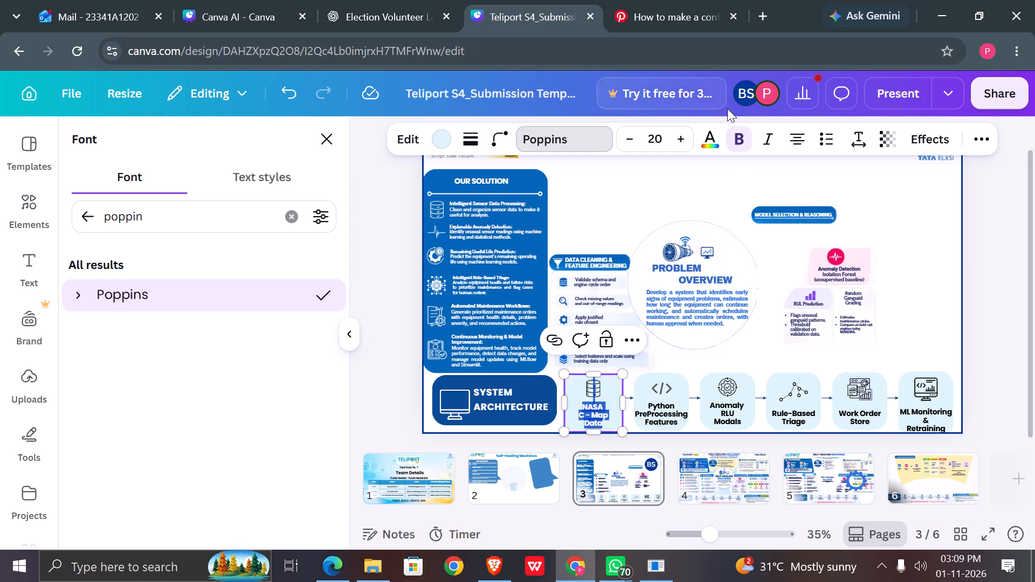
pyautogui.click(735, 129)
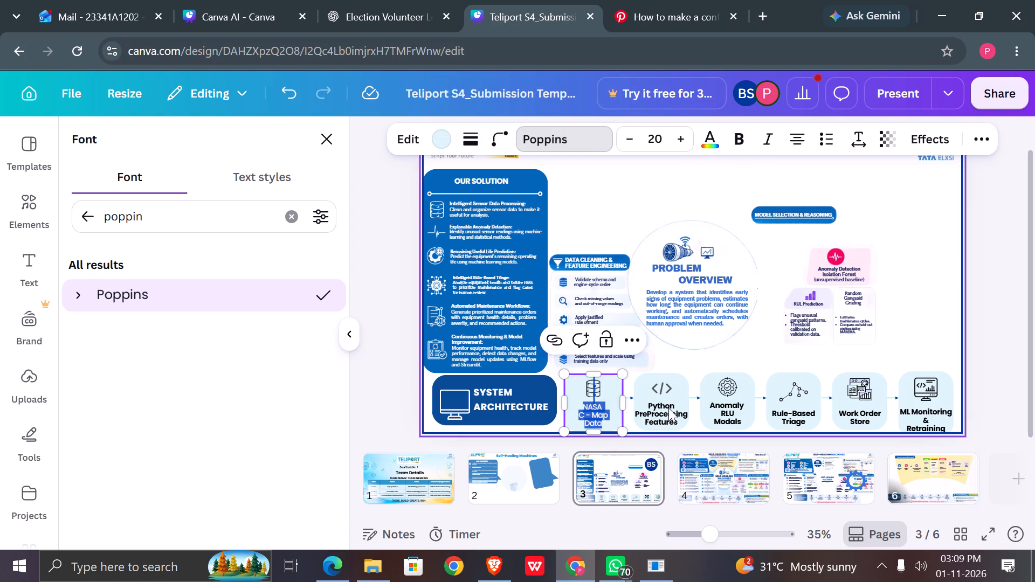
pyautogui.doubleClick(668, 407)
pyautogui.hotkey('ctrl', 'a')
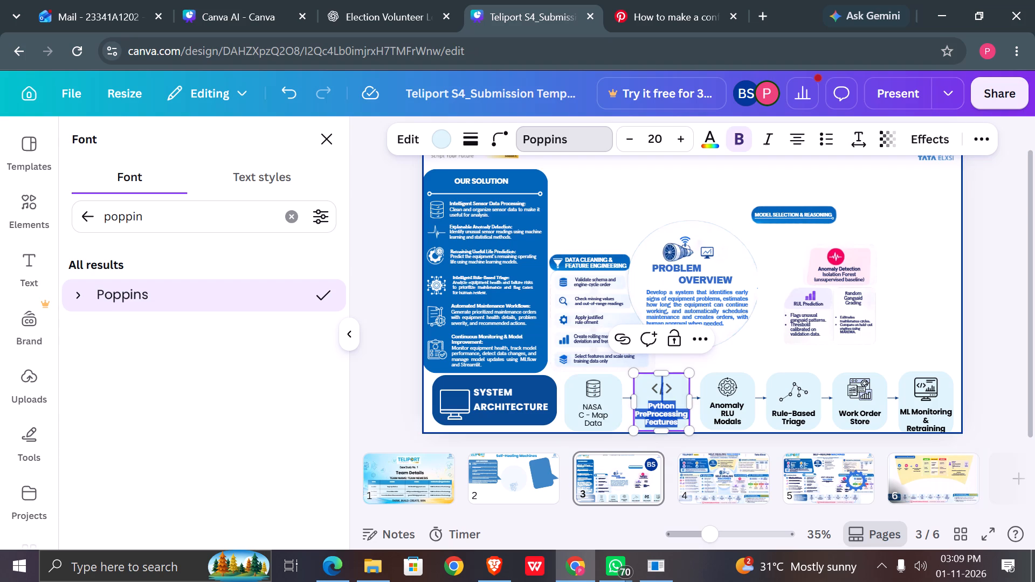
pyautogui.hotkey('ctrl', 'b')
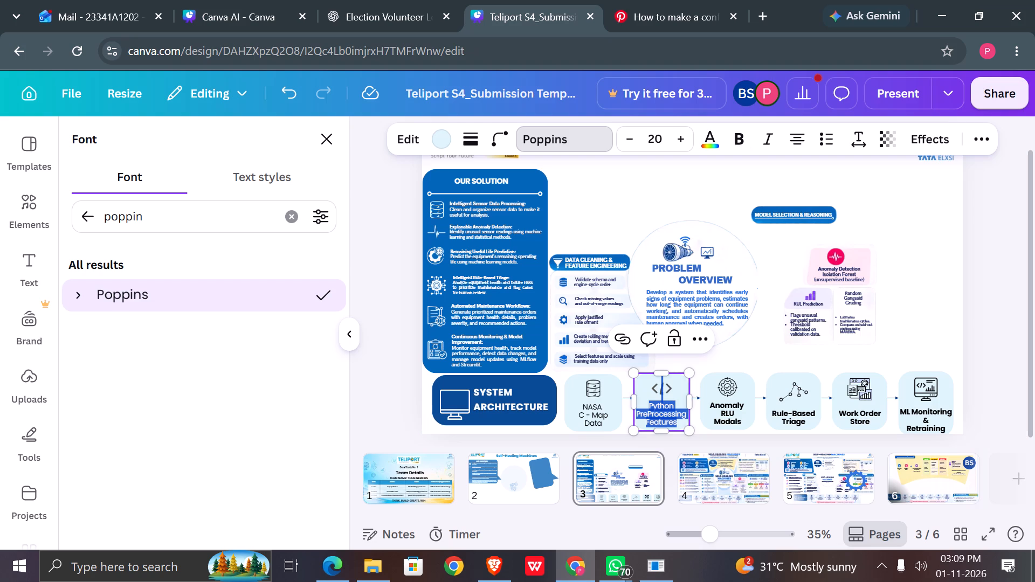
pyautogui.click(993, 417)
pyautogui.click(993, 417)
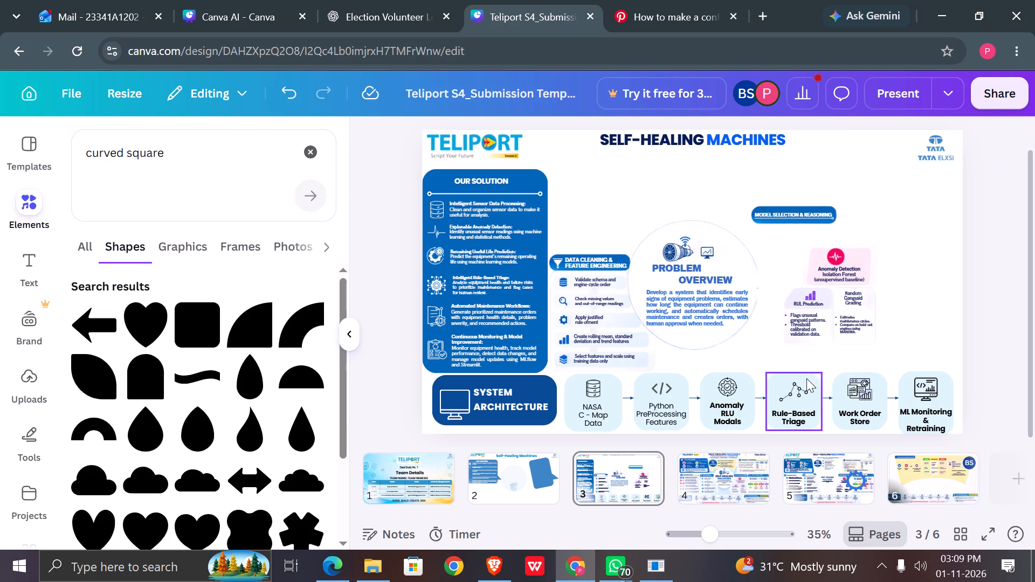
# Copy the Anomaly RLU Modals text and delete its card from the System Architecture row, keeping the gear icon.
pyautogui.click(744, 393)
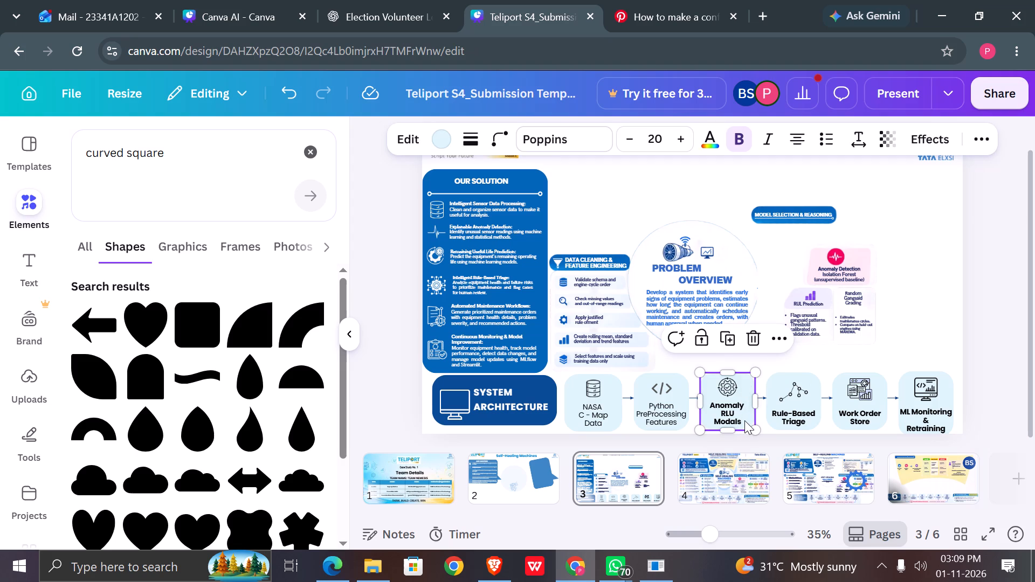
pyautogui.doubleClick(744, 420)
pyautogui.moveTo(744, 420); pyautogui.dragTo(709, 408)
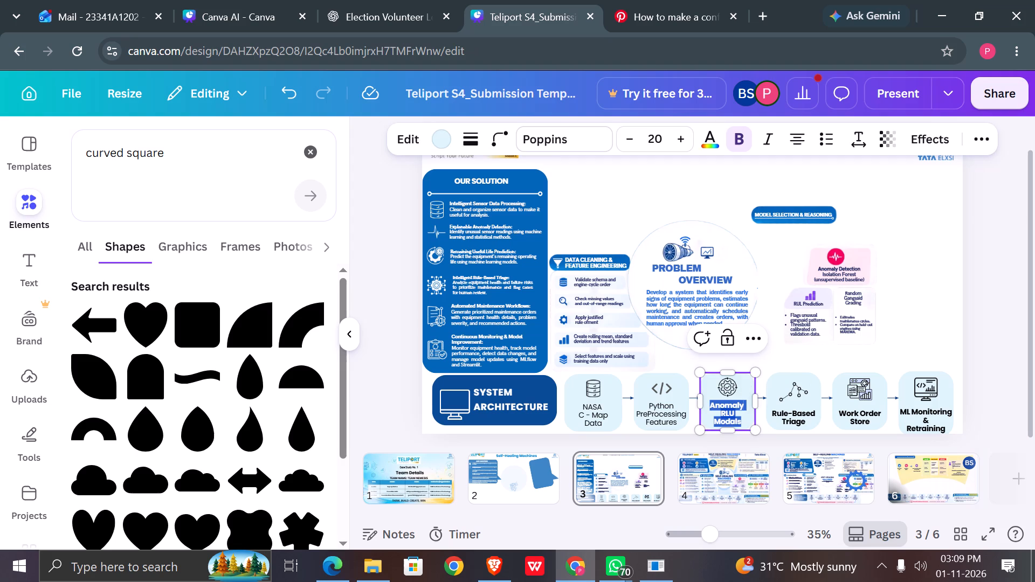
pyautogui.moveTo(709, 408); pyautogui.dragTo(707, 408)
pyautogui.hotkey('ctrl', 'c')
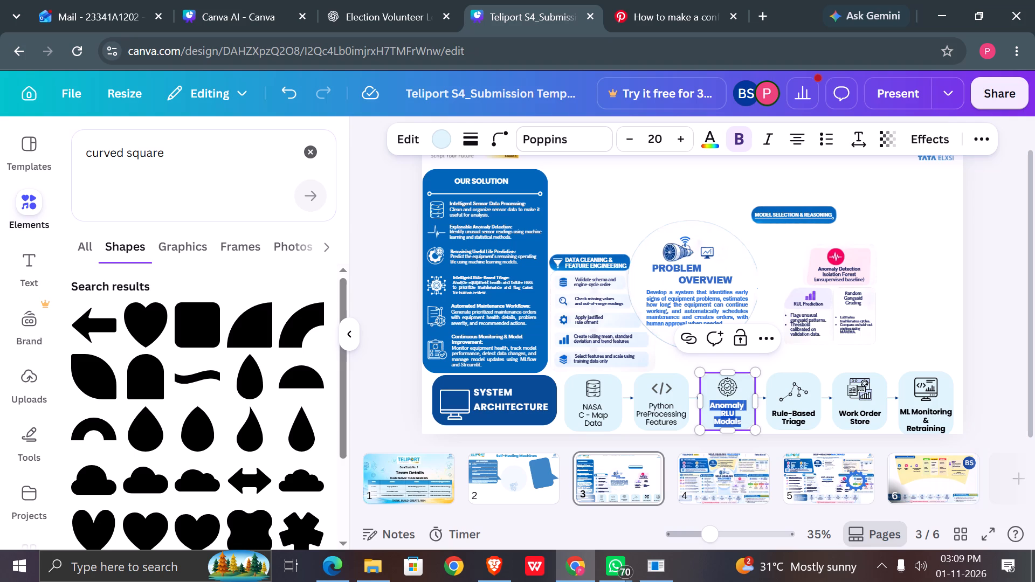
pyautogui.click(746, 389)
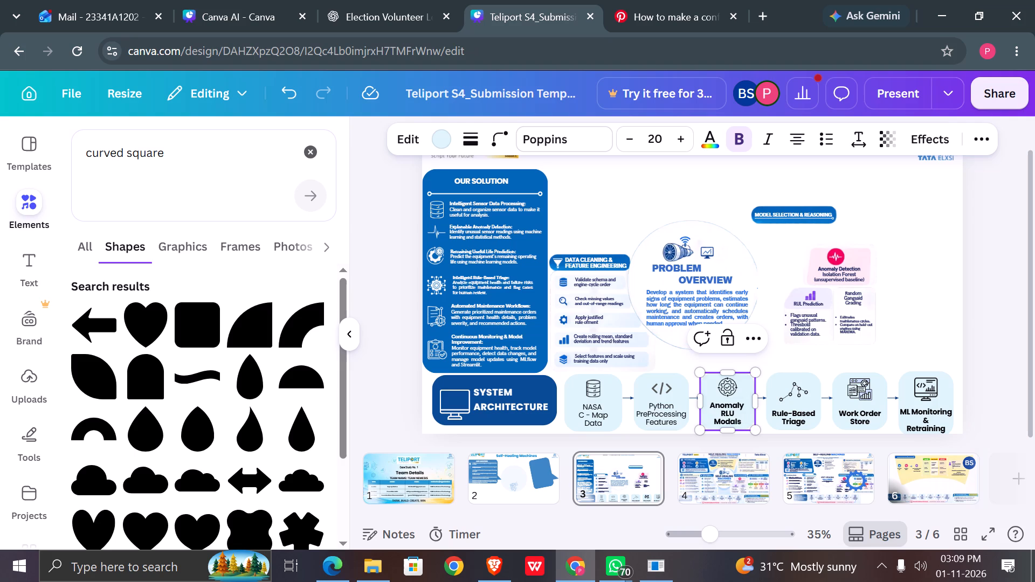
pyautogui.press('BackSpace')
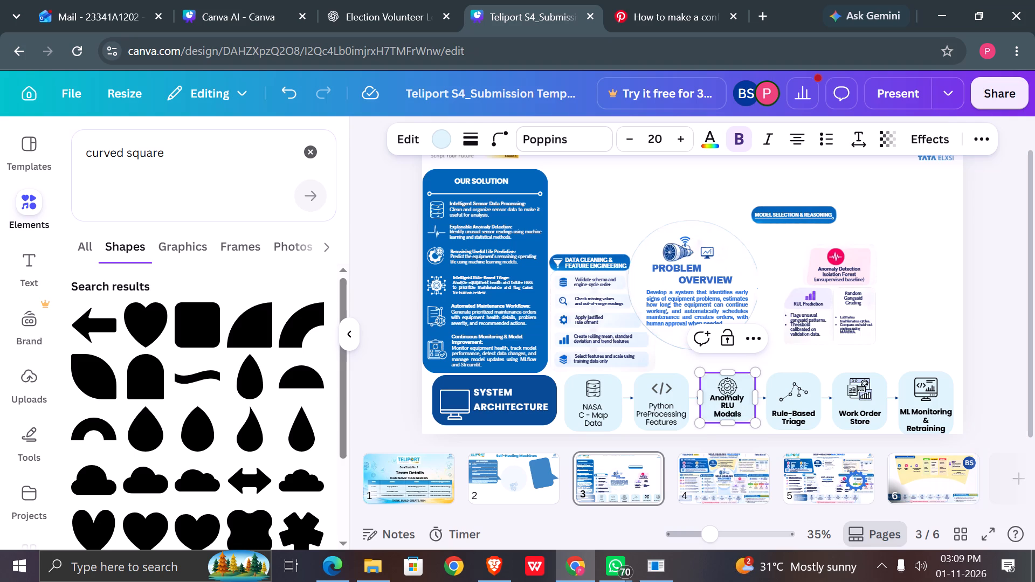
pyautogui.click(983, 321)
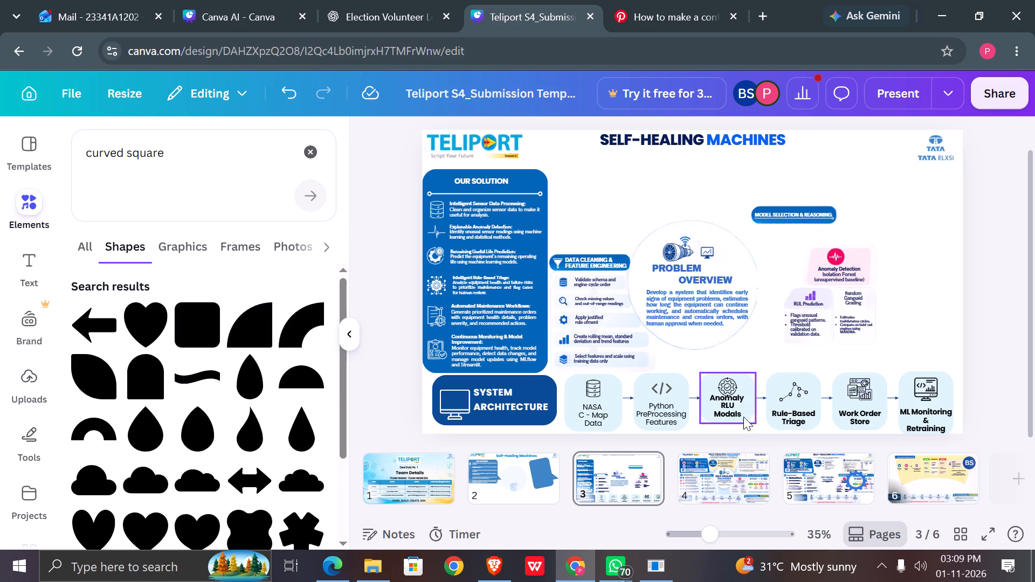
pyautogui.click(743, 415)
pyautogui.press('Delete')
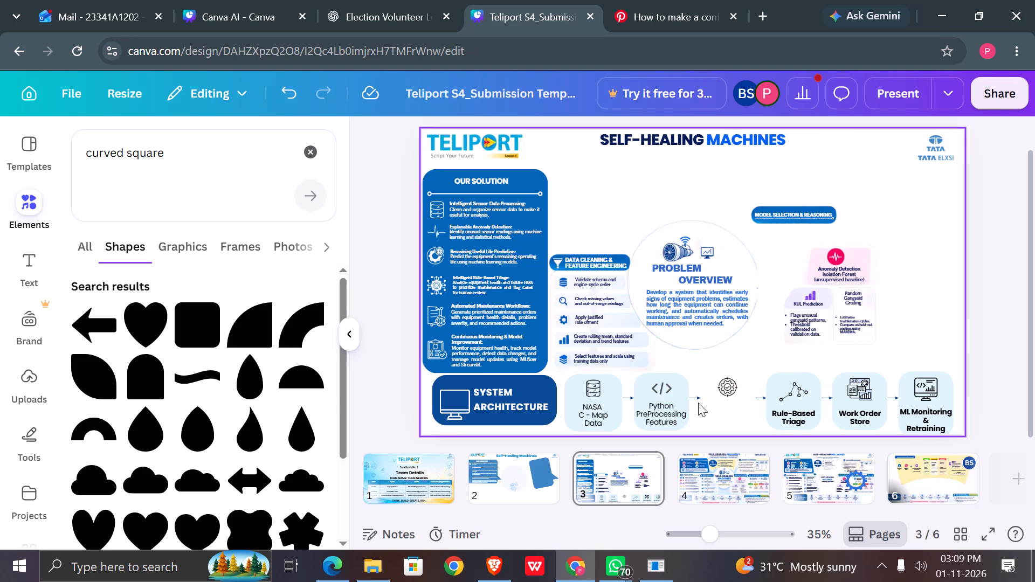
# Duplicate the Python PreProcessing Features card into the vacated third slot of the System Architecture row.
pyautogui.click(684, 397)
pyautogui.click(668, 341)
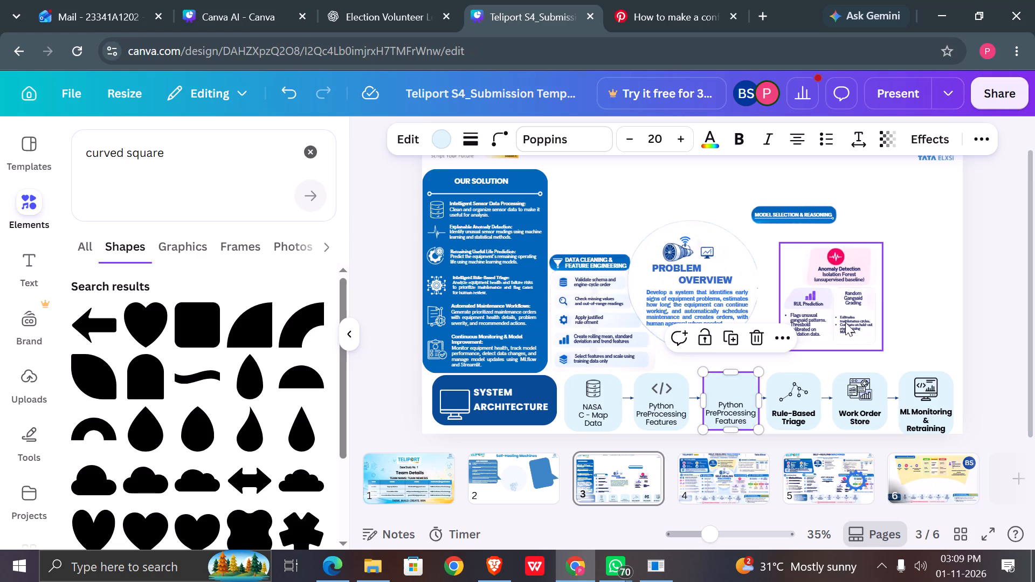
# Replace the duplicated card's text with the copied Anomaly RLU Modals text and remove the trailing blank line.
pyautogui.doubleClick(739, 417)
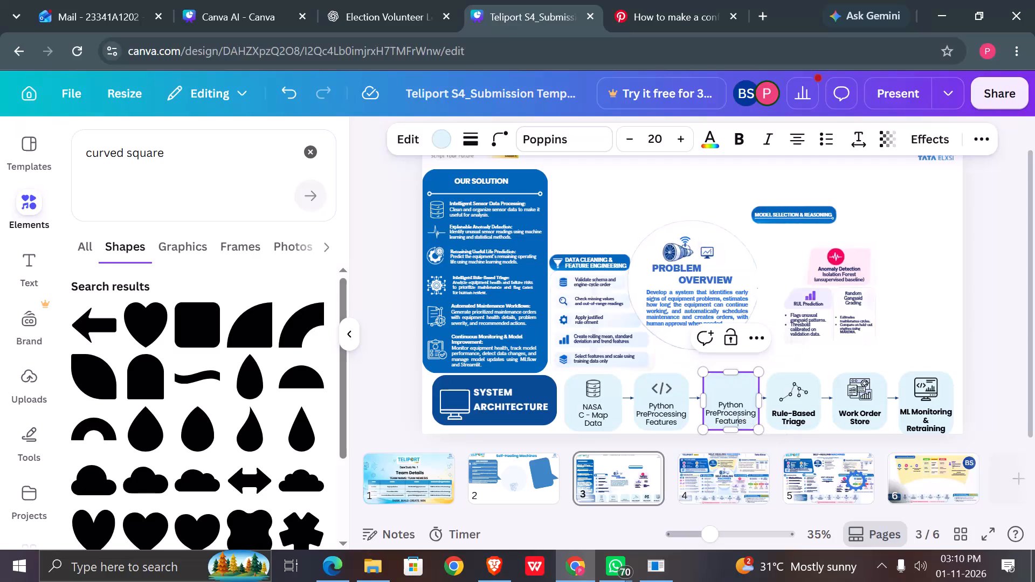
pyautogui.hotkey('ctrl', 'a')
pyautogui.hotkey('ctrl', 'v')
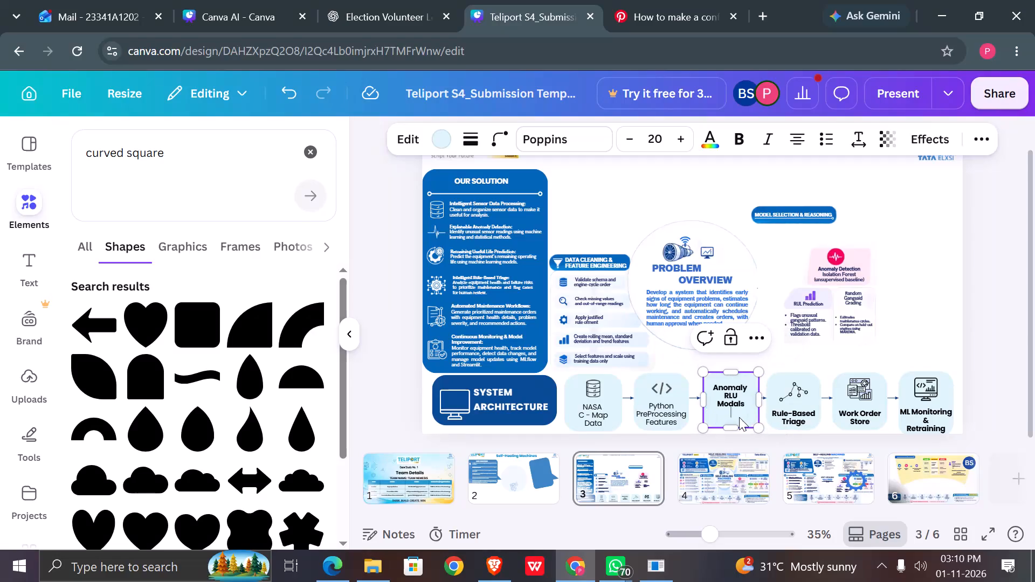
pyautogui.click(739, 417)
pyautogui.press('BackSpace')
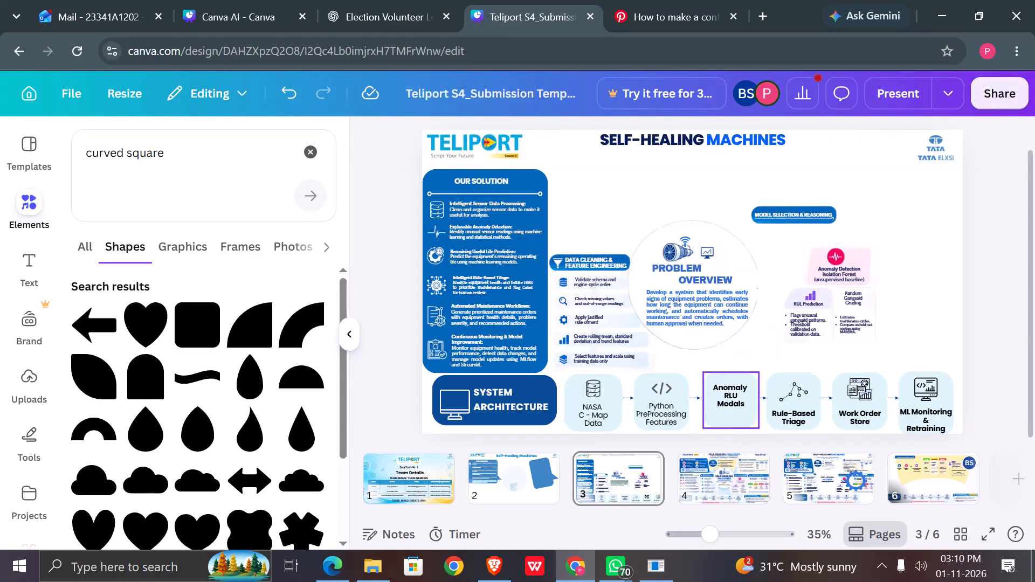
pyautogui.press('BackSpace')
pyautogui.press('BackSpace')
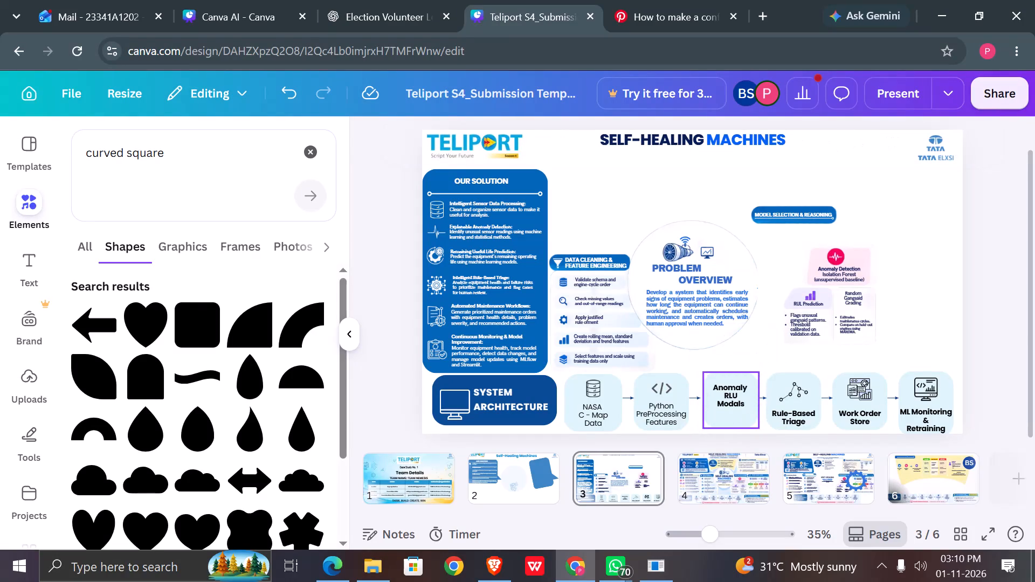
pyautogui.doubleClick(735, 417)
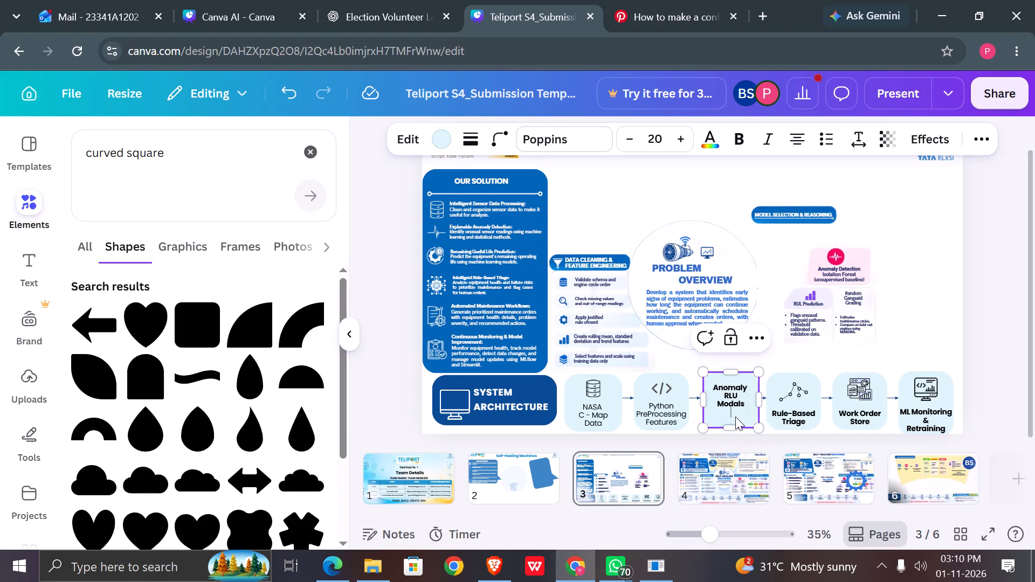
pyautogui.press('BackSpace')
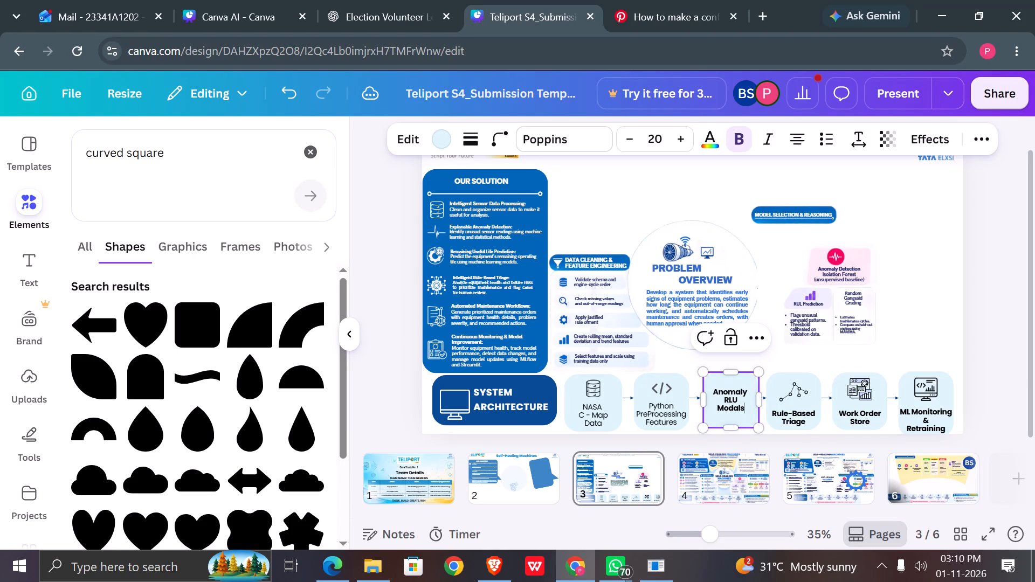
pyautogui.press('Delete')
pyautogui.press('Delete')
pyautogui.press('Down')
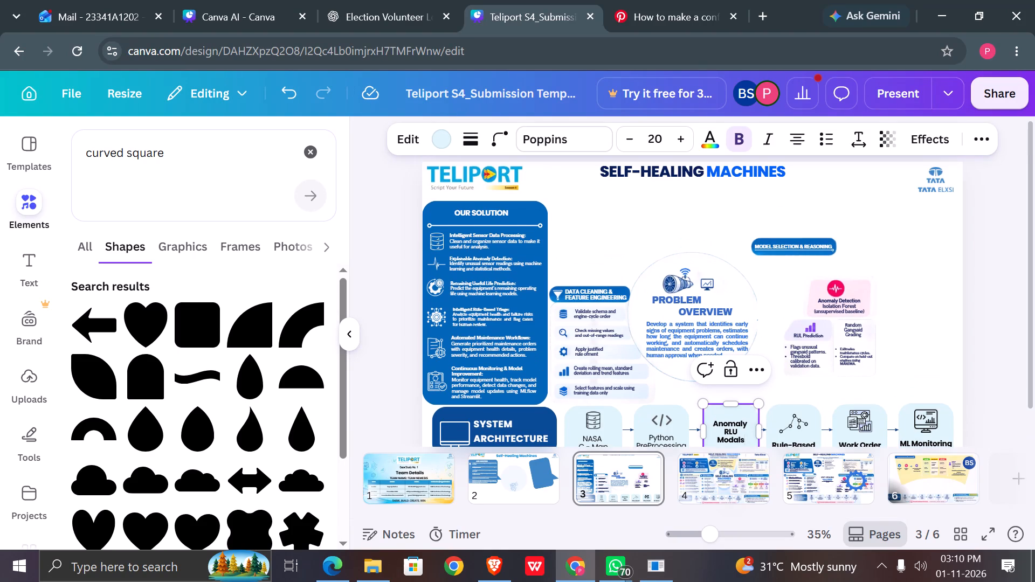
pyautogui.scroll(-1, 735, 417)
pyautogui.press('Down')
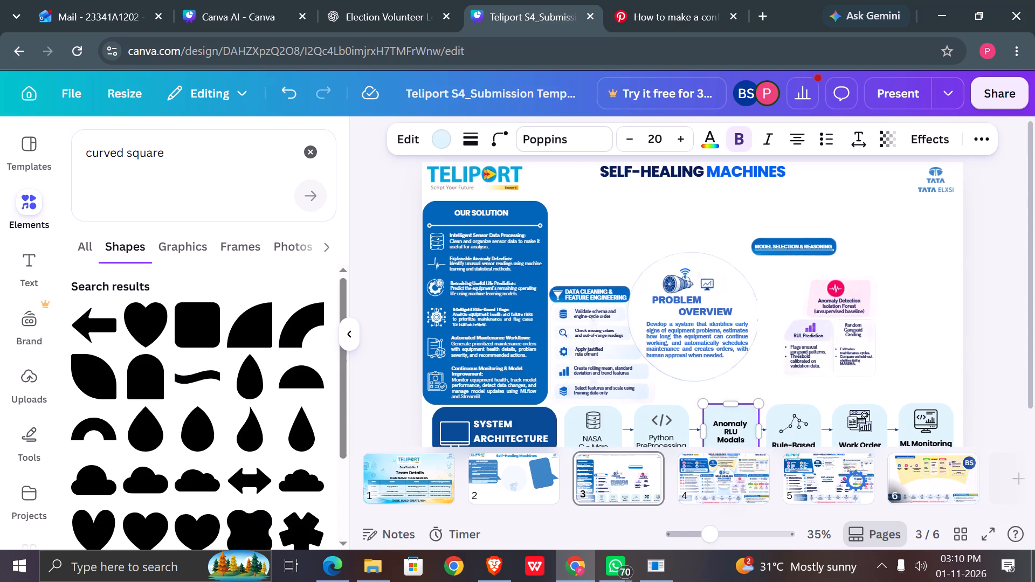
pyautogui.scroll(-2, 735, 417)
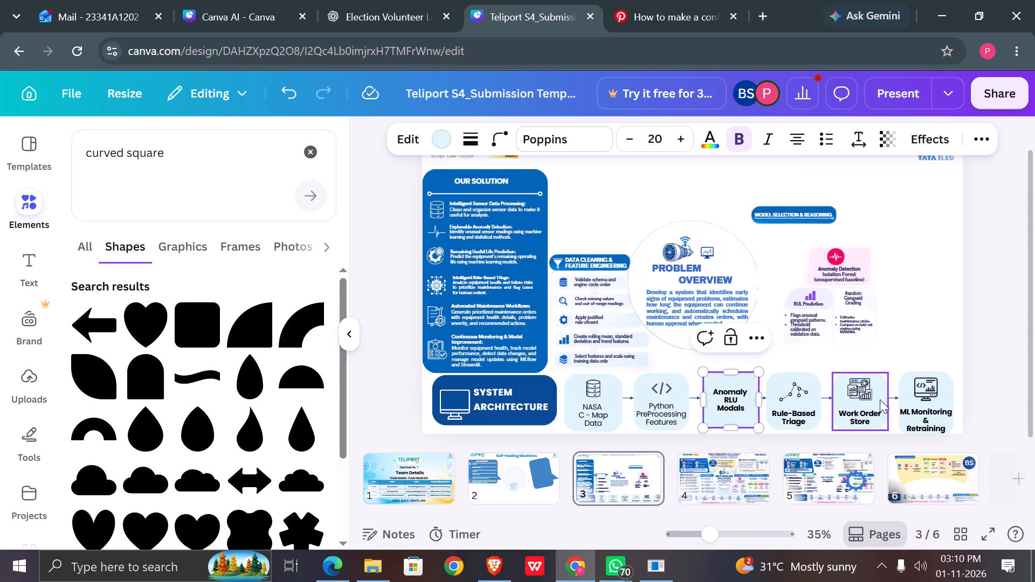
# Move the Anomaly RLU Modals text lower in its card by inserting three blank lines above it.
pyautogui.doubleClick(722, 383)
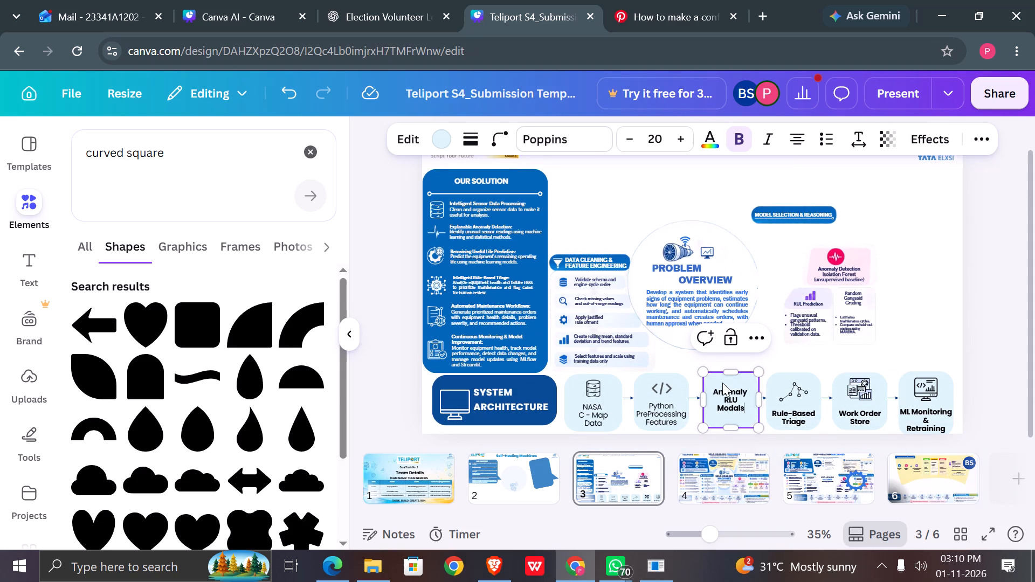
pyautogui.doubleClick(722, 383)
pyautogui.press('Up')
pyautogui.press('Up')
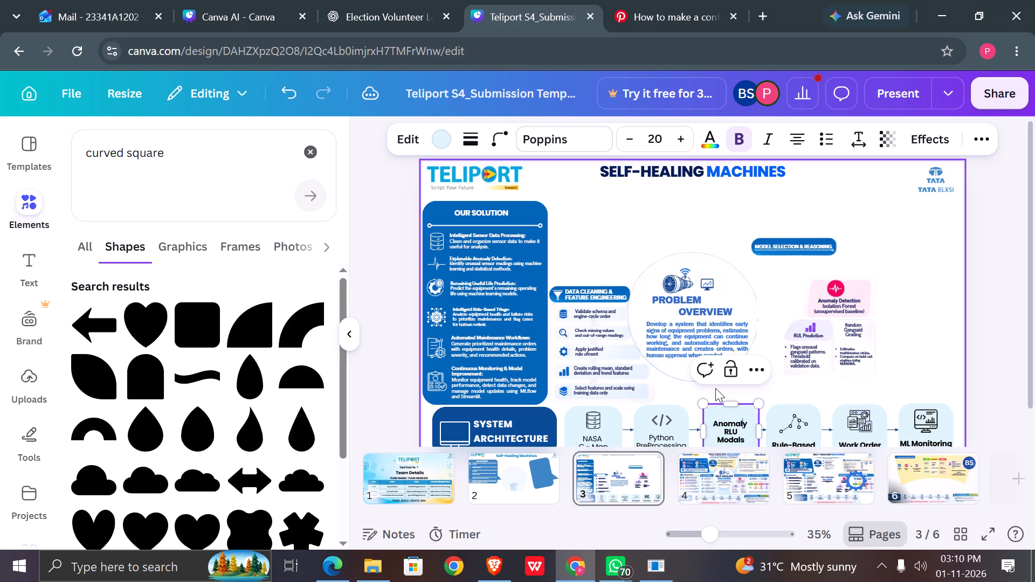
pyautogui.press('Left')
pyautogui.press('Left')
pyautogui.press('Left')
pyautogui.press('Left')
pyautogui.press('Left')
pyautogui.press('Left')
pyautogui.press('Return')
pyautogui.press('Return')
pyautogui.press('Return')
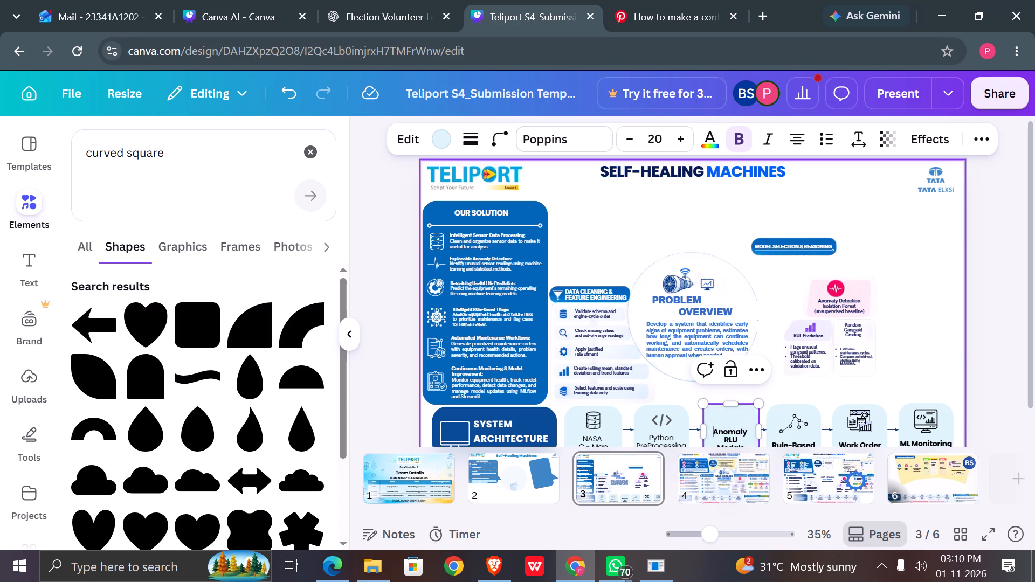
pyautogui.scroll(-3, 715, 388)
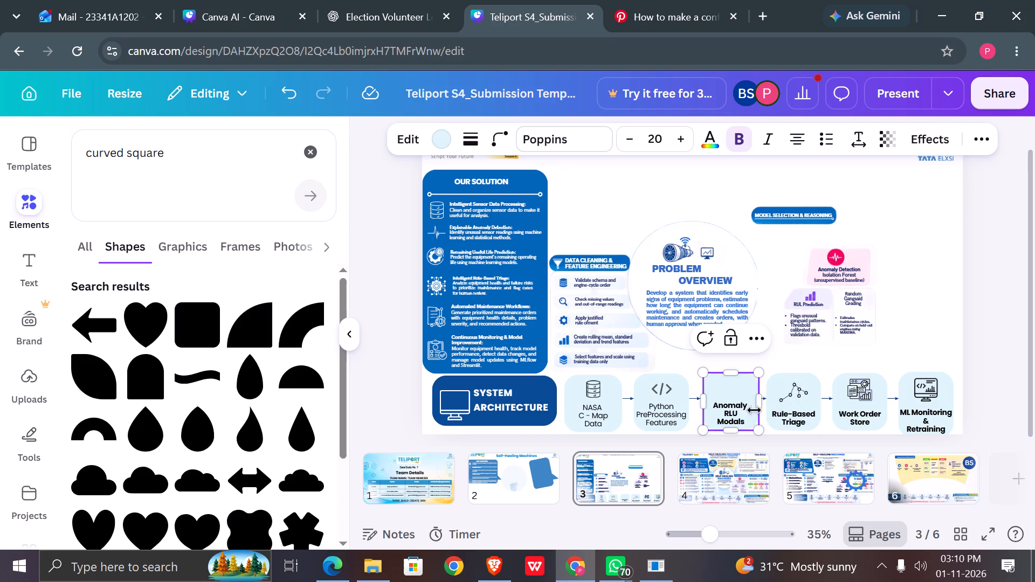
# Remove the bold formatting from all the Anomaly RLU Modals card text.
pyautogui.hotkey('ctrl', 'a')
pyautogui.hotkey('ctrl', 'b')
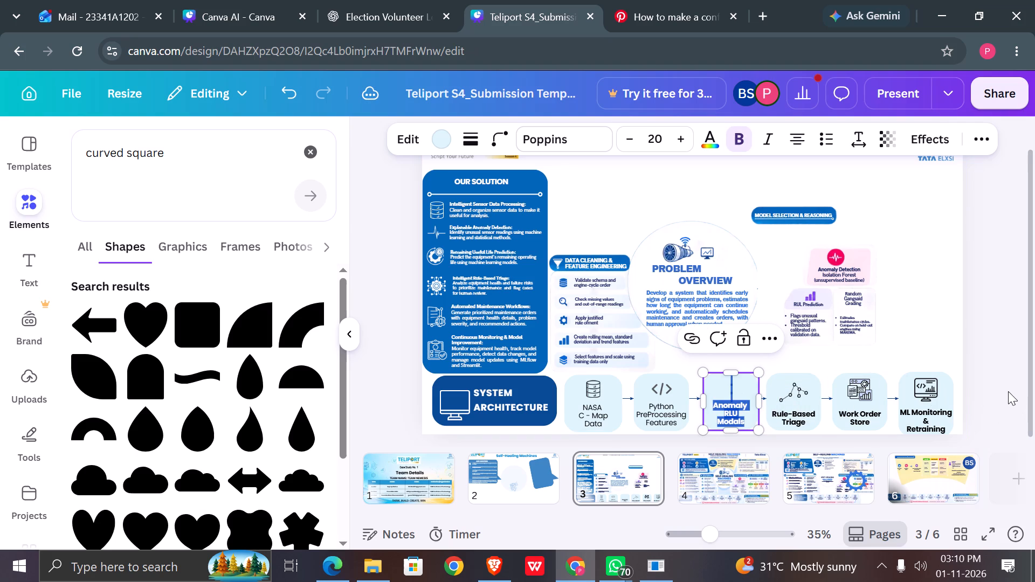
pyautogui.click(991, 407)
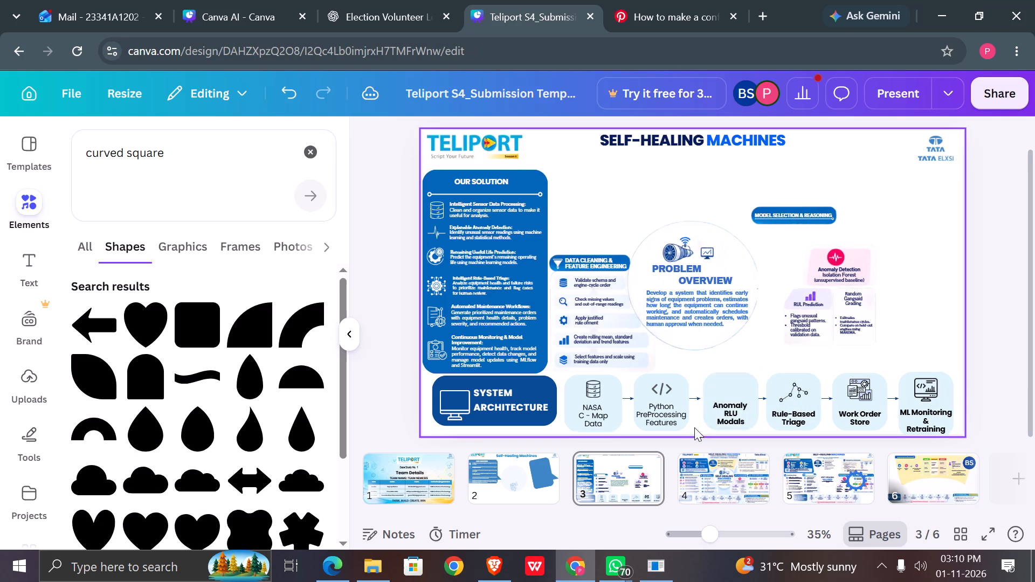
pyautogui.doubleClick(729, 413)
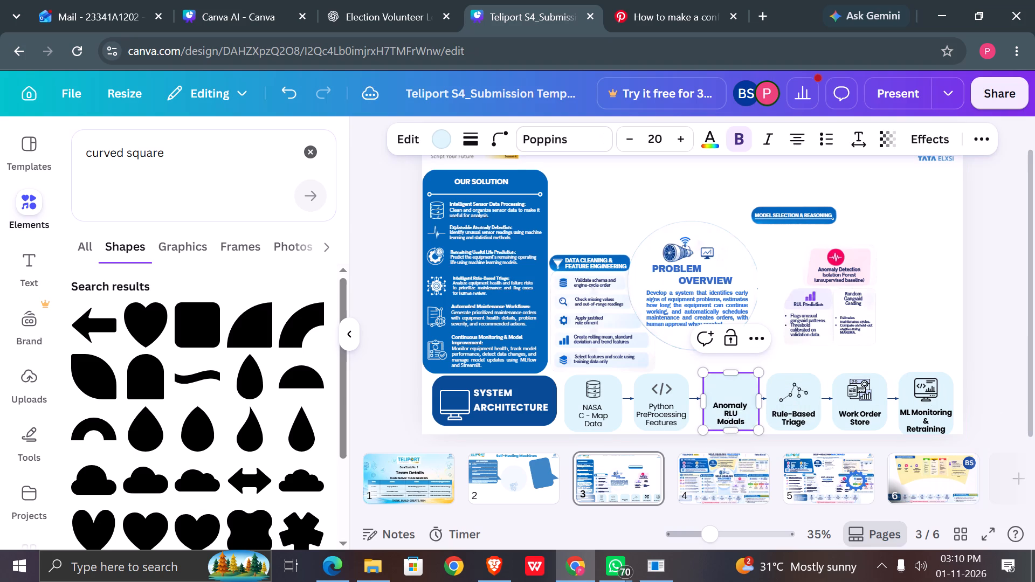
pyautogui.hotkey('ctrl', 'a')
pyautogui.hotkey('ctrl', 'b')
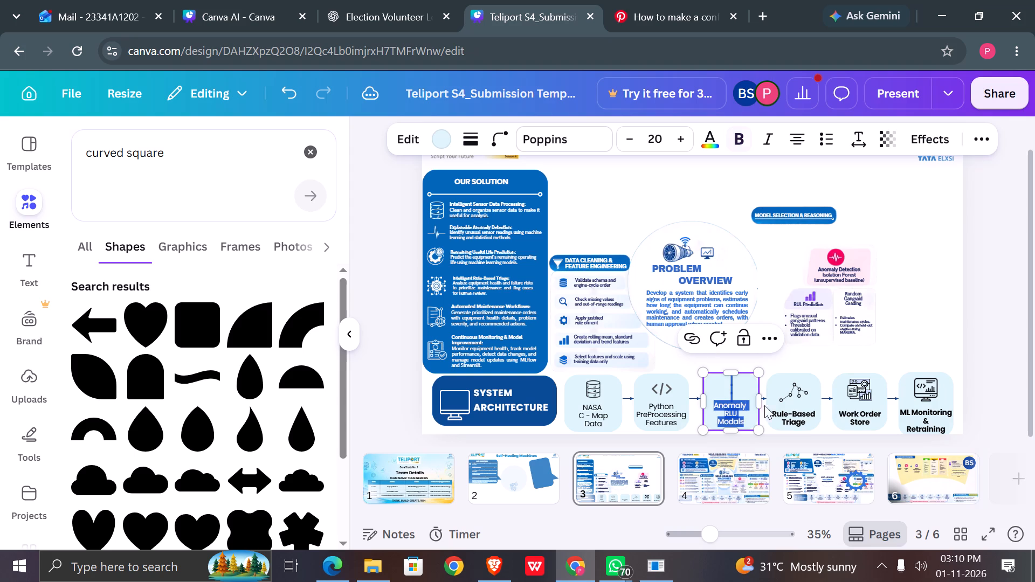
pyautogui.click(806, 414)
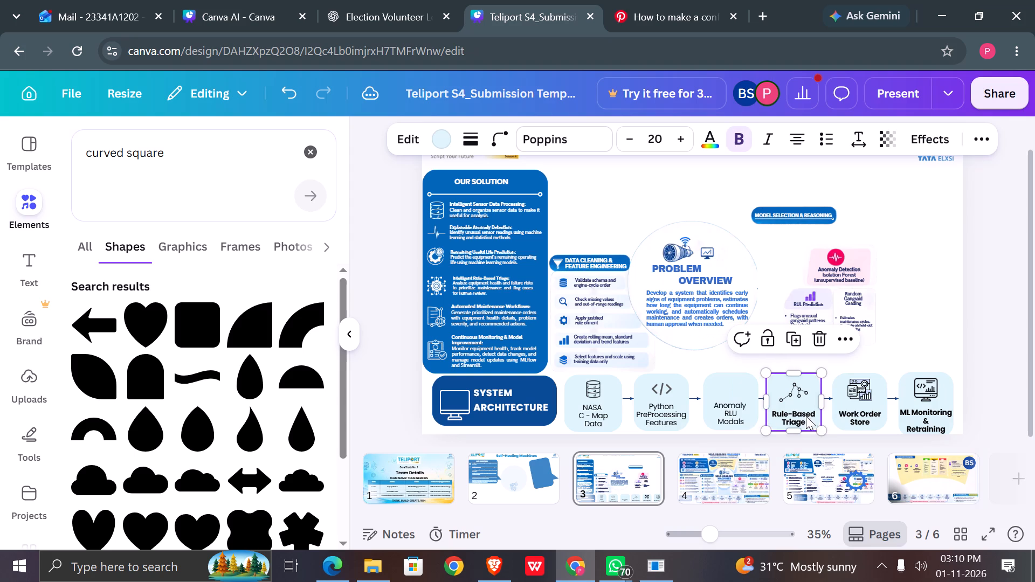
# Adjust the Anomaly RLU Modals card's position slightly so it sits between its two neighbouring arrows.
pyautogui.click(736, 380)
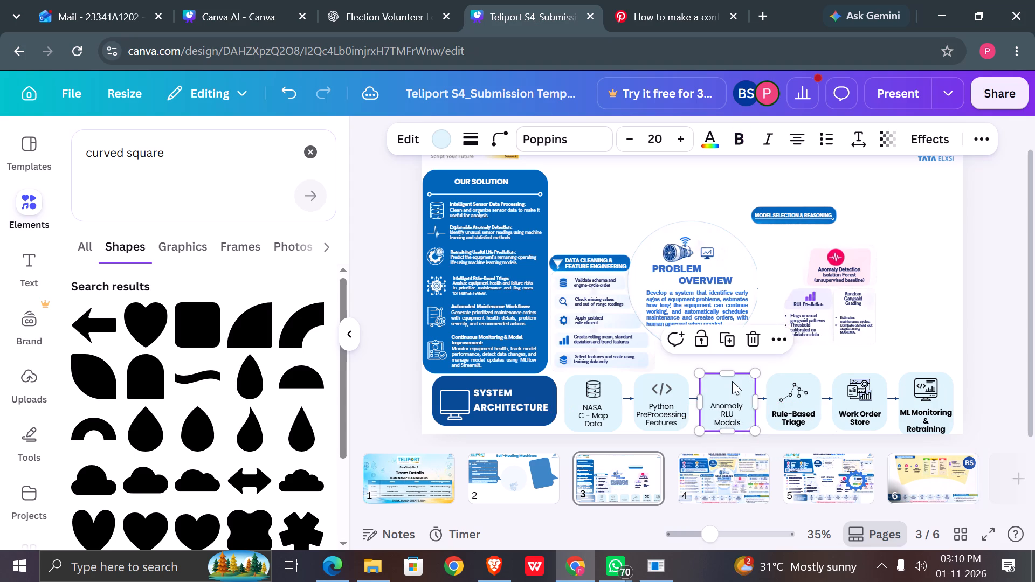
pyautogui.scroll(-3, 732, 381)
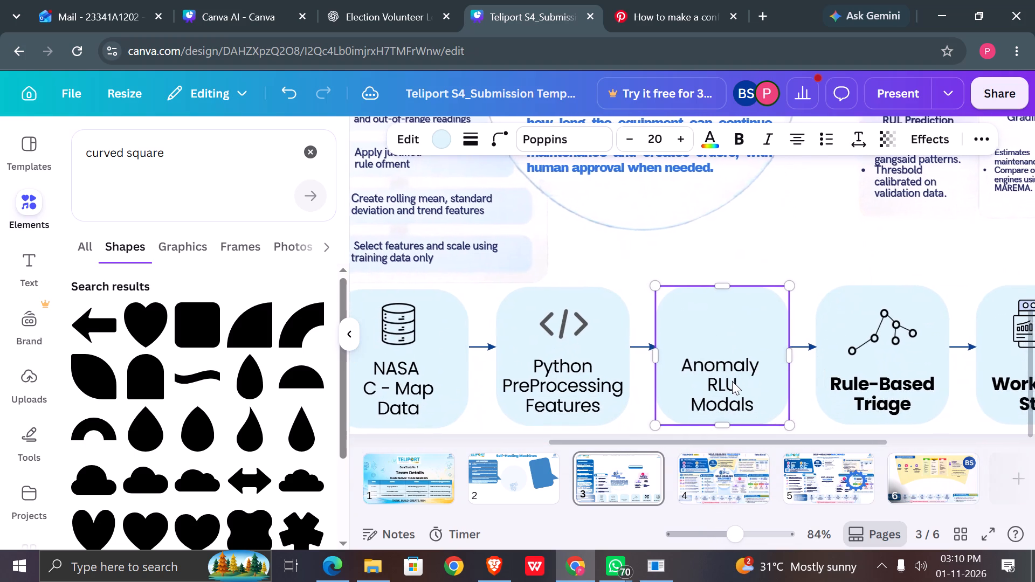
pyautogui.scroll(-1, 732, 381)
pyautogui.click(816, 223)
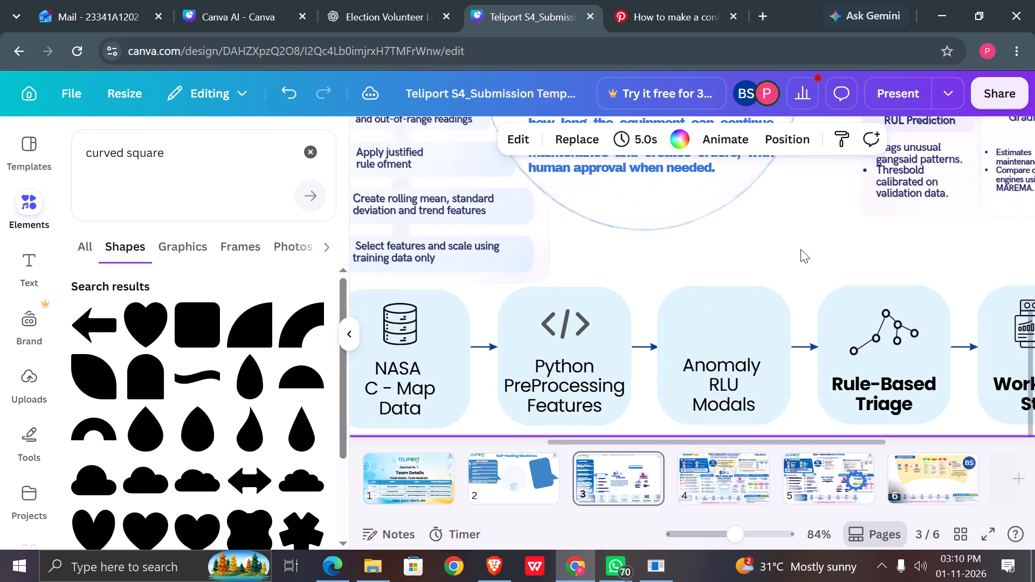
pyautogui.click(733, 315)
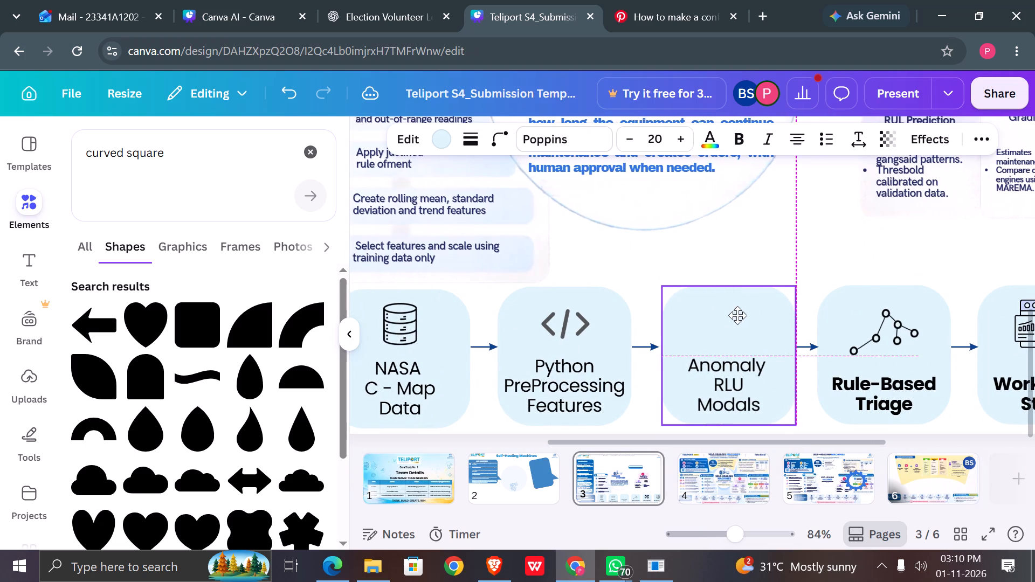
pyautogui.click(837, 238)
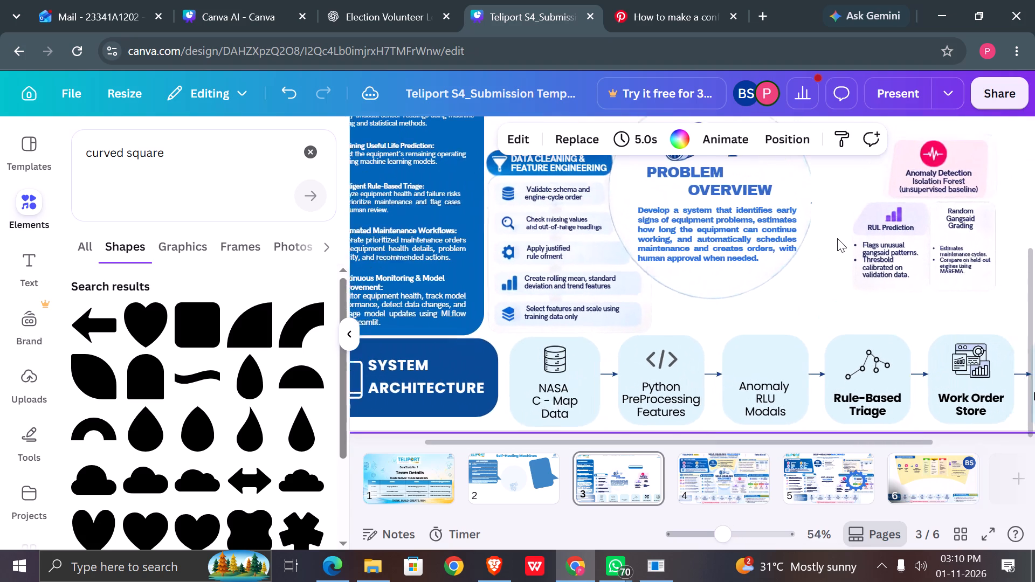
# Copy the Rule-Based Triage text and delete its card from the System Architecture row, keeping the line-graph icon.
pyautogui.hscroll(-3, 837, 238)
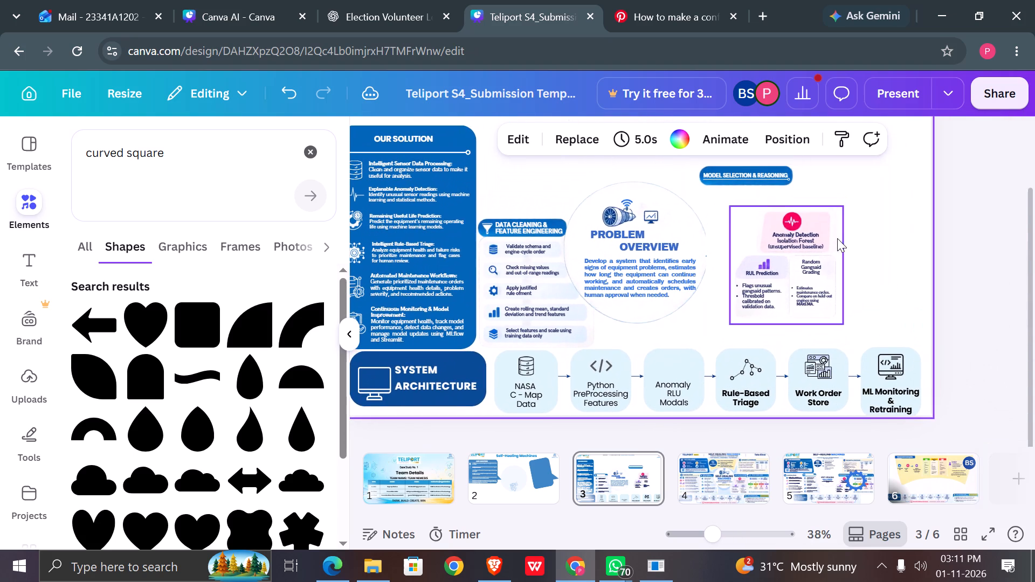
pyautogui.click(763, 380)
pyautogui.doubleClick(817, 419)
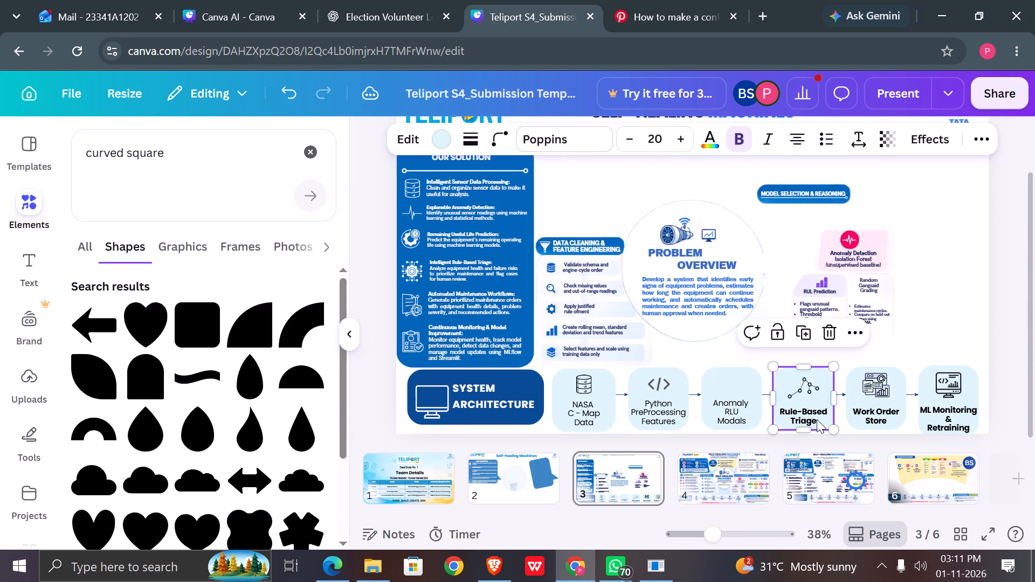
pyautogui.moveTo(817, 419); pyautogui.dragTo(782, 412)
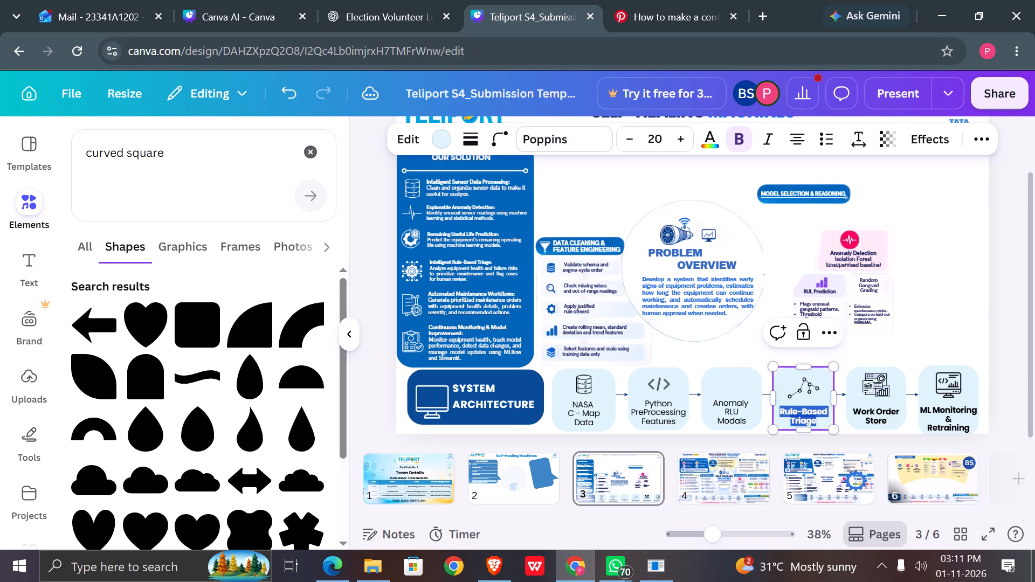
pyautogui.moveTo(782, 412); pyautogui.dragTo(781, 413)
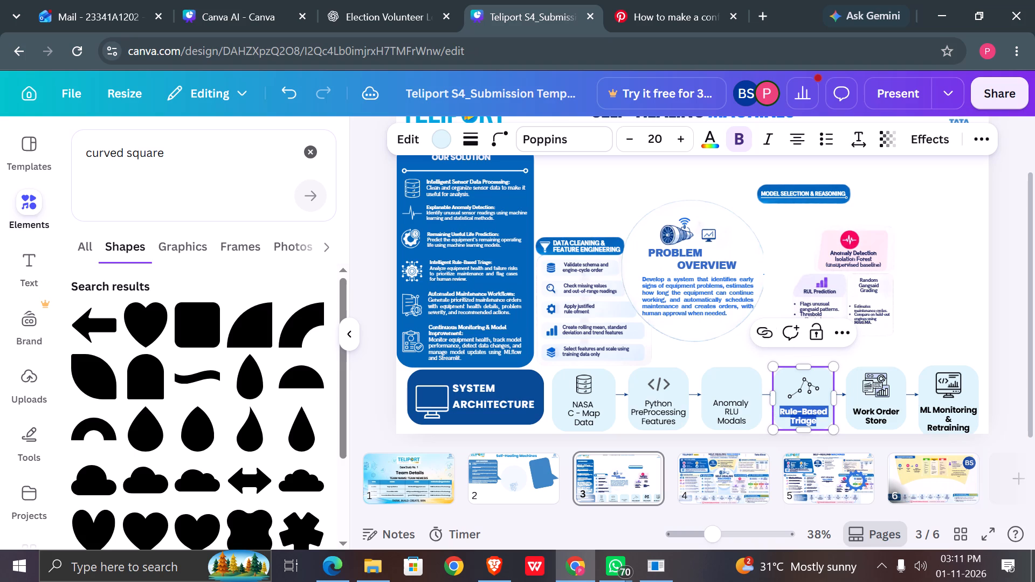
pyautogui.hotkey('ctrl', 'c')
pyautogui.press('BackSpace')
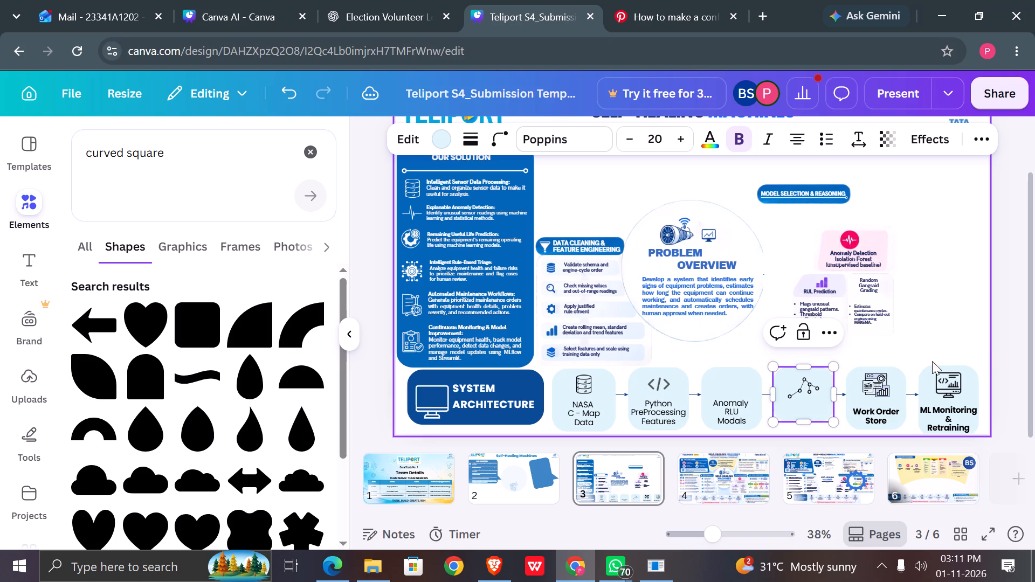
pyautogui.click(958, 301)
pyautogui.click(805, 400)
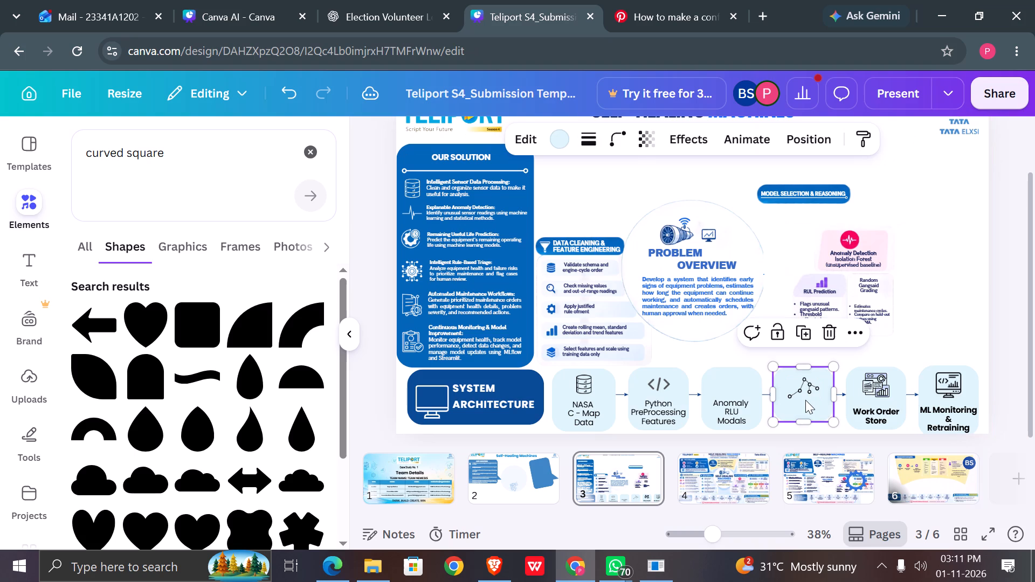
pyautogui.press('Delete')
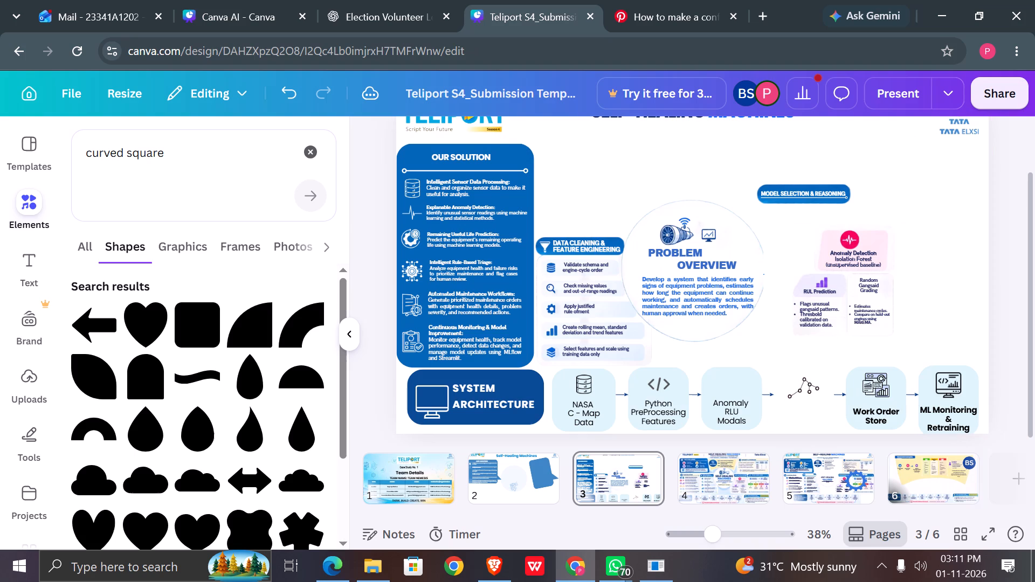
# Duplicate the Anomaly RLU Modals card into the vacated fourth slot of the System Architecture row.
pyautogui.click(751, 384)
pyautogui.click(732, 330)
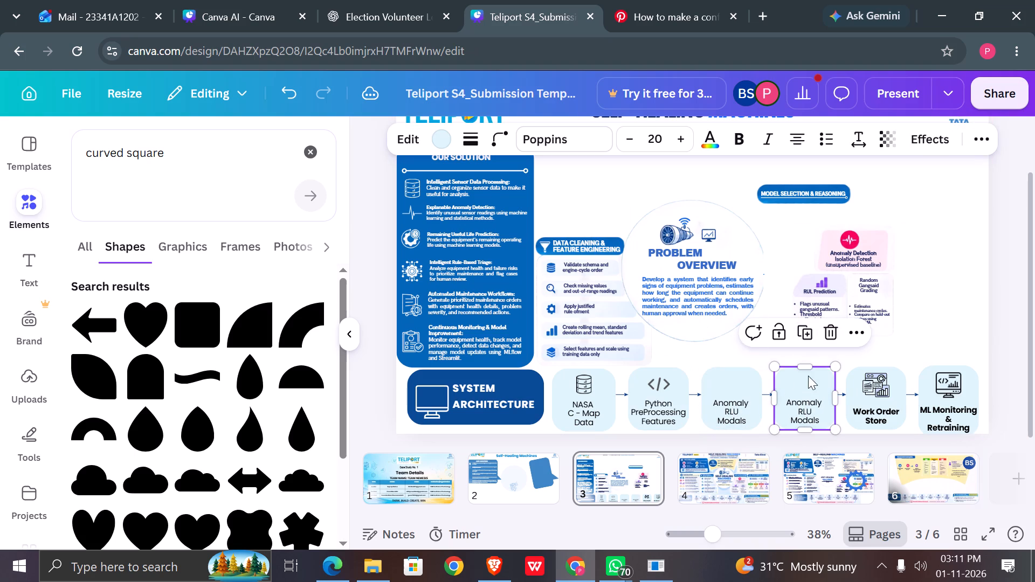
# Replace the duplicated card's text with the copied Rule-Based Triage text and remove the trailing blank line.
pyautogui.doubleClick(825, 423)
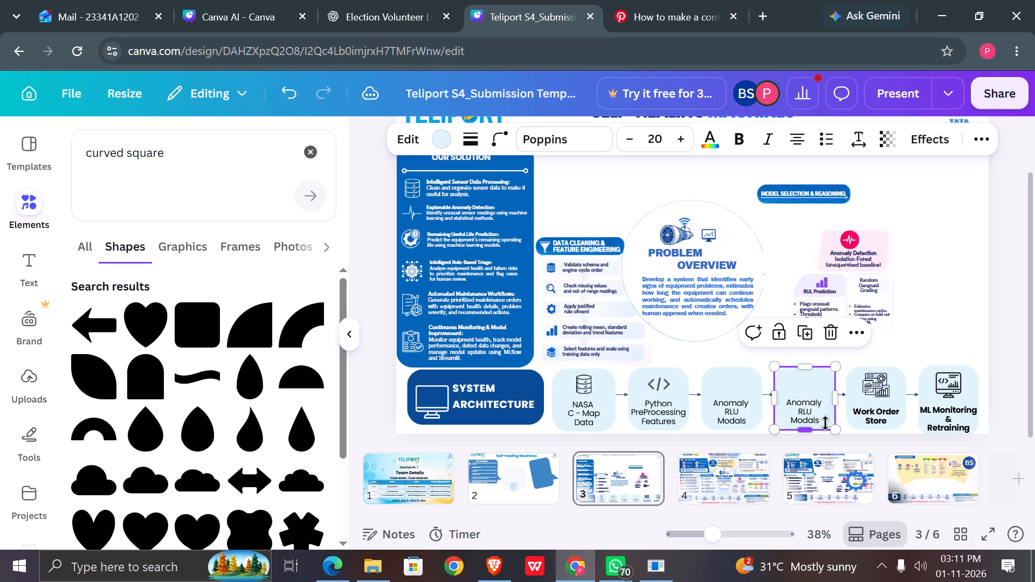
pyautogui.doubleClick(824, 417)
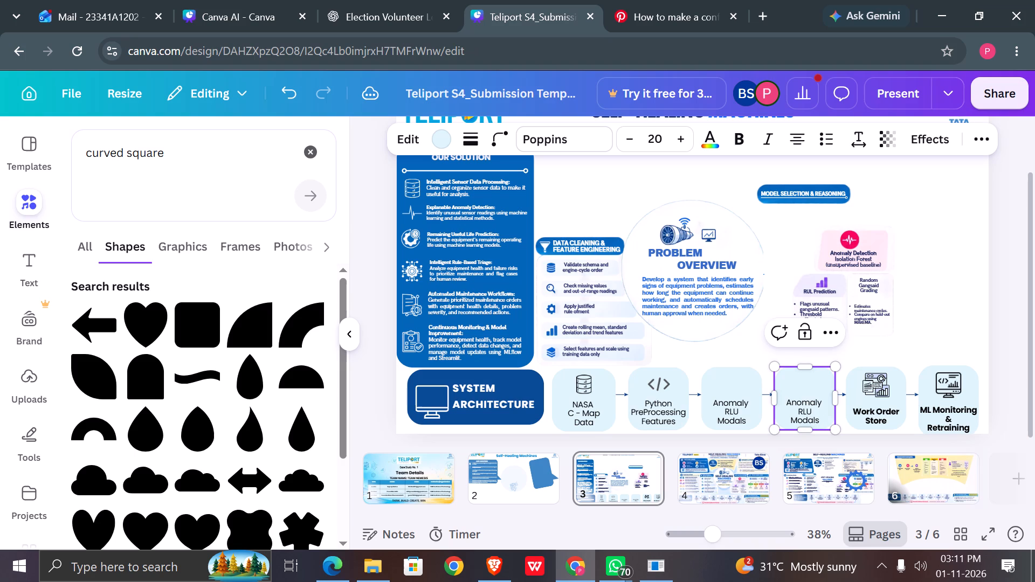
pyautogui.hotkey('ctrl', 'a')
pyautogui.hotkey('ctrl', 'v')
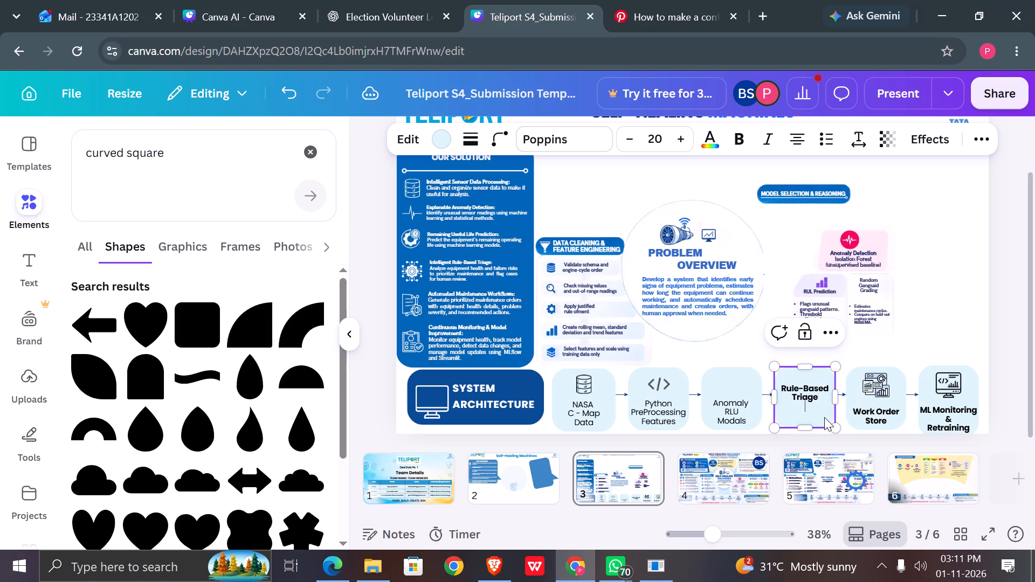
pyautogui.press('BackSpace')
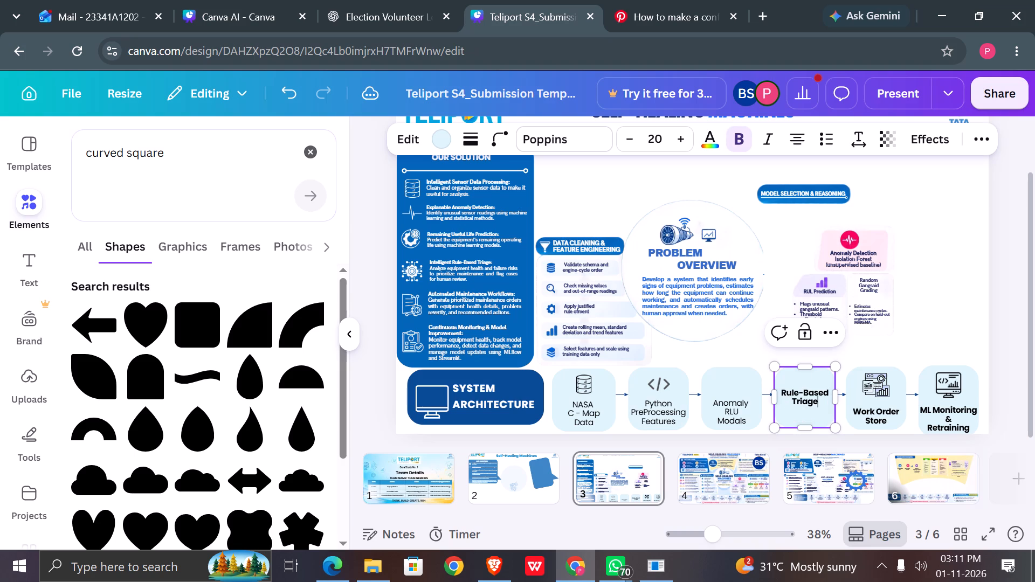
# Move the Rule-Based Triage text lower in its card with three blank lines above it.
pyautogui.press('Up')
pyautogui.press('Up')
pyautogui.press('Return')
pyautogui.press('Return')
pyautogui.press('Return')
pyautogui.press('Return')
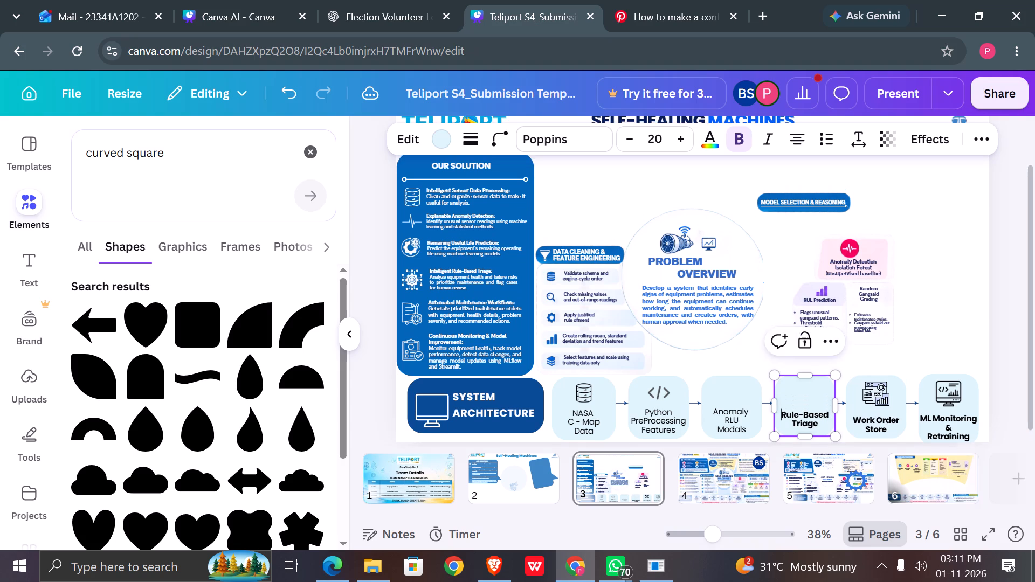
pyautogui.press('BackSpace')
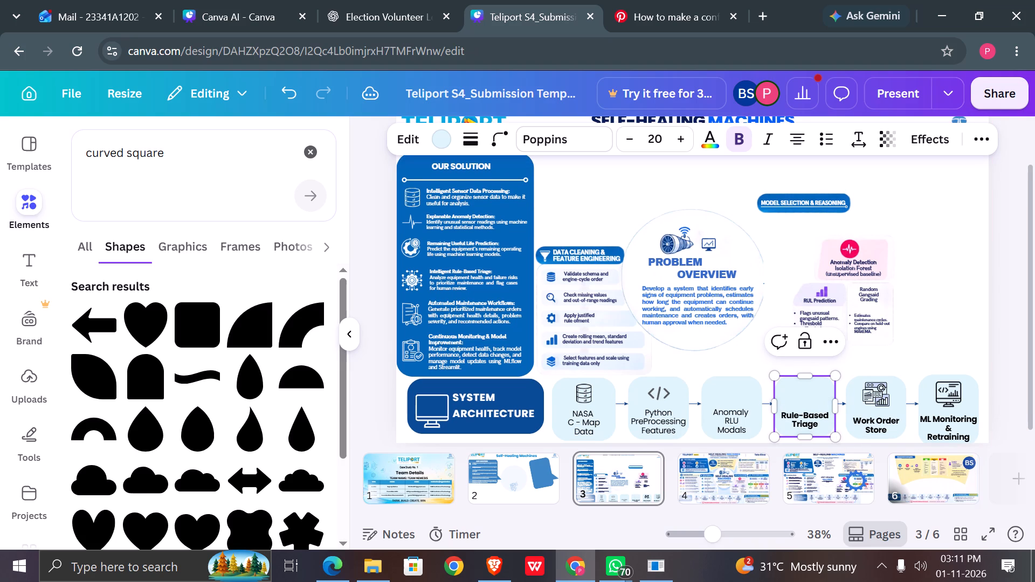
# Remove the bold formatting from the Rule-Based Triage card text.
pyautogui.moveTo(821, 425); pyautogui.dragTo(780, 415)
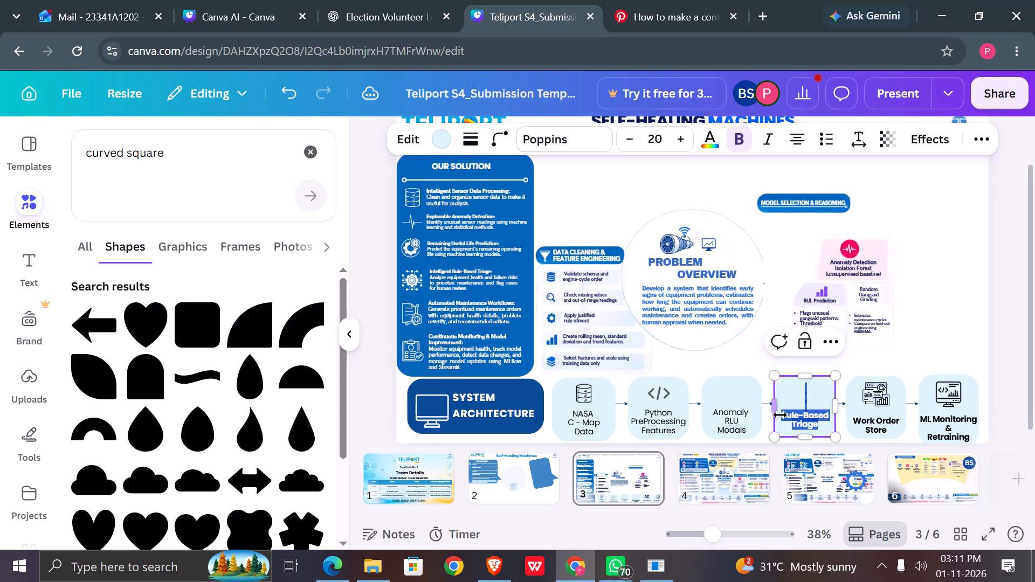
pyautogui.moveTo(780, 415); pyautogui.dragTo(782, 416)
pyautogui.hotkey('ctrl', 'b')
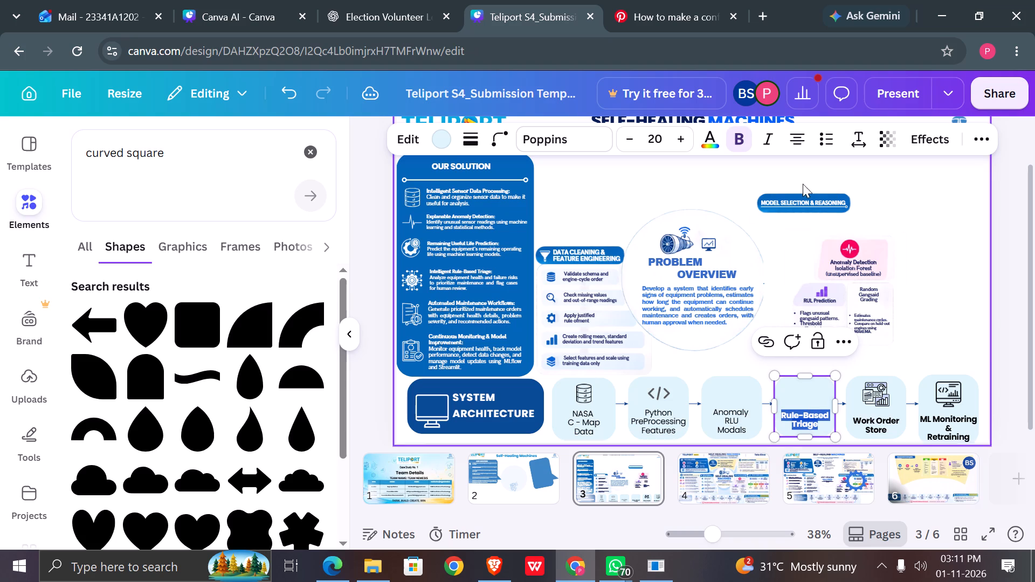
pyautogui.click(741, 141)
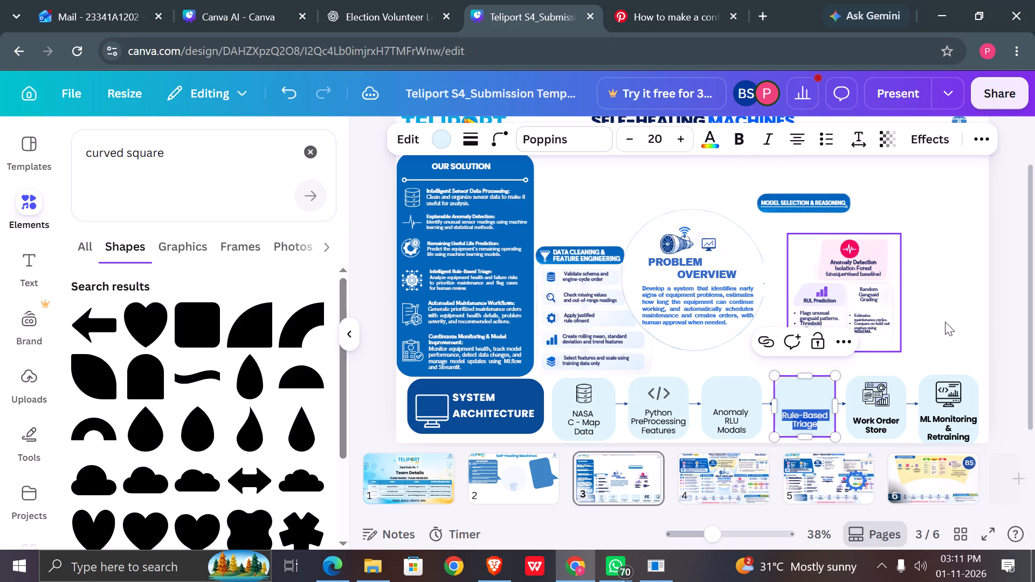
# Copy the Work Order Store text from the fifth System Architecture card and delete that card, keeping its icon.
pyautogui.click(943, 318)
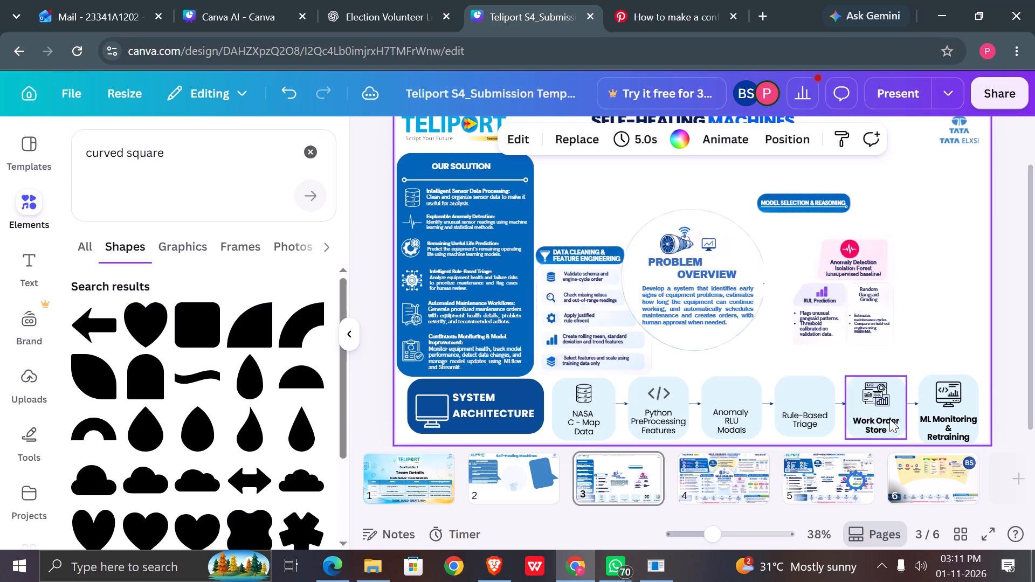
pyautogui.click(889, 419)
pyautogui.doubleClick(886, 429)
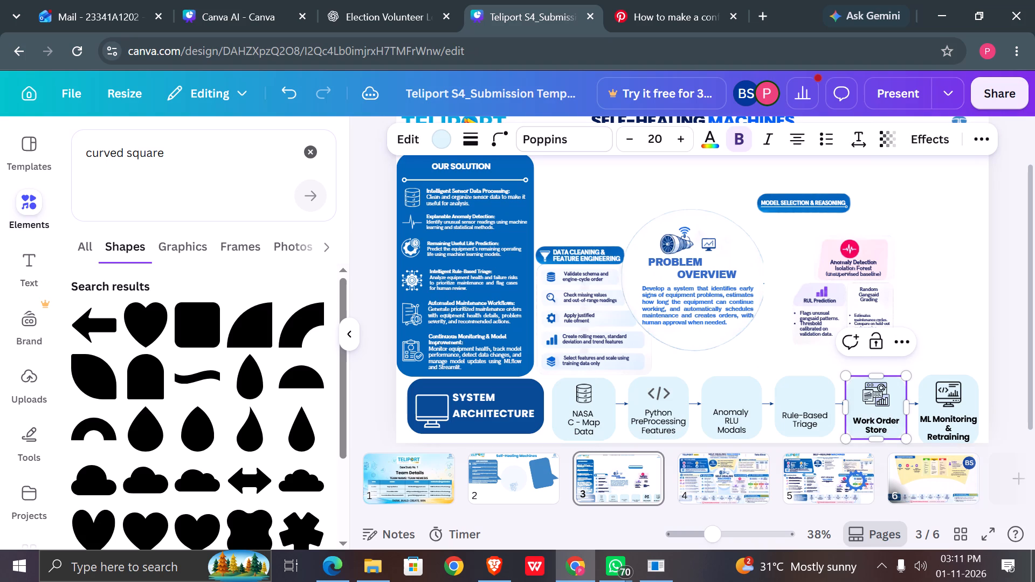
pyautogui.moveTo(886, 429); pyautogui.dragTo(853, 424)
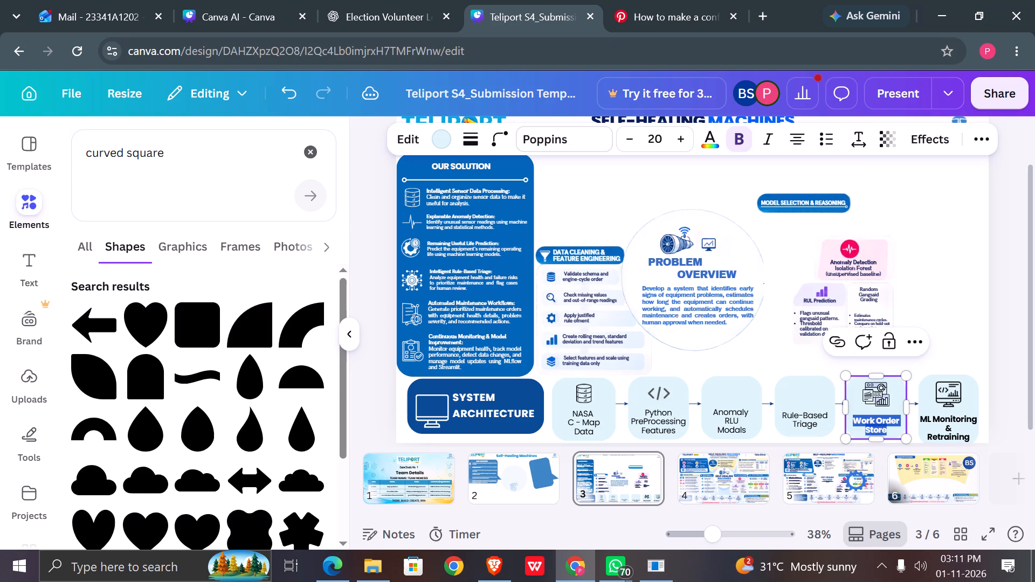
pyautogui.hotkey('ctrl', 'c')
pyautogui.click(954, 323)
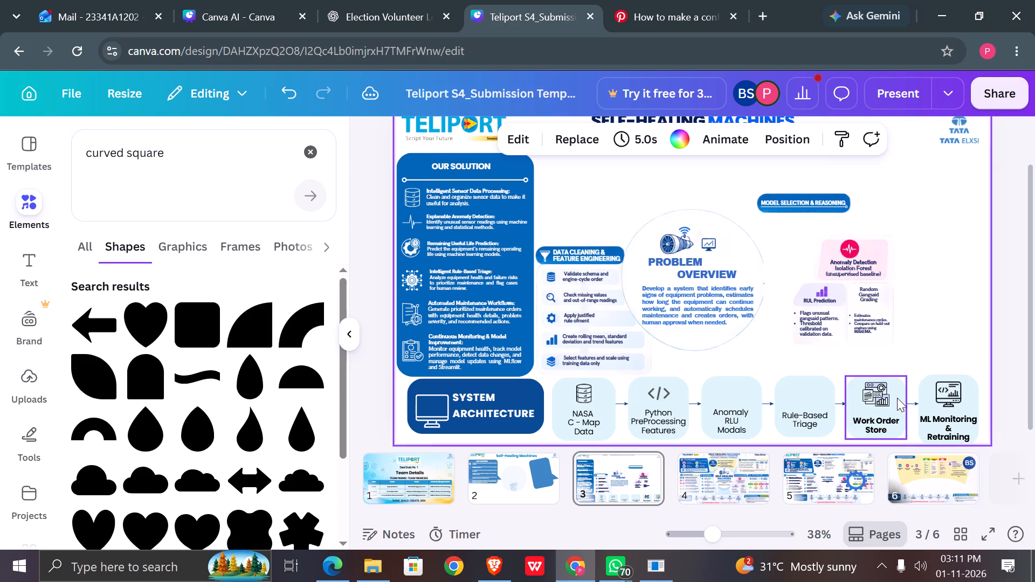
pyautogui.click(897, 398)
pyautogui.press('Delete')
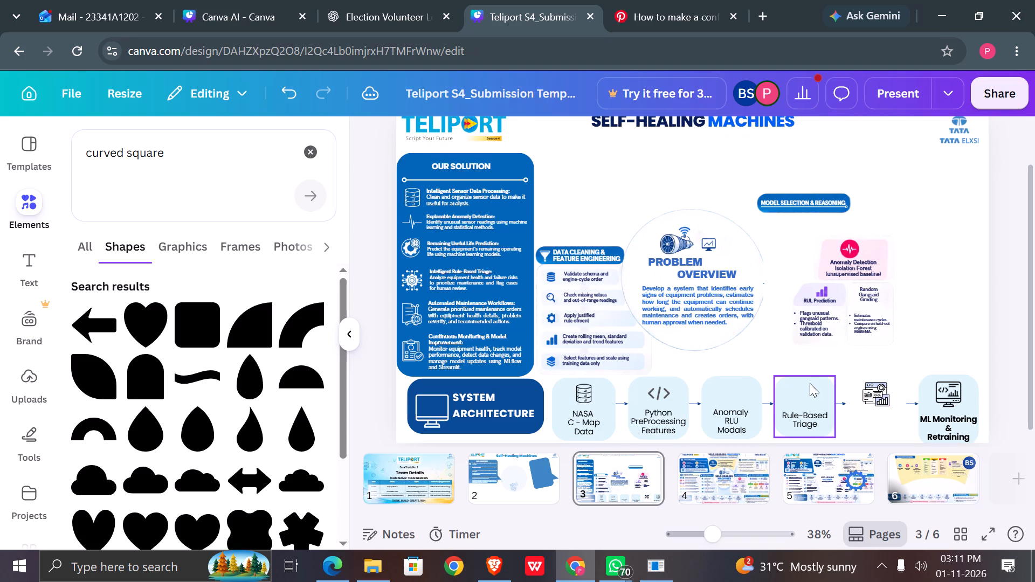
# Duplicate the Rule-Based Triage card into the vacated fifth slot of the System Architecture row.
pyautogui.click(810, 383)
pyautogui.click(799, 338)
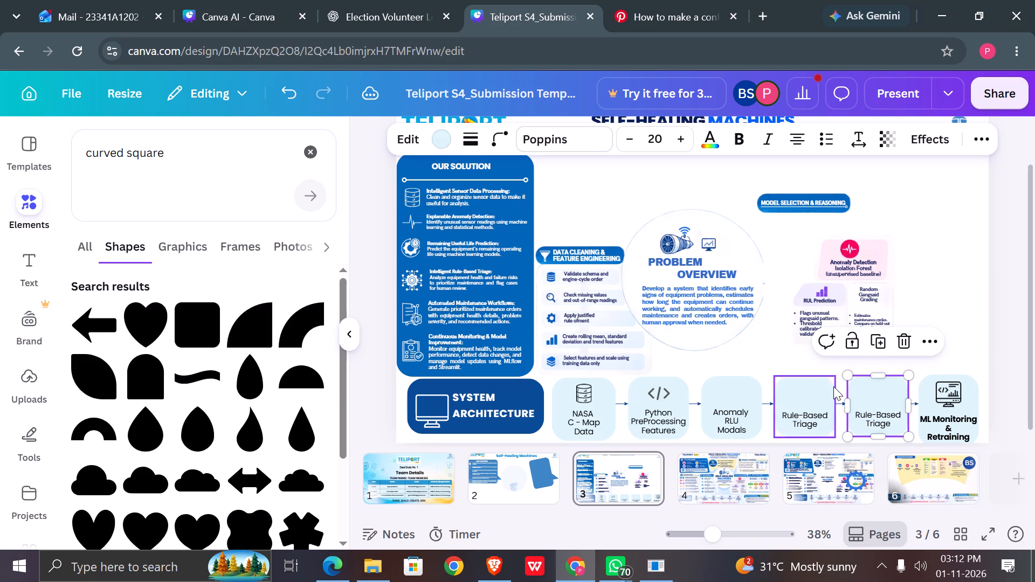
# Replace the duplicated card's text with the copied Work Order Store text and remove the trailing blank line.
pyautogui.doubleClick(894, 422)
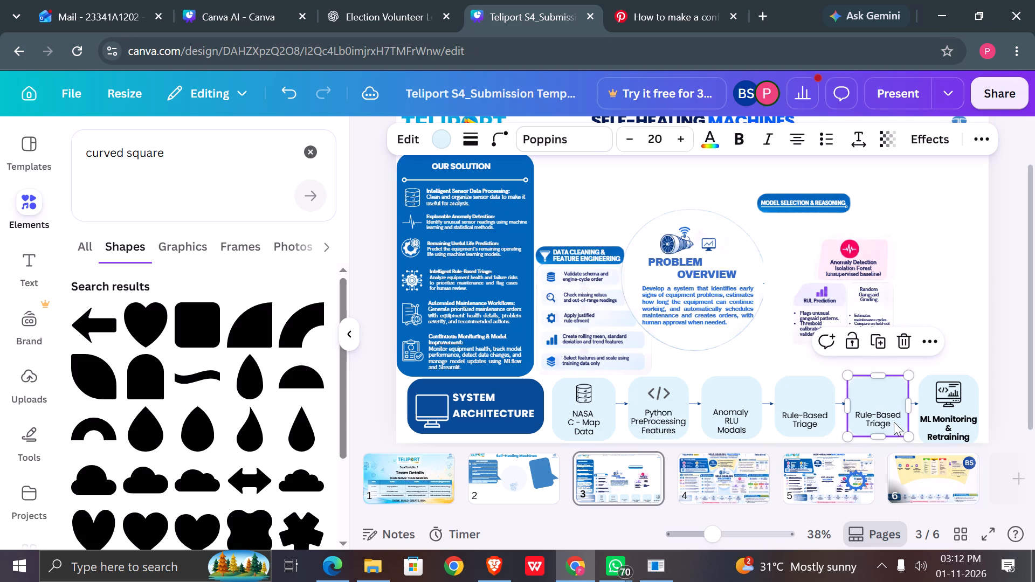
pyautogui.moveTo(894, 422); pyautogui.dragTo(857, 415)
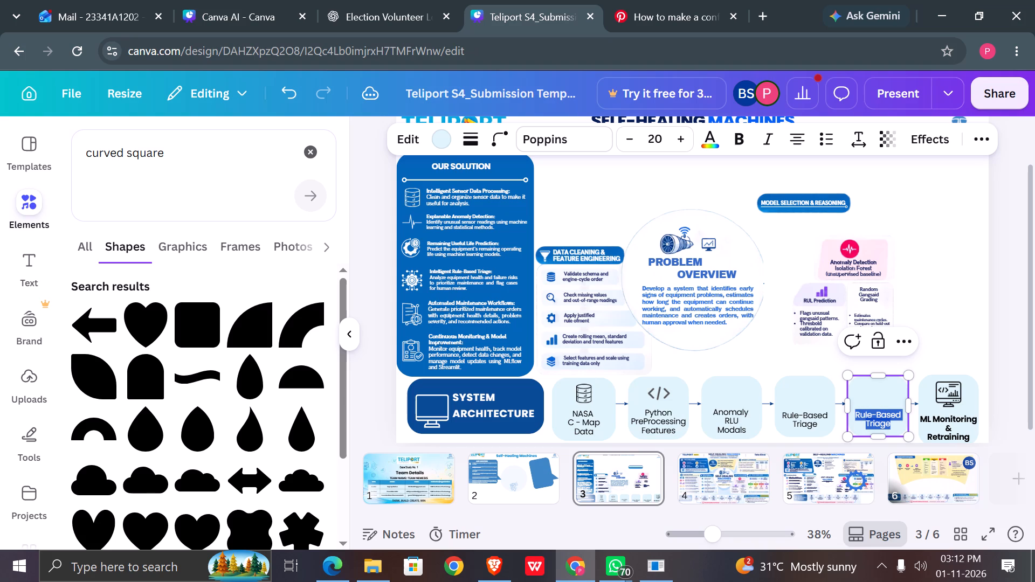
pyautogui.moveTo(857, 415); pyautogui.dragTo(855, 415)
pyautogui.hotkey('ctrl', 'v')
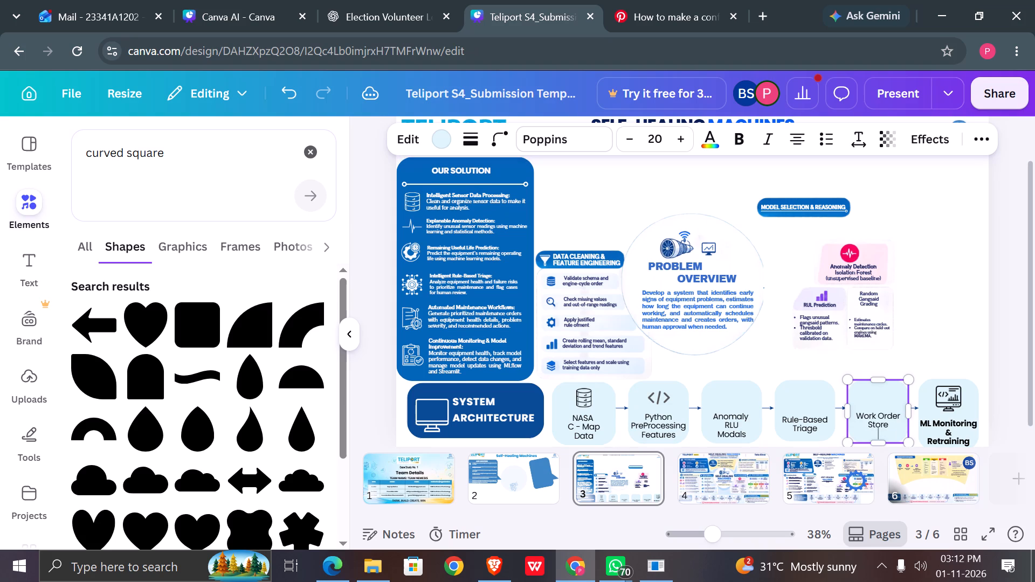
pyautogui.press('BackSpace')
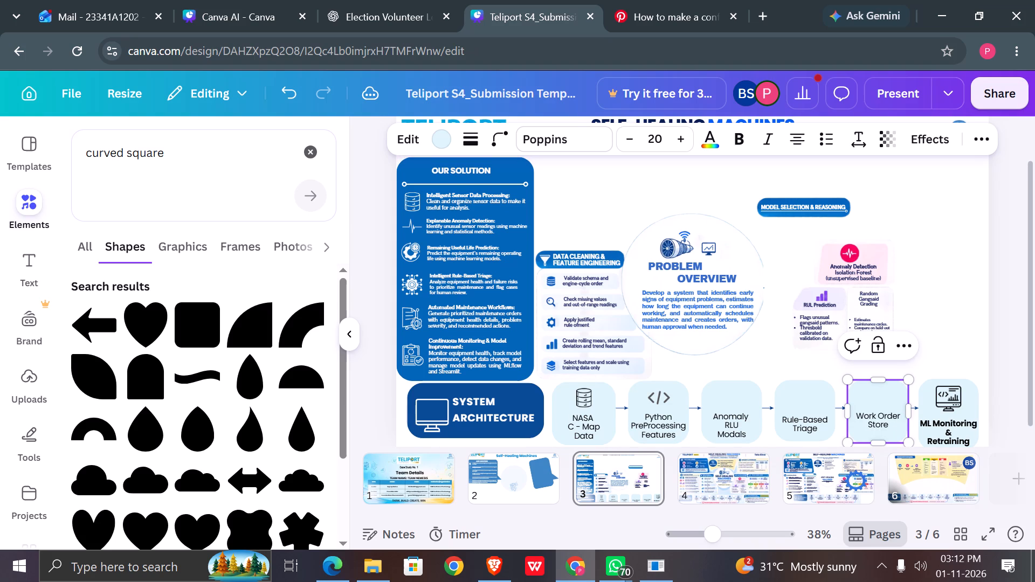
# Copy the ML Monitoring & Retraining text from the last System Architecture card and delete that card, keeping its icon.
pyautogui.click(956, 421)
pyautogui.doubleClick(956, 421)
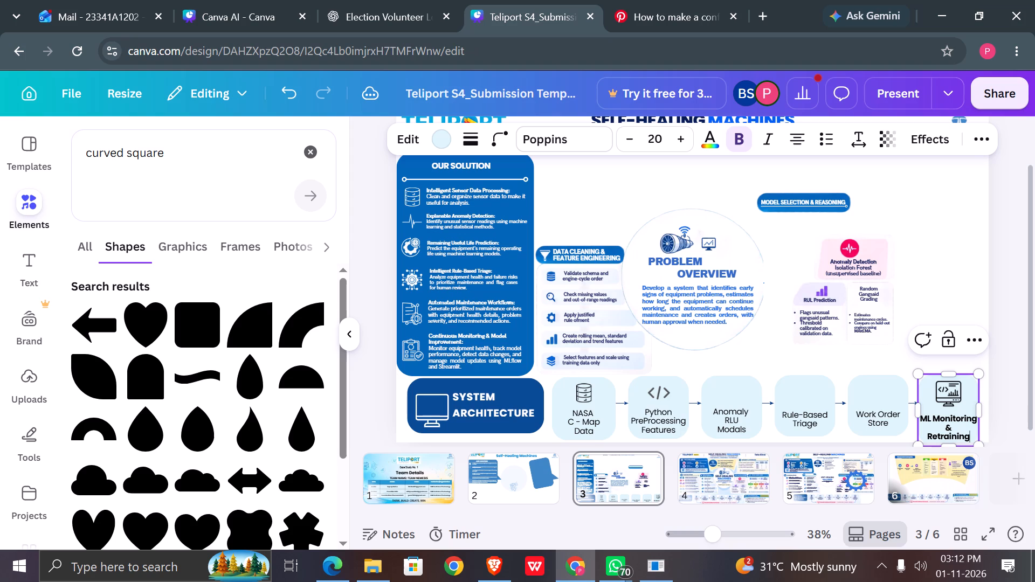
pyautogui.moveTo(969, 436); pyautogui.dragTo(921, 424)
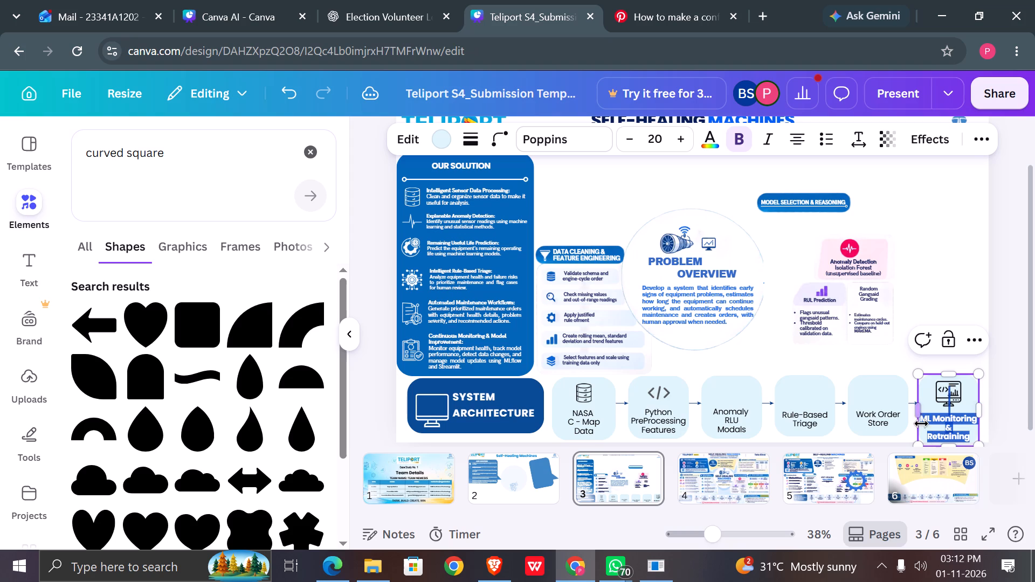
pyautogui.moveTo(921, 424); pyautogui.dragTo(923, 422)
pyautogui.hotkey('ctrl', 'c')
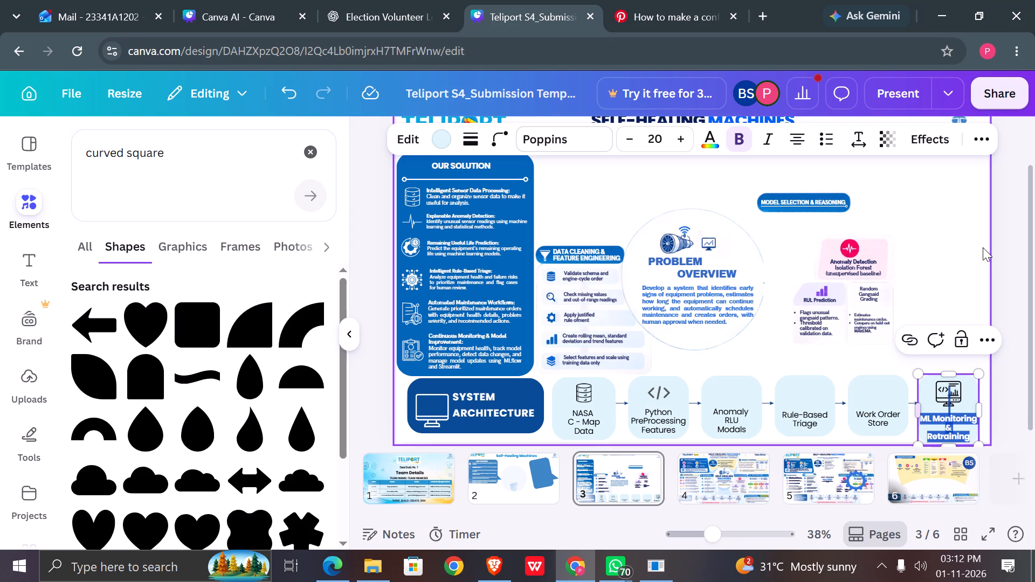
pyautogui.click(965, 252)
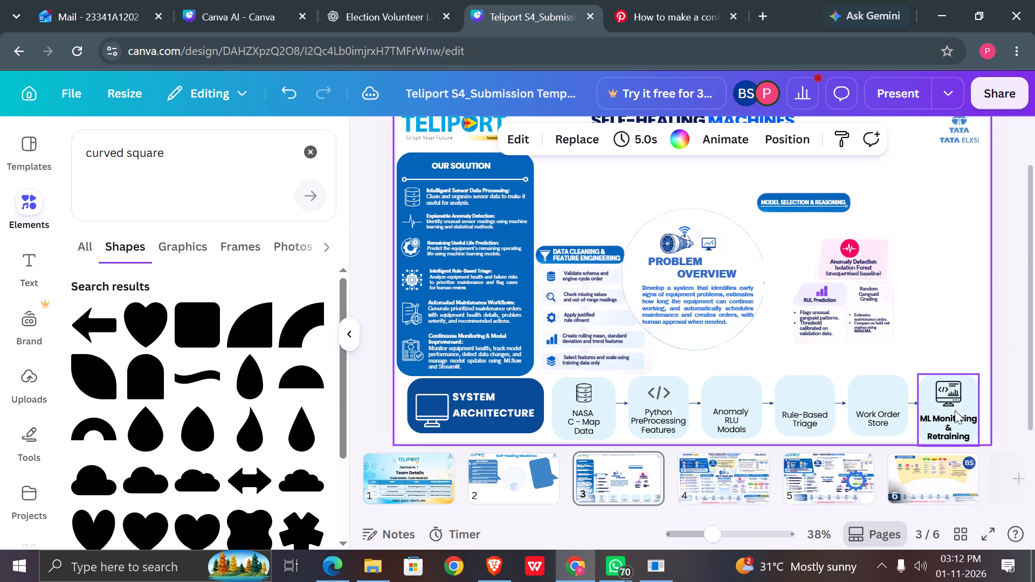
pyautogui.click(955, 415)
pyautogui.press('Delete')
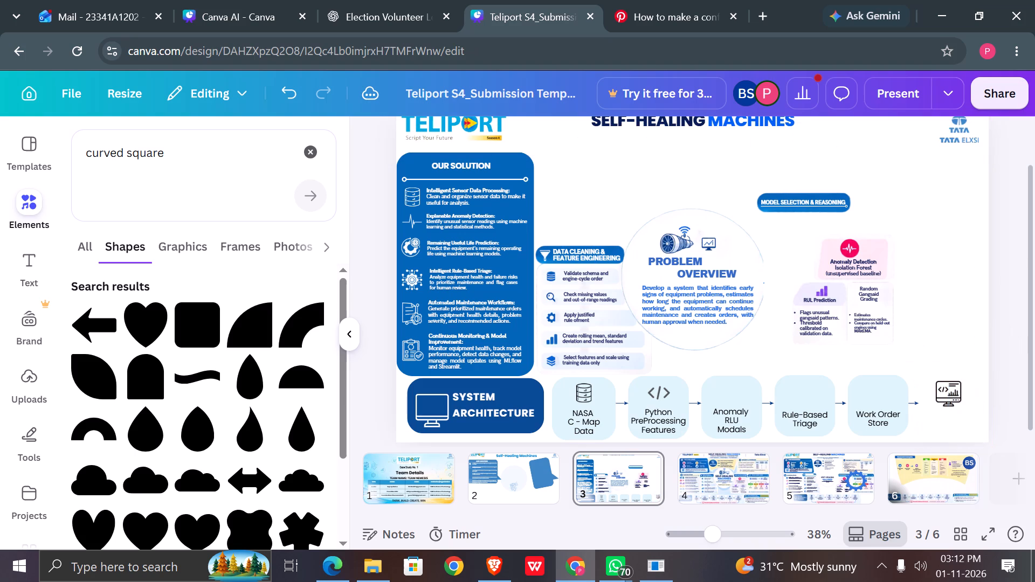
# Duplicate the Work Order Store card into the vacated last slot of the System Architecture row.
pyautogui.click(893, 397)
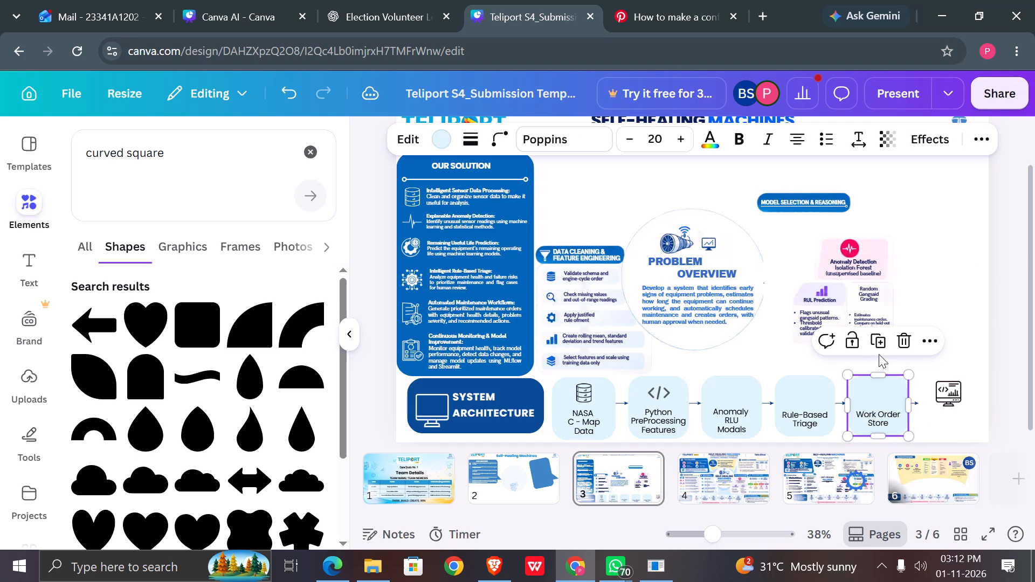
pyautogui.click(879, 347)
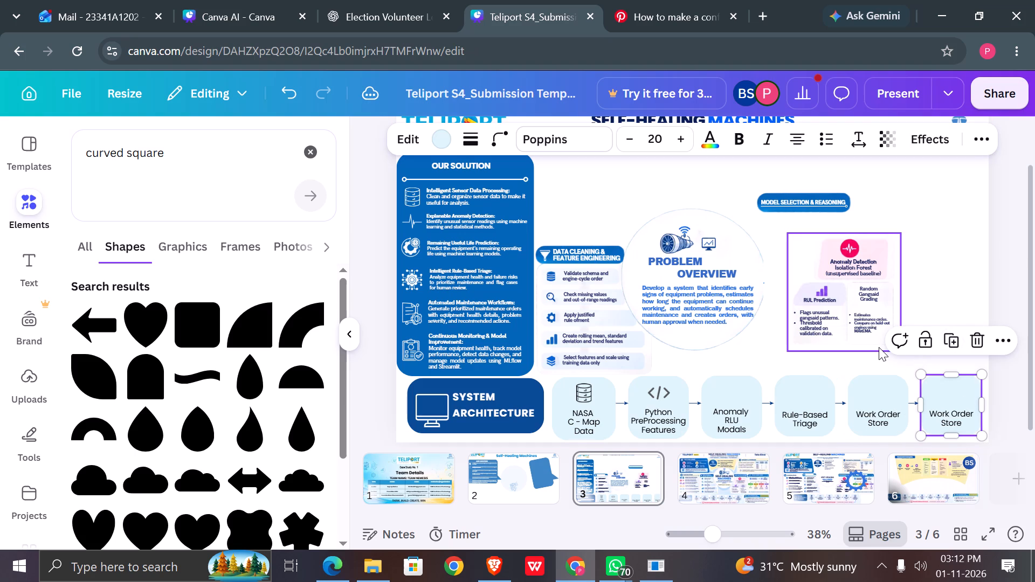
# Replace the last card's duplicated text with the copied ML Monitoring & Retraining text and remove the trailing blank line.
pyautogui.doubleClick(964, 424)
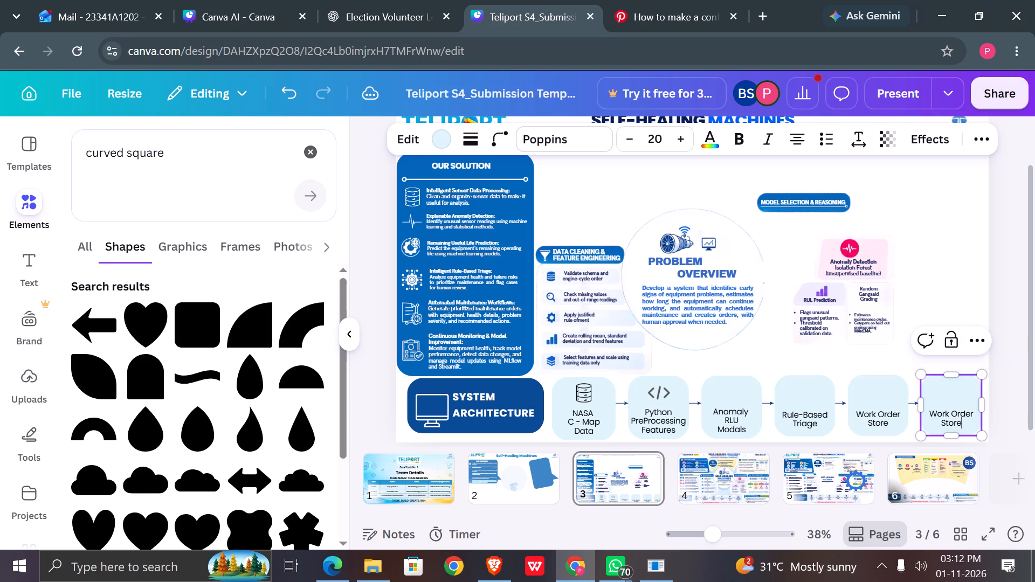
pyautogui.hotkey('ctrl', 'a')
pyautogui.keyDown('ctrl'); pyautogui.click(964, 424); pyautogui.keyUp('ctrl')
pyautogui.hotkey('ctrl', 'v')
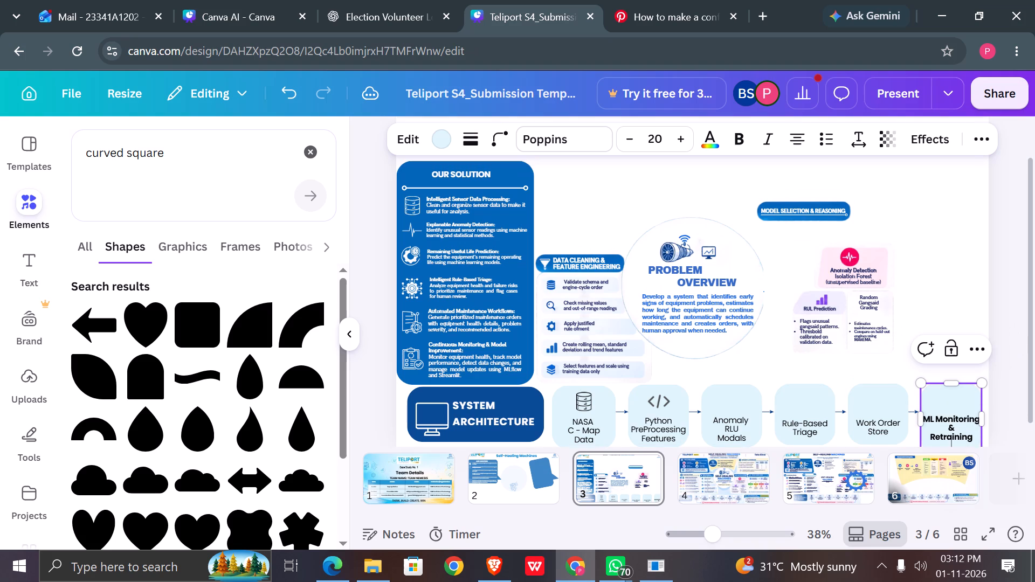
pyautogui.press('BackSpace')
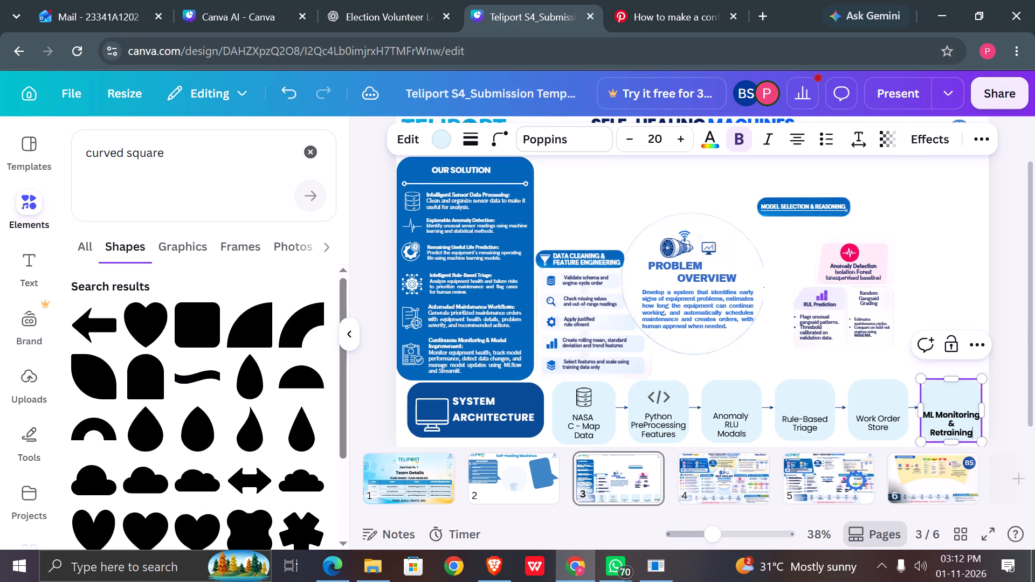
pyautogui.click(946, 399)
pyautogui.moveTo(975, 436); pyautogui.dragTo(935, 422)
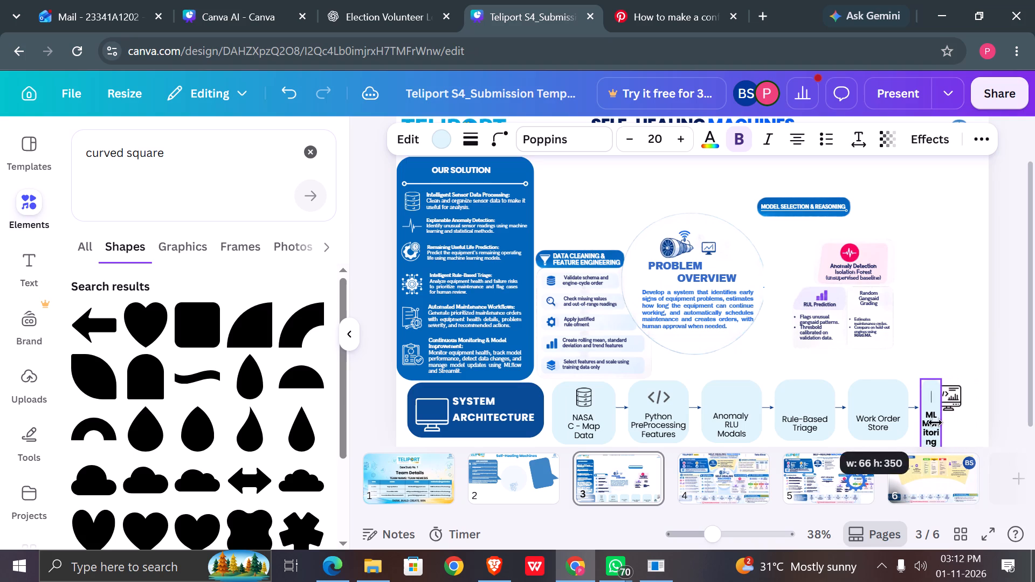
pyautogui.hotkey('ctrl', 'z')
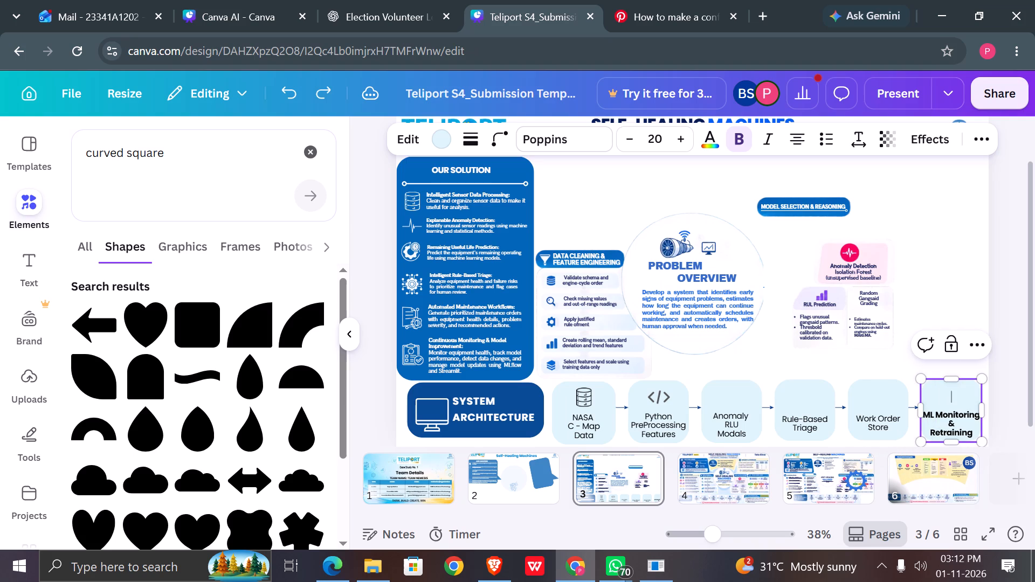
# Remove the bold formatting from the ML Monitoring & Retraining card text.
pyautogui.moveTo(972, 432); pyautogui.dragTo(922, 417)
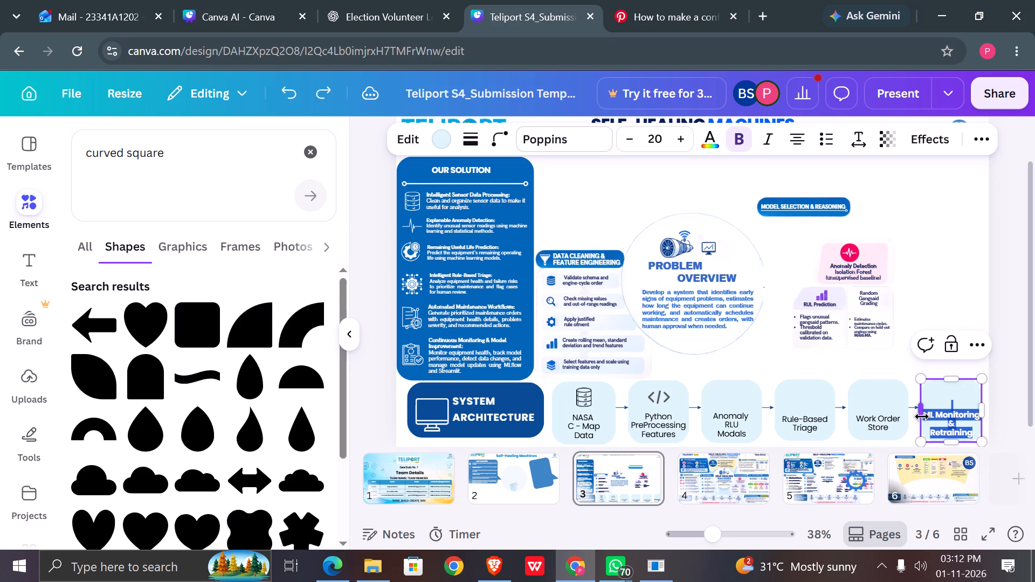
pyautogui.moveTo(922, 417); pyautogui.dragTo(927, 420)
pyautogui.hotkey('ctrl', 'b')
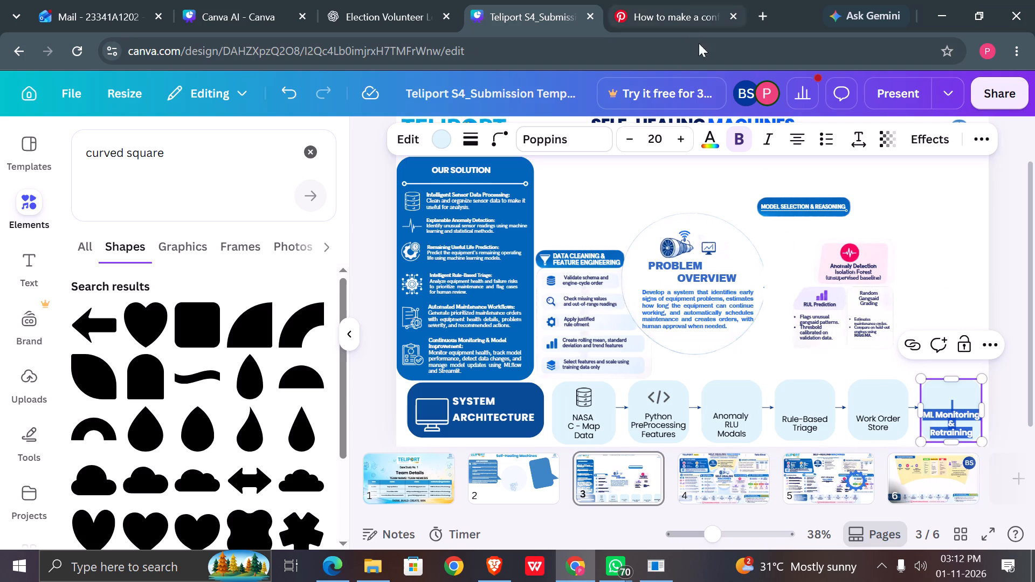
pyautogui.click(736, 127)
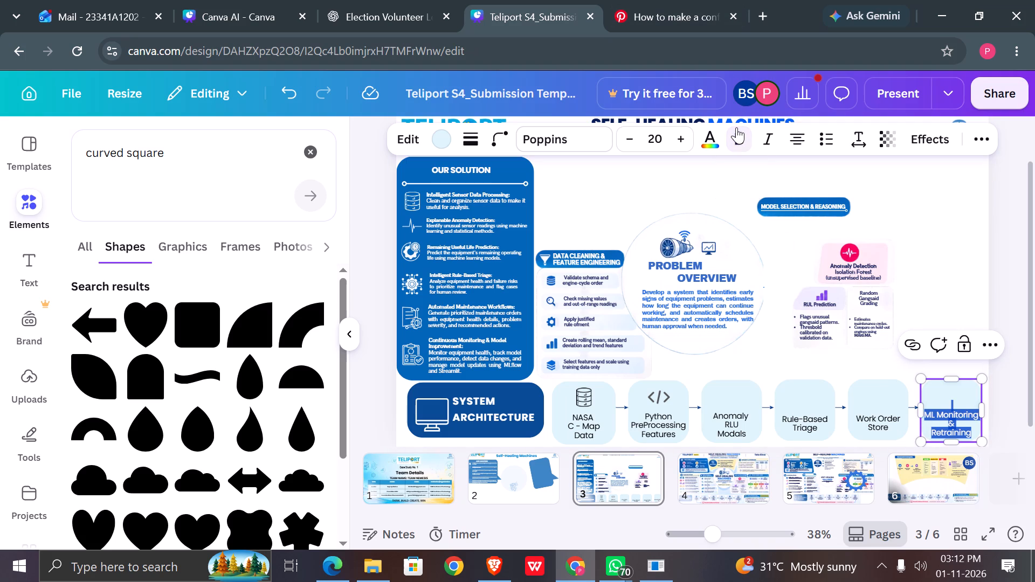
pyautogui.click(1008, 327)
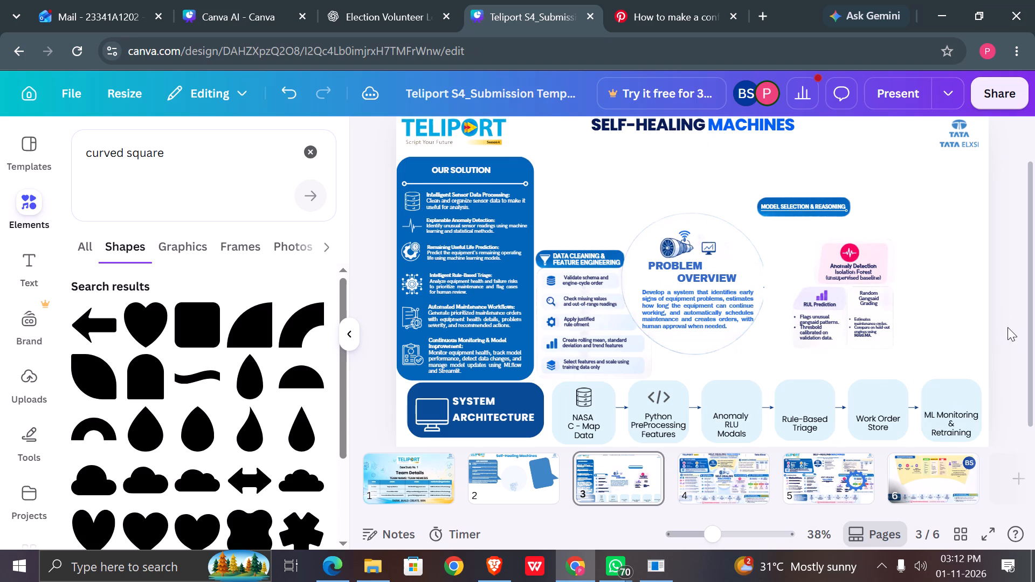
# Examine the System Architecture row up close, checking the cards' alignment, text and icons.
pyautogui.scroll(-2, 1008, 327)
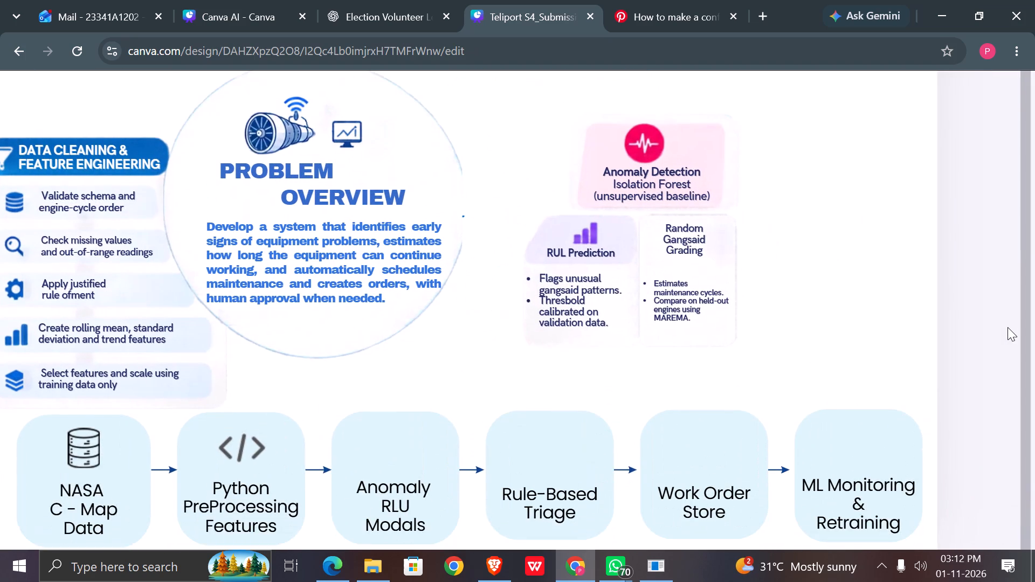
pyautogui.hscroll(1, 1008, 327)
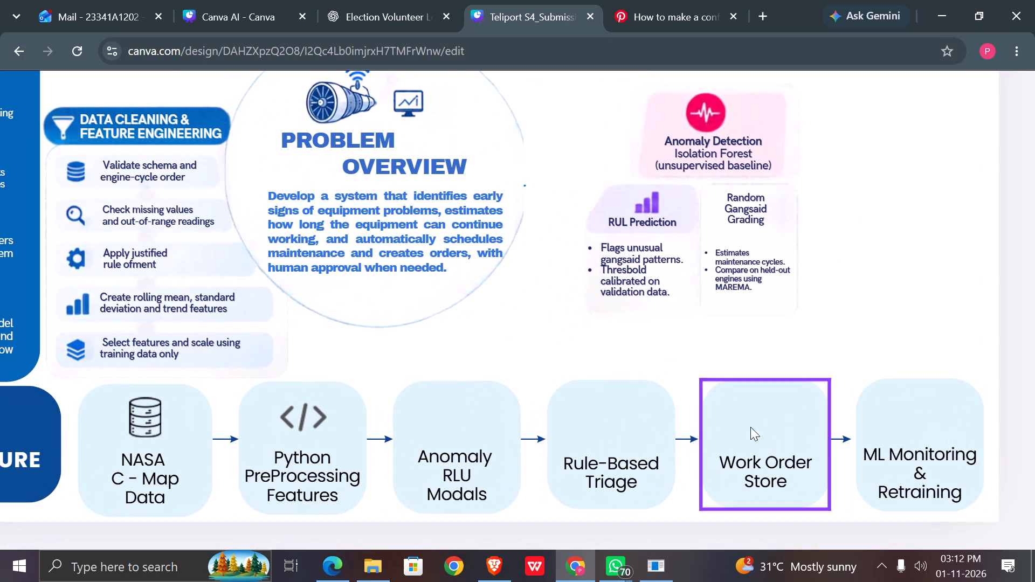
pyautogui.click(630, 436)
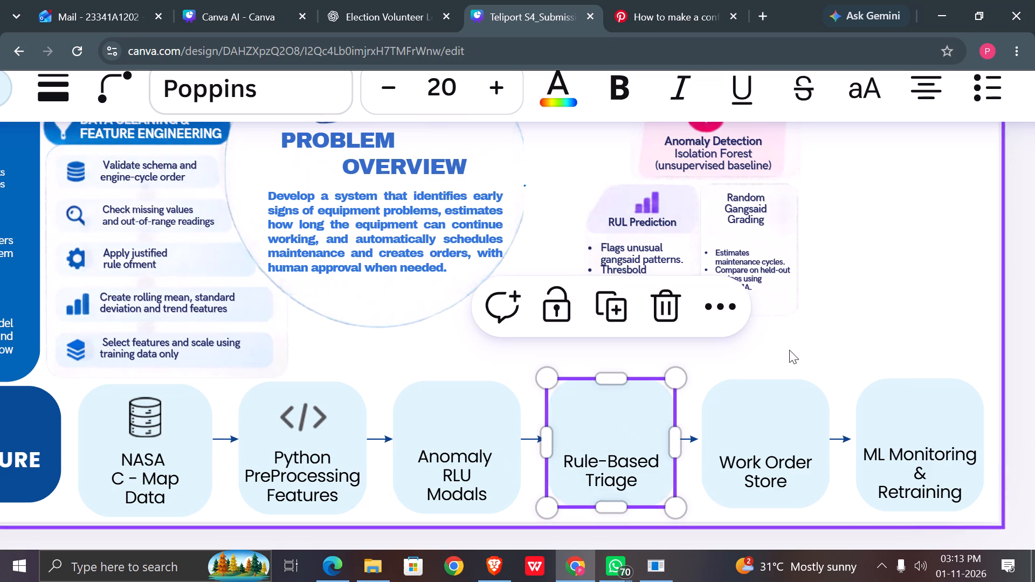
pyautogui.click(818, 344)
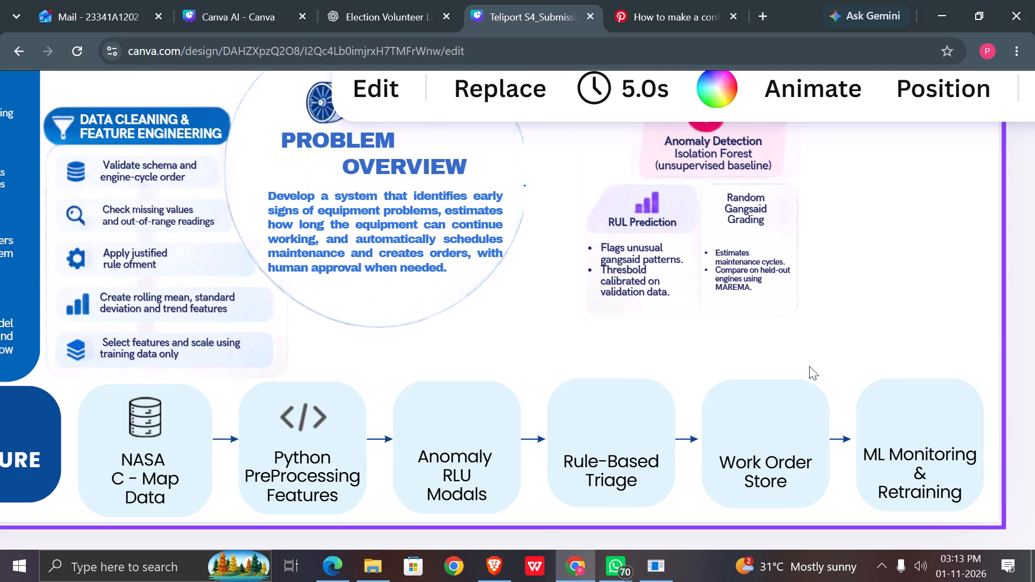
pyautogui.click(774, 432)
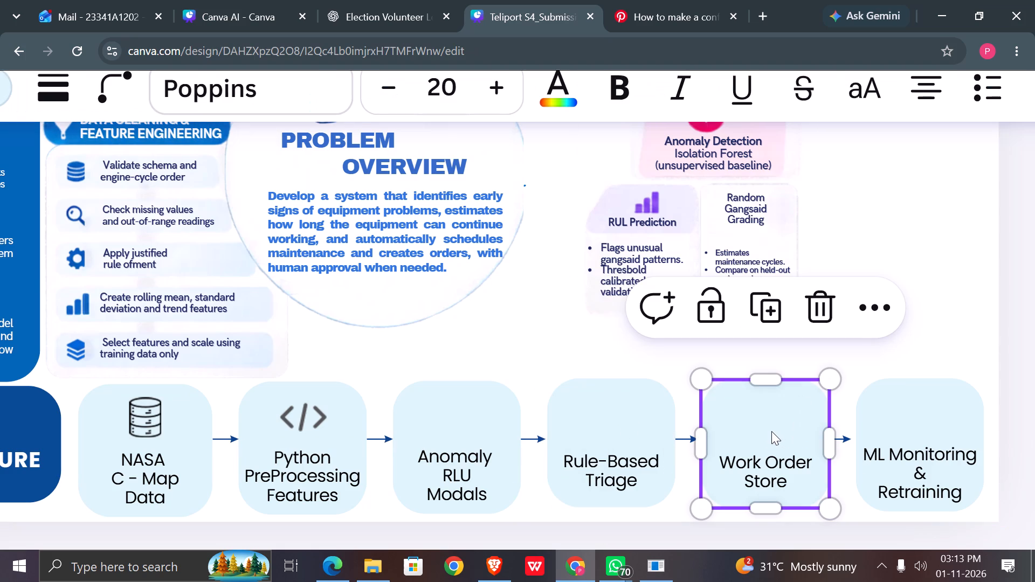
pyautogui.click(908, 339)
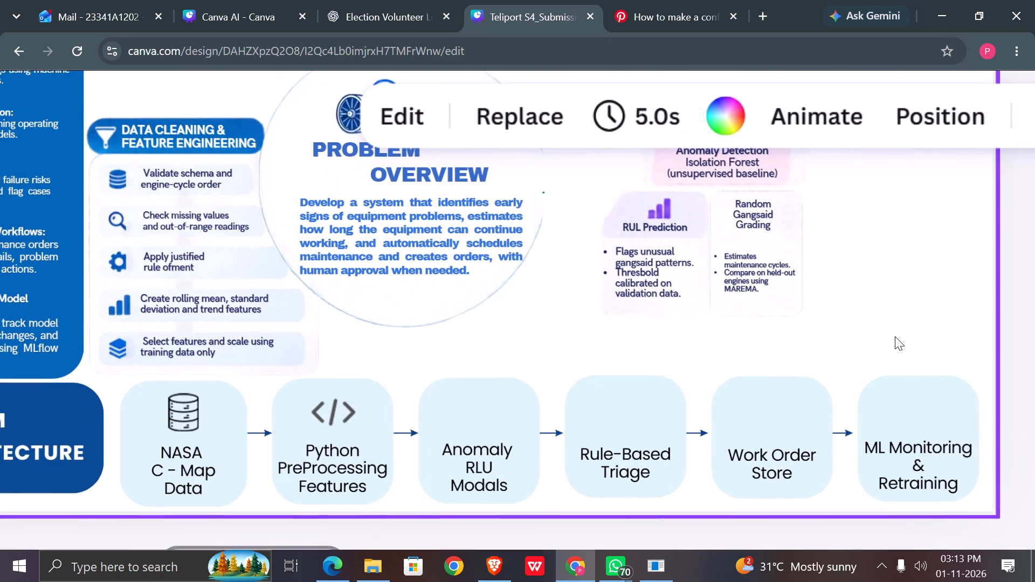
pyautogui.scroll(-3, 895, 336)
pyautogui.hscroll(4, 895, 336)
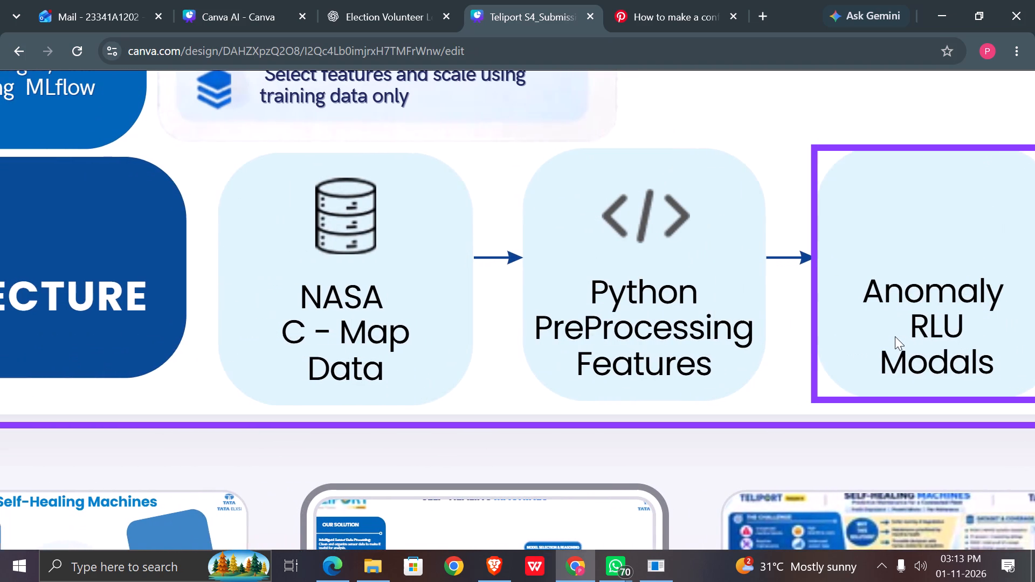
# Widen the Rule-Based Triage card slightly so its left edge meets the tip of the incoming arrow.
pyautogui.hscroll(-4, 895, 336)
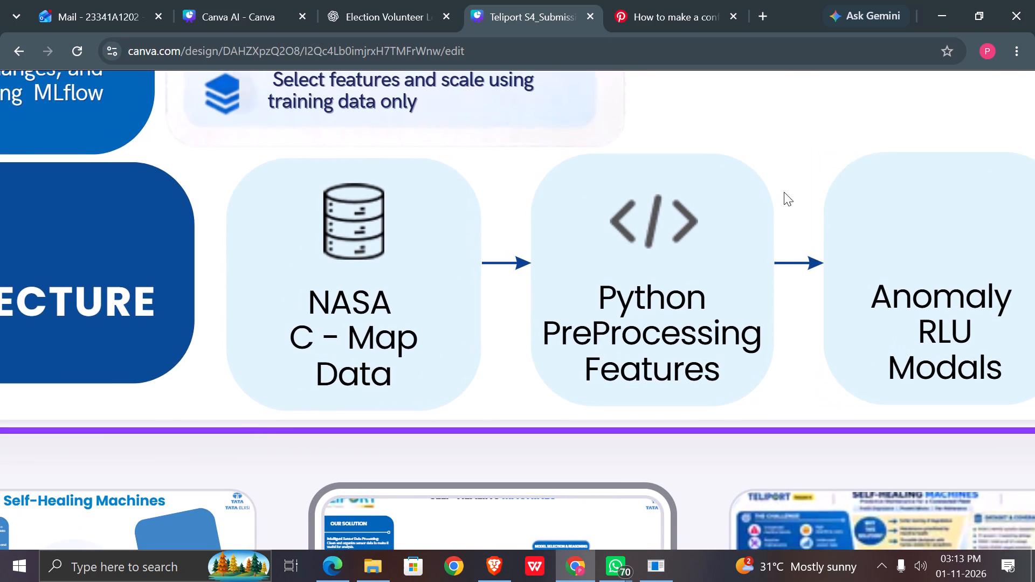
pyautogui.hscroll(-3, 784, 192)
pyautogui.click(775, 231)
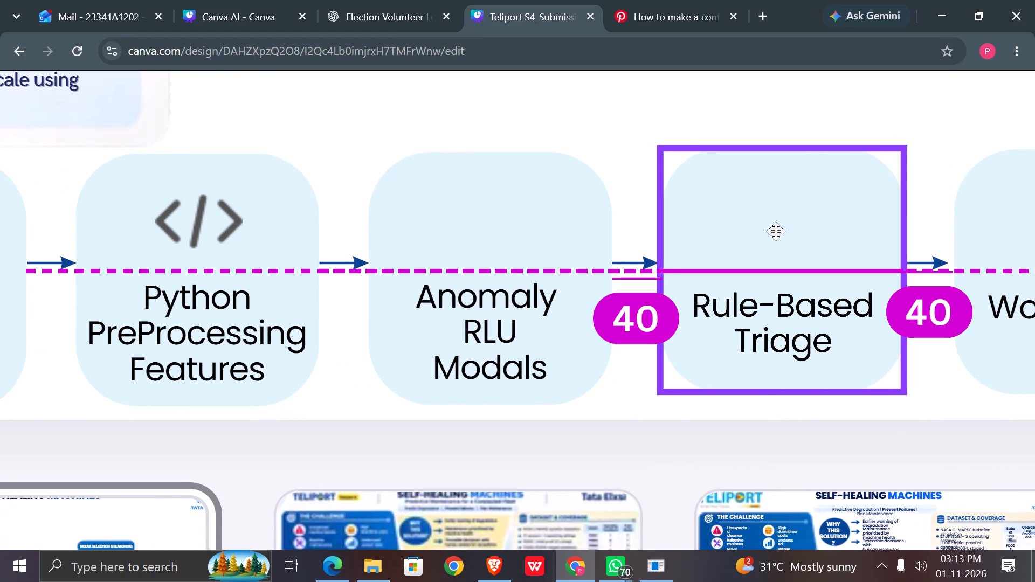
pyautogui.click(616, 168)
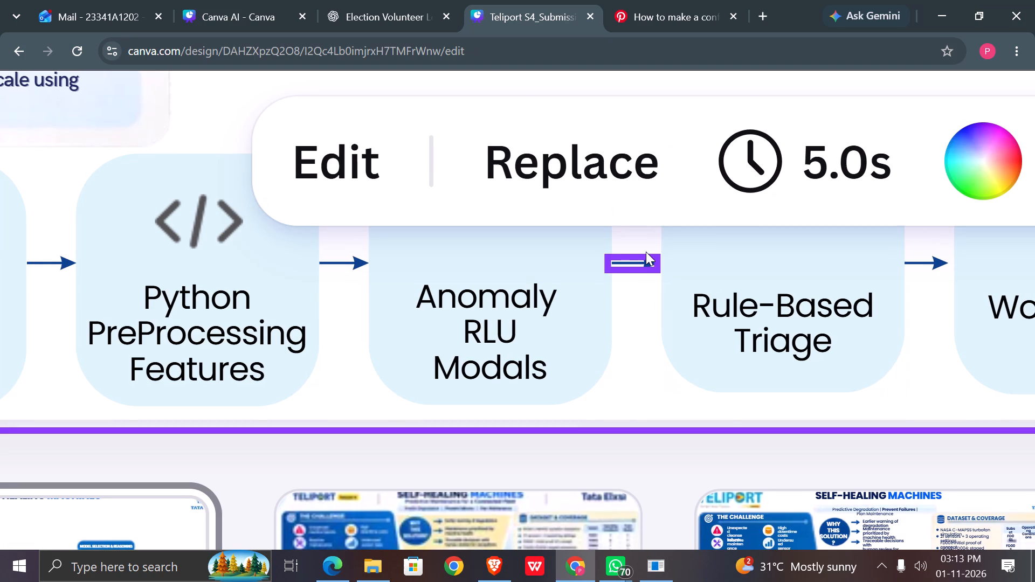
pyautogui.click(650, 259)
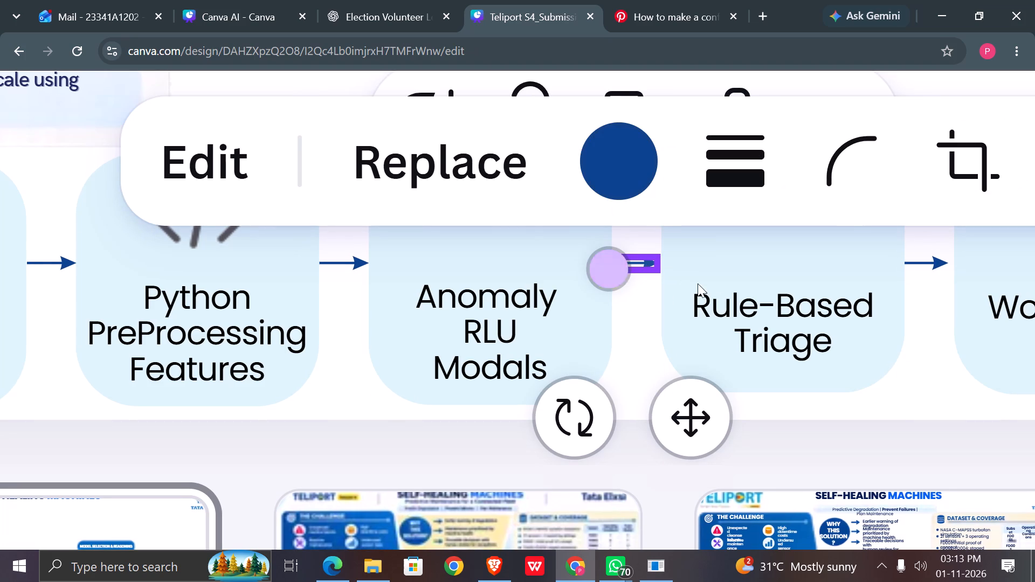
pyautogui.click(717, 274)
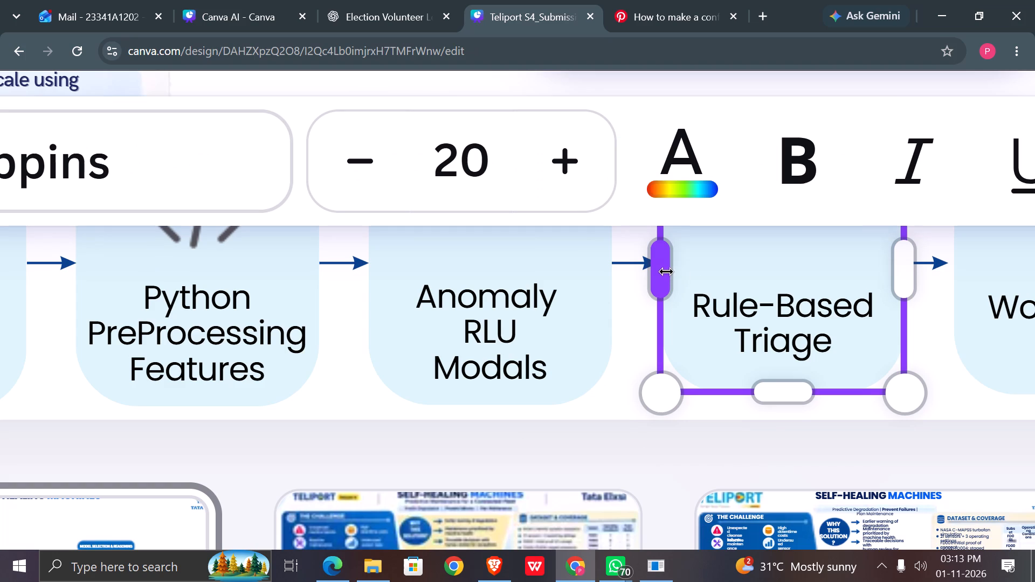
pyautogui.click(664, 271)
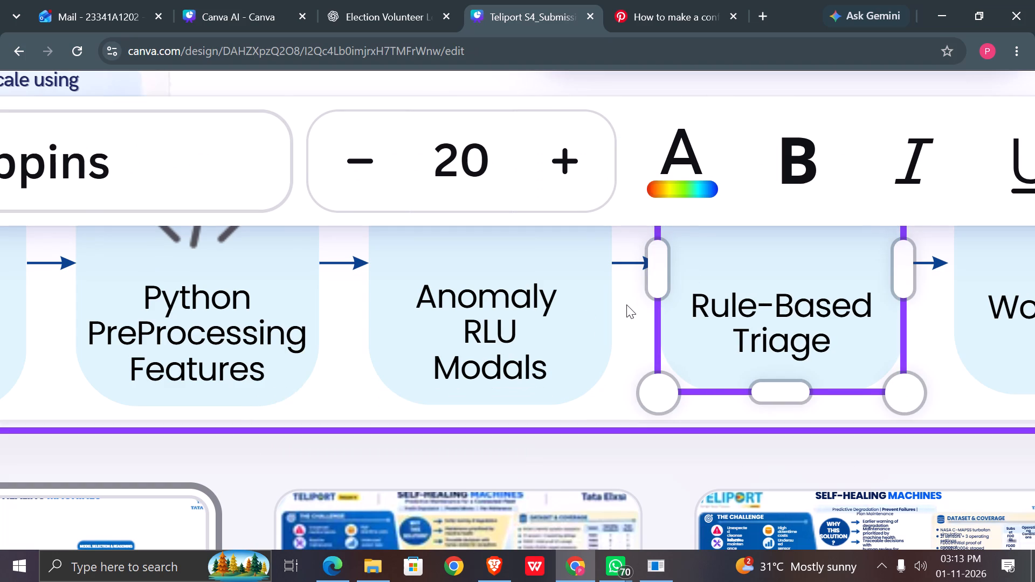
pyautogui.click(626, 304)
pyautogui.hscroll(-1, 626, 304)
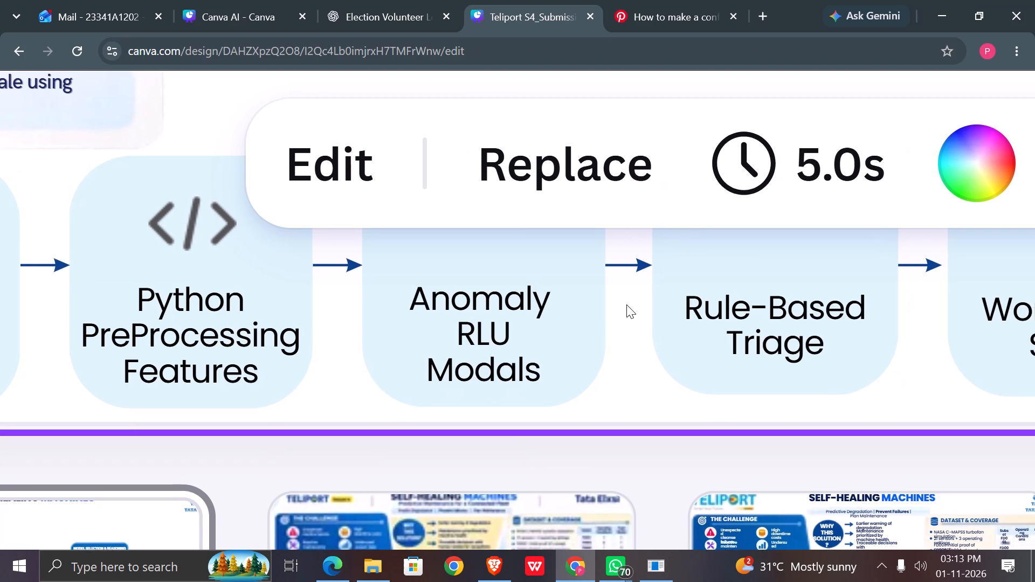
pyautogui.hscroll(-3, 626, 304)
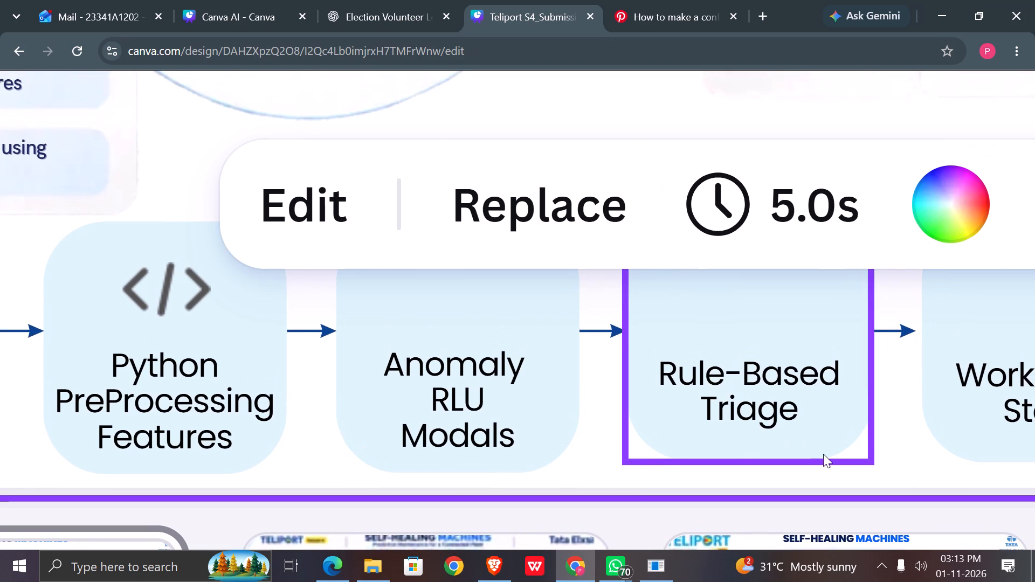
pyautogui.click(898, 446)
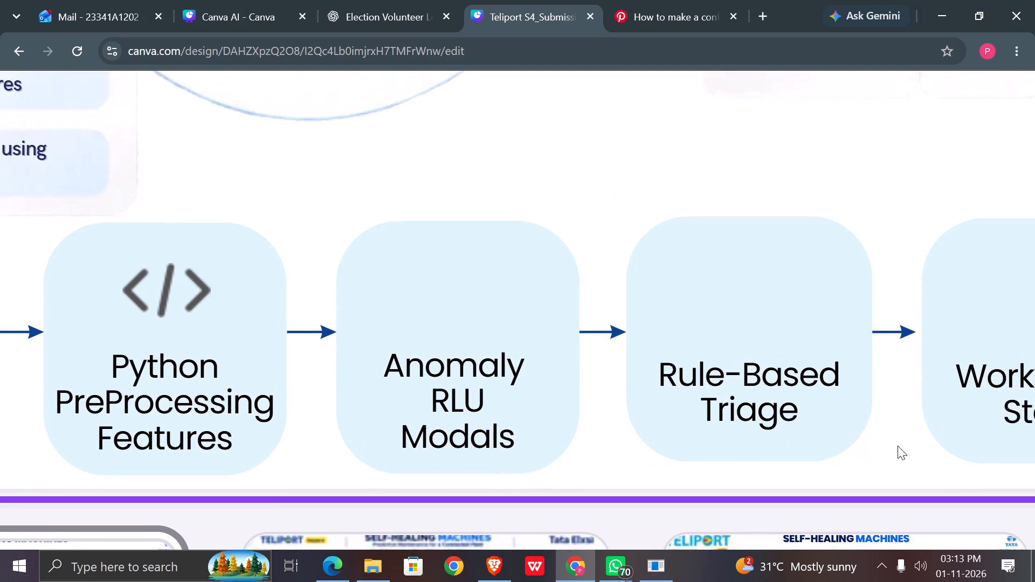
# Move the Rule-Based Triage card down slightly so its bottom edge lines up with the Anomaly RLU Modals card.
pyautogui.hscroll(-3, 898, 446)
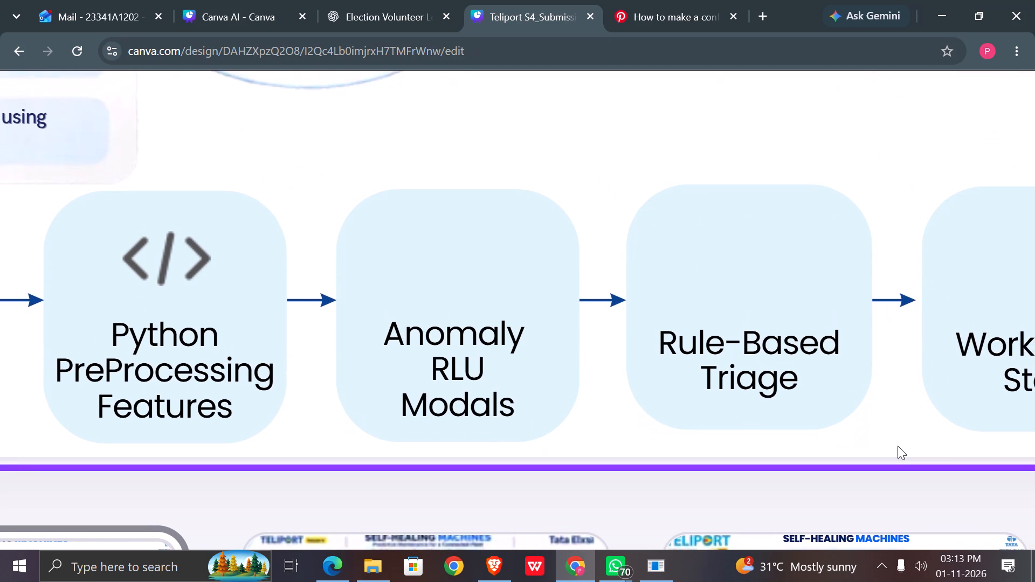
pyautogui.hscroll(-5, 902, 327)
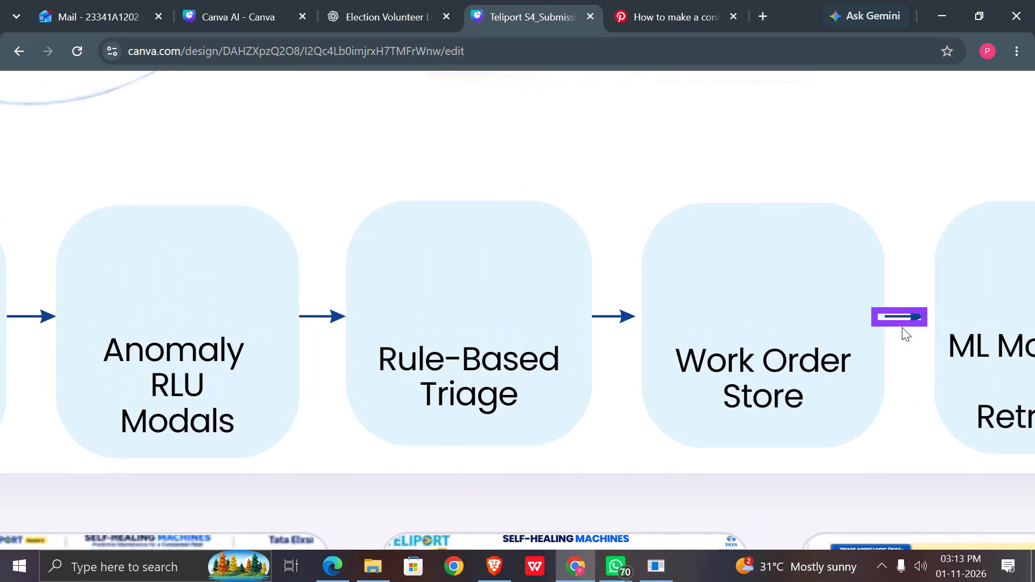
pyautogui.hscroll(-1, 902, 327)
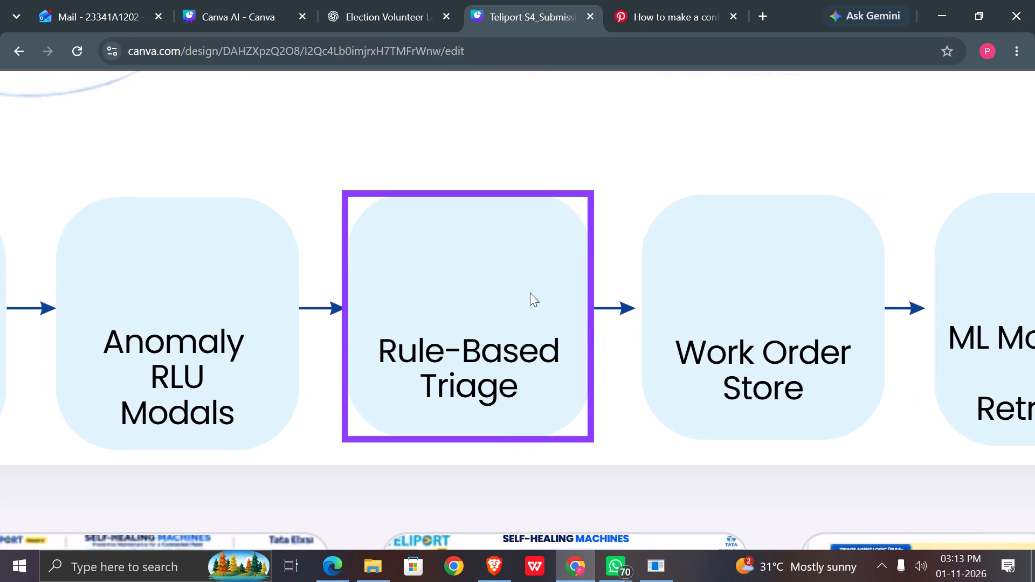
pyautogui.moveTo(530, 293); pyautogui.dragTo(531, 307)
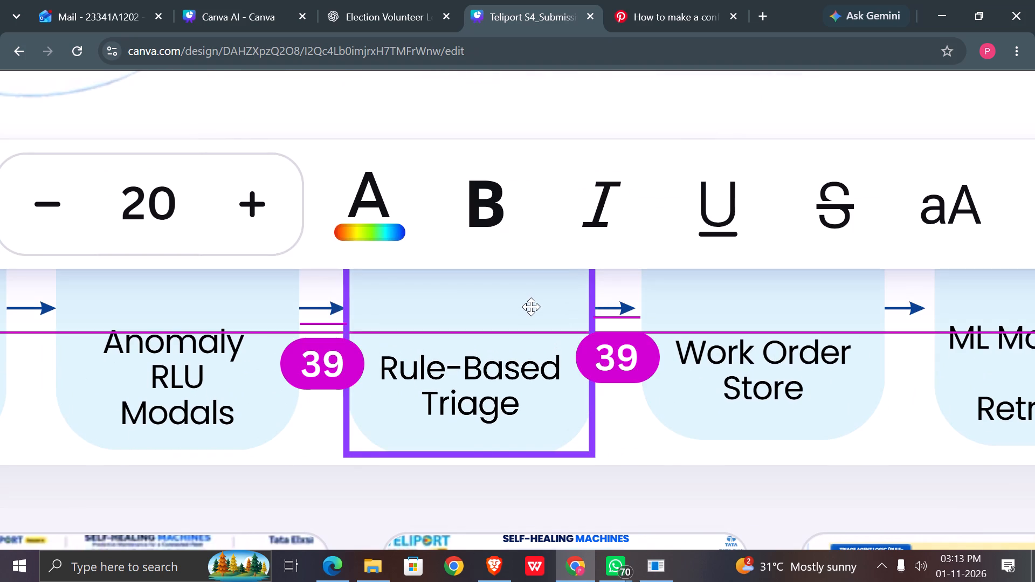
pyautogui.moveTo(531, 307); pyautogui.dragTo(530, 303)
pyautogui.click(633, 412)
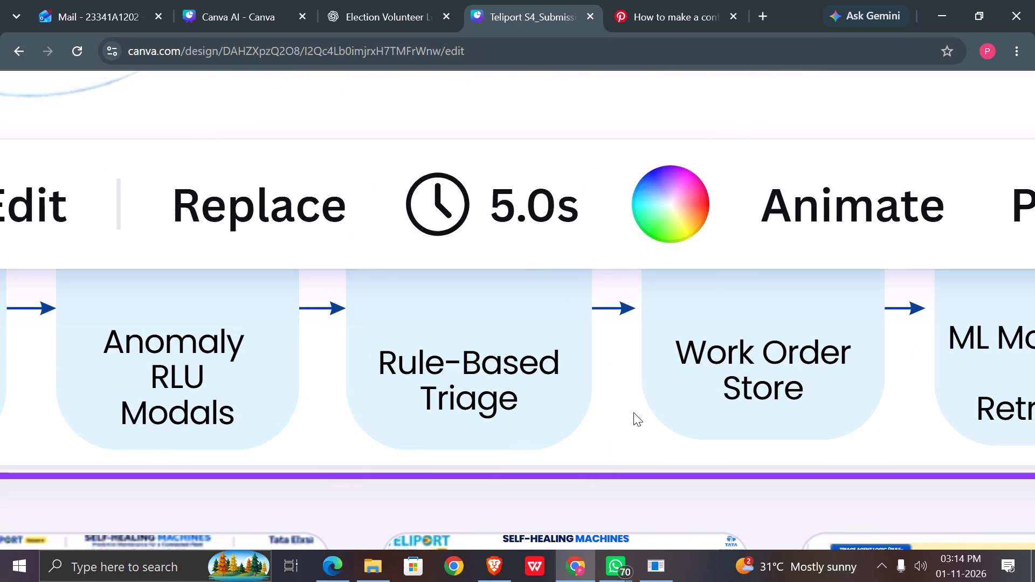
# Widen the Work Order Store card slightly so its left edge meets the tip of the incoming arrow.
pyautogui.scroll(1, 633, 412)
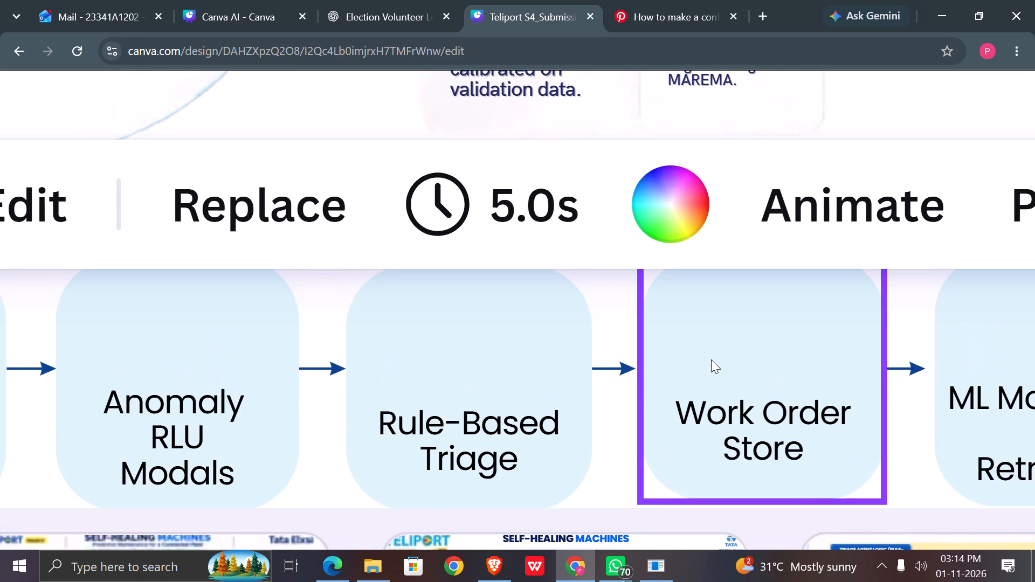
pyautogui.click(711, 359)
pyautogui.click(647, 377)
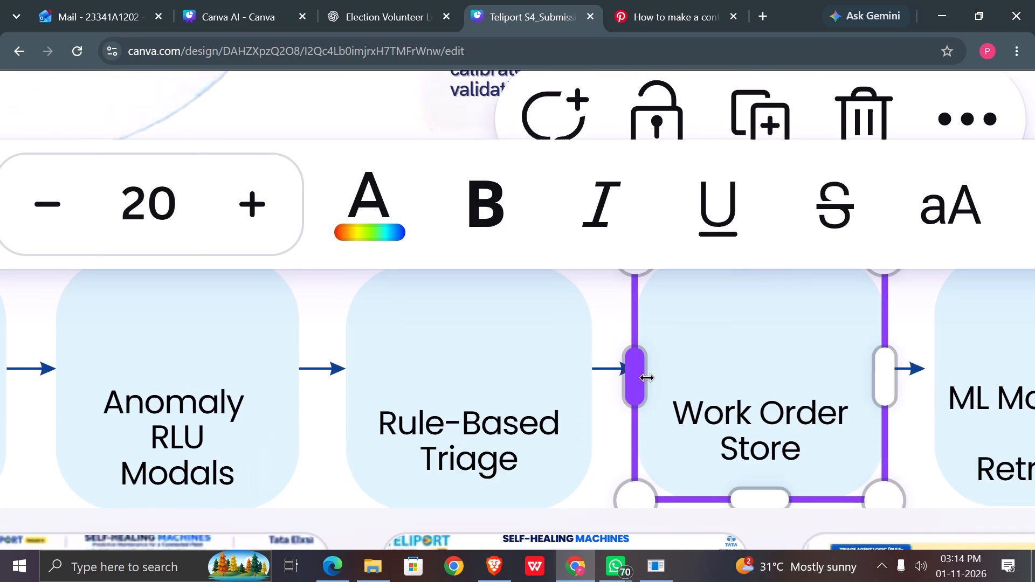
pyautogui.click(605, 423)
# Move the Work Order Store card down slightly to line up with the Rule-Based Triage card.
pyautogui.scroll(-1, 605, 423)
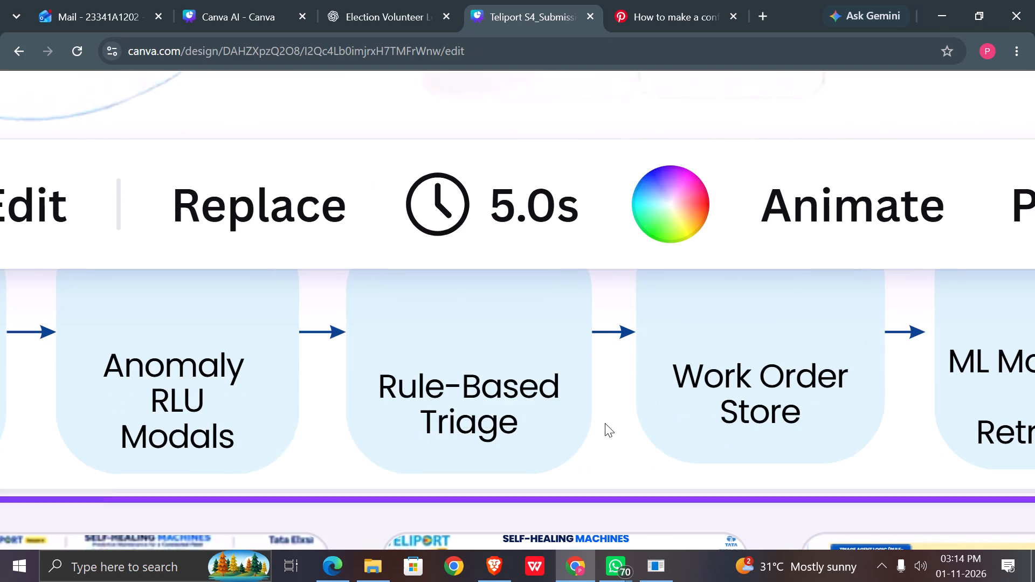
pyautogui.scroll(-1, 605, 423)
pyautogui.scroll(1, 605, 423)
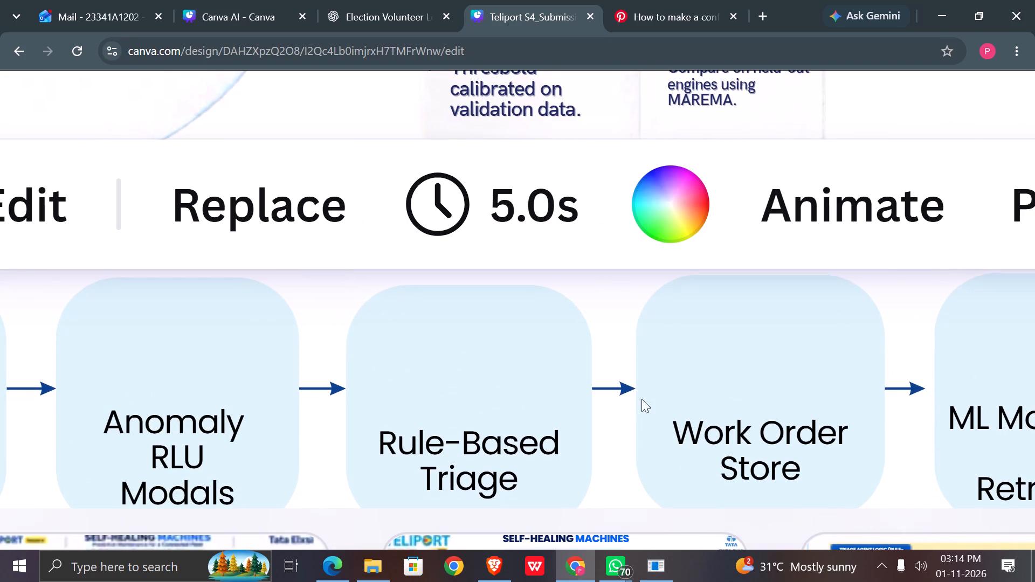
pyautogui.moveTo(726, 349); pyautogui.dragTo(726, 366)
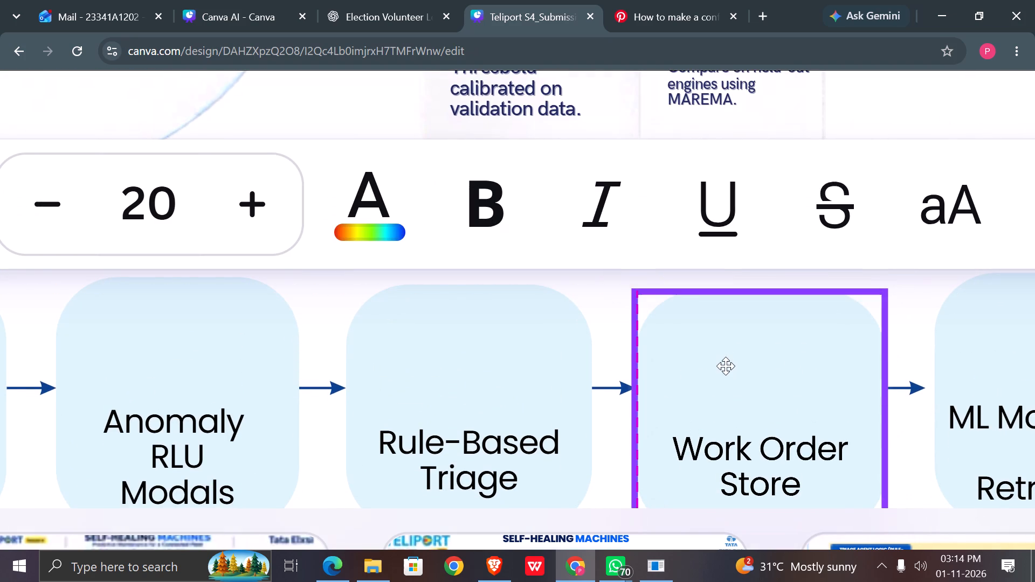
pyautogui.moveTo(726, 366); pyautogui.dragTo(724, 363)
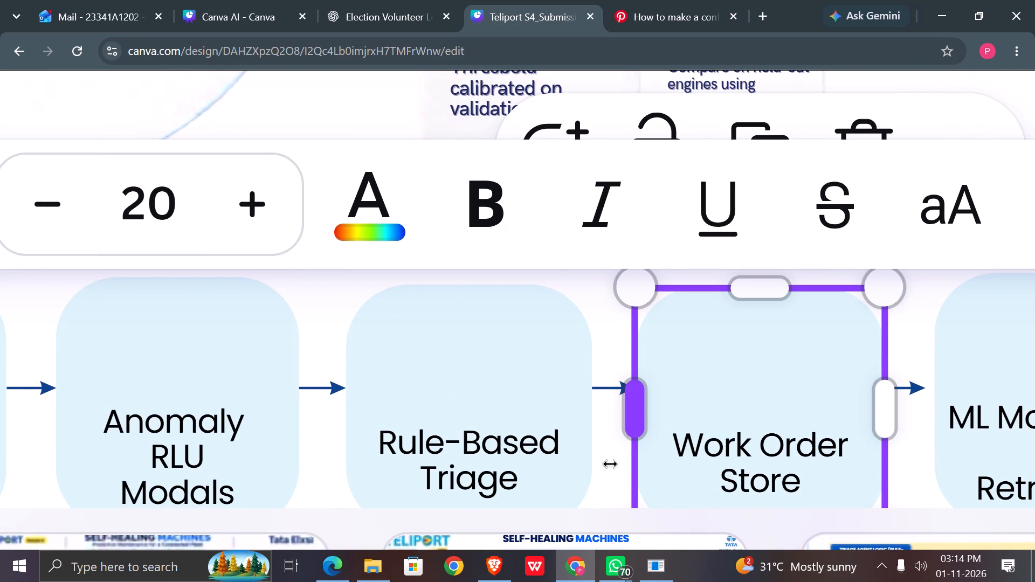
pyautogui.click(610, 463)
pyautogui.click(610, 463)
pyautogui.hscroll(-4, 610, 463)
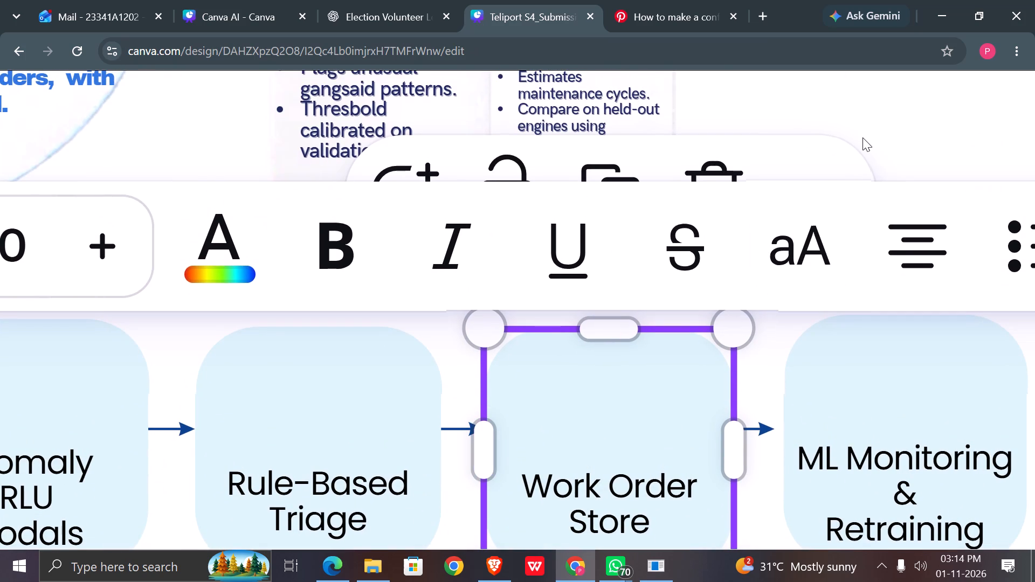
pyautogui.click(862, 137)
pyautogui.click(891, 148)
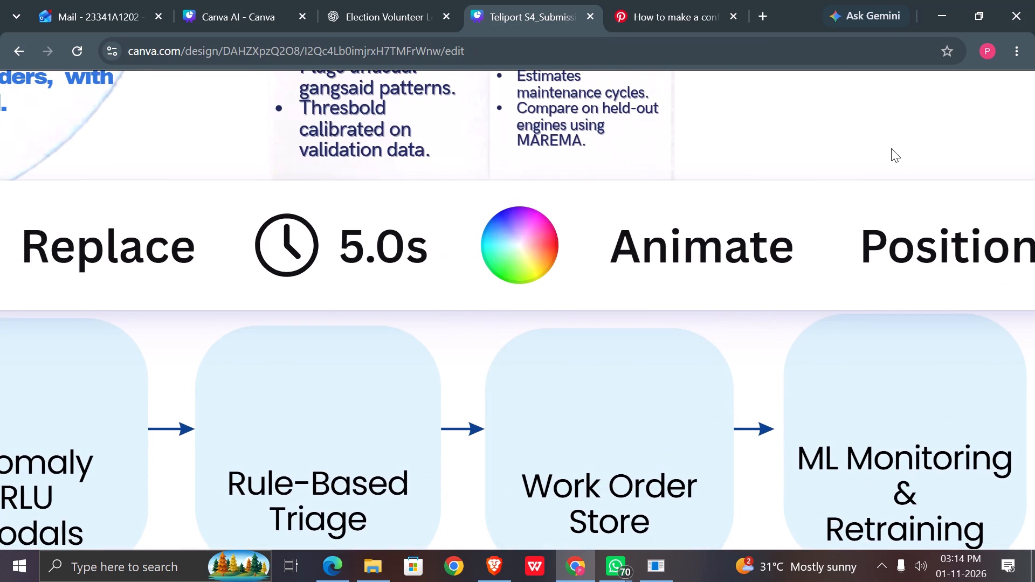
pyautogui.click(891, 148)
# Widen the ML Monitoring & Retraining card so its left edge meets the tip of the incoming arrow.
pyautogui.scroll(-1, 891, 148)
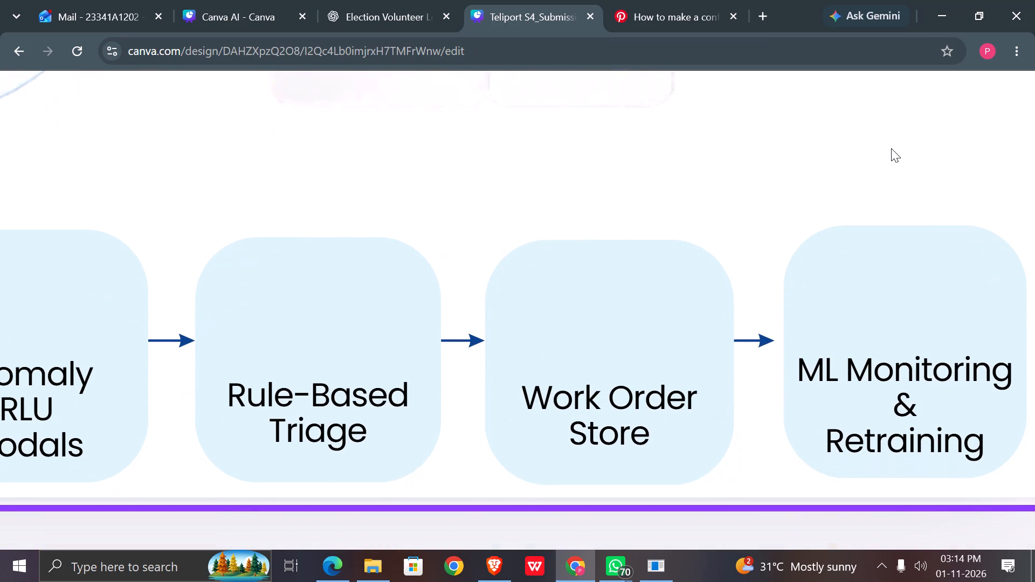
pyautogui.hscroll(-3, 891, 148)
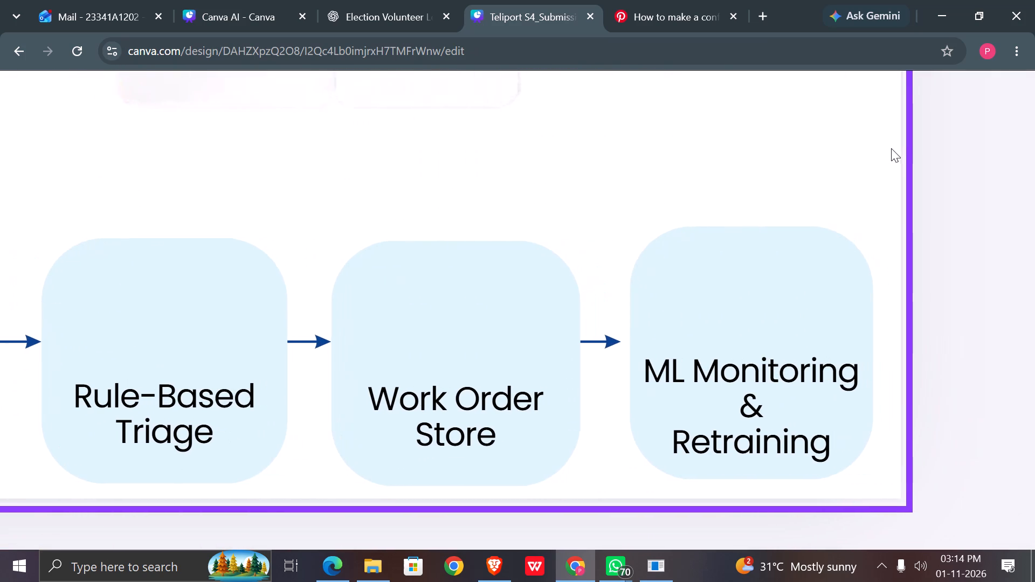
pyautogui.click(744, 277)
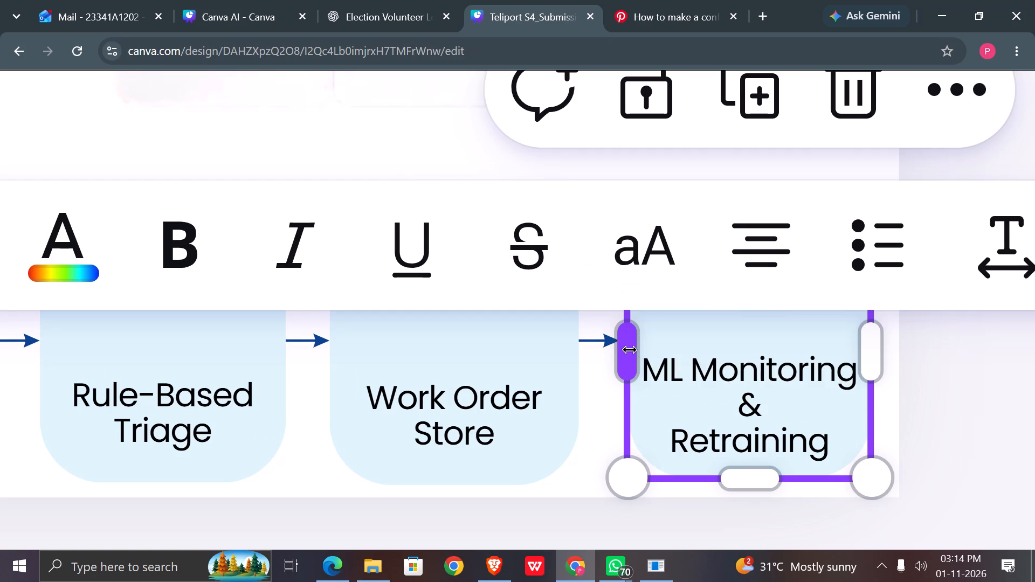
pyautogui.moveTo(629, 350); pyautogui.dragTo(616, 349)
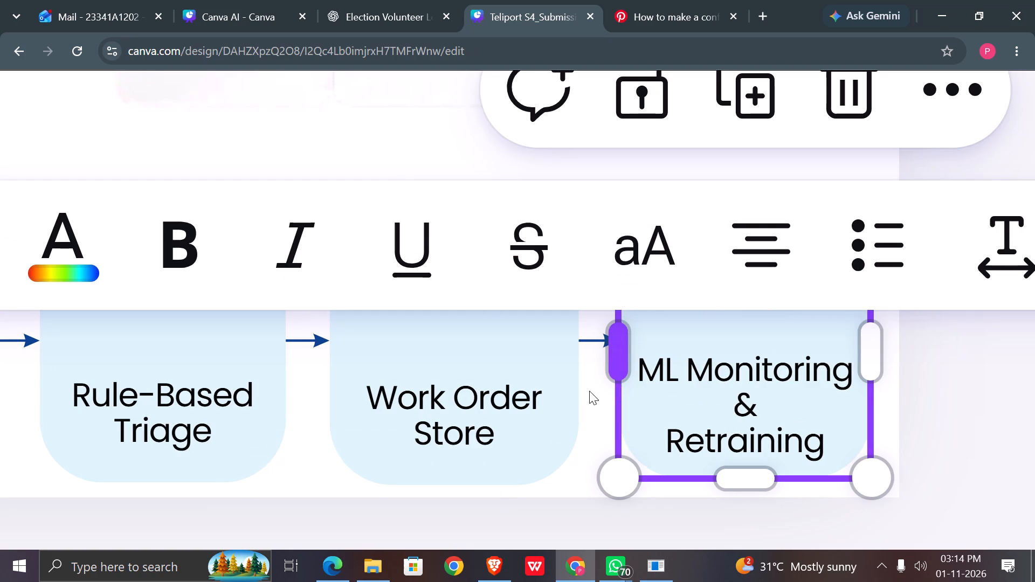
pyautogui.click(585, 400)
pyautogui.click(697, 124)
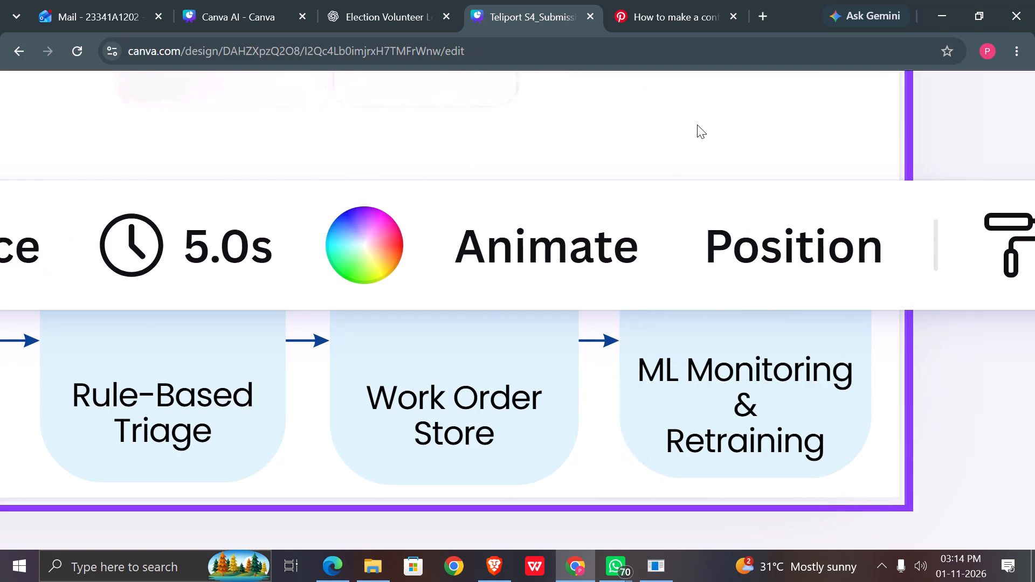
# Move the ML Monitoring & Retraining card down slightly so its bottom edge lines up with the Work Order Store card.
pyautogui.moveTo(702, 280); pyautogui.dragTo(701, 287)
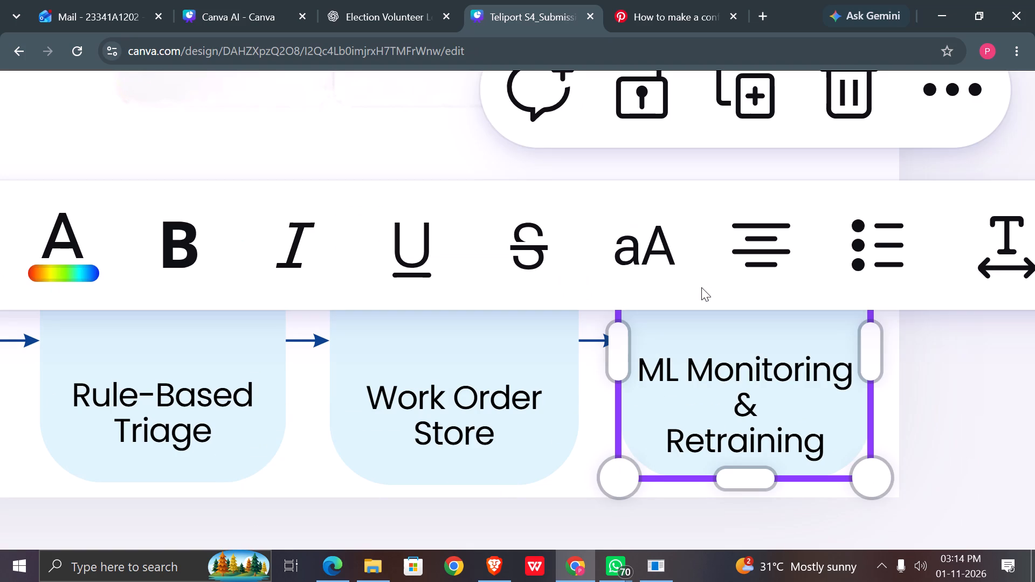
pyautogui.moveTo(701, 287); pyautogui.dragTo(701, 292)
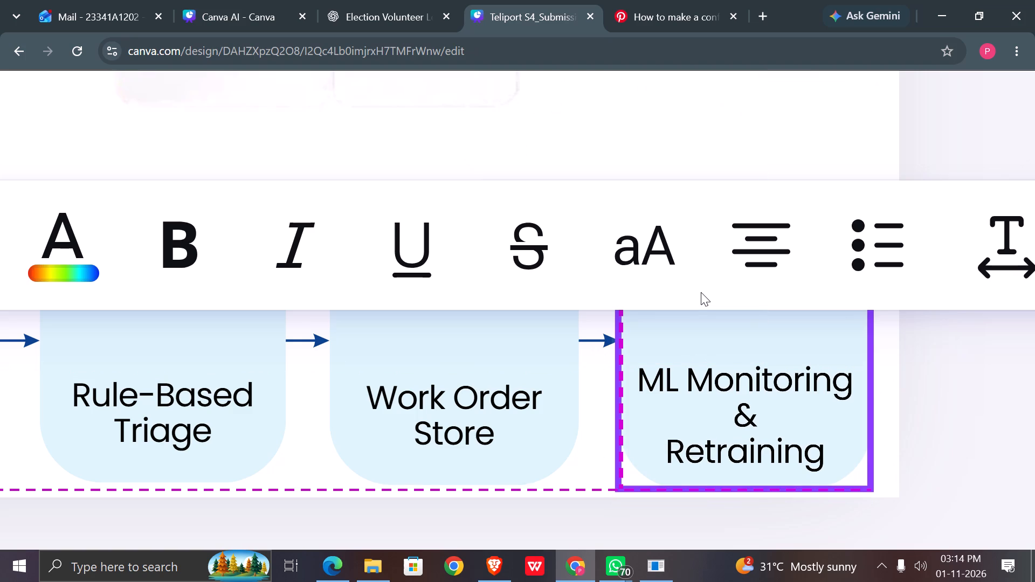
pyautogui.moveTo(701, 292); pyautogui.dragTo(700, 287)
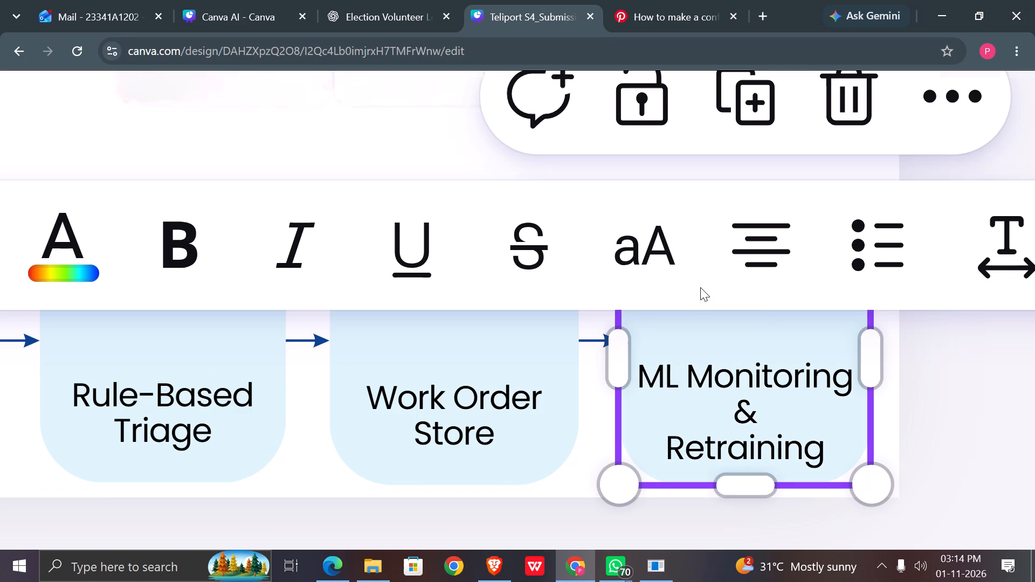
pyautogui.click(589, 435)
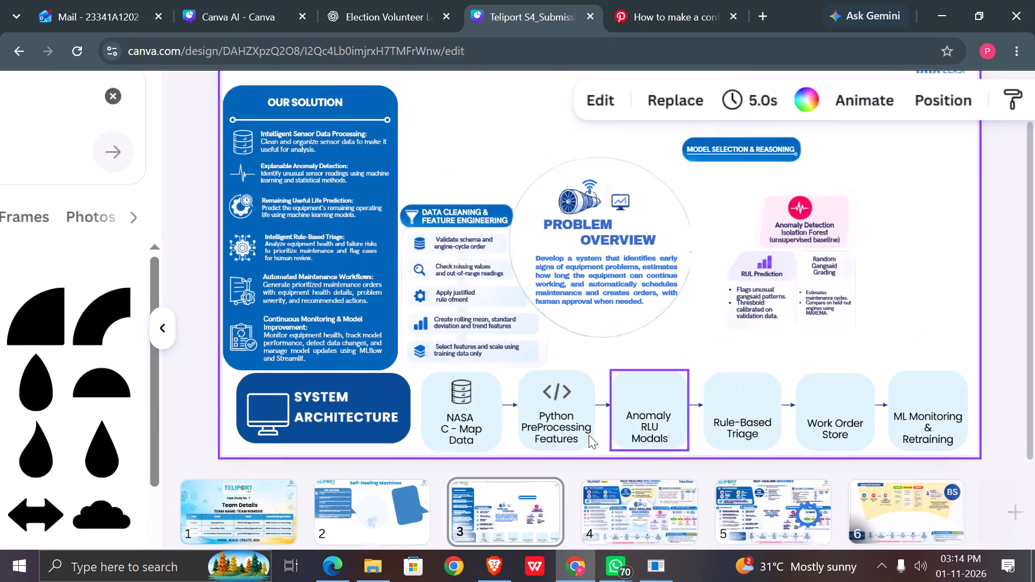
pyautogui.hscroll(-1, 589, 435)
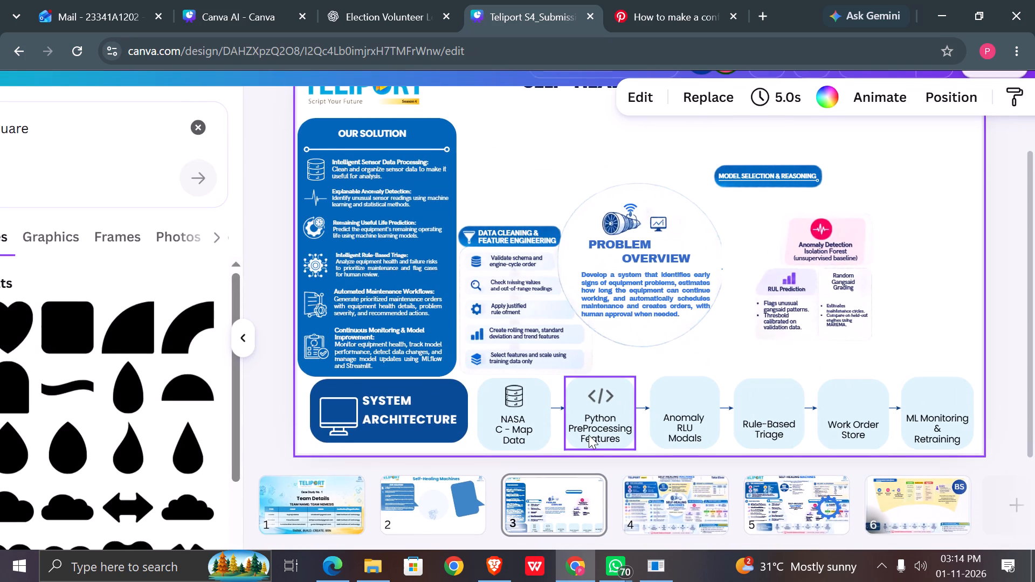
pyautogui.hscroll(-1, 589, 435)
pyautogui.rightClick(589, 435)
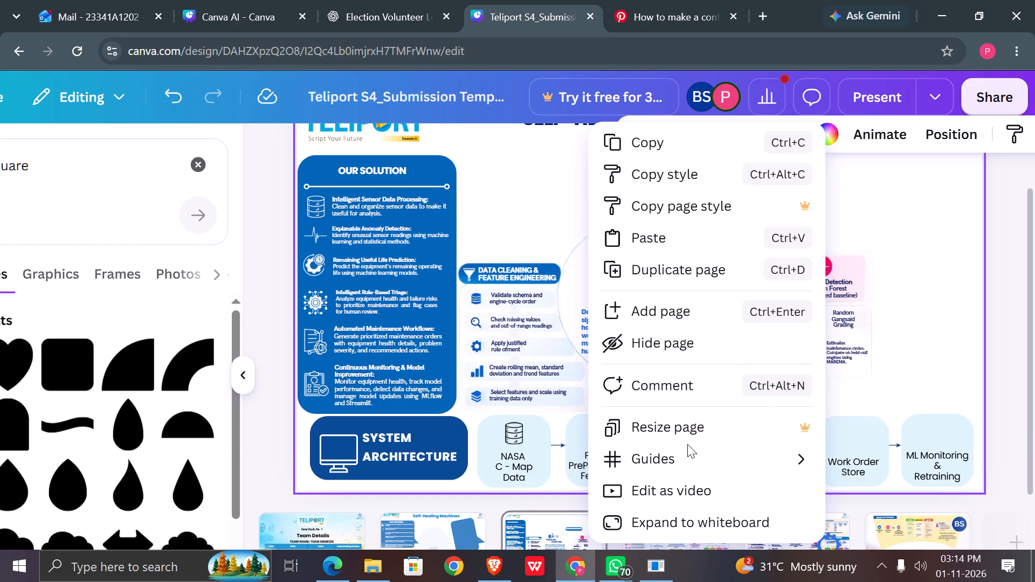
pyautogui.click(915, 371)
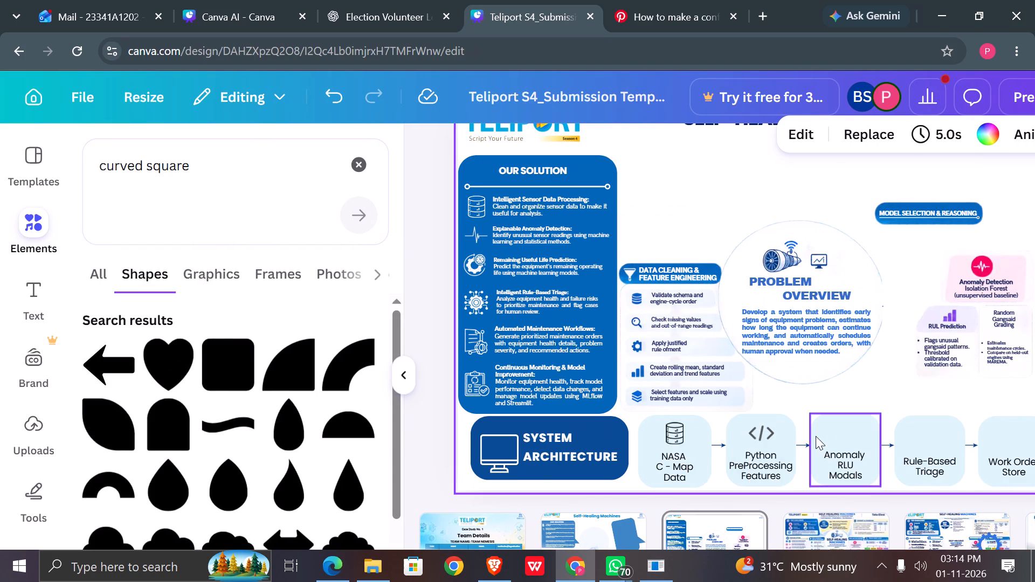
# Clear the "curved square" element search and close the element library.
pyautogui.scroll(-1, 816, 436)
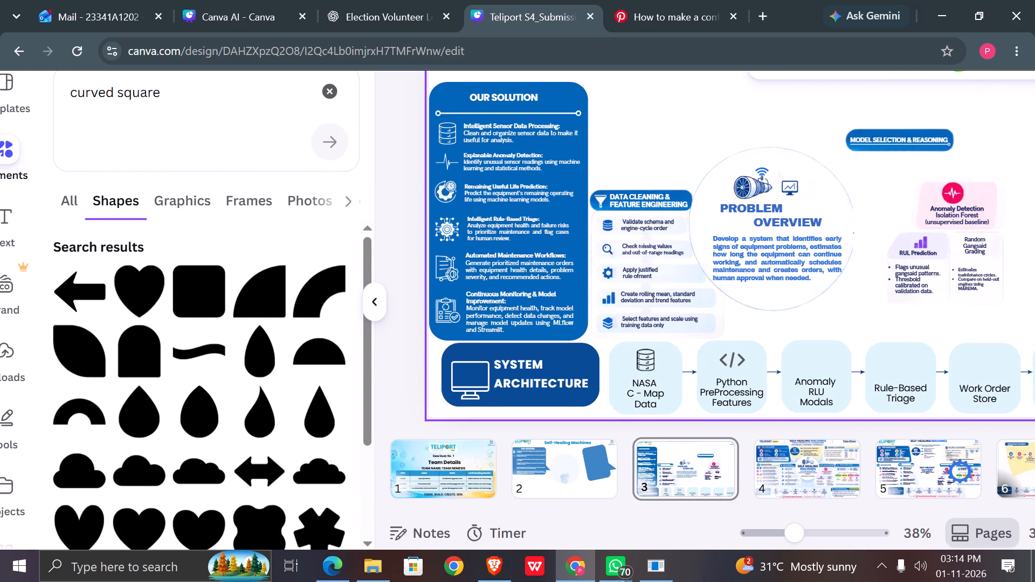
pyautogui.click(333, 93)
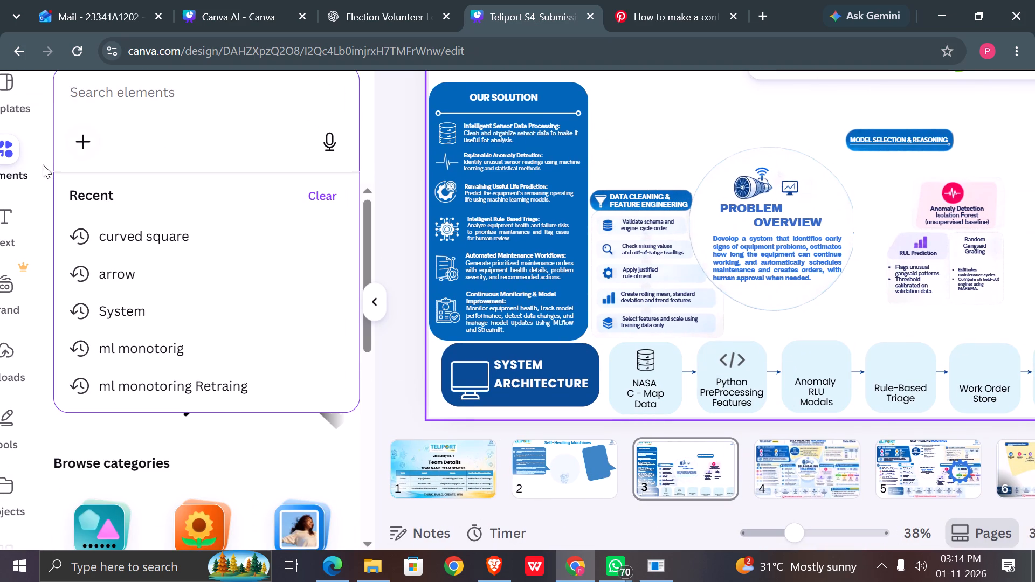
pyautogui.click(14, 150)
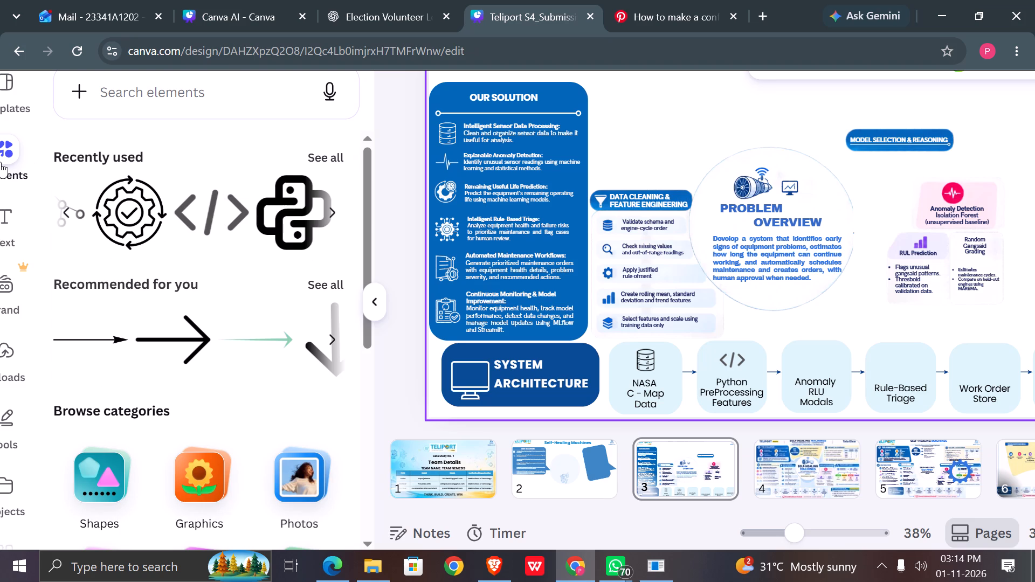
pyautogui.click(0, 162)
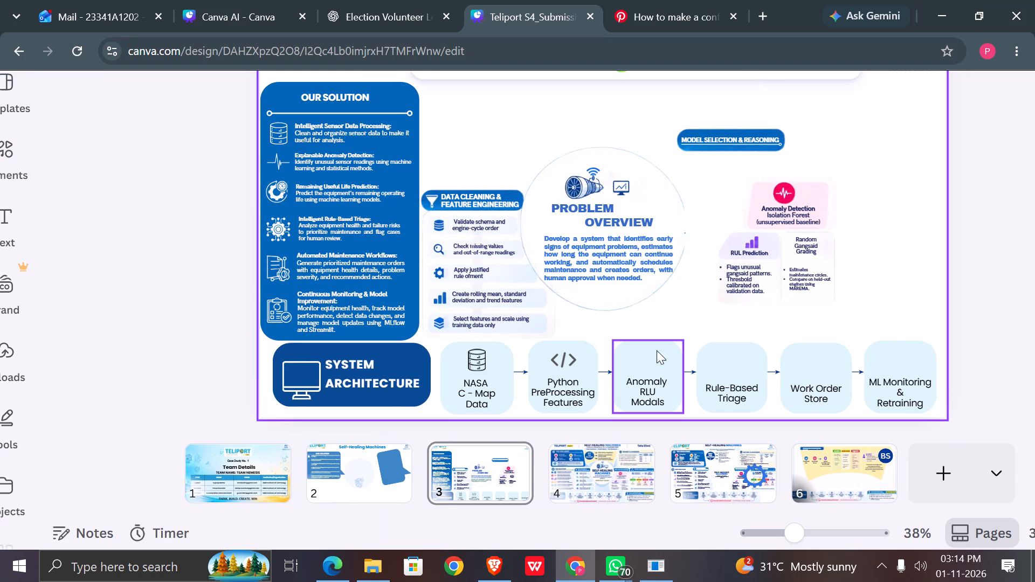
# Remove a blank line above the label text in both the Rule-Based Triage and Work Order Store cards.
pyautogui.doubleClick(727, 376)
pyautogui.click(727, 376)
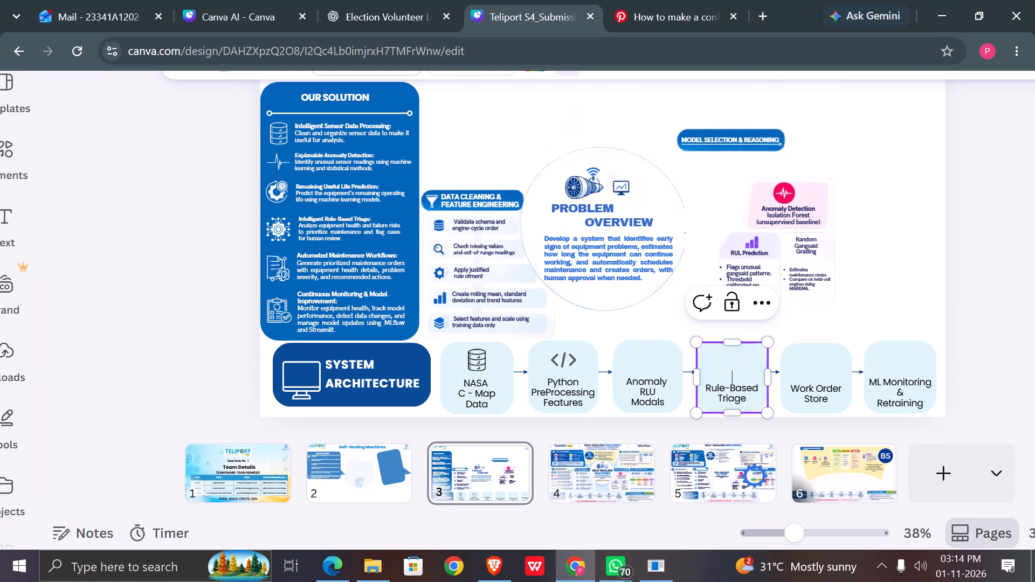
pyautogui.press('BackSpace')
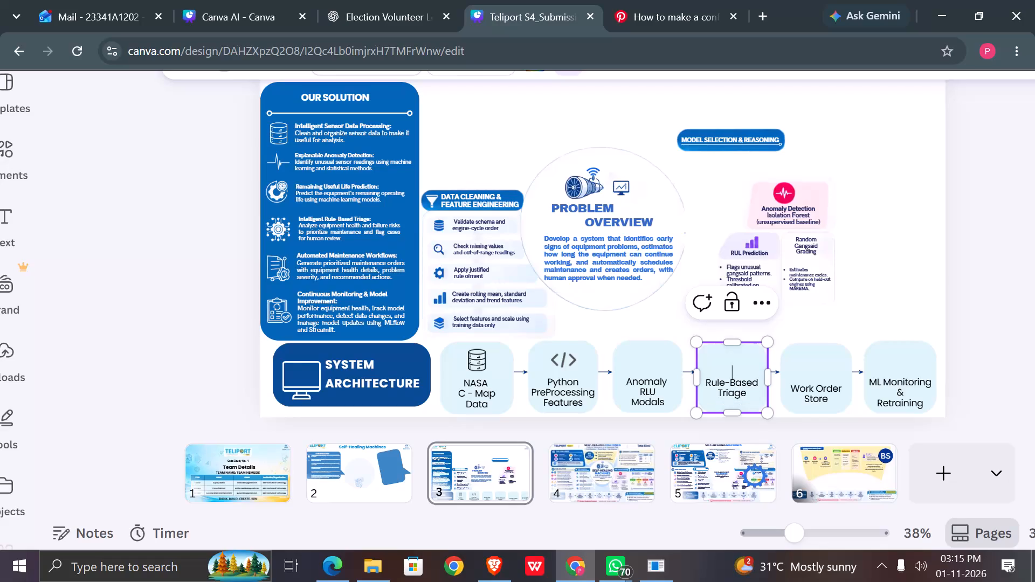
pyautogui.doubleClick(819, 377)
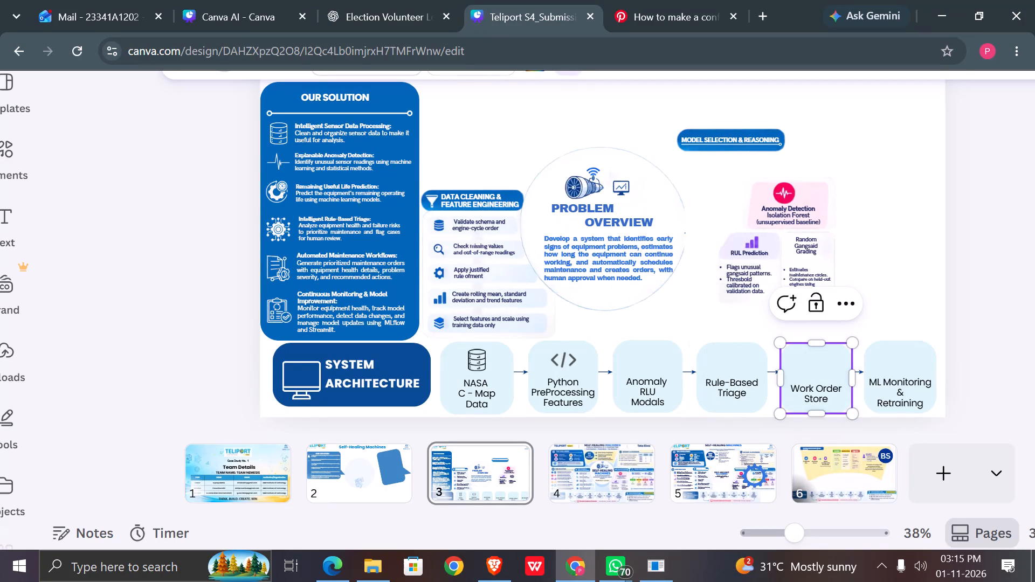
pyautogui.press('BackSpace')
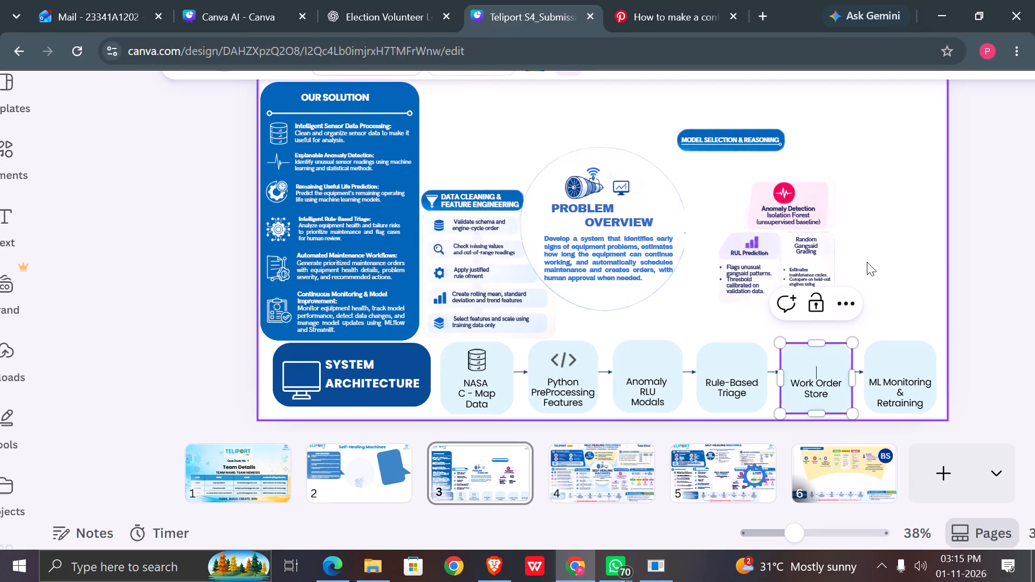
# Move the ML Monitoring & Retraining card behind its monitor icon, directly above the dark blue System Architecture box in the layer order.
pyautogui.scroll(1, 870, 276)
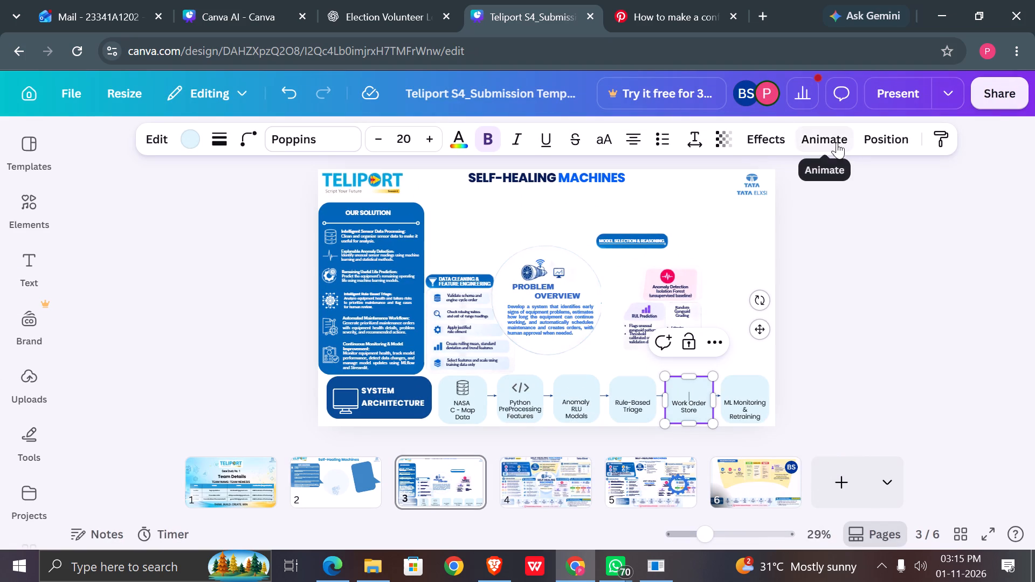
pyautogui.click(878, 139)
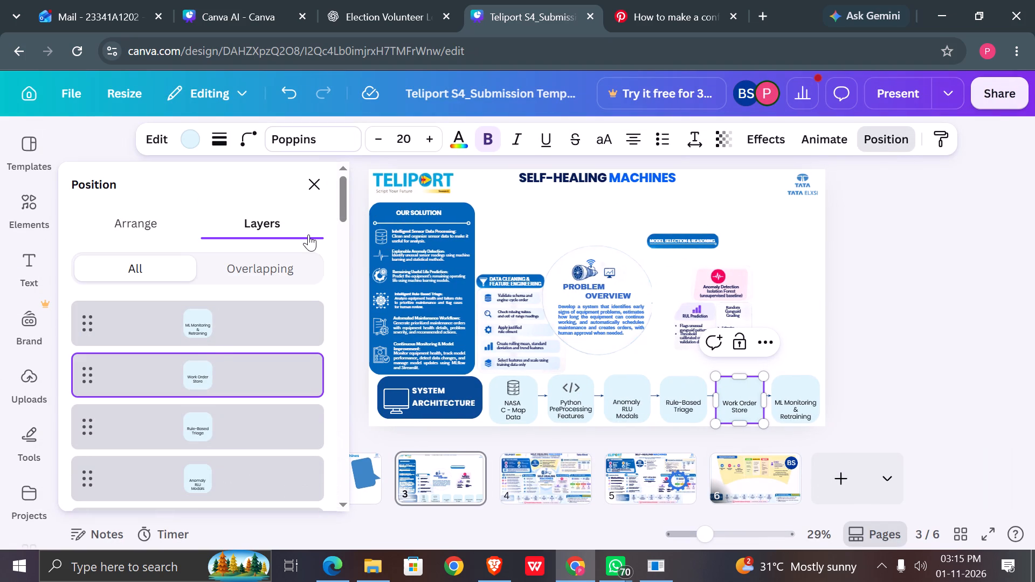
pyautogui.moveTo(225, 327); pyautogui.dragTo(233, 505)
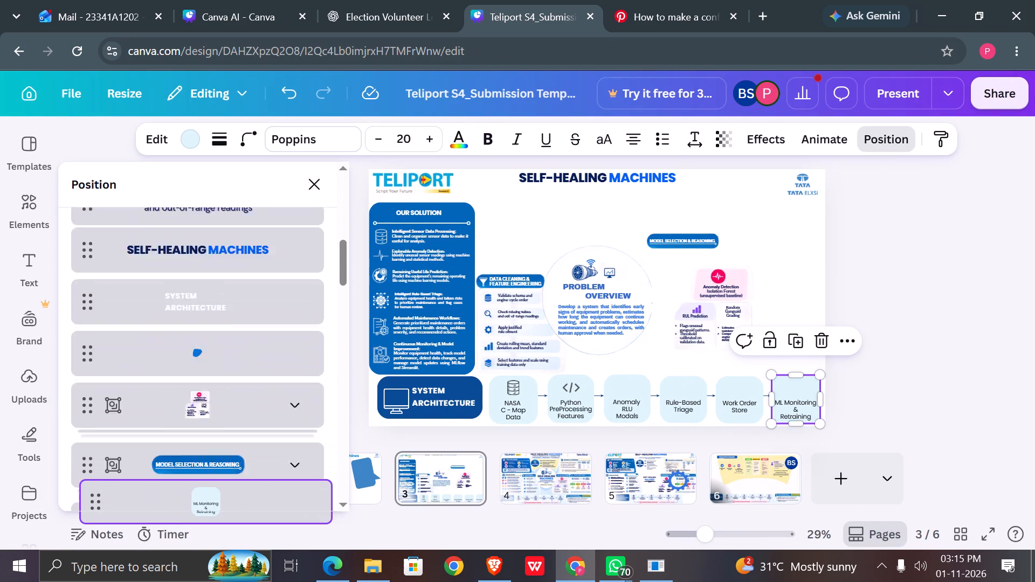
pyautogui.moveTo(233, 505); pyautogui.dragTo(221, 468)
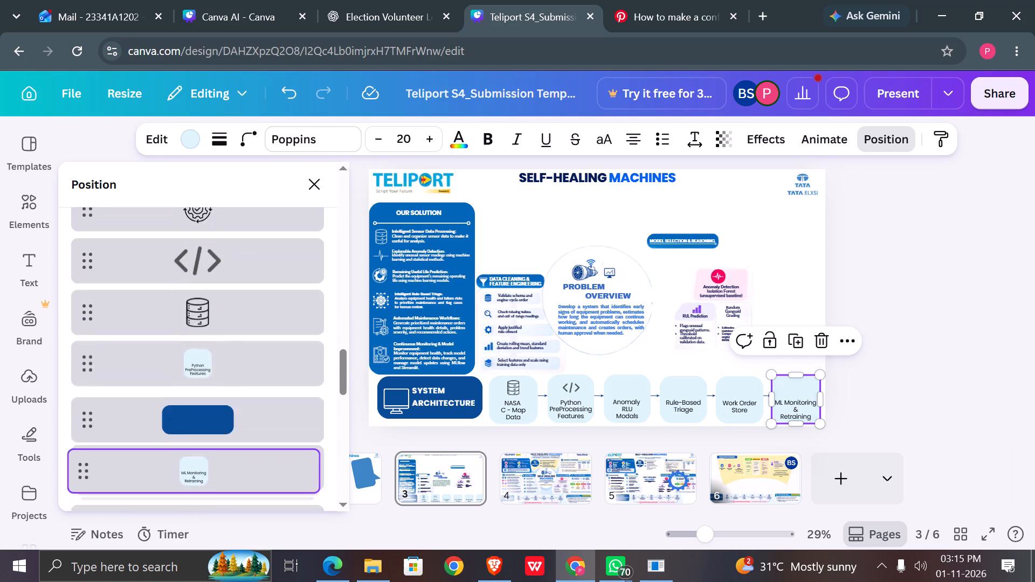
pyautogui.moveTo(221, 468); pyautogui.dragTo(229, 339)
# Move the Work Order Store card behind its icon, directly below the Python PreProcessing Features card in the layer order.
pyautogui.scroll(1, 229, 339)
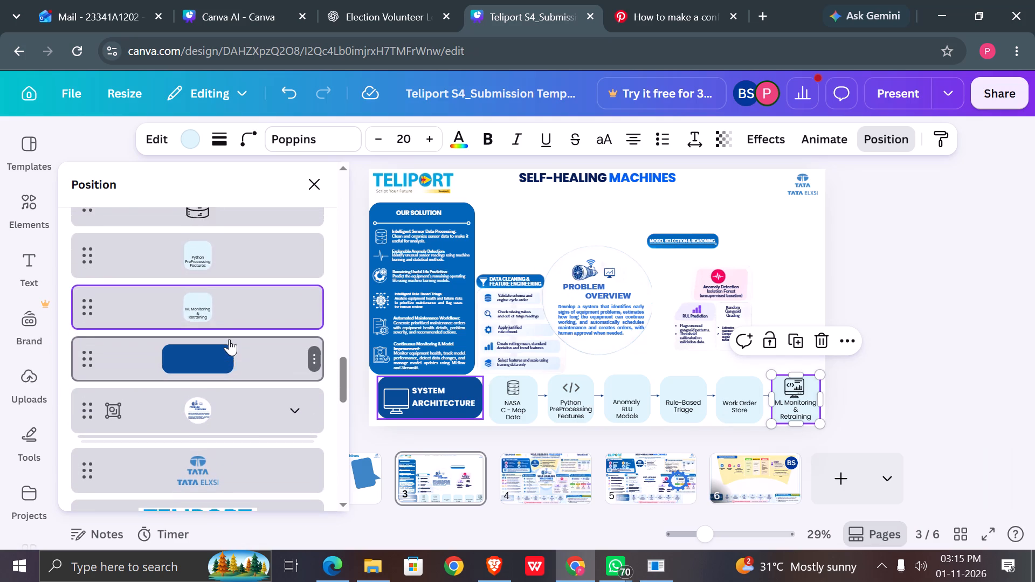
pyautogui.scroll(8, 229, 339)
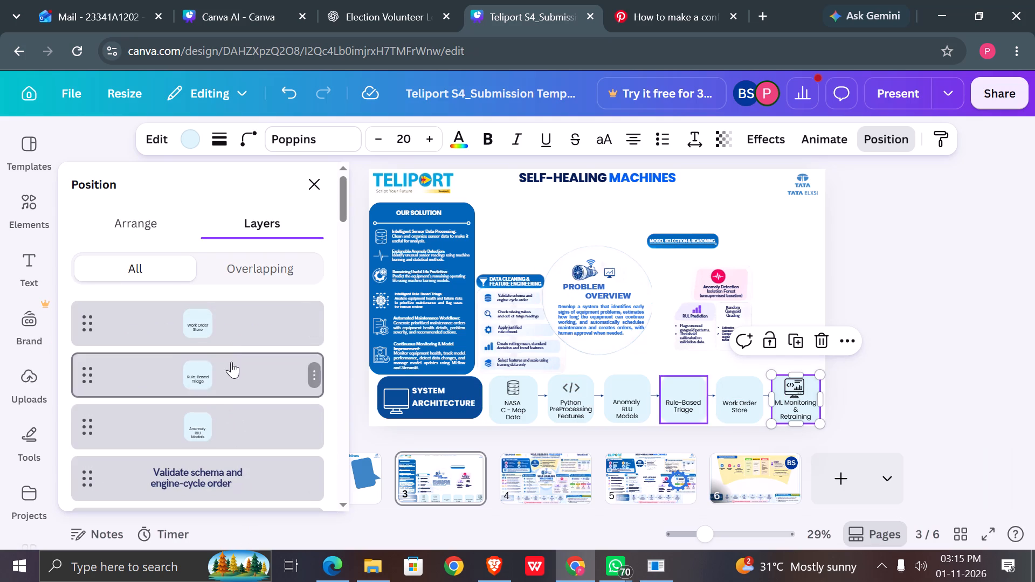
pyautogui.moveTo(233, 327); pyautogui.dragTo(239, 514)
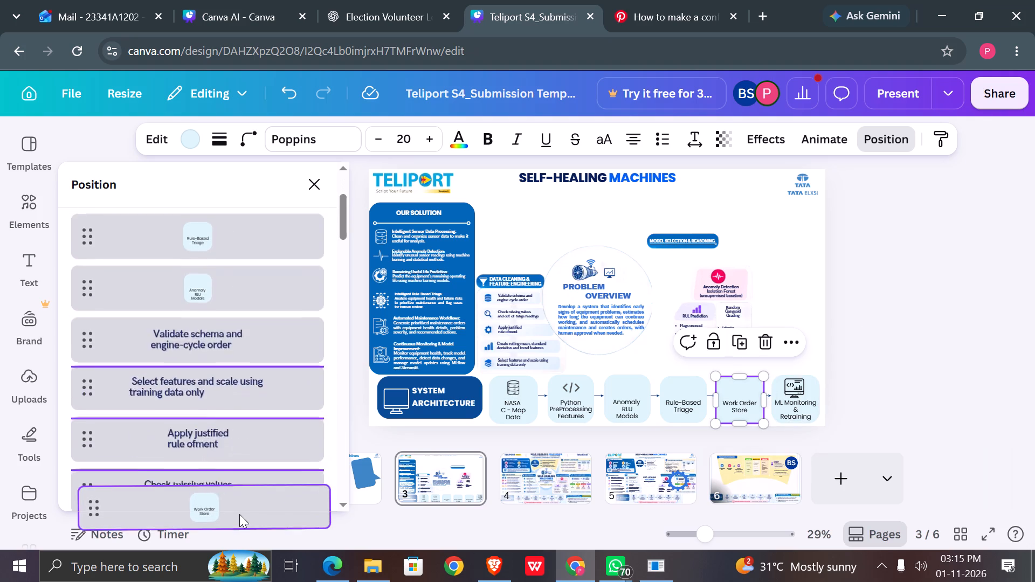
pyautogui.moveTo(239, 514); pyautogui.dragTo(227, 469)
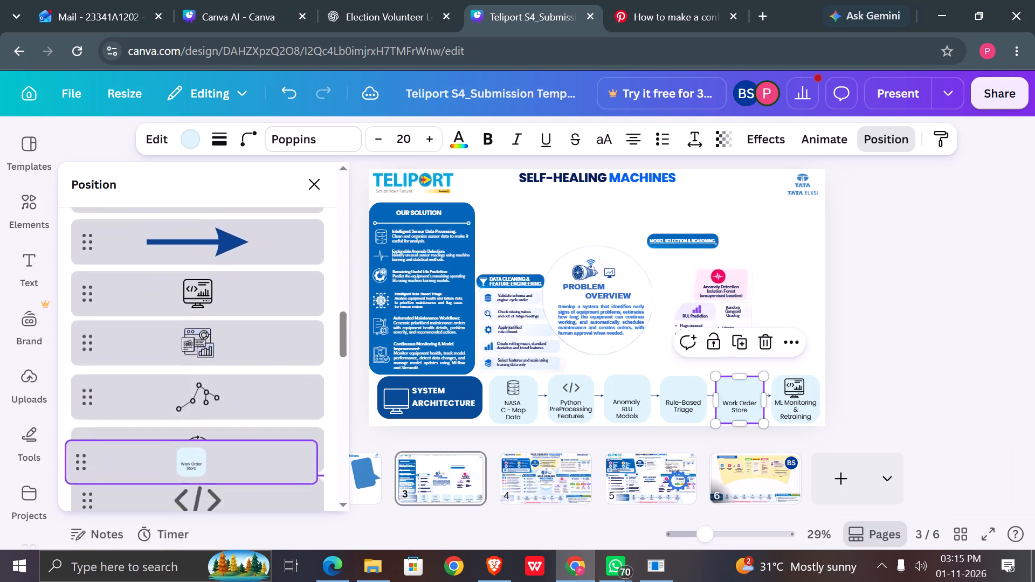
pyautogui.moveTo(227, 469); pyautogui.dragTo(227, 384)
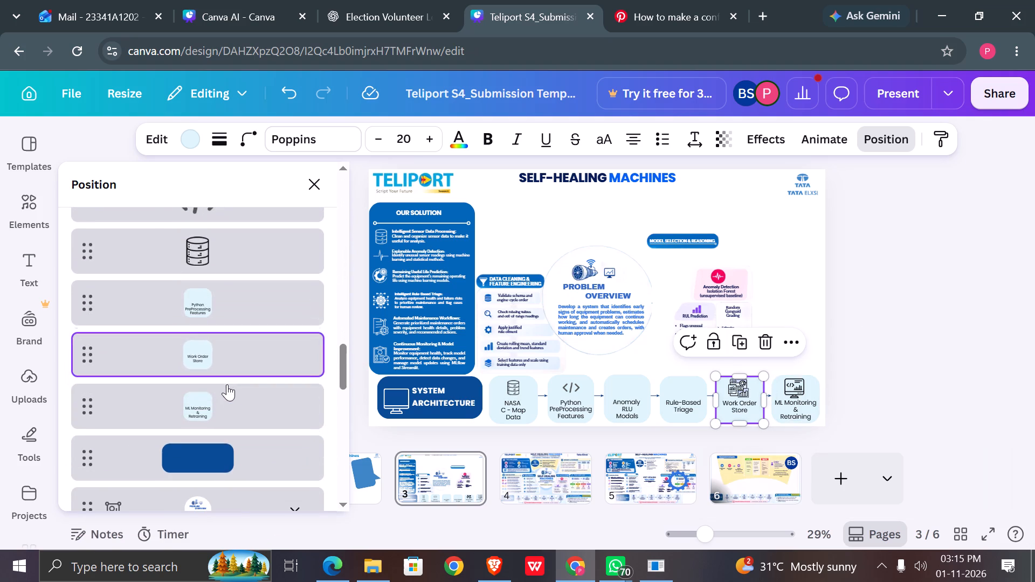
# Move the Rule-Based Triage card behind its node-graph icon, directly below the Python PreProcessing Features card in the layer order.
pyautogui.scroll(7, 227, 384)
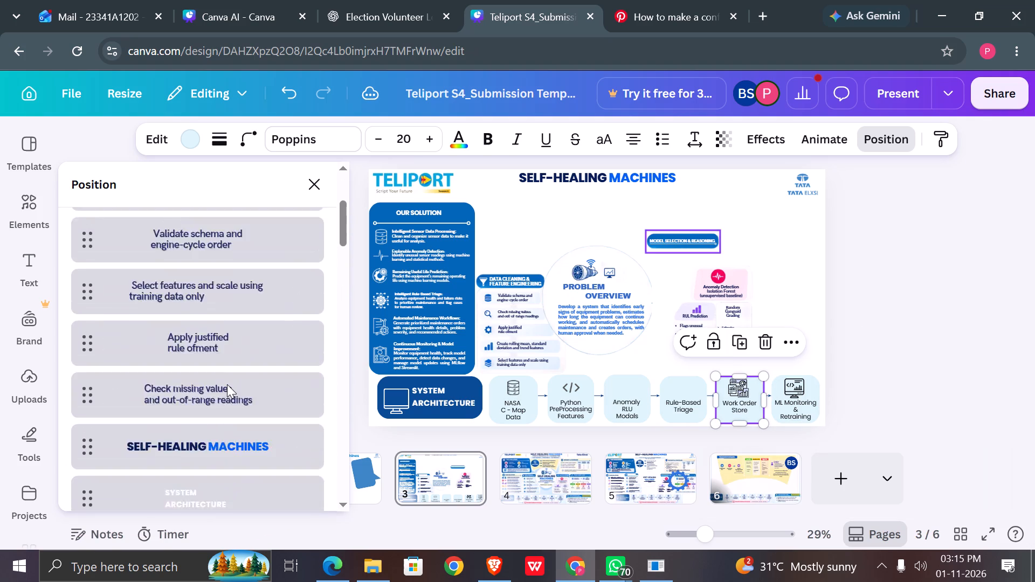
pyautogui.scroll(2, 227, 384)
pyautogui.moveTo(219, 316); pyautogui.dragTo(234, 416)
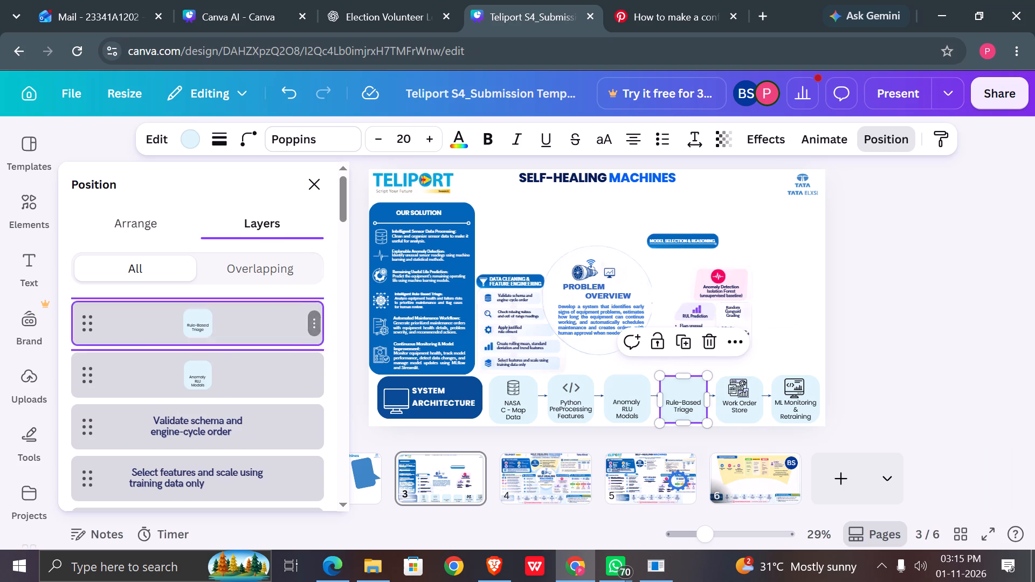
pyautogui.moveTo(234, 416); pyautogui.dragTo(237, 478)
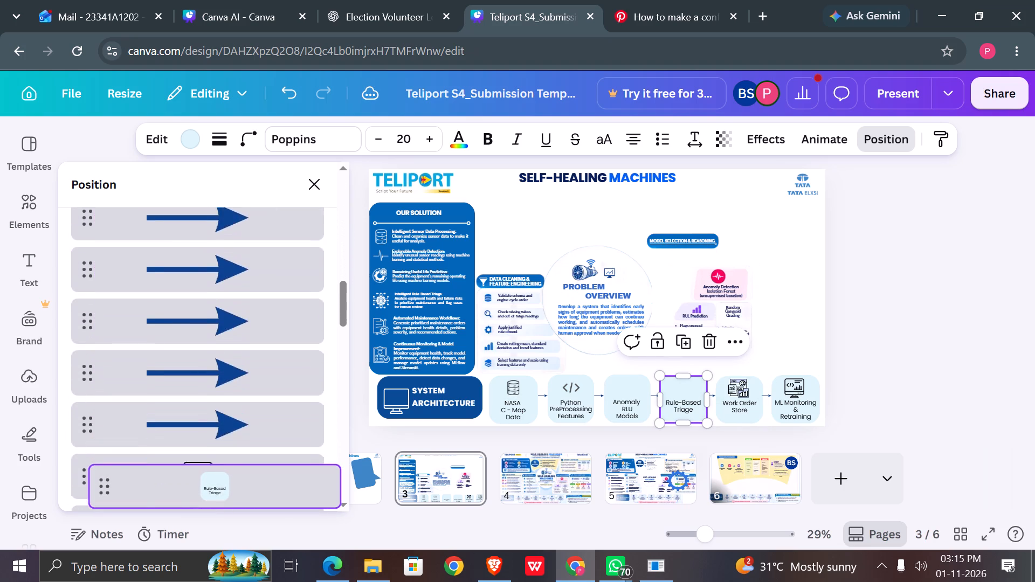
pyautogui.moveTo(237, 478); pyautogui.dragTo(211, 414)
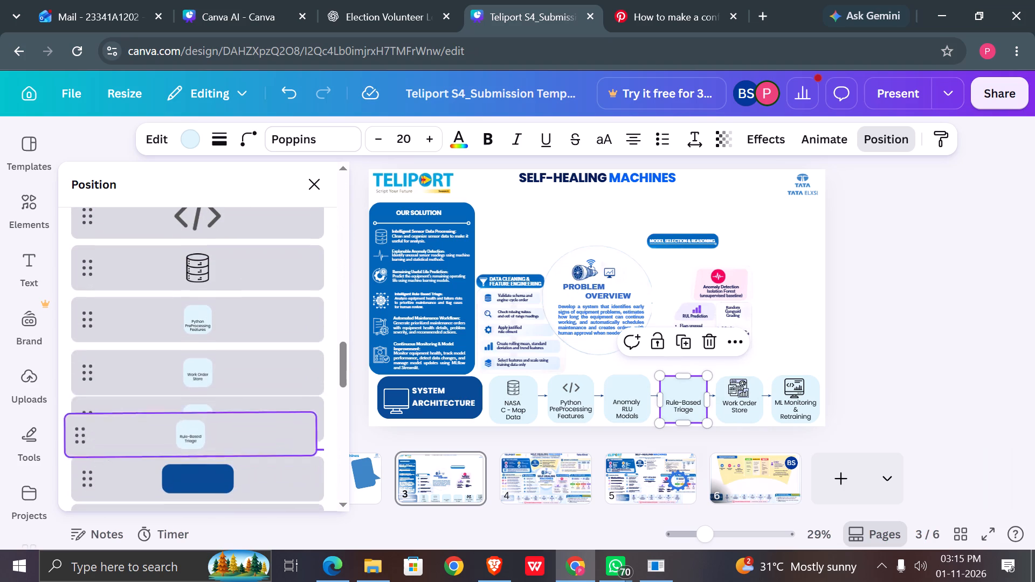
pyautogui.moveTo(211, 414); pyautogui.dragTo(204, 356)
# Move the Anomaly RLU Modals card behind its gear icon, between the database icon and the Python PreProcessing Features card in the layer order.
pyautogui.scroll(7, 204, 356)
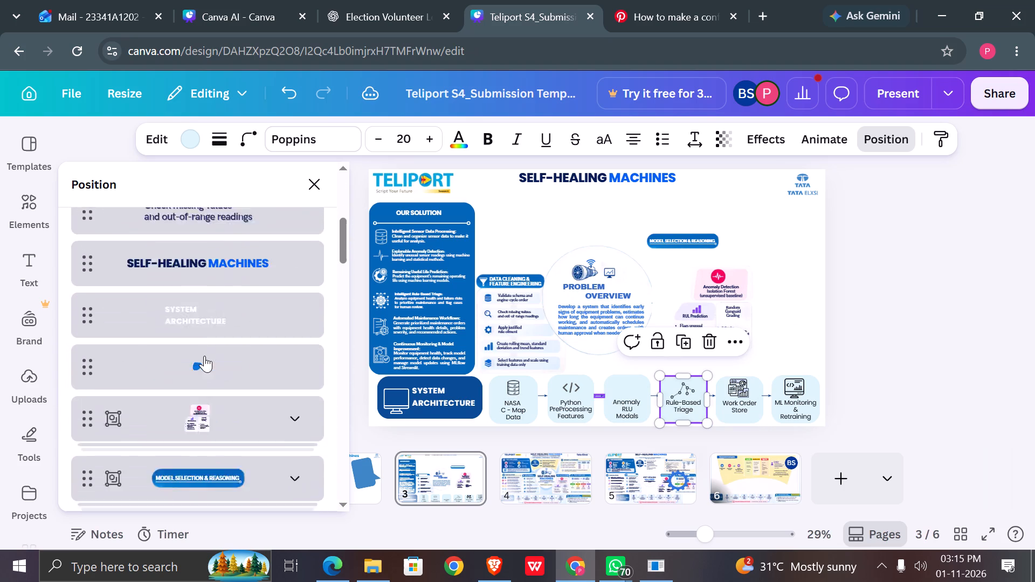
pyautogui.moveTo(205, 329); pyautogui.dragTo(233, 530)
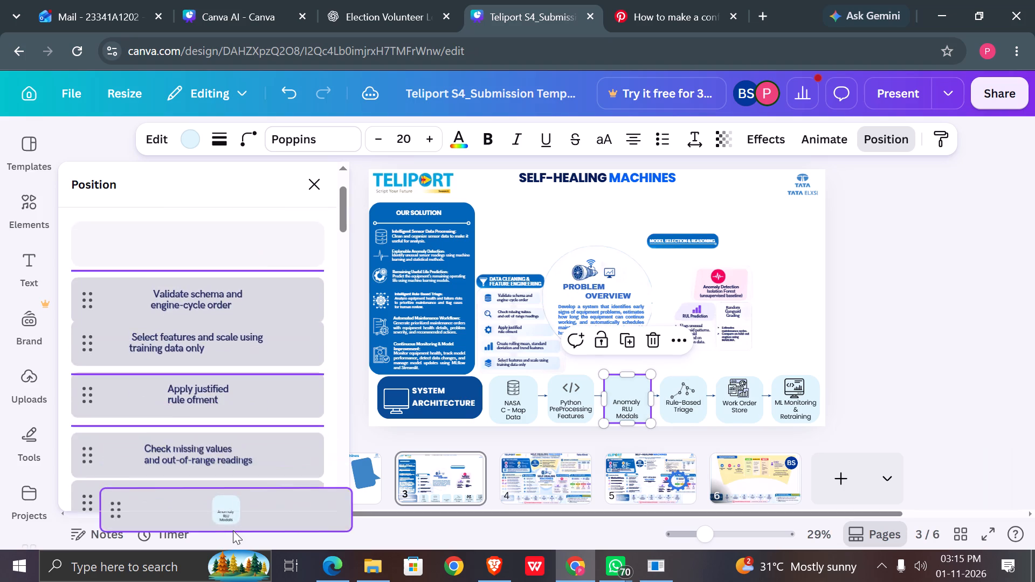
pyautogui.moveTo(233, 530); pyautogui.dragTo(209, 381)
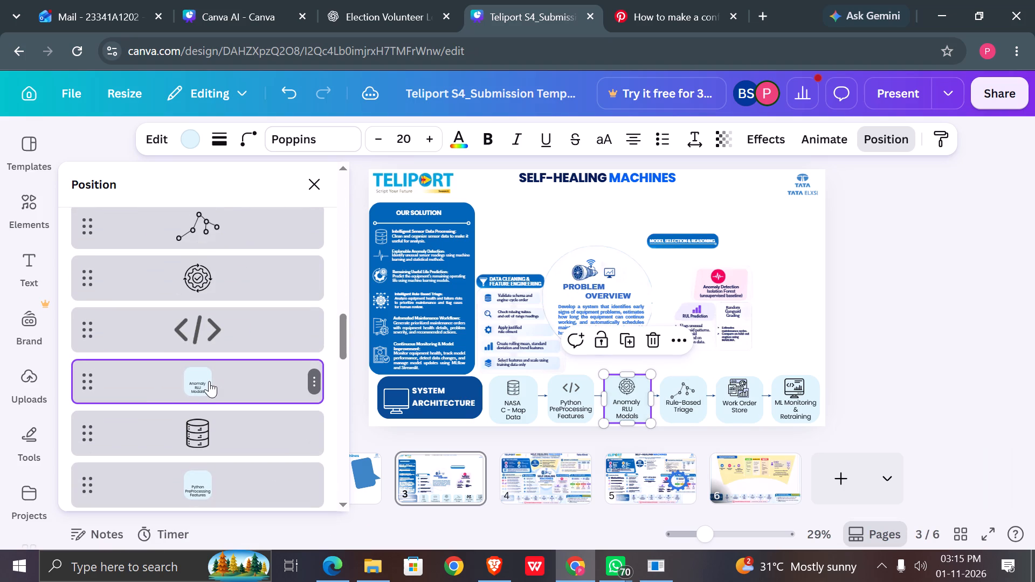
pyautogui.moveTo(209, 381); pyautogui.dragTo(217, 445)
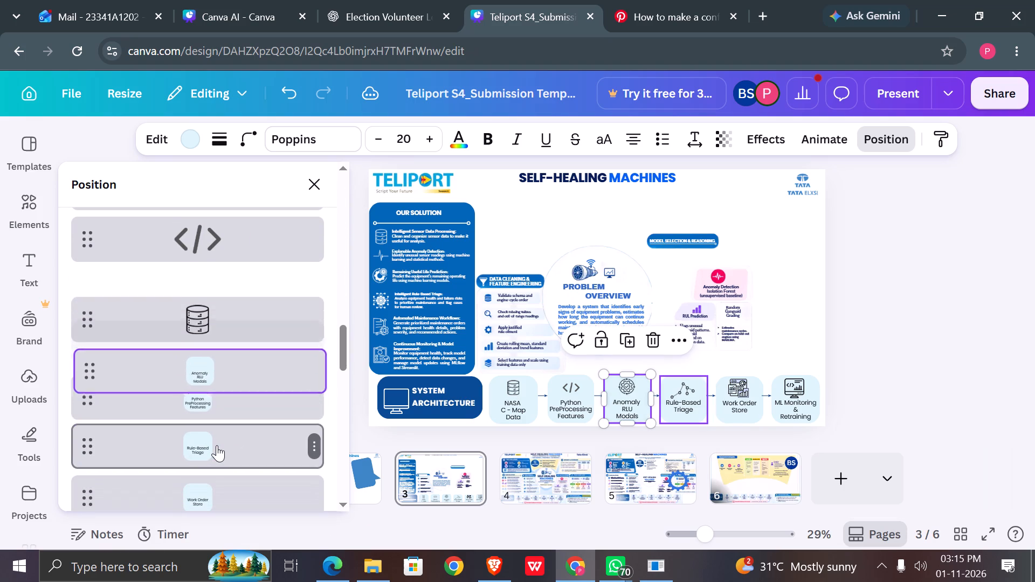
pyautogui.click(861, 364)
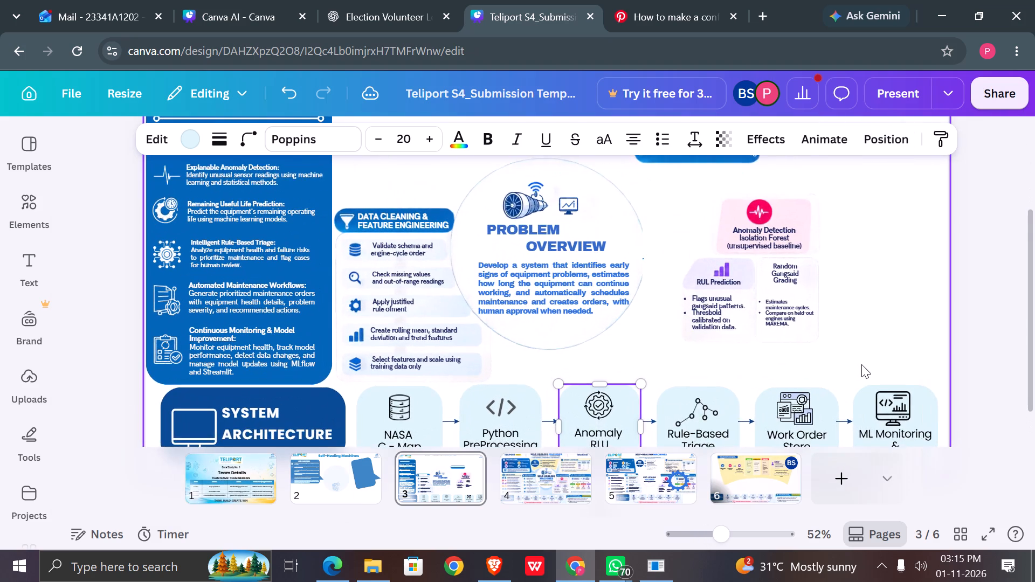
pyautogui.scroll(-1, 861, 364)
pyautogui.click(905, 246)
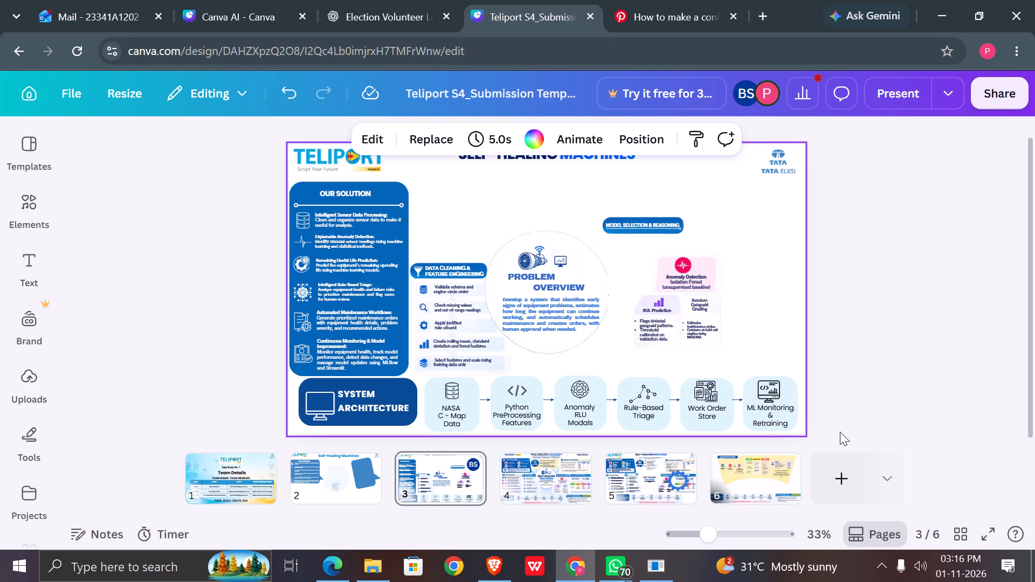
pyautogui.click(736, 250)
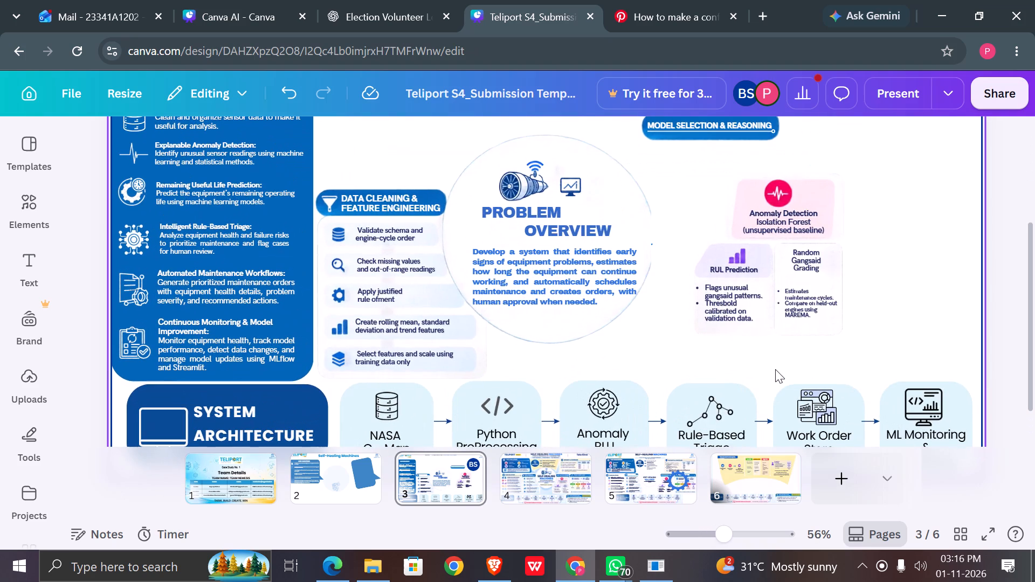
# Shrink the Work Order Store icon slightly and centre it above its label.
pyautogui.scroll(-2, 775, 369)
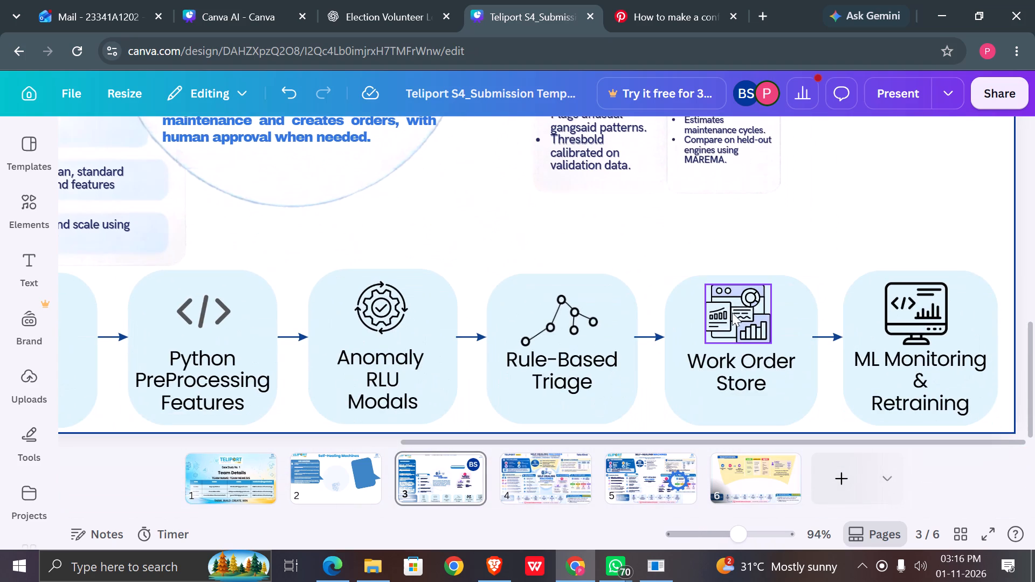
pyautogui.click(732, 311)
pyautogui.moveTo(771, 343); pyautogui.dragTo(766, 341)
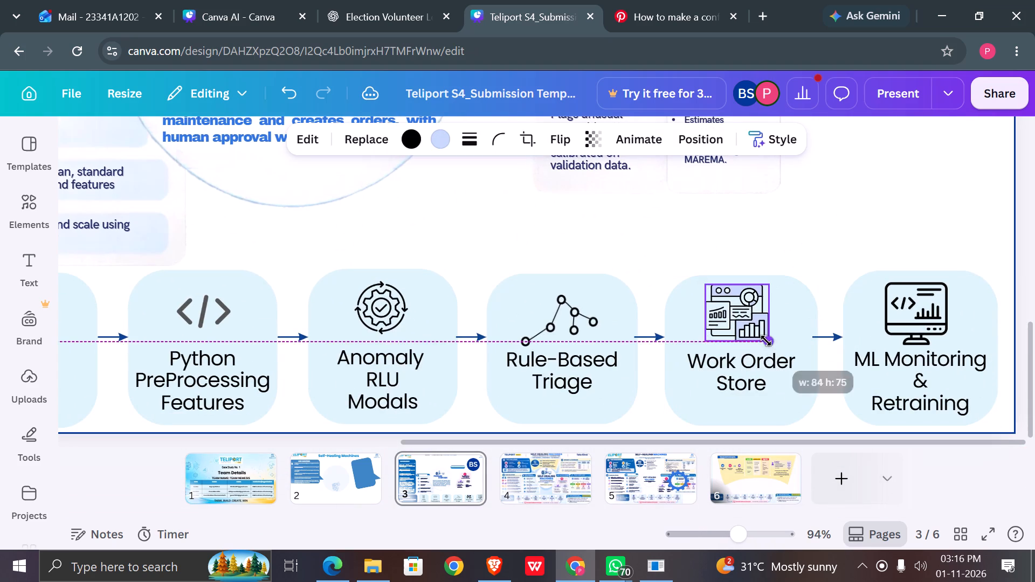
pyautogui.moveTo(766, 341); pyautogui.dragTo(763, 339)
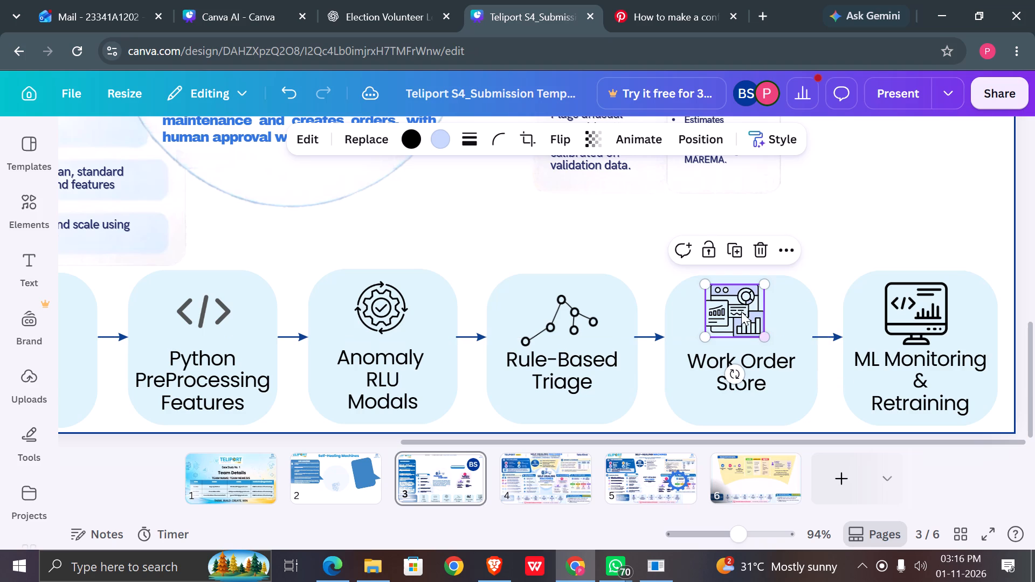
pyautogui.moveTo(736, 307); pyautogui.dragTo(742, 313)
# Shrink the ML Monitoring & Retraining monitor icon slightly and centre it above its label.
pyautogui.click(905, 302)
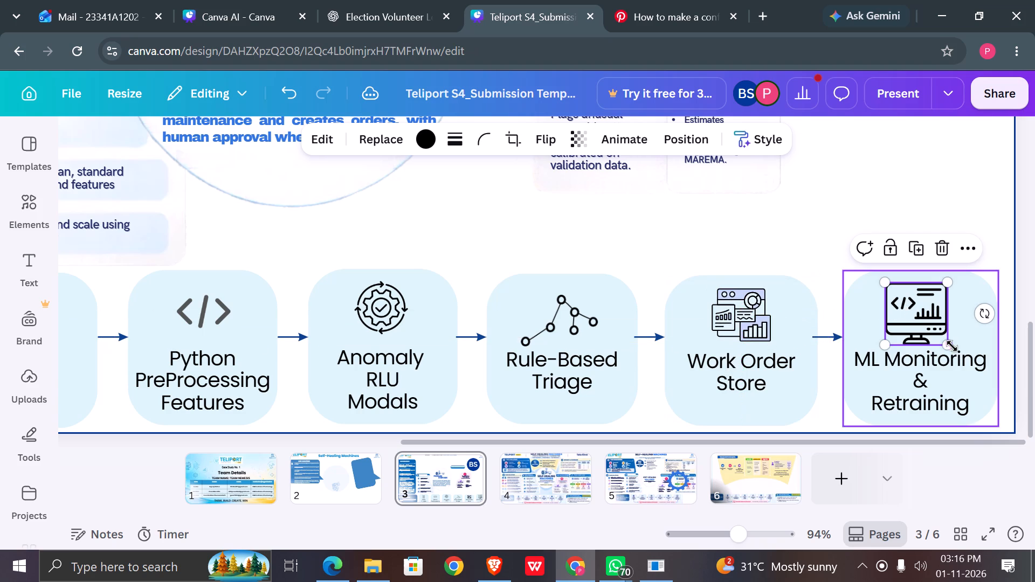
pyautogui.moveTo(951, 345); pyautogui.dragTo(939, 339)
pyautogui.moveTo(914, 315); pyautogui.dragTo(916, 315)
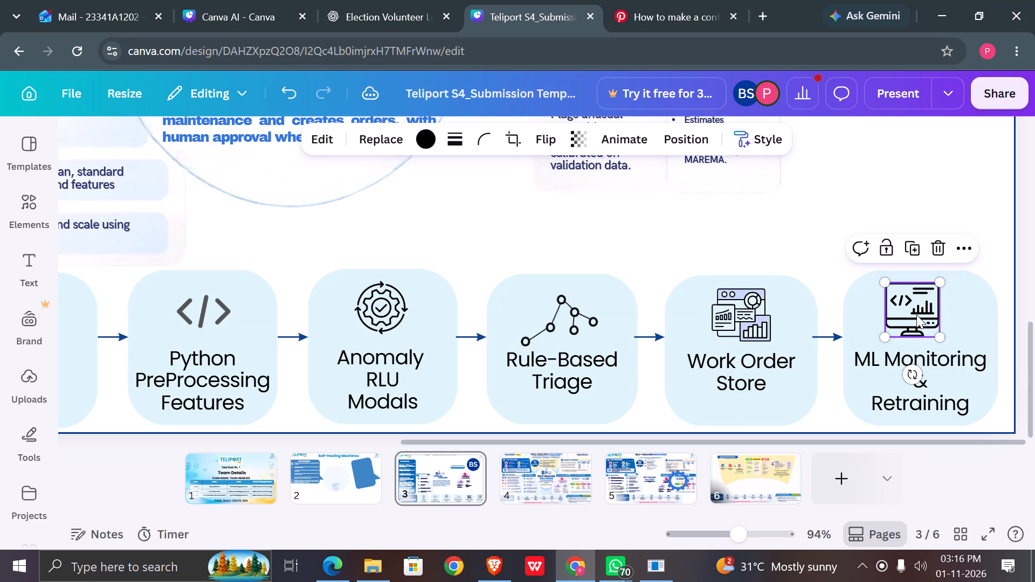
pyautogui.moveTo(916, 315); pyautogui.dragTo(923, 317)
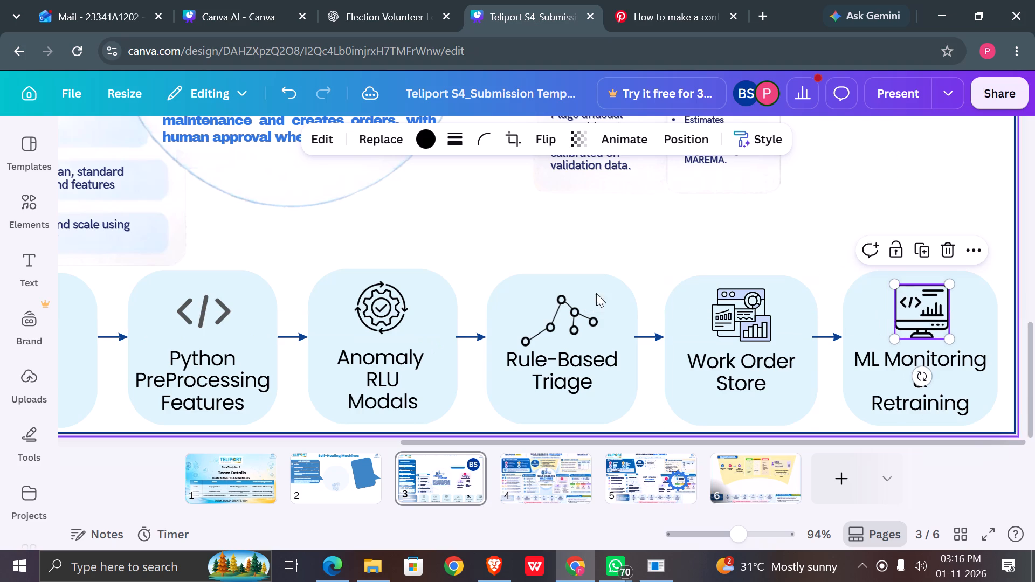
# Shrink the Rule-Based Triage node-graph icon slightly so it sits clear above its label.
pyautogui.click(575, 303)
pyautogui.moveTo(517, 349); pyautogui.dragTo(519, 347)
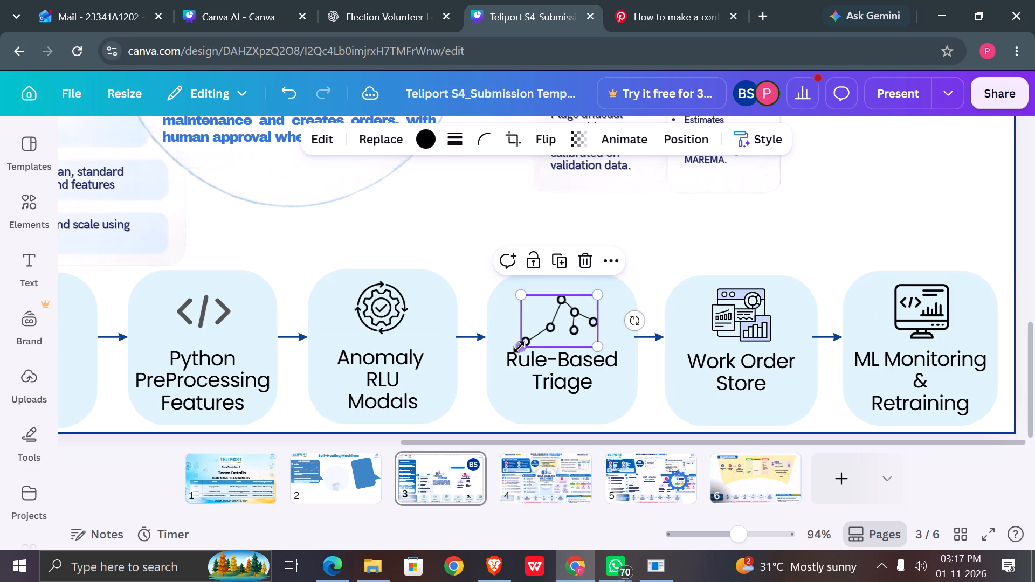
pyautogui.moveTo(519, 347); pyautogui.dragTo(522, 346)
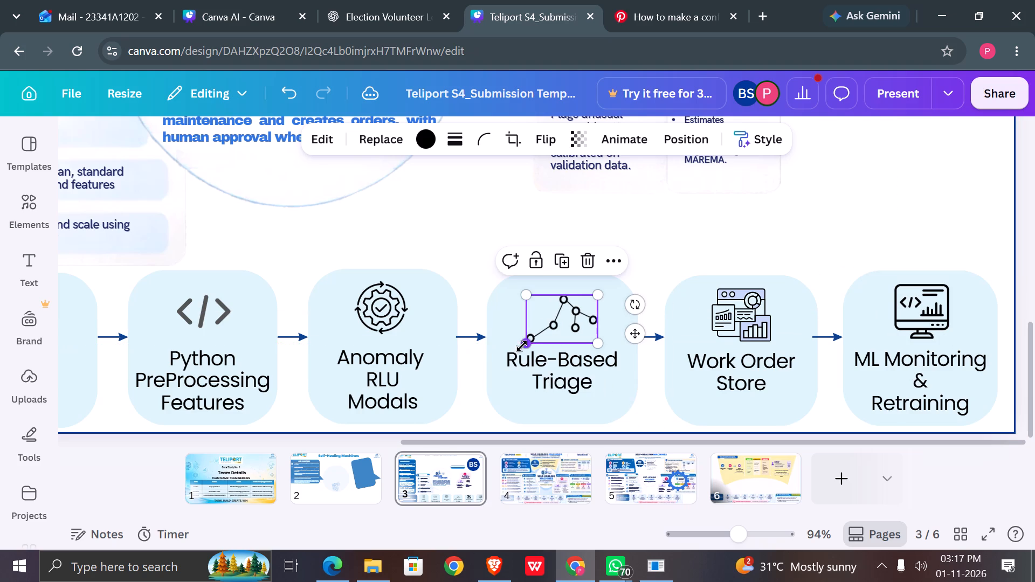
pyautogui.click(753, 218)
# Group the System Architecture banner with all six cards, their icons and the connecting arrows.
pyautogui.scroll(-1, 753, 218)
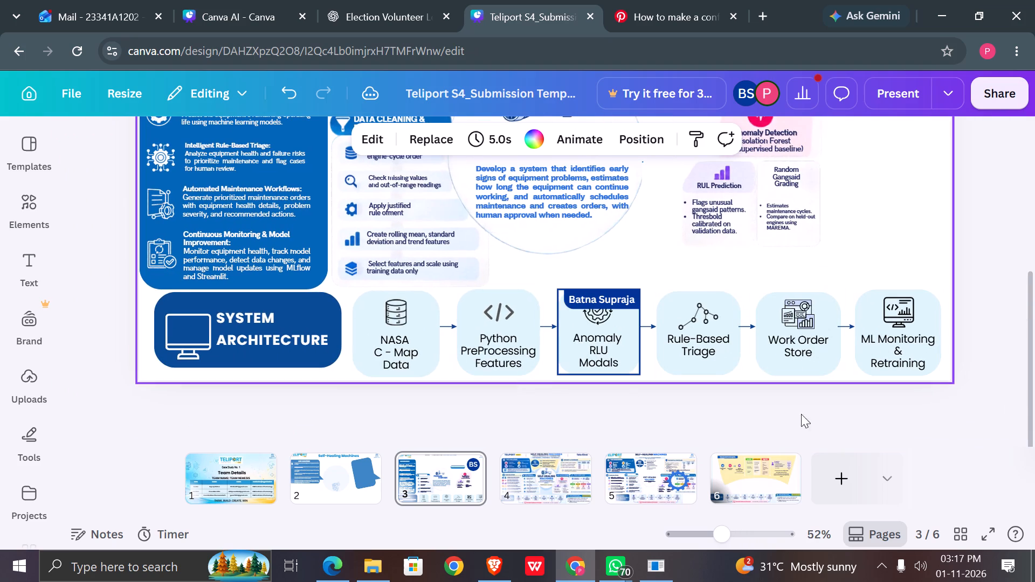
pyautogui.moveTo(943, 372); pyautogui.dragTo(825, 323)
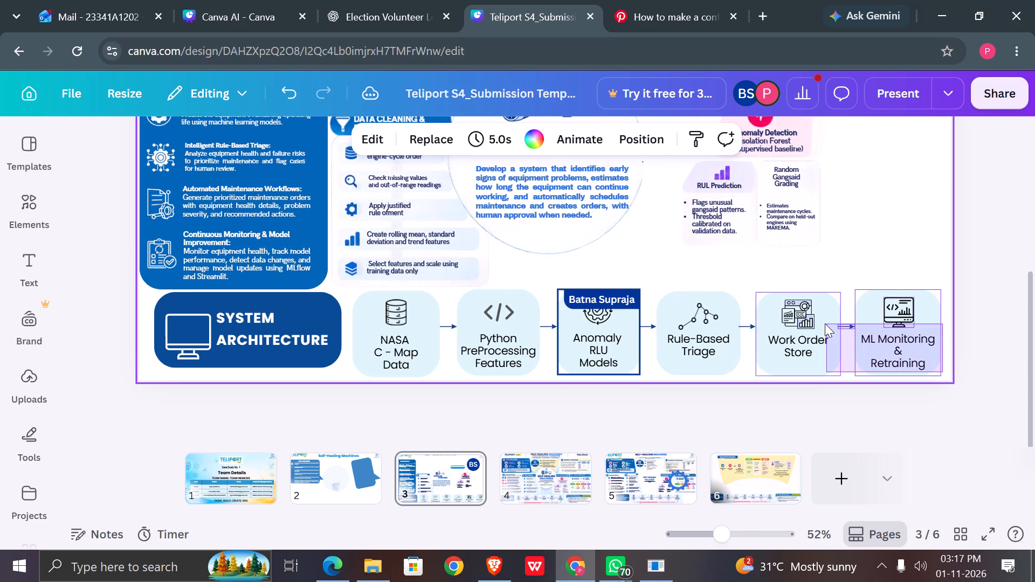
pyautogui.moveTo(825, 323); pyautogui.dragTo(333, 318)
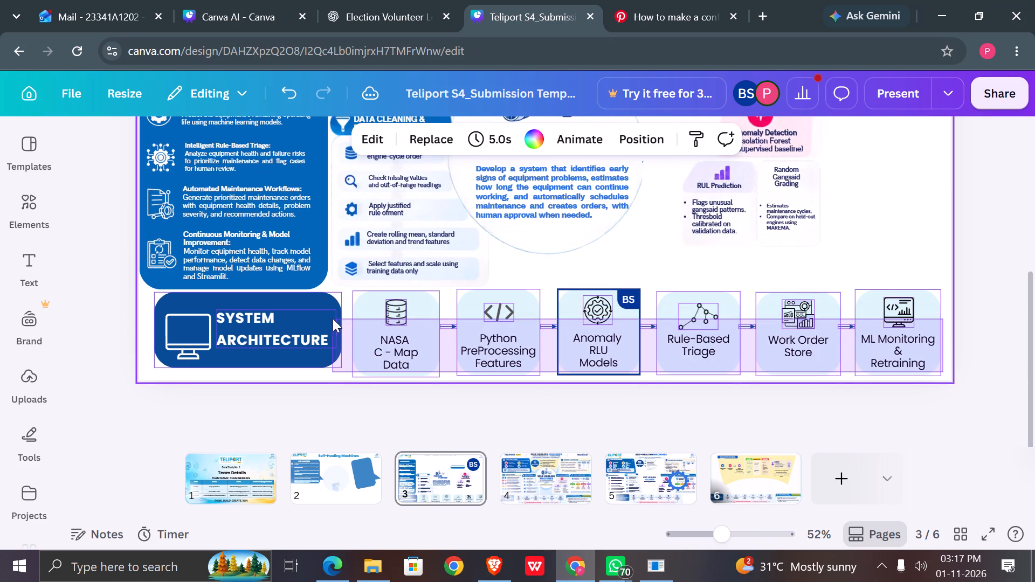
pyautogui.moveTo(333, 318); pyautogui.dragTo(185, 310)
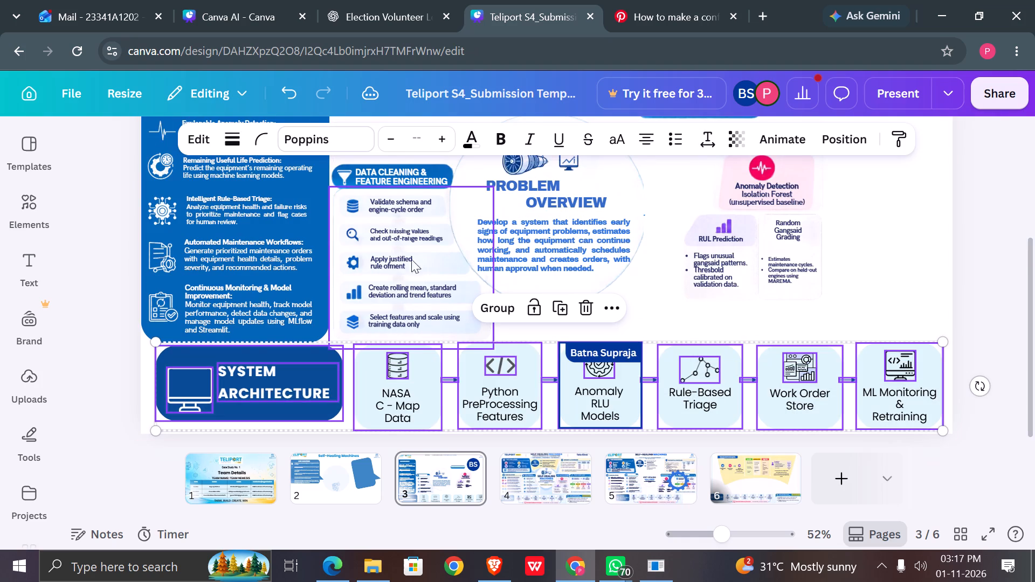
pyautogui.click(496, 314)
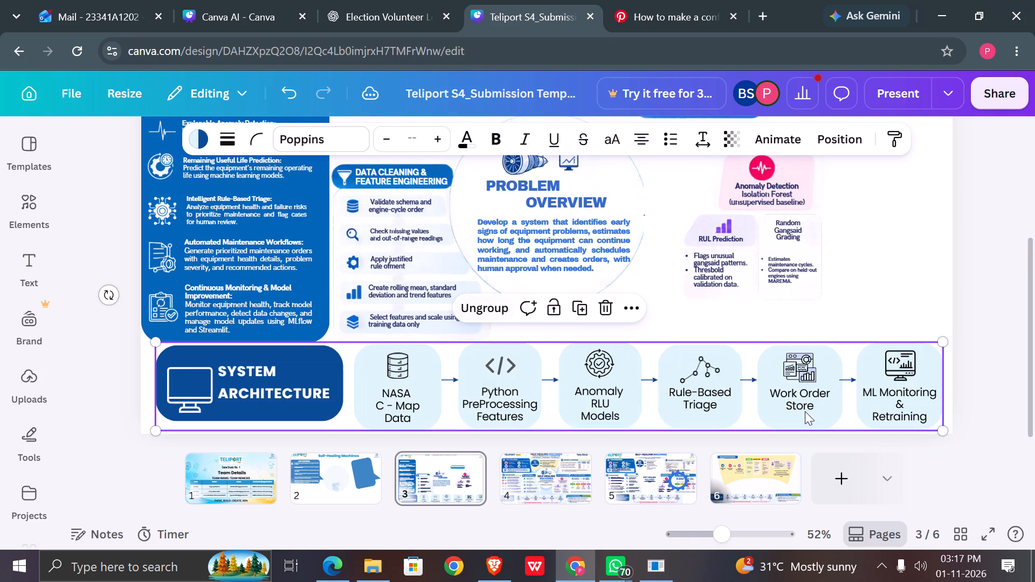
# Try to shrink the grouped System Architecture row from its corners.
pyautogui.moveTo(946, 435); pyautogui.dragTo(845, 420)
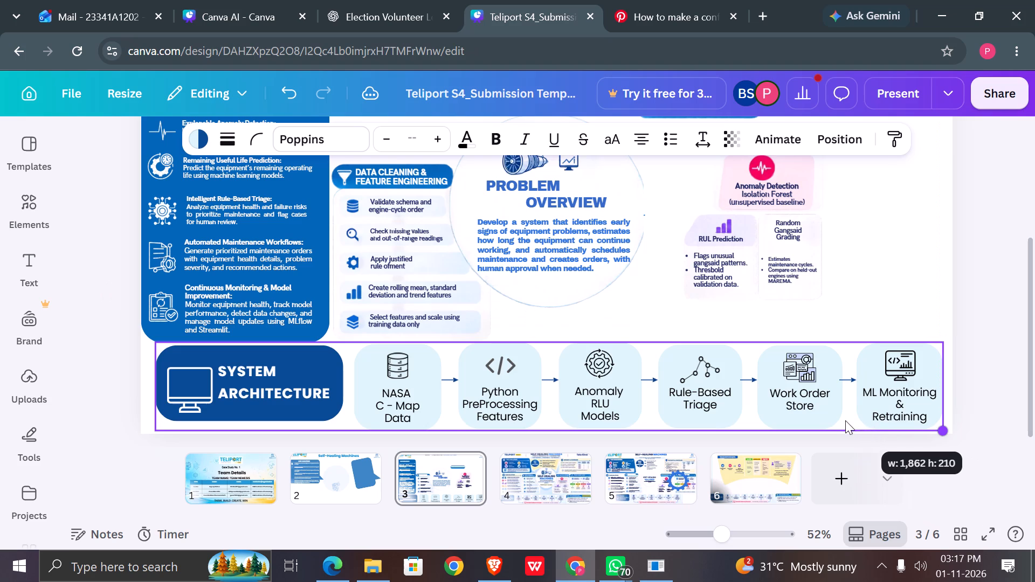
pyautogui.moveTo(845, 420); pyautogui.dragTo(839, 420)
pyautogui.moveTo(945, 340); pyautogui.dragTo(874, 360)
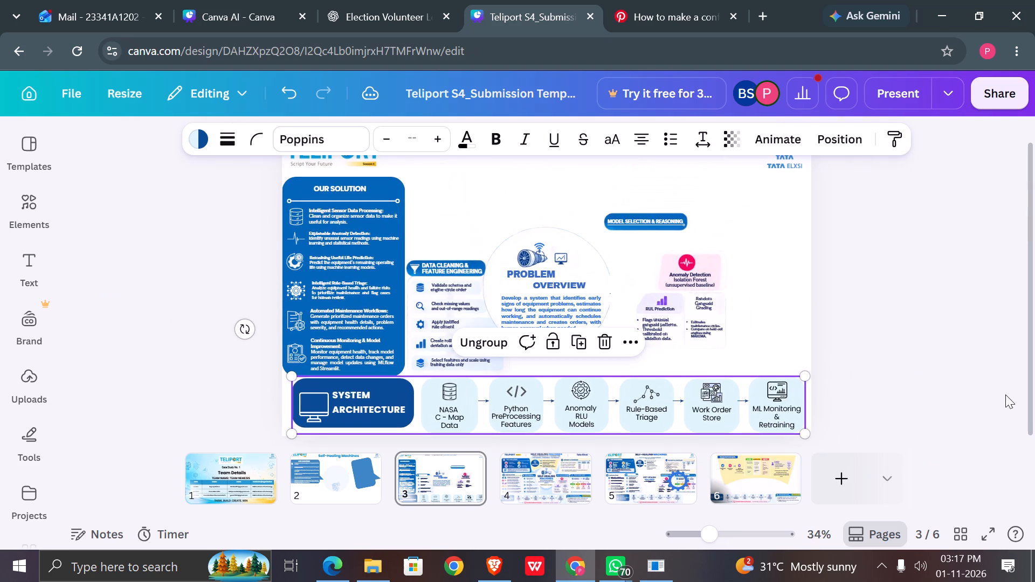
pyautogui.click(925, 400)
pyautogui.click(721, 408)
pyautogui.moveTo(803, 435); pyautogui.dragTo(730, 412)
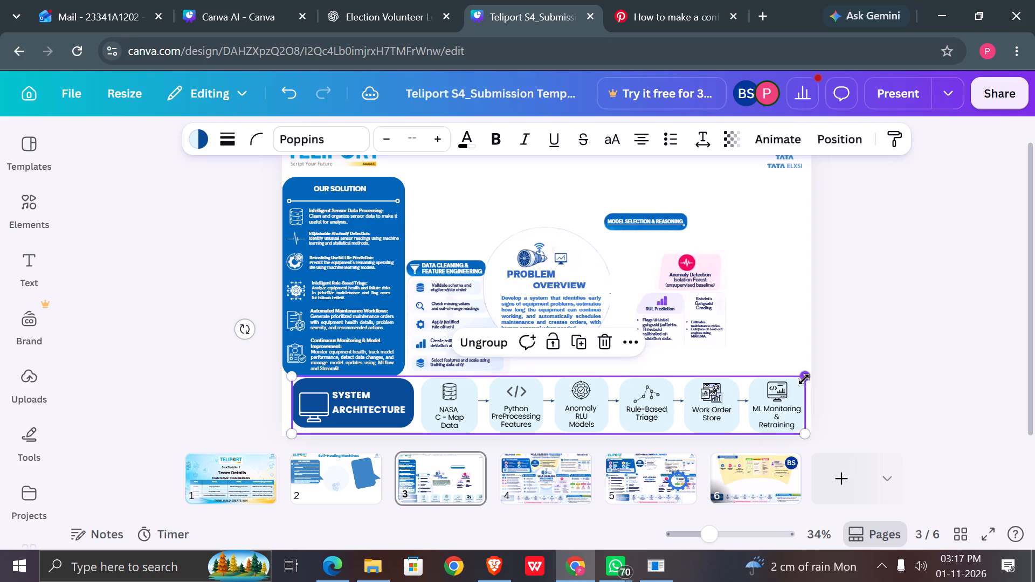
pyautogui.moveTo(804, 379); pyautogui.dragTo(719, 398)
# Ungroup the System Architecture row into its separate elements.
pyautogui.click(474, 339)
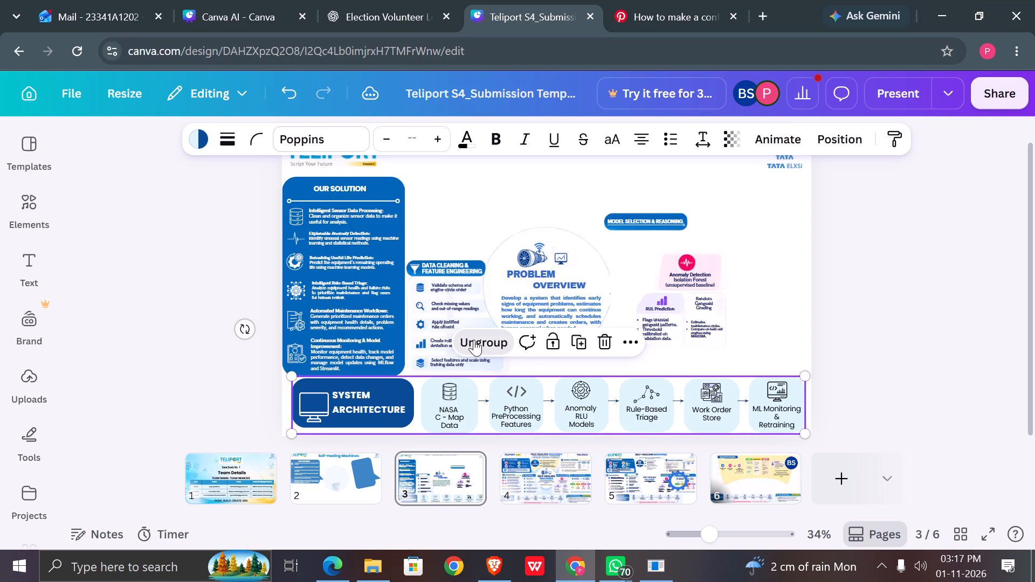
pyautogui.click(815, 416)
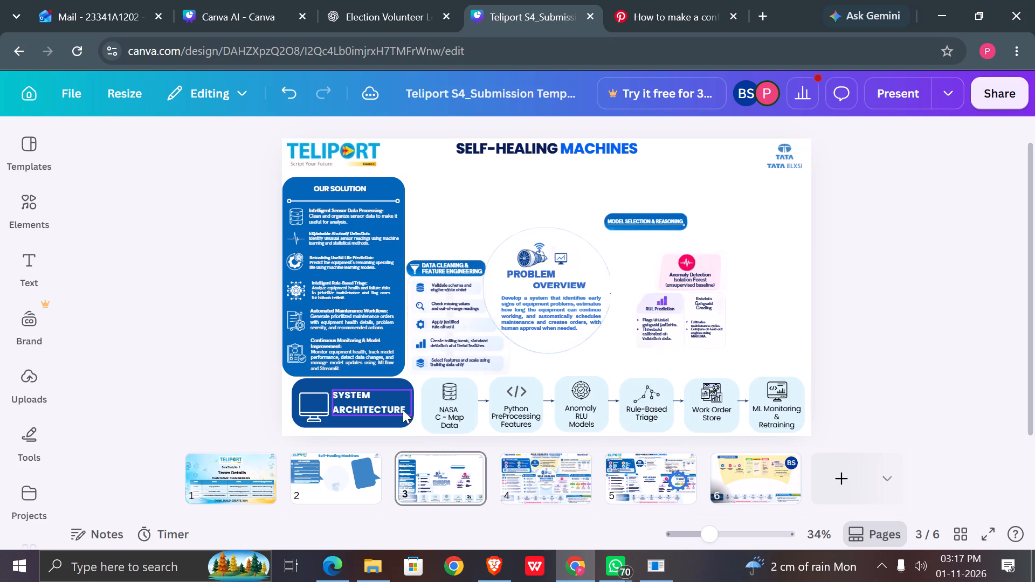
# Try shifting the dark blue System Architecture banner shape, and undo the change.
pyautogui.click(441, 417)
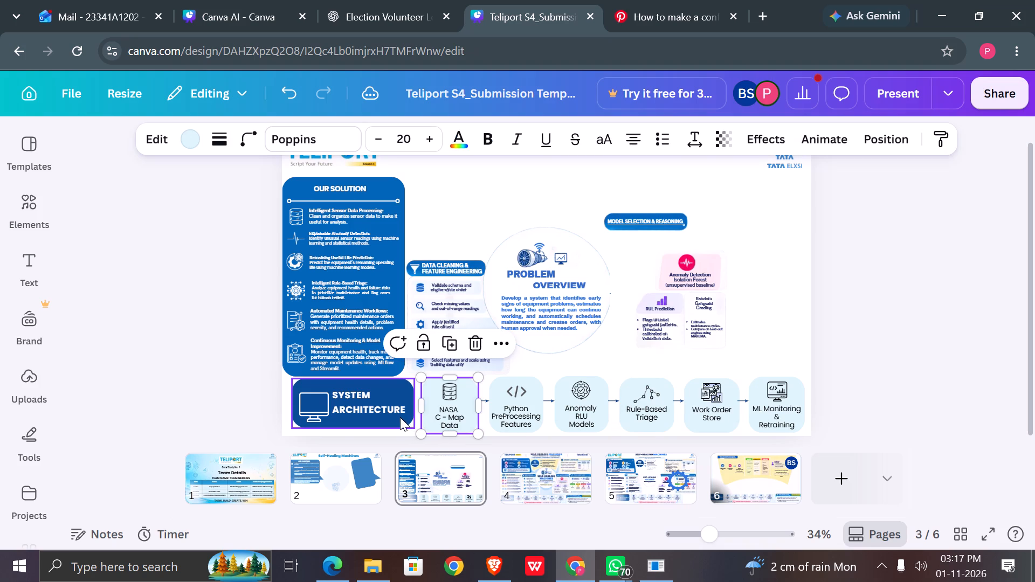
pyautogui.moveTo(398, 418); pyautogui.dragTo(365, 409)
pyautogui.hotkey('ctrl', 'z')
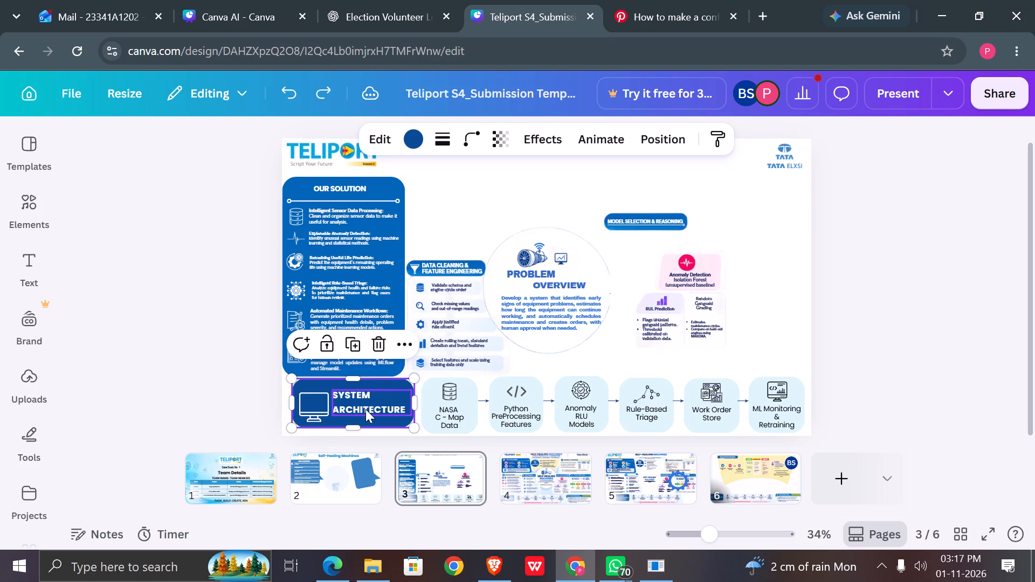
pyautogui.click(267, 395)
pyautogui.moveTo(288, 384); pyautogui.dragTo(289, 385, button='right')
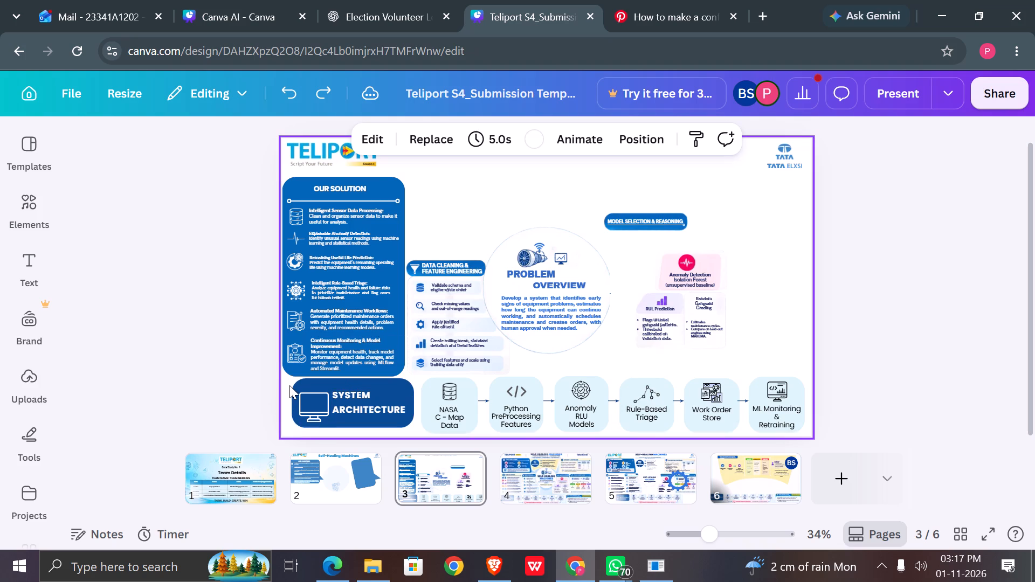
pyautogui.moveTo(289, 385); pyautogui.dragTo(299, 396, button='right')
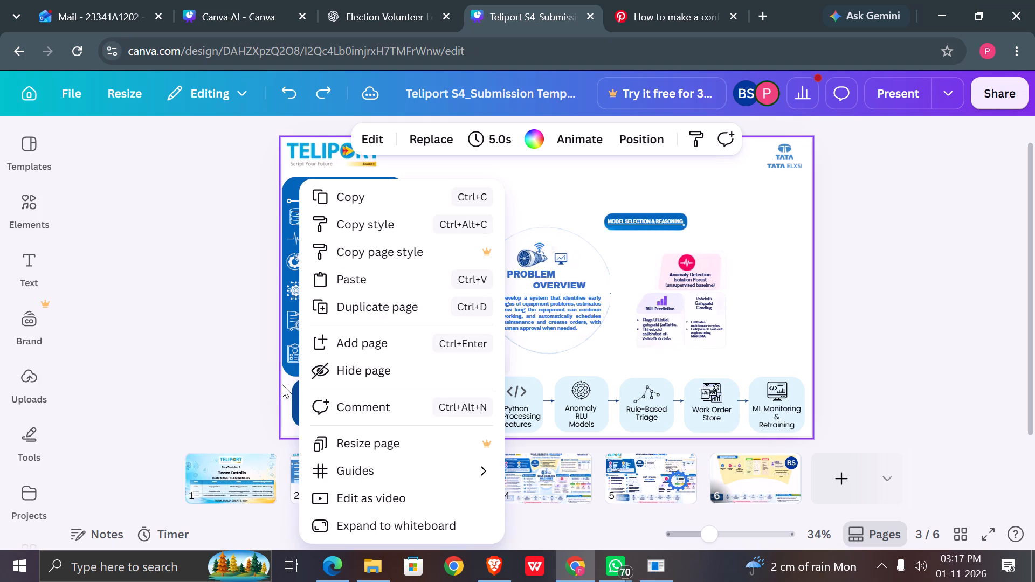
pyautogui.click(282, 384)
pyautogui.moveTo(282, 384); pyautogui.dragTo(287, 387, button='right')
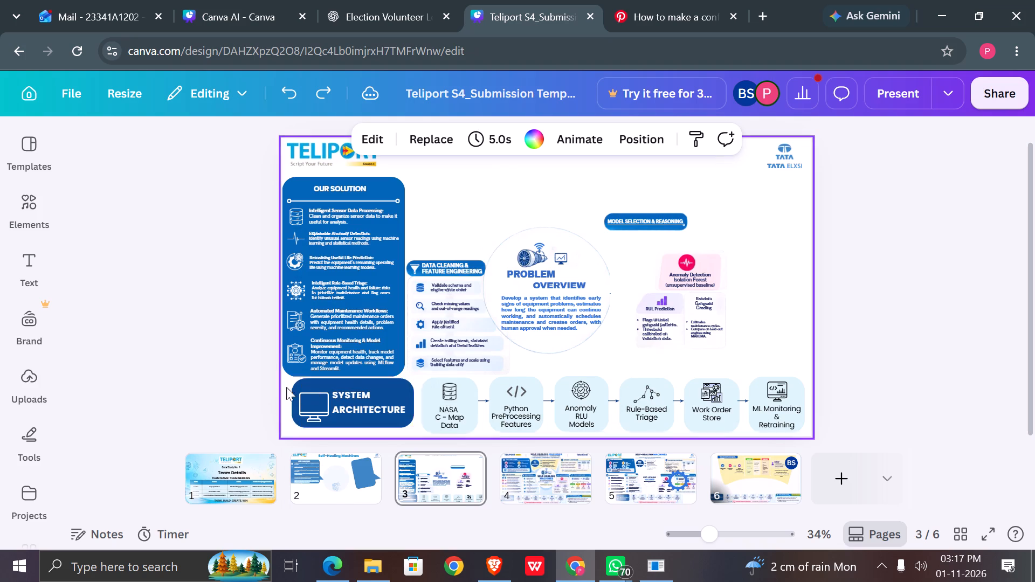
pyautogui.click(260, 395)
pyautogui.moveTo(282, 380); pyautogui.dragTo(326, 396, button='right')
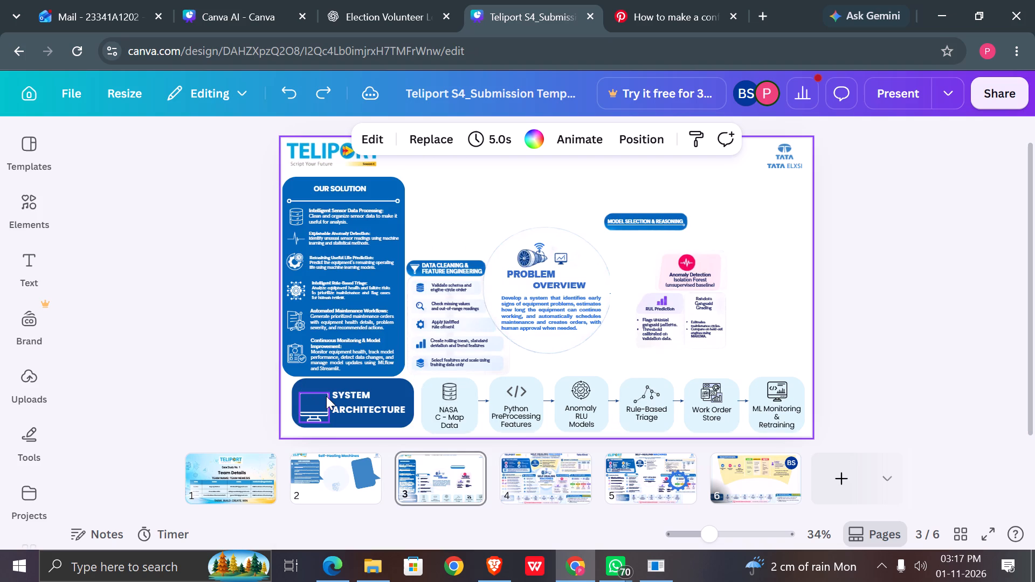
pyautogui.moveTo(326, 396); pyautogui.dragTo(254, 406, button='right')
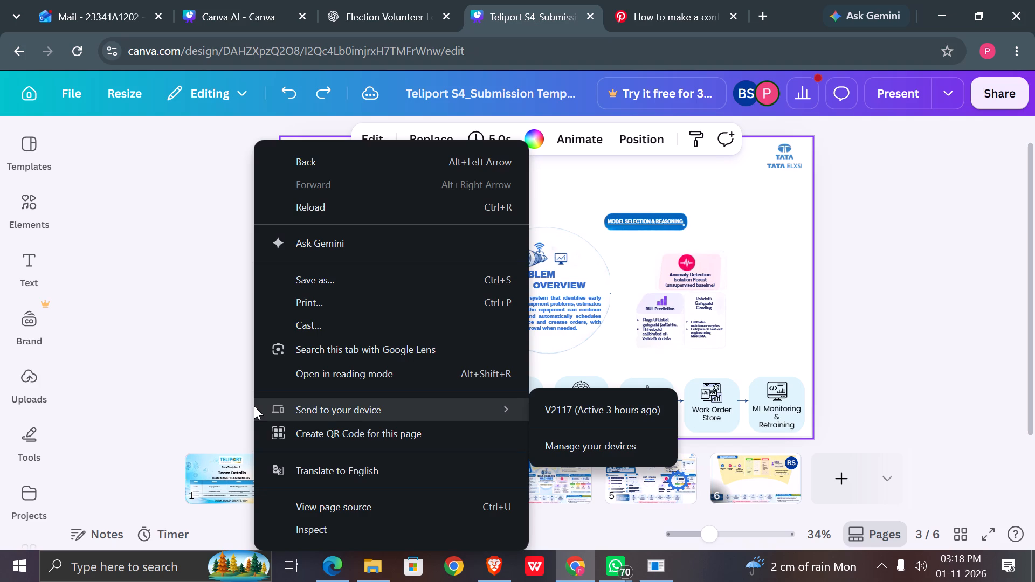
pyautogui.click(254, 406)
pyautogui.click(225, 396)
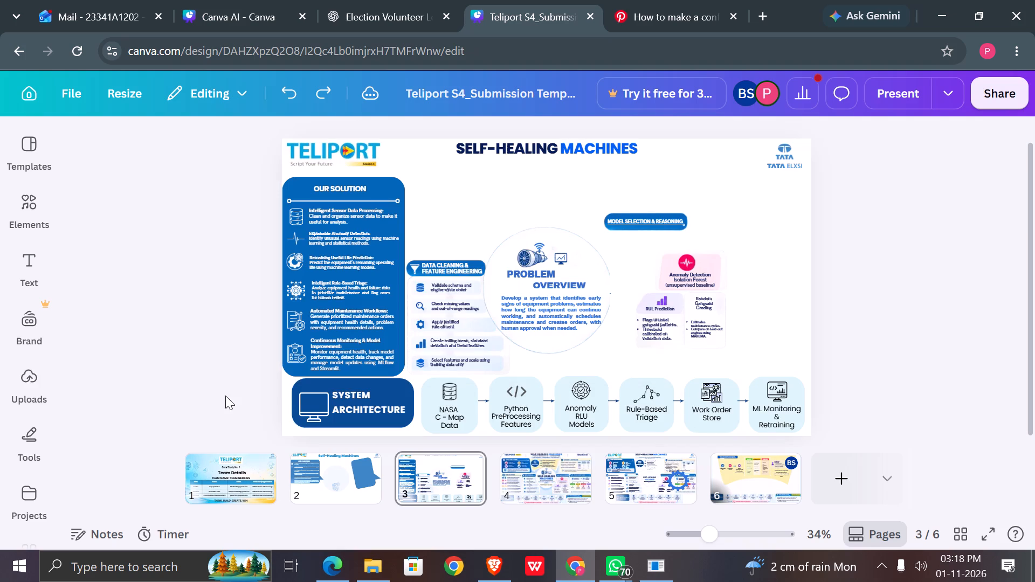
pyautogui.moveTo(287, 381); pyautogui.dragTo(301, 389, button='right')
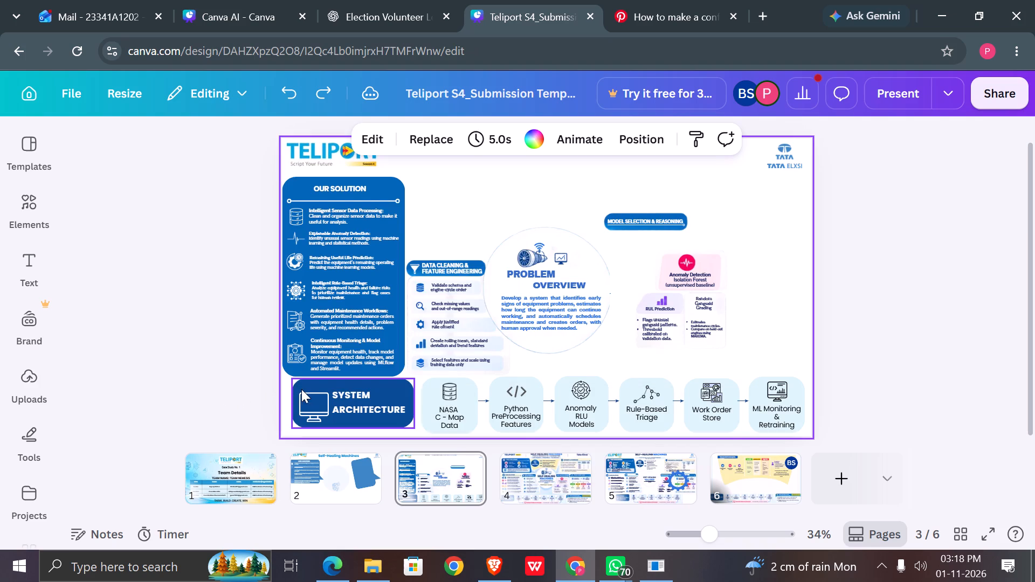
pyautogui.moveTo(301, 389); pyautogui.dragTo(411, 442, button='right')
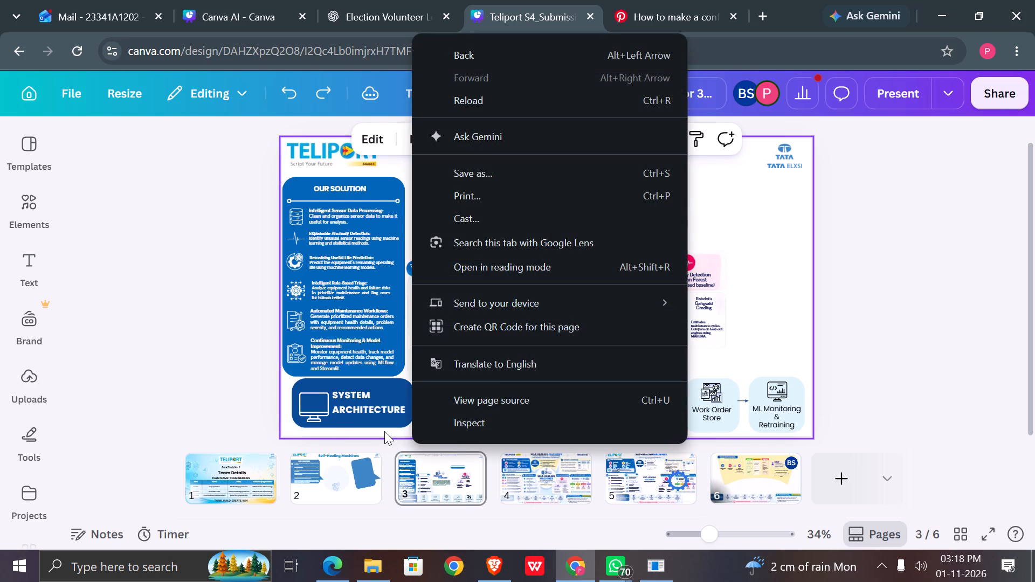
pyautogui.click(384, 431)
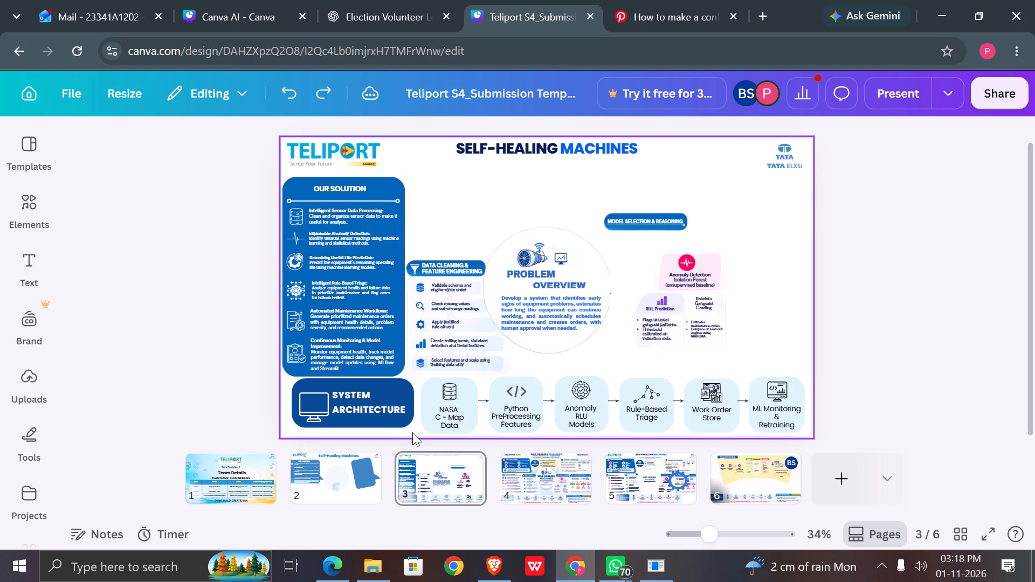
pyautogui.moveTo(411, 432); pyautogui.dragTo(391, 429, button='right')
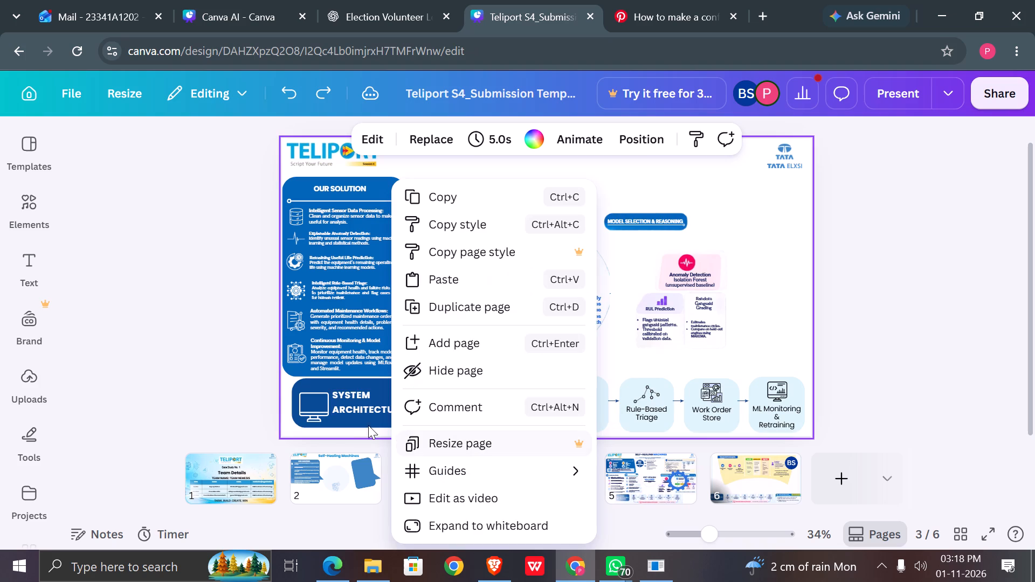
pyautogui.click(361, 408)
# Group the System Architecture title text, its monitor icon and the dark blue banner shape.
pyautogui.click(357, 402)
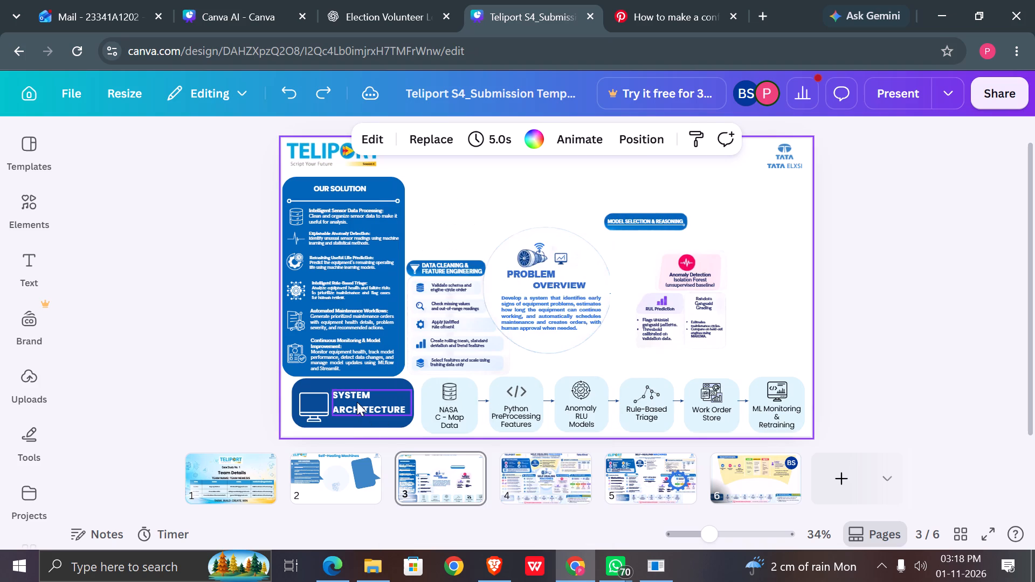
pyautogui.keyDown('shift'); pyautogui.click(318, 403); pyautogui.keyUp('shift')
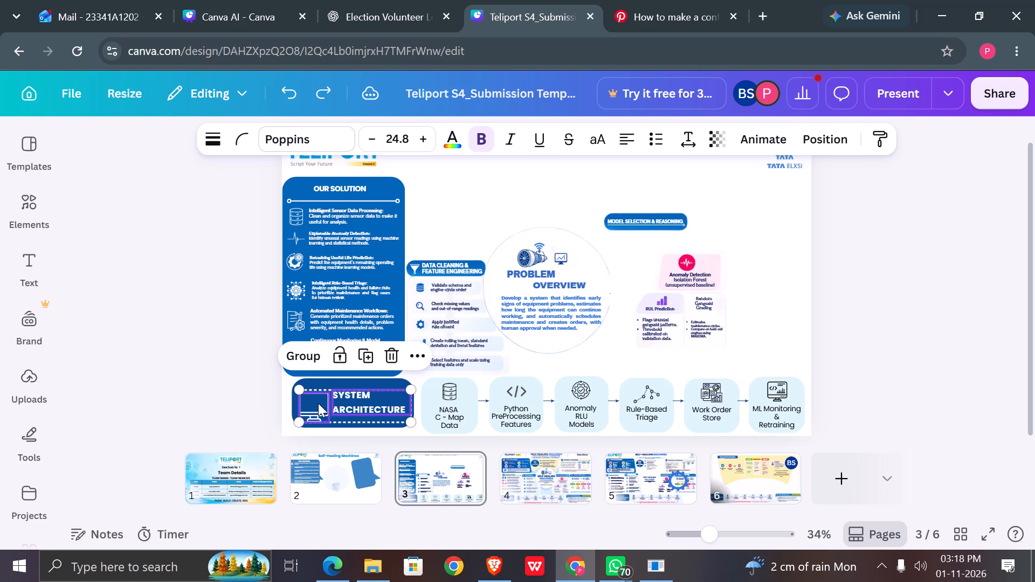
pyautogui.keyDown('shift'); pyautogui.click(321, 383); pyautogui.keyUp('shift')
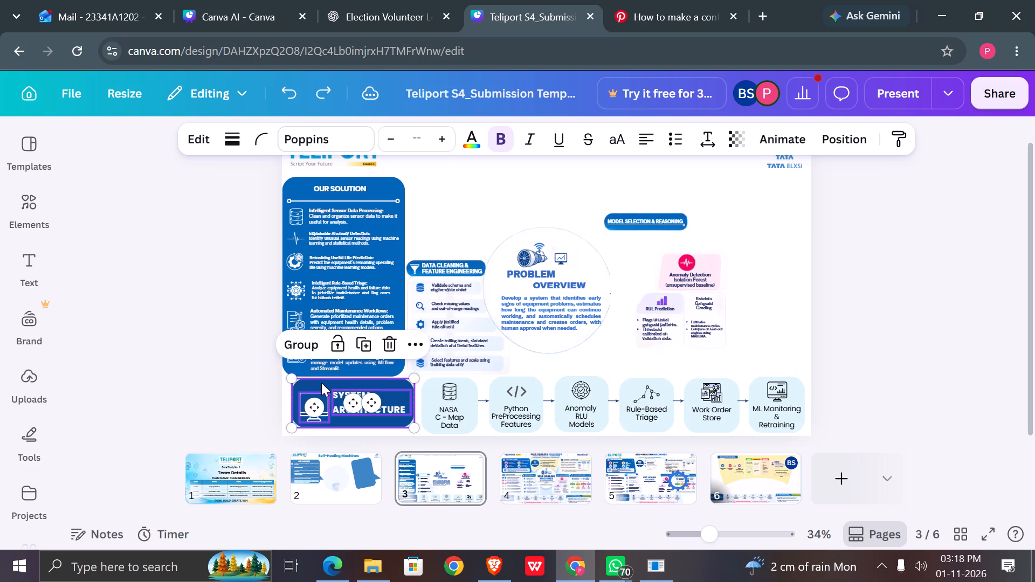
pyautogui.click(310, 346)
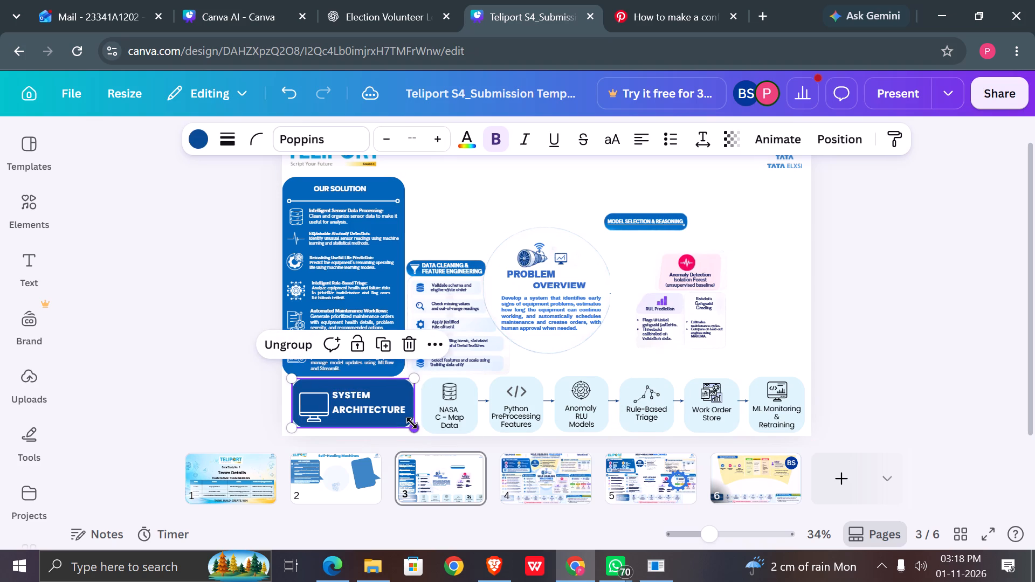
# Shrink the grouped System Architecture banner proportionally and position it beneath the Our Solution panel, level with the architecture cards.
pyautogui.moveTo(415, 428); pyautogui.dragTo(401, 425)
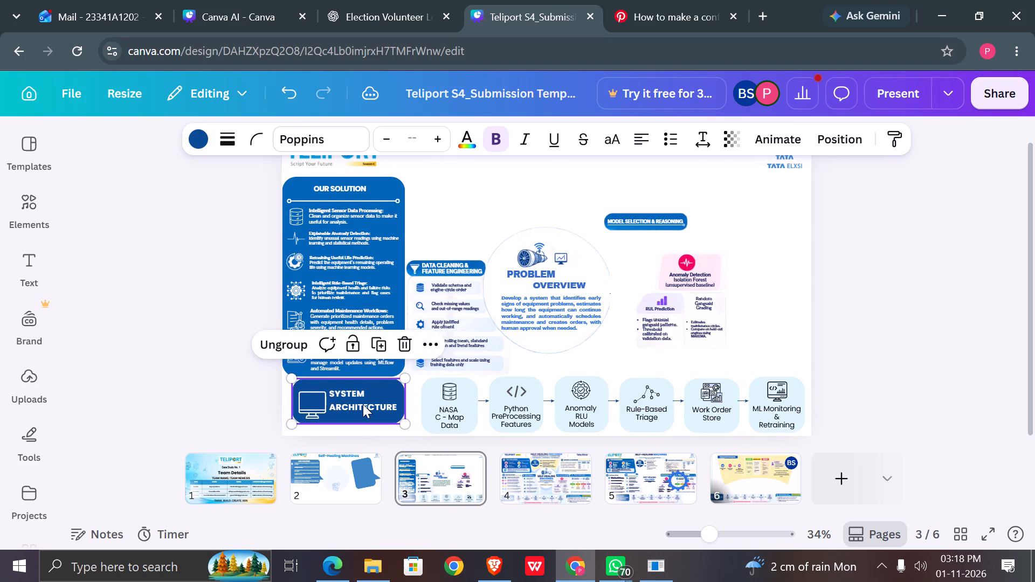
pyautogui.click(363, 404)
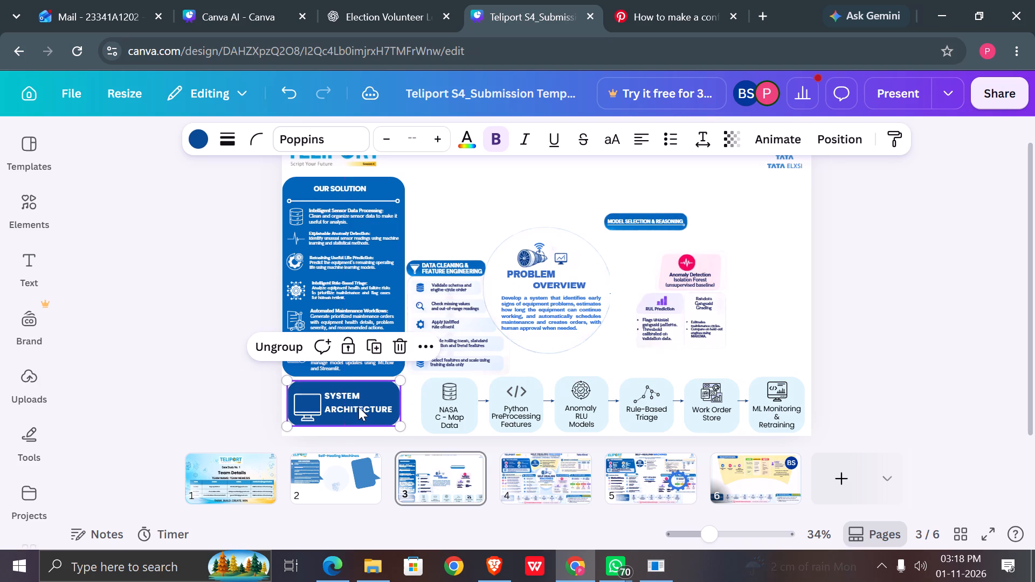
pyautogui.moveTo(399, 424); pyautogui.dragTo(374, 424)
pyautogui.moveTo(342, 396); pyautogui.dragTo(346, 405)
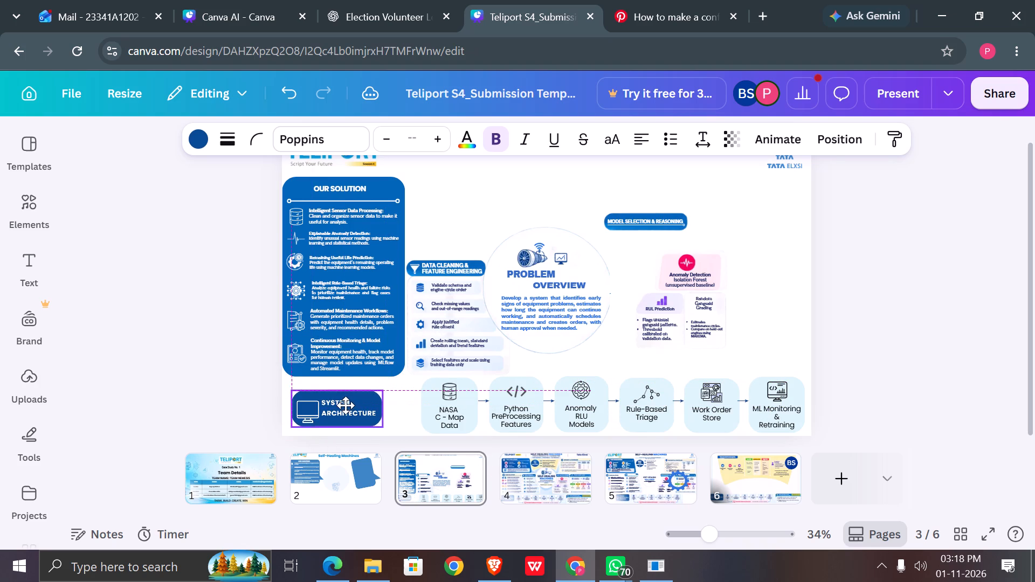
pyautogui.moveTo(346, 405); pyautogui.dragTo(343, 401)
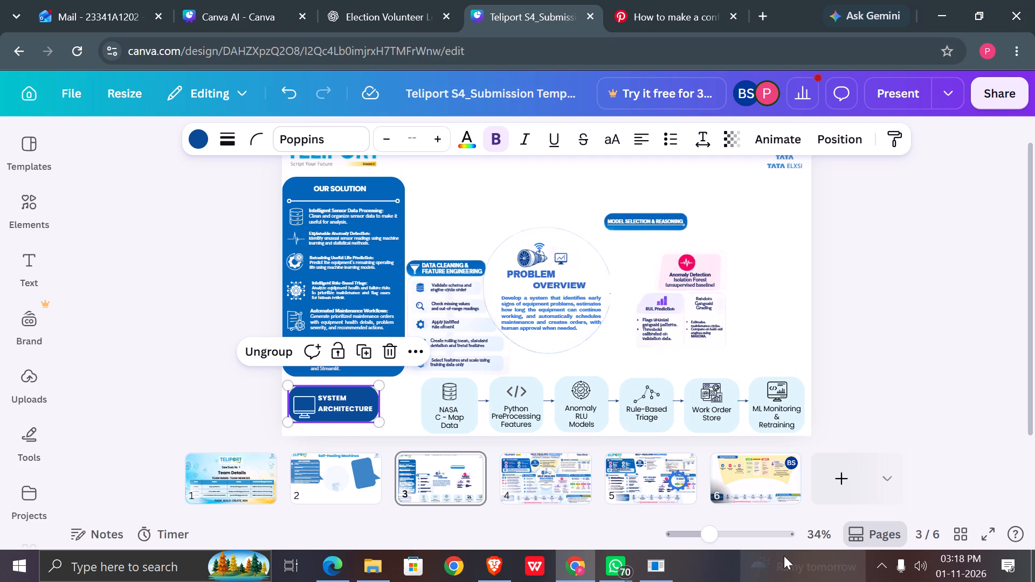
# Check the computer's Wi-Fi connection to the iQOO Z9s 5G network and return to the slide.
pyautogui.click(883, 571)
pyautogui.click(836, 501)
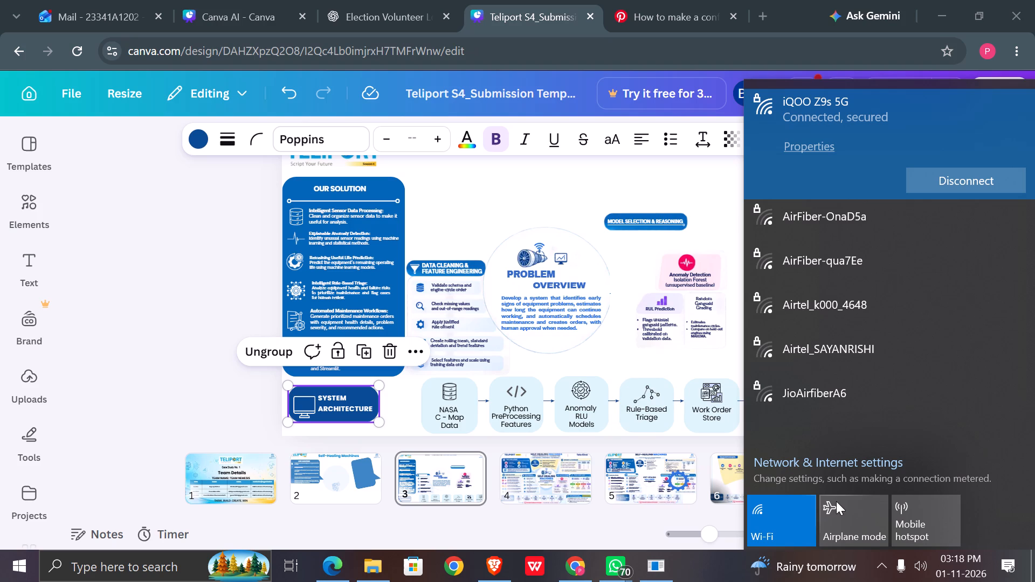
pyautogui.click(470, 404)
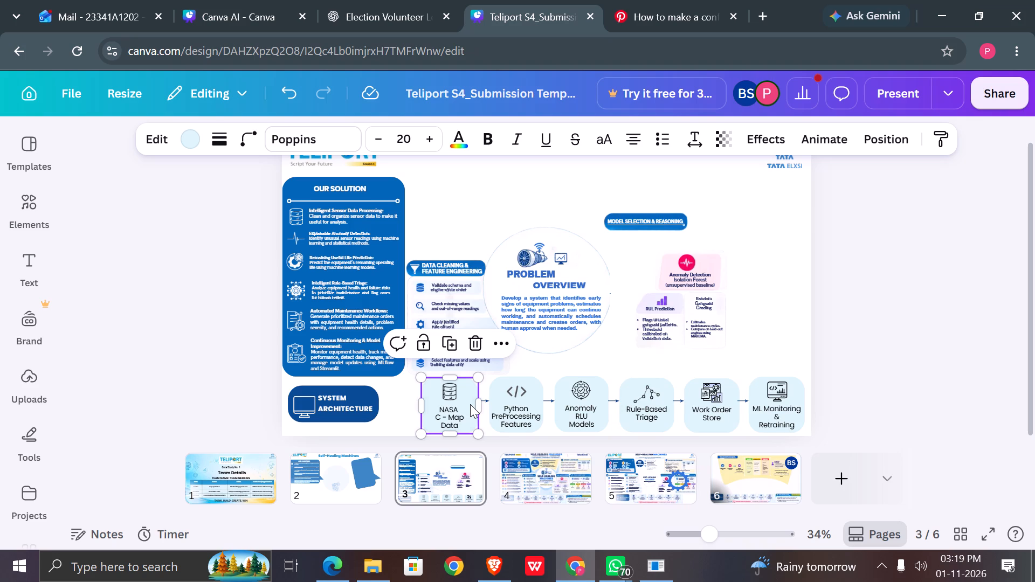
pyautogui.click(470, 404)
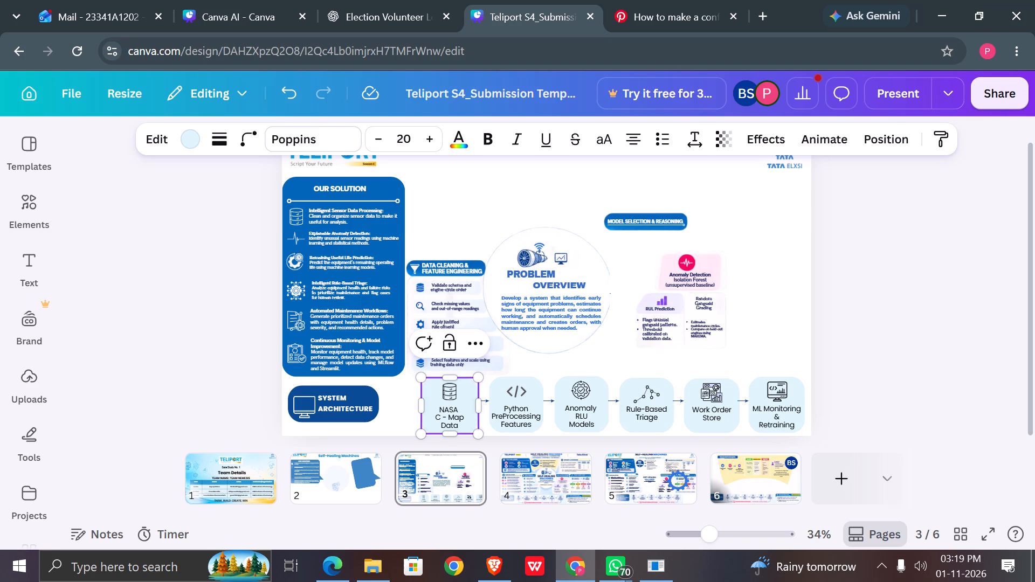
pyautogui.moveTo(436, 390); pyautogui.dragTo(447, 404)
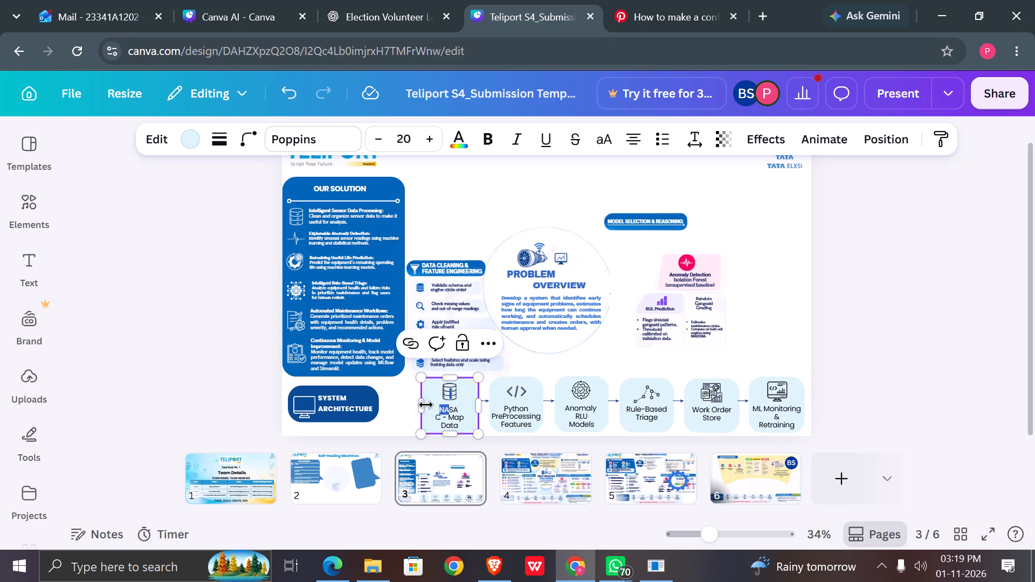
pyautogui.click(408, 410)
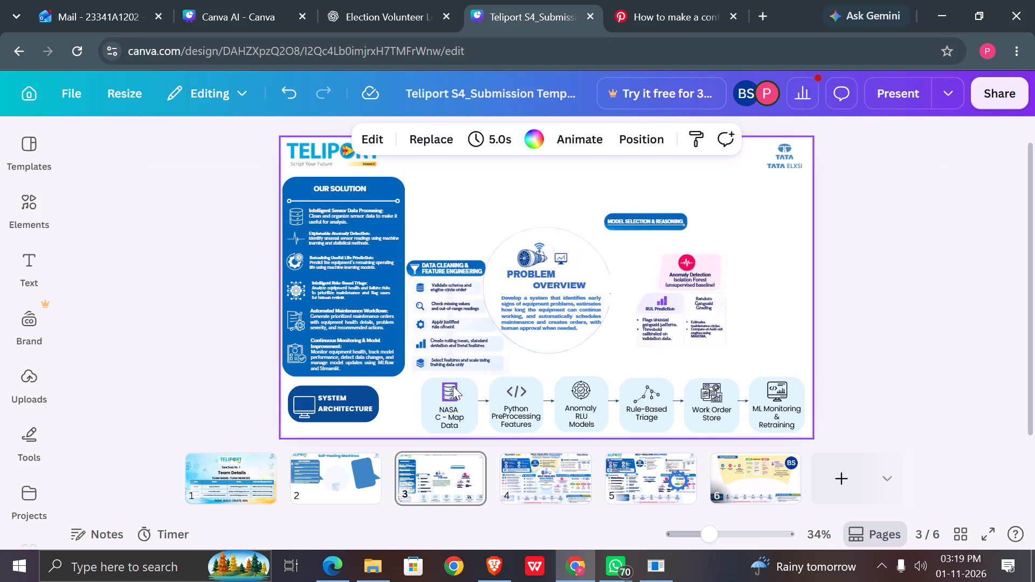
# Group the NASA C - Map Data card with its database icon.
pyautogui.click(453, 386)
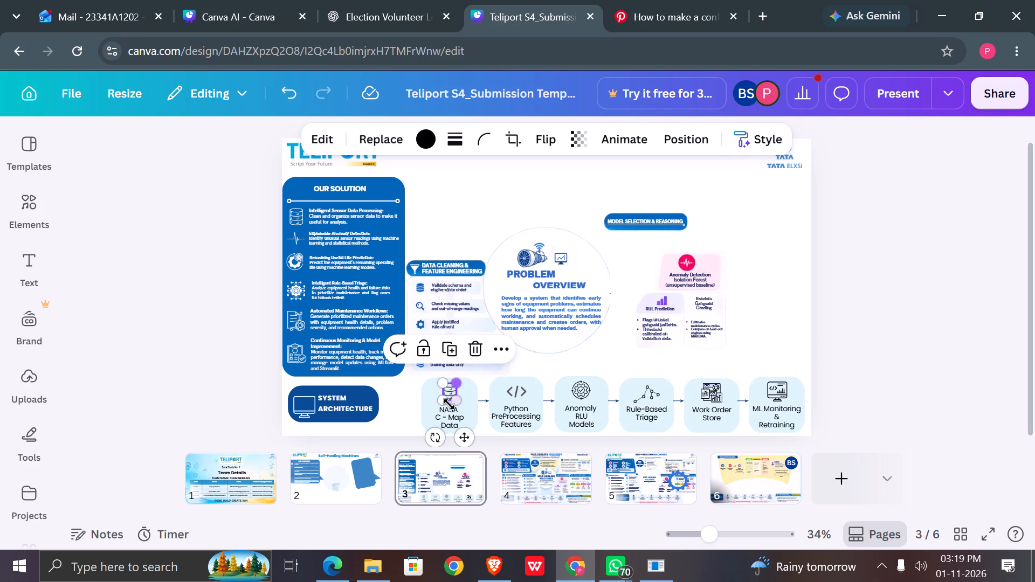
pyautogui.keyDown('shift'); pyautogui.click(431, 413); pyautogui.keyUp('shift')
pyautogui.click(410, 338)
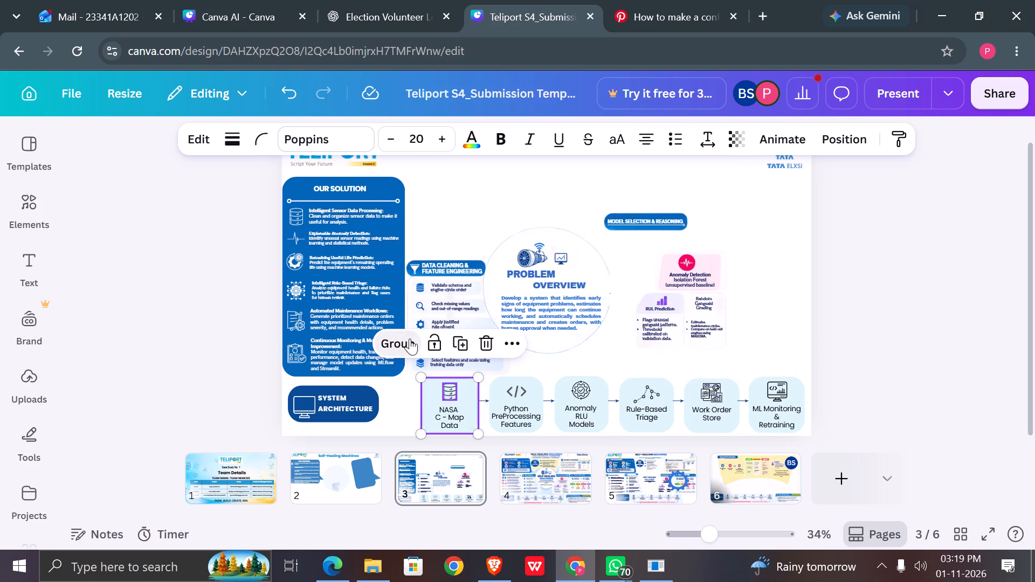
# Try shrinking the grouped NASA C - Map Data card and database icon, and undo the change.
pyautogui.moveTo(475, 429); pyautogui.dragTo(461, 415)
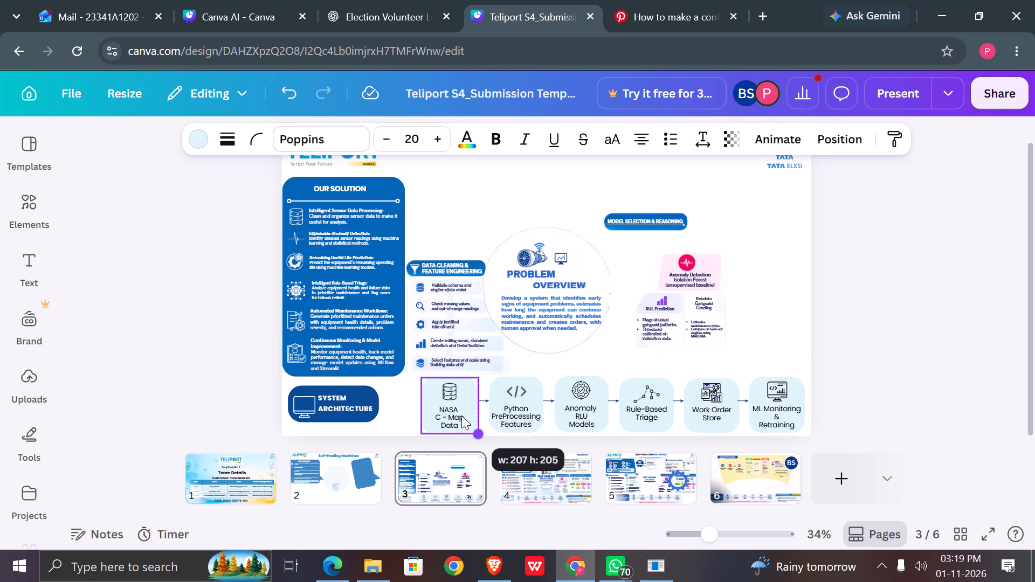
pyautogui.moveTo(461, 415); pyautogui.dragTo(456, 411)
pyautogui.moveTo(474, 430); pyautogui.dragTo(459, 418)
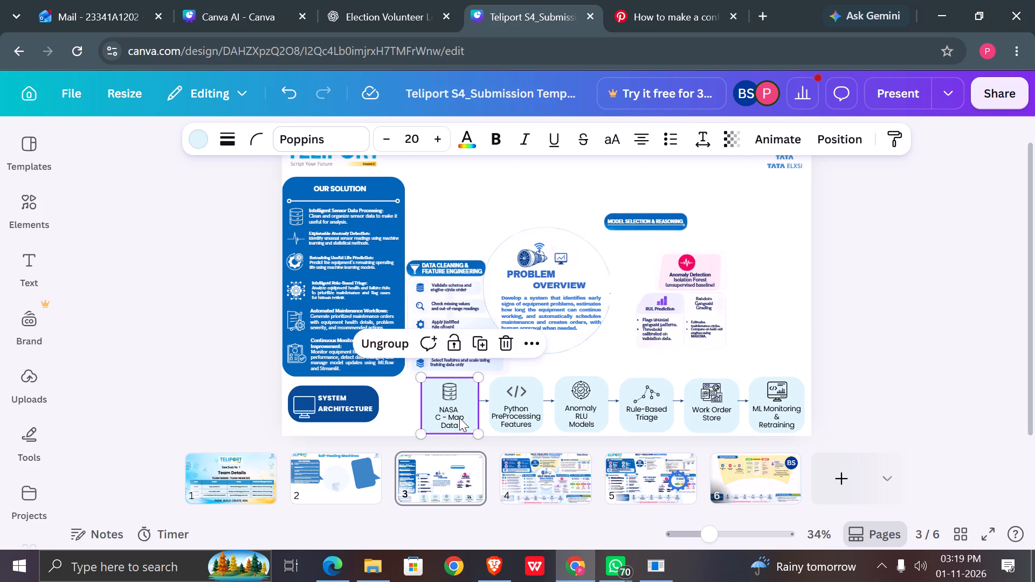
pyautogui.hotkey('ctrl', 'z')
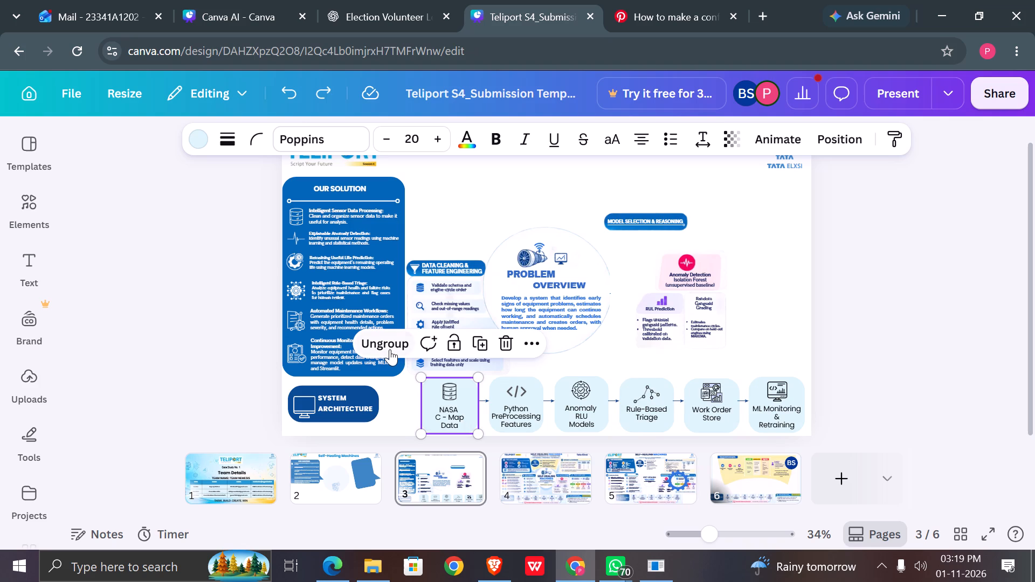
# Ungroup the NASA C - Map Data card from its database icon and move the card closer to the System Architecture banner.
pyautogui.click(390, 349)
pyautogui.click(411, 409)
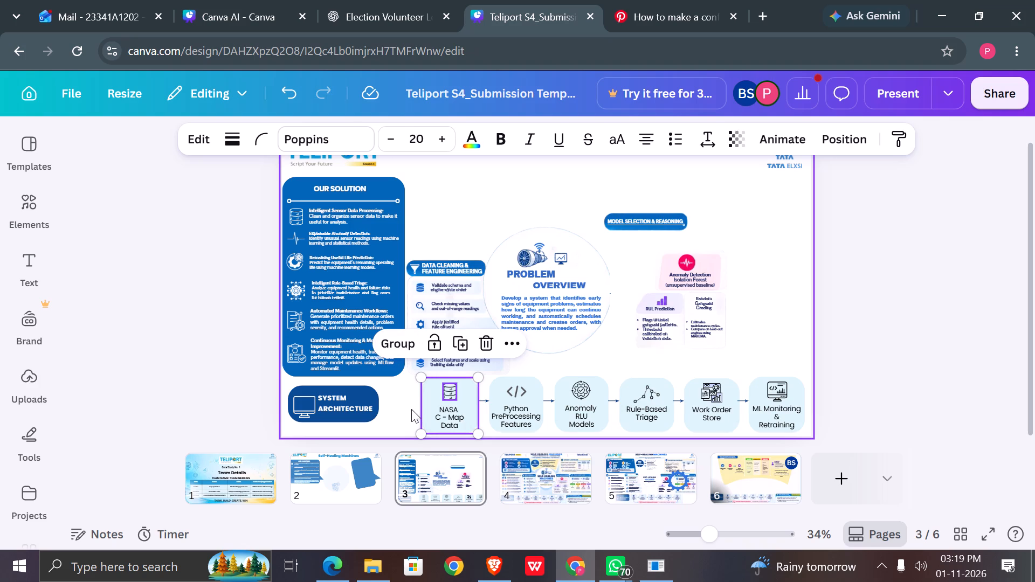
pyautogui.moveTo(444, 406); pyautogui.dragTo(398, 405)
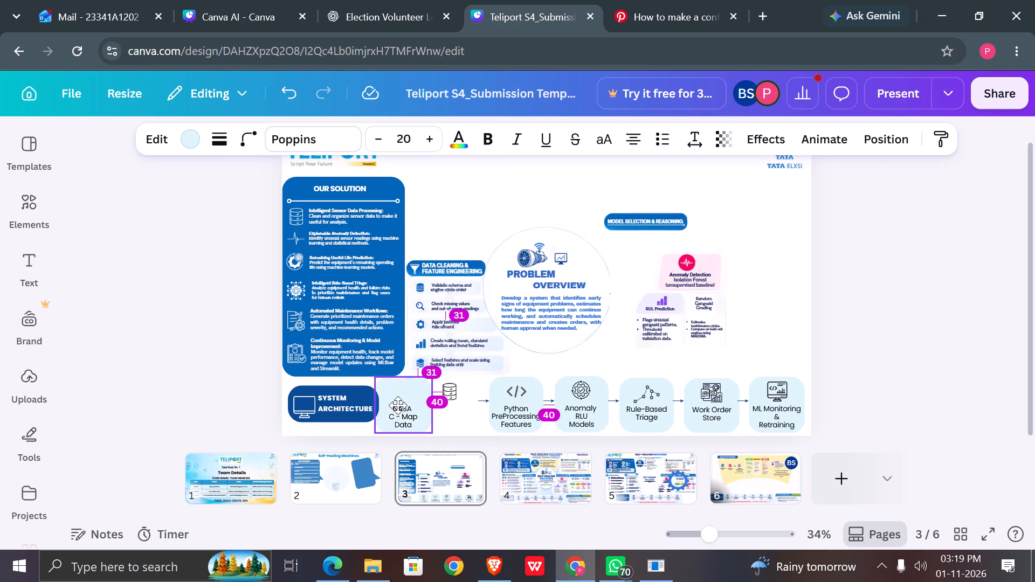
pyautogui.moveTo(398, 405); pyautogui.dragTo(415, 406)
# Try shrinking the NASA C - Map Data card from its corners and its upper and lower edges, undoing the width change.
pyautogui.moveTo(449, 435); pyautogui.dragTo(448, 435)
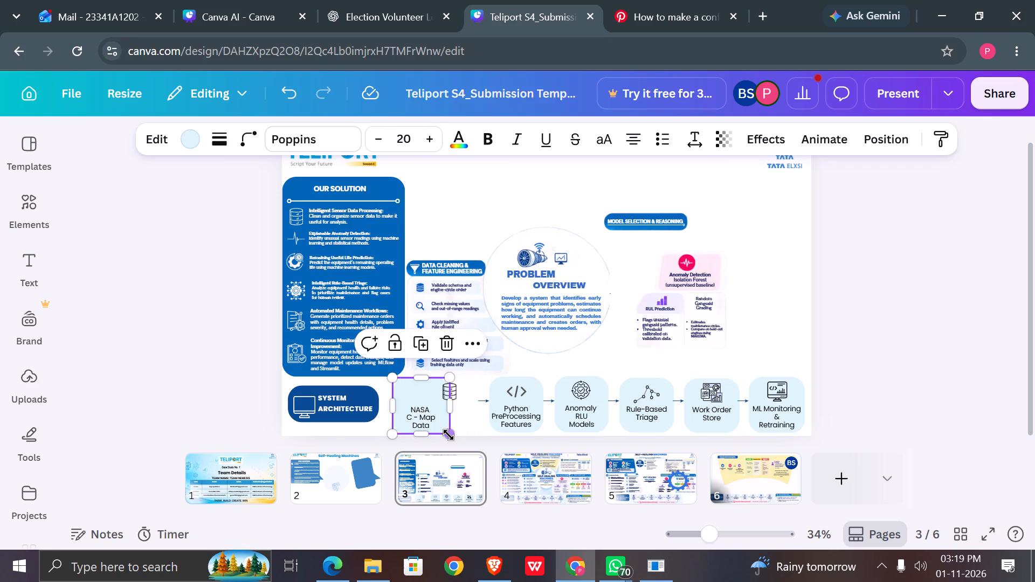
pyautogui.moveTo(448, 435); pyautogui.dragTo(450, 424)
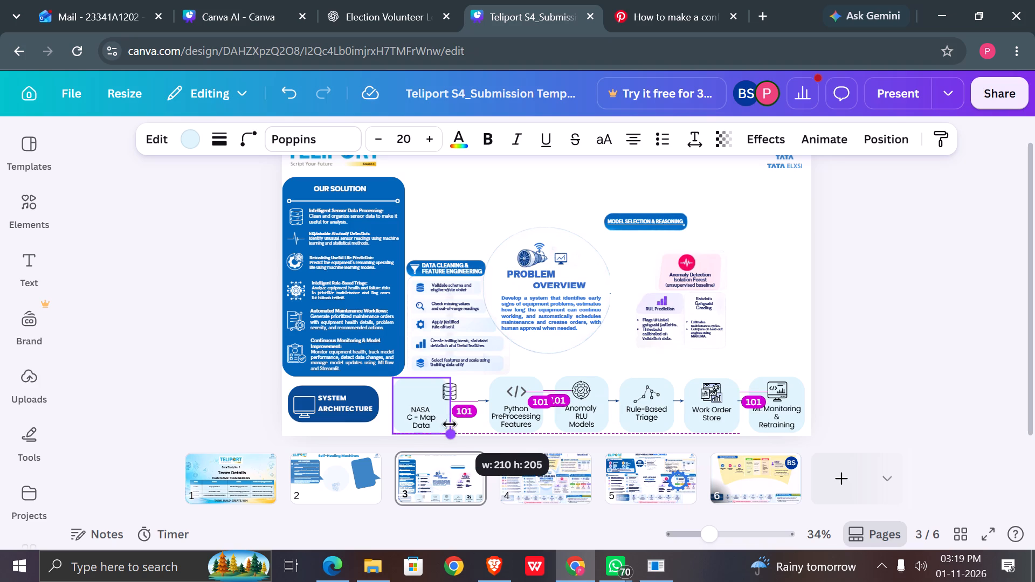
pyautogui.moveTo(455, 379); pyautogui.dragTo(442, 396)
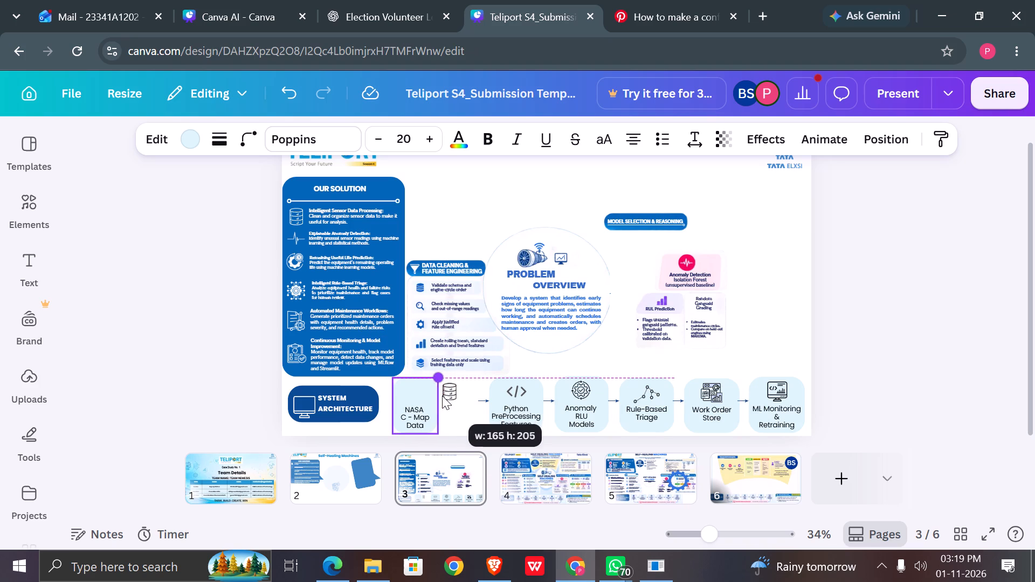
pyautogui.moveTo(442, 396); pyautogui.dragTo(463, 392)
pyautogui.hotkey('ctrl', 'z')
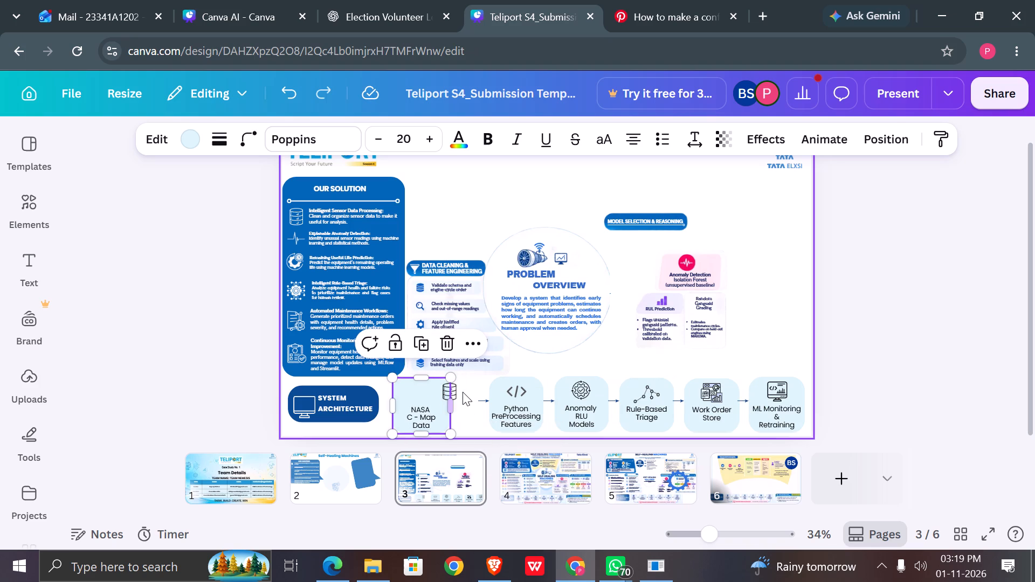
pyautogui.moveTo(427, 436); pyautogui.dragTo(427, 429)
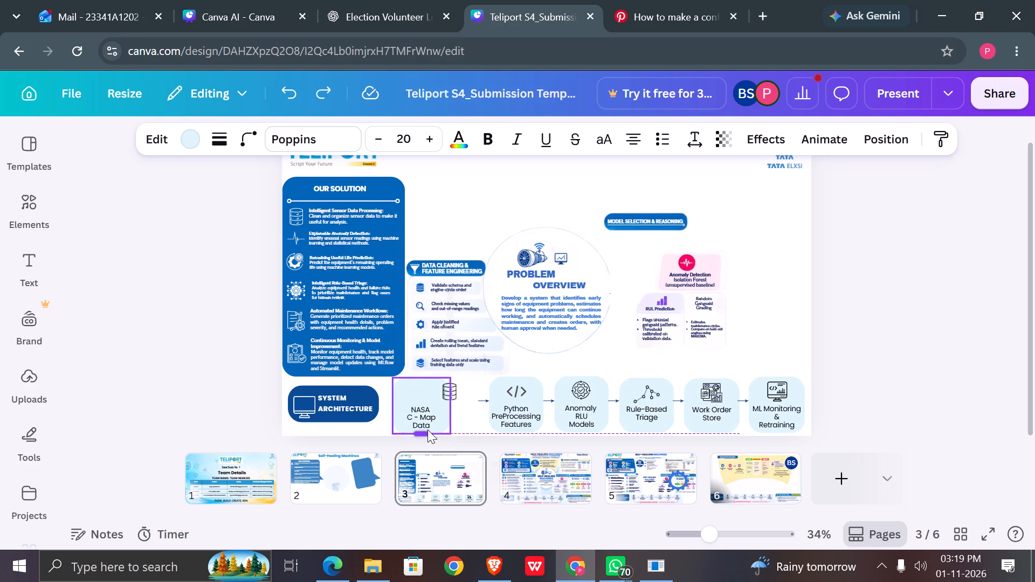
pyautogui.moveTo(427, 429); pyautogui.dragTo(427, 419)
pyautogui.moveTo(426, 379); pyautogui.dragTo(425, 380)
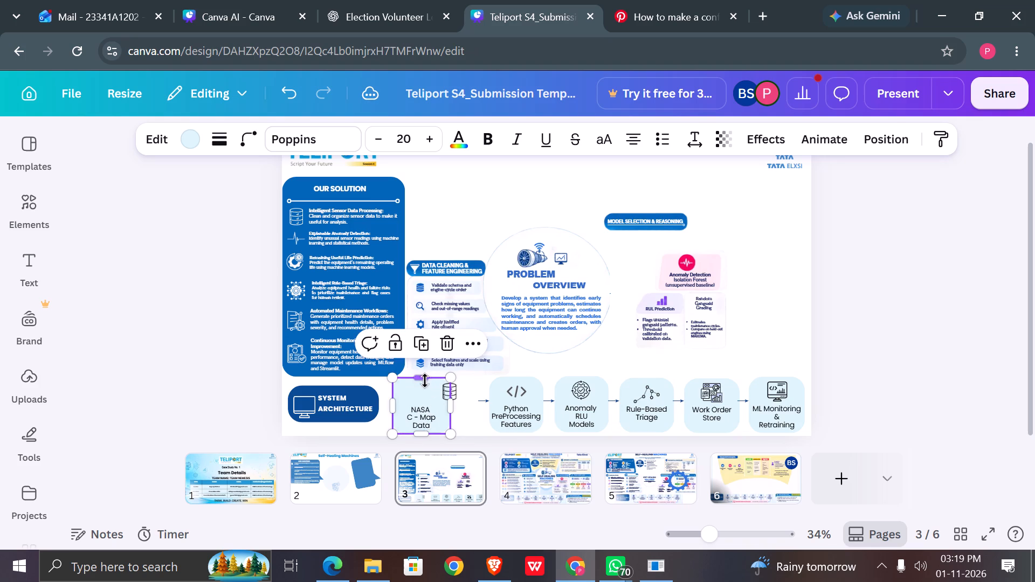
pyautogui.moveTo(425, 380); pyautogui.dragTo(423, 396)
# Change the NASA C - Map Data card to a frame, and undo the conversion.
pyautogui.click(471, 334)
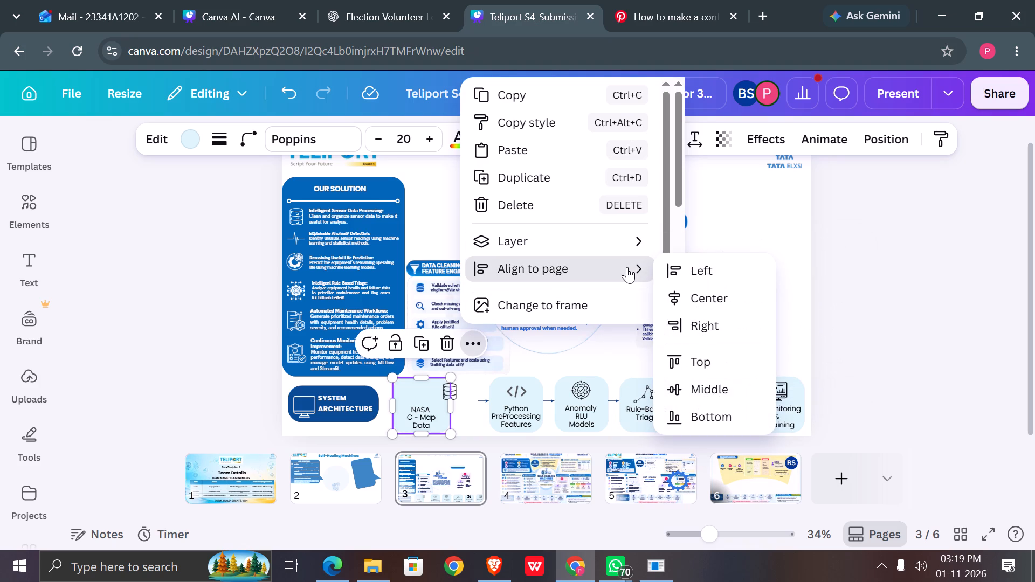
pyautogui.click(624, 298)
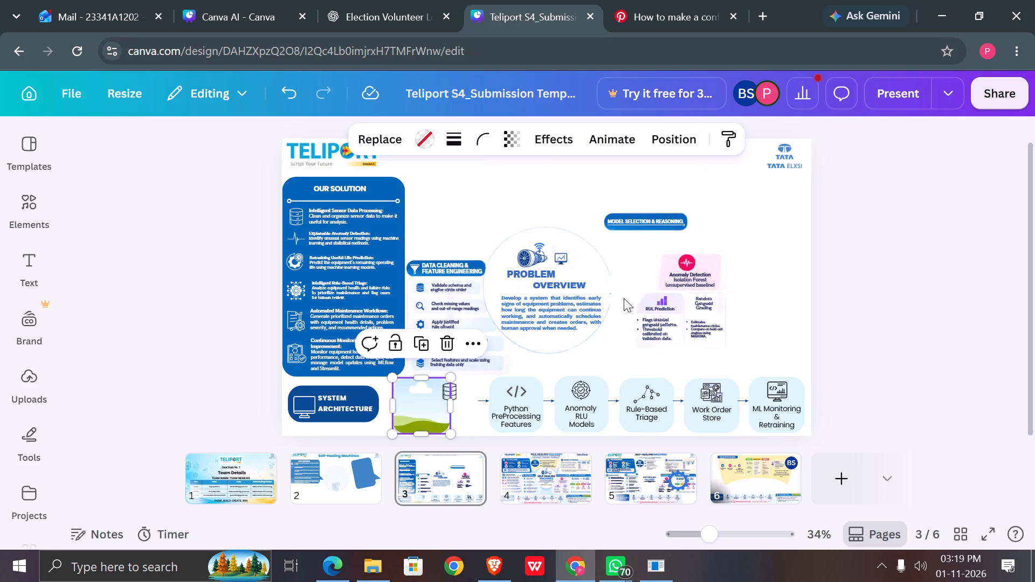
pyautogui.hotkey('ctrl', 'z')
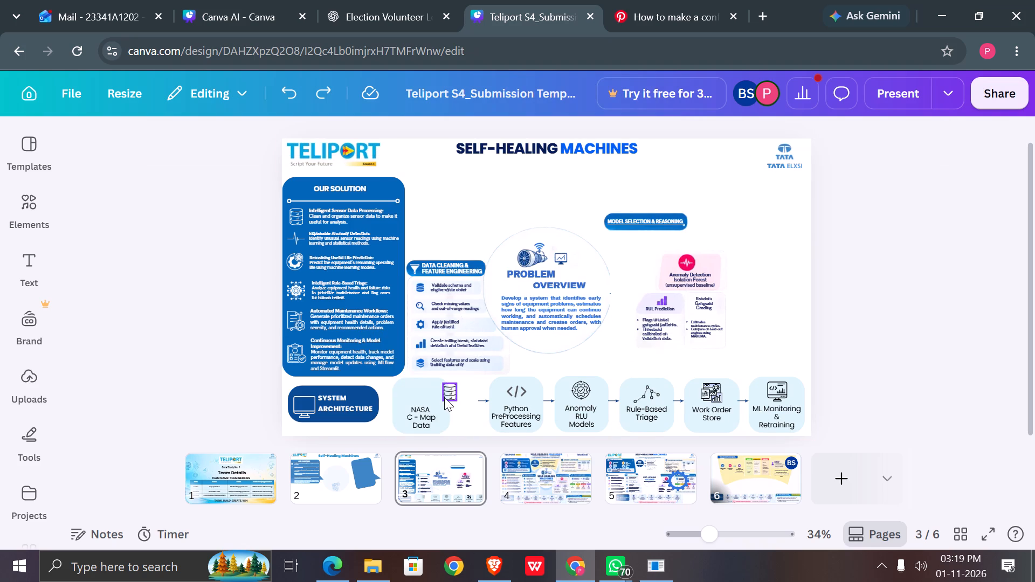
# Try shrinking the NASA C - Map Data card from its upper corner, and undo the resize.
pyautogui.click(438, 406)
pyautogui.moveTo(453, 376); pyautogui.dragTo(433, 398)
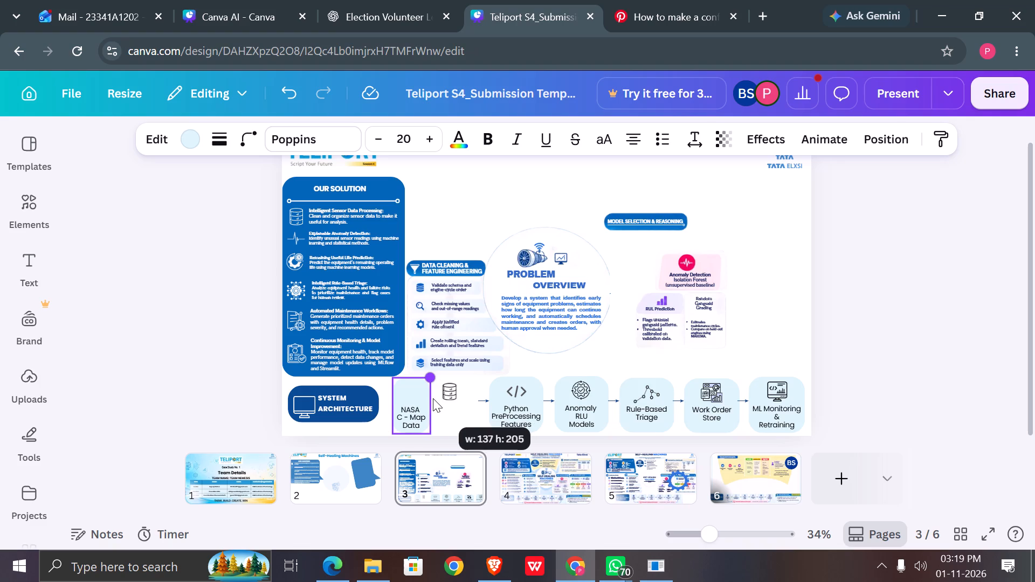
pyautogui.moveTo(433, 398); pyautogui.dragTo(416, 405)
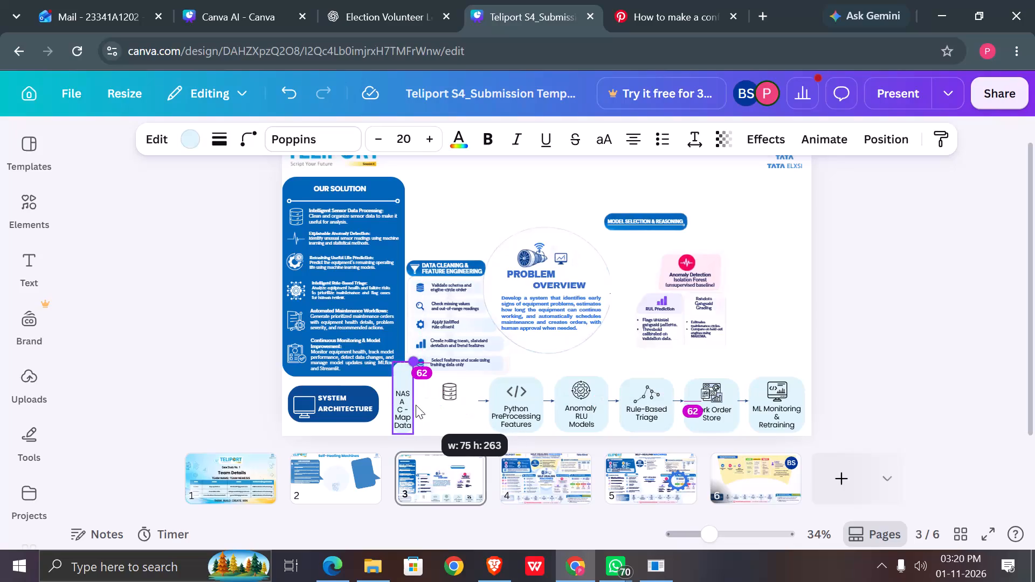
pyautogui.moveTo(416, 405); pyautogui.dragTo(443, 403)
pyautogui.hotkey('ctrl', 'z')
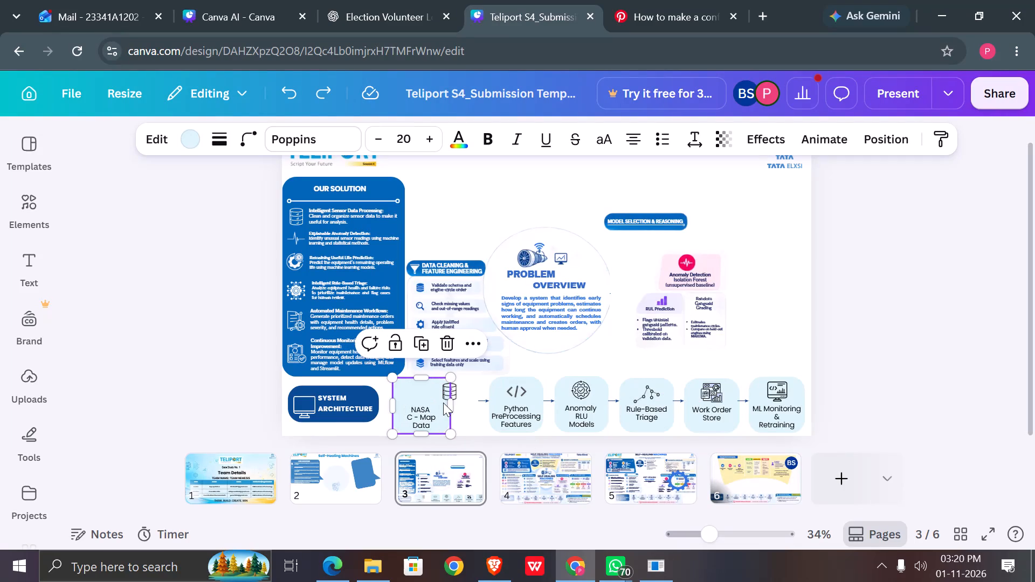
# Move the database icon onto the NASA C - Map Data card, just above its text.
pyautogui.click(458, 392)
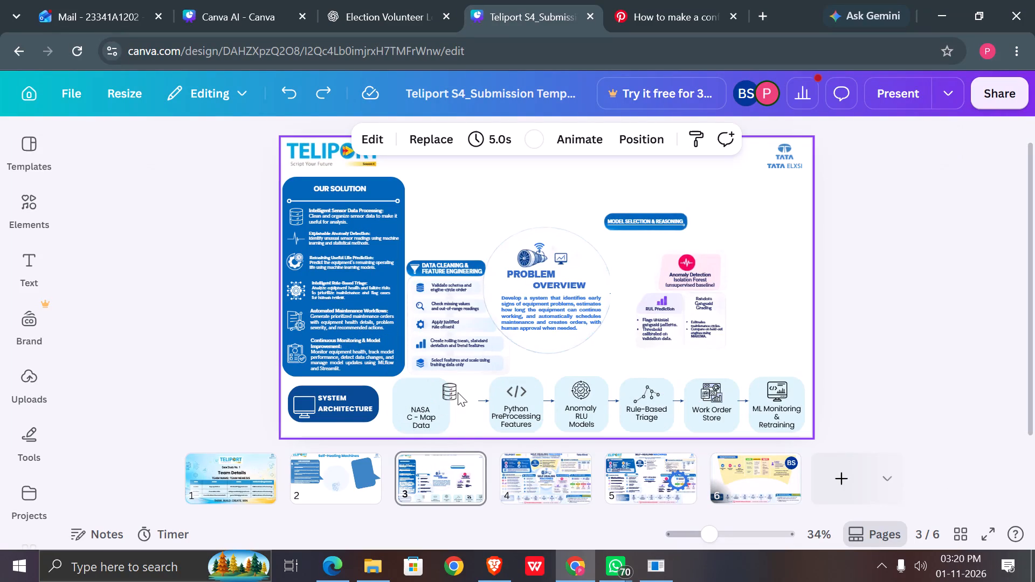
pyautogui.click(452, 392)
pyautogui.moveTo(452, 392); pyautogui.dragTo(426, 397)
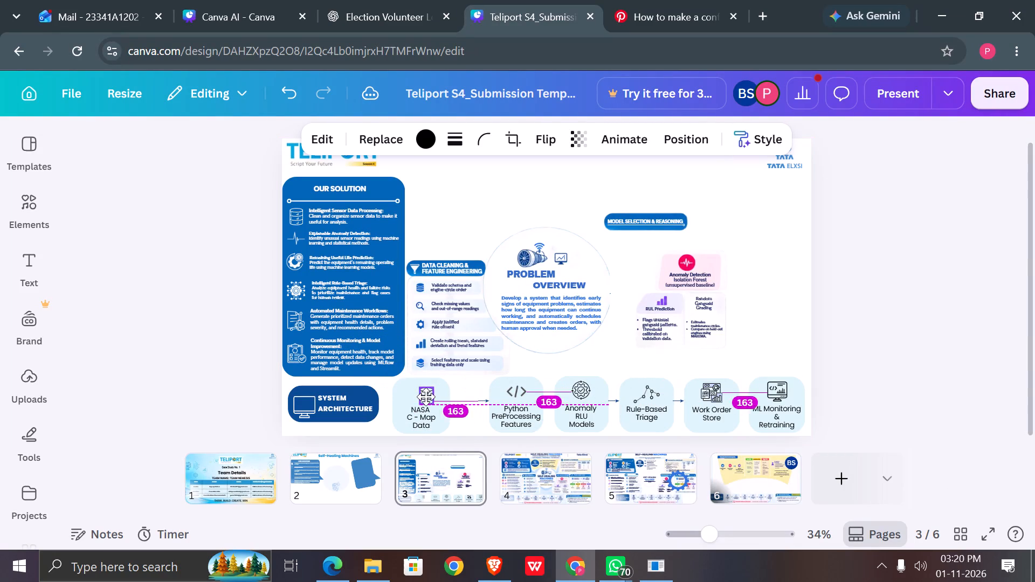
pyautogui.moveTo(426, 397); pyautogui.dragTo(424, 397)
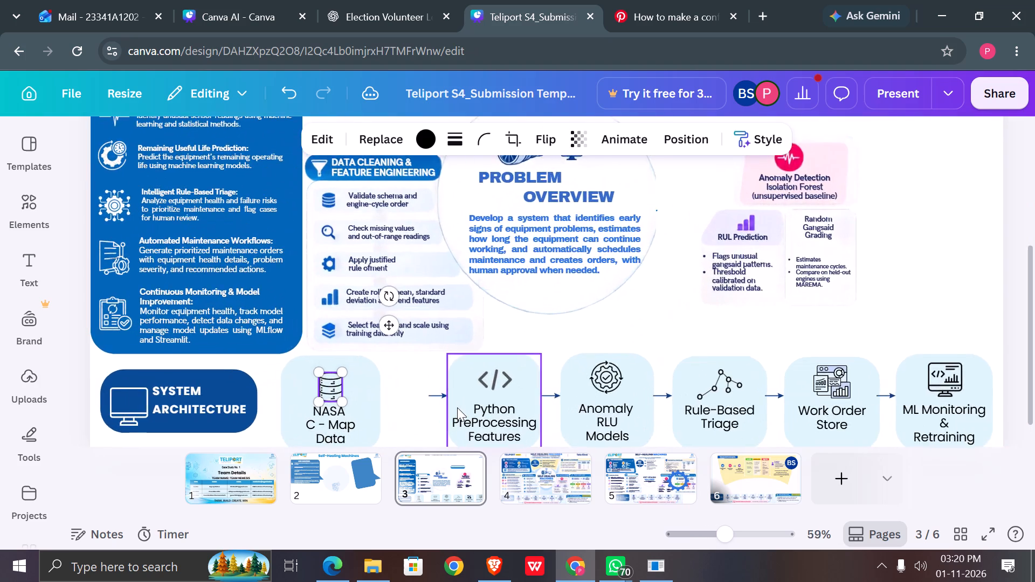
# Move the database icon slightly higher on the NASA C - Map Data card, centred above its text.
pyautogui.hscroll(2, 457, 407)
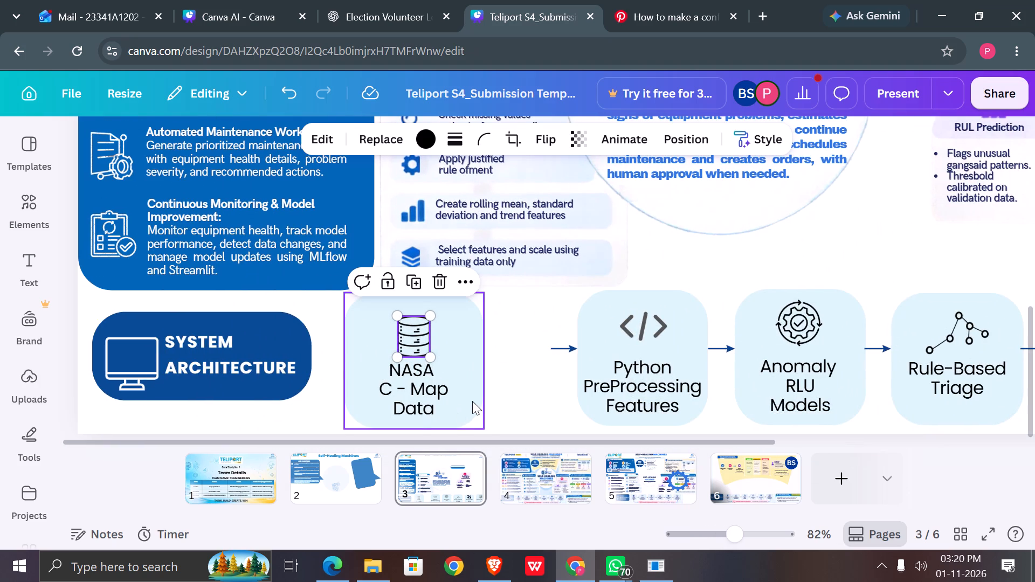
pyautogui.click(472, 401)
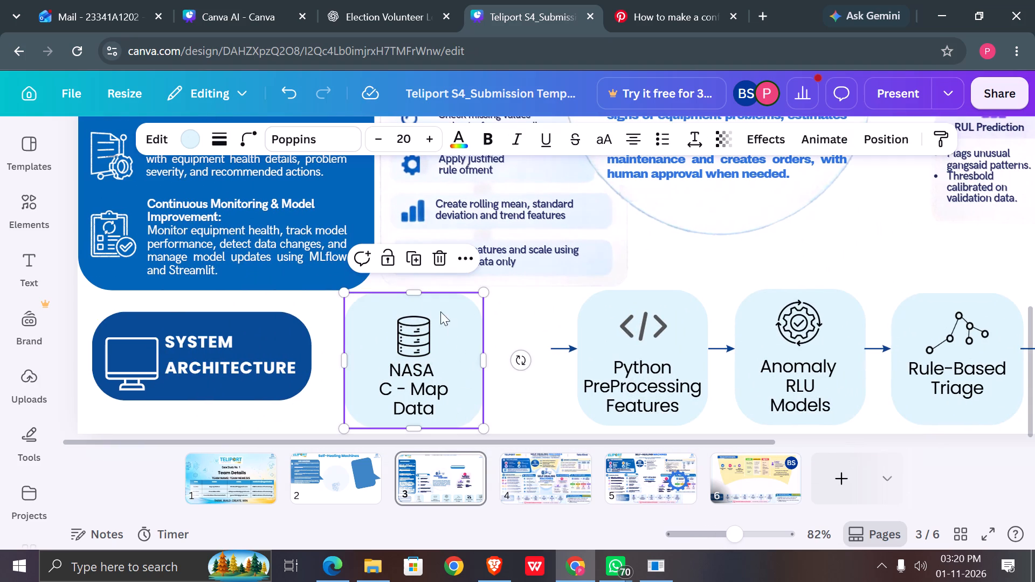
pyautogui.moveTo(411, 341); pyautogui.dragTo(404, 328)
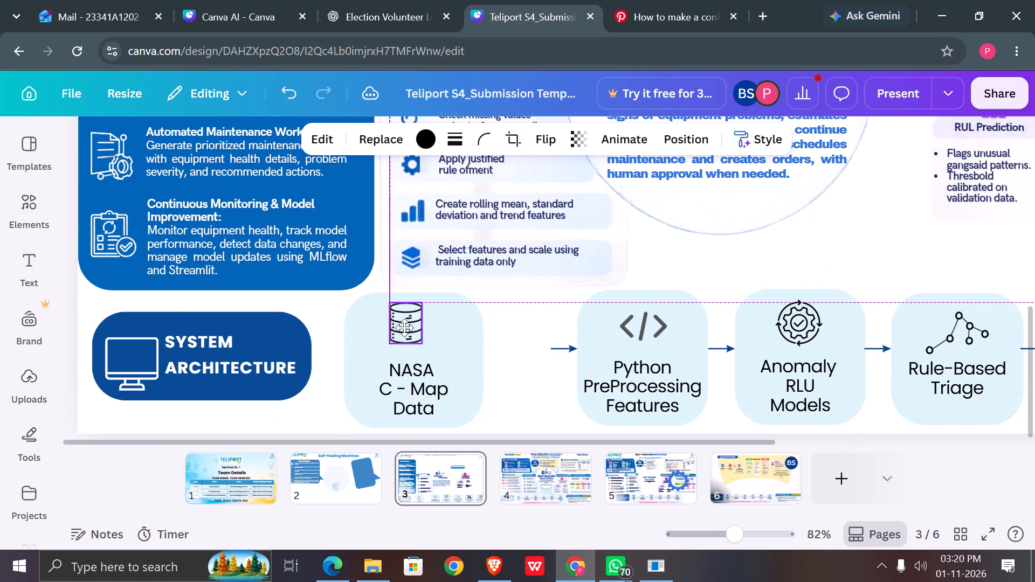
pyautogui.moveTo(404, 328); pyautogui.dragTo(406, 330)
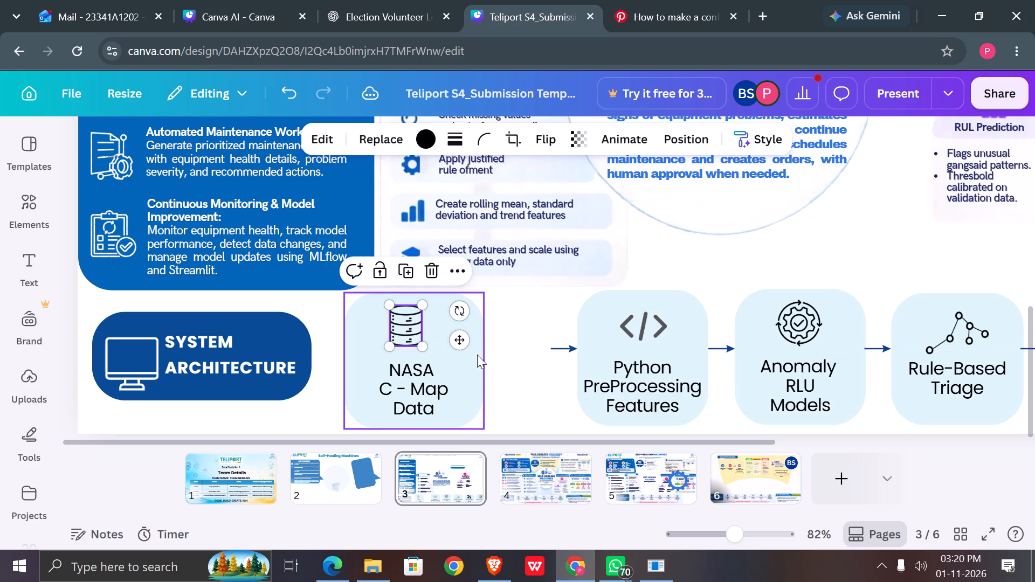
pyautogui.moveTo(404, 327); pyautogui.dragTo(411, 327)
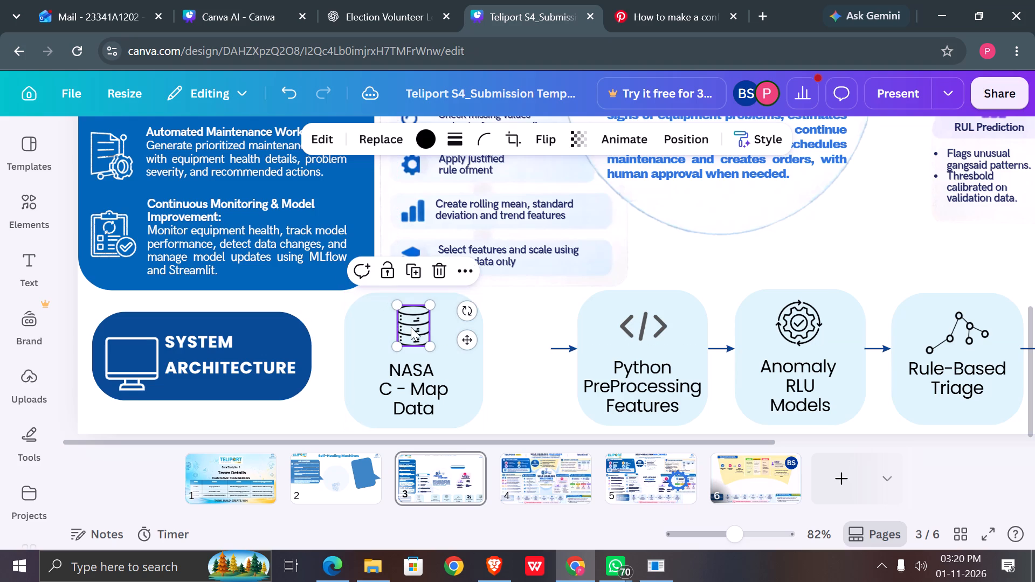
pyautogui.click(448, 363)
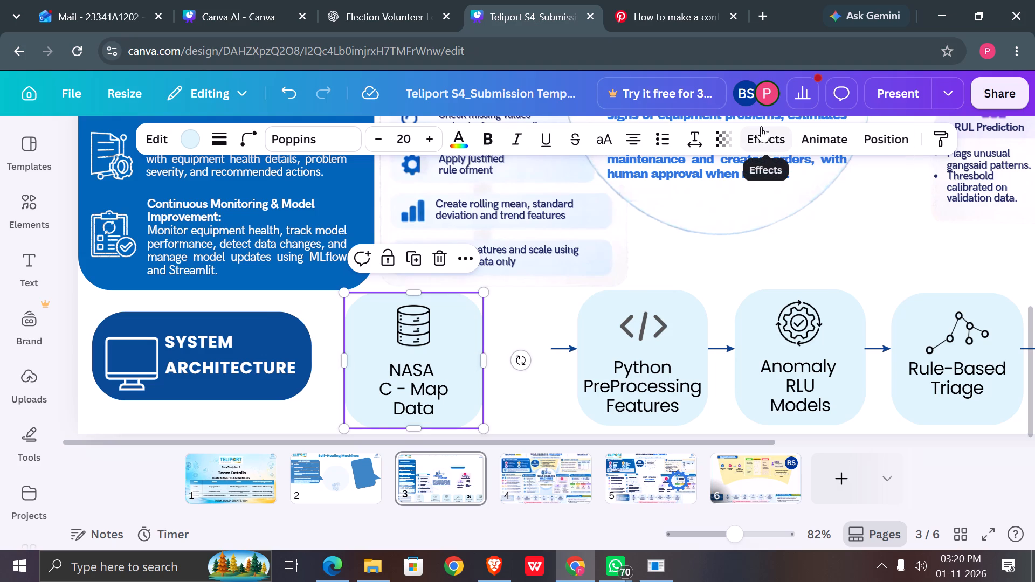
# Check the Wi-Fi connection status in the list of available networks.
pyautogui.click(613, 563)
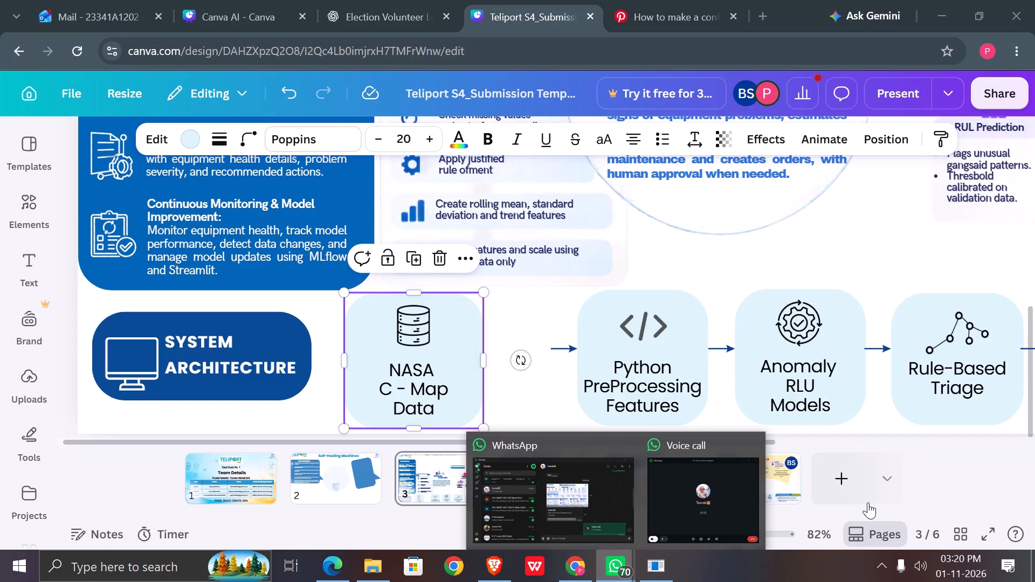
pyautogui.click(874, 566)
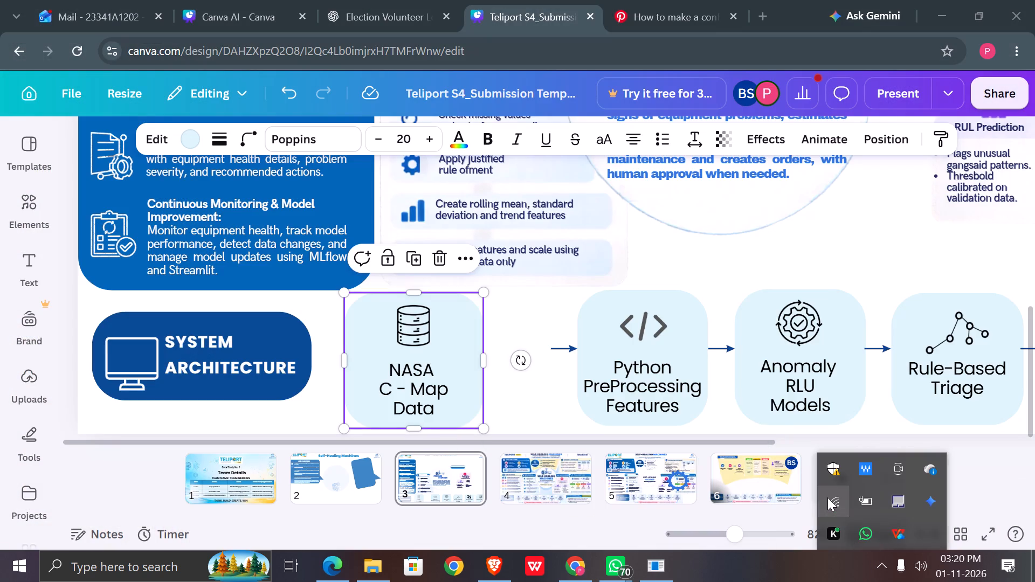
pyautogui.click(827, 497)
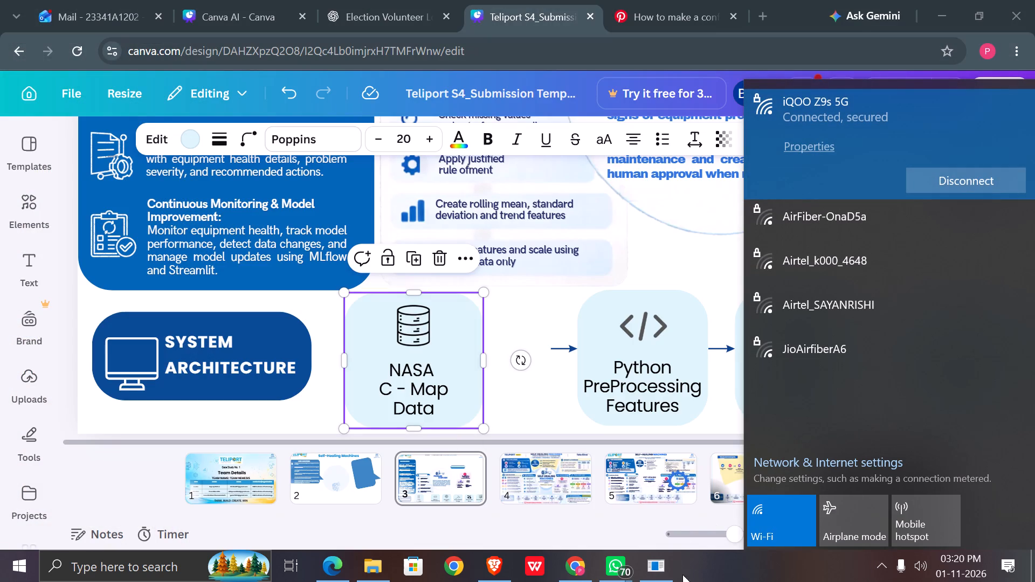
pyautogui.click(706, 564)
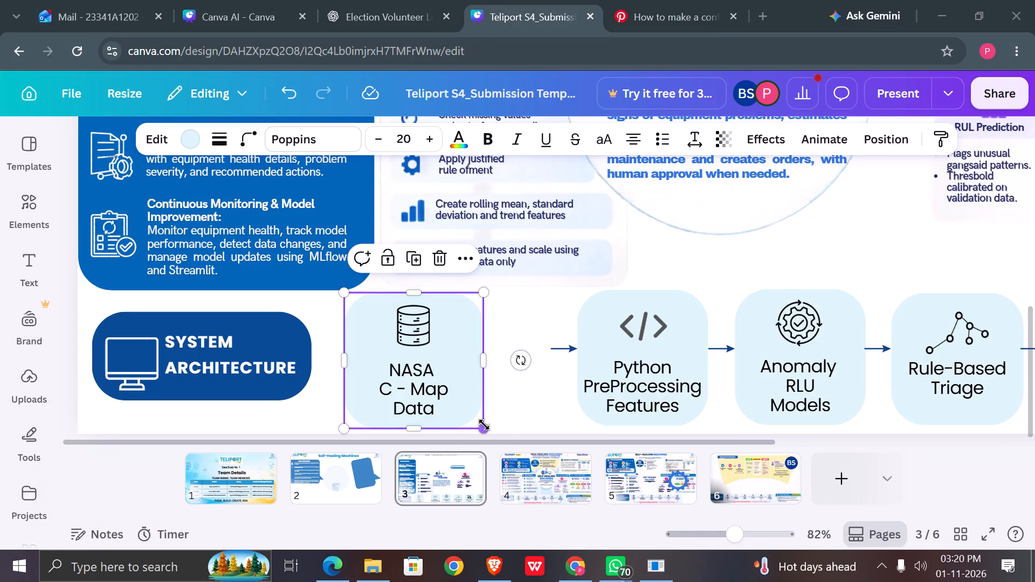
# Narrow the NASA C - Map Data card to a width of about 182 and try lowering its upper edge.
pyautogui.moveTo(484, 427); pyautogui.dragTo(470, 416)
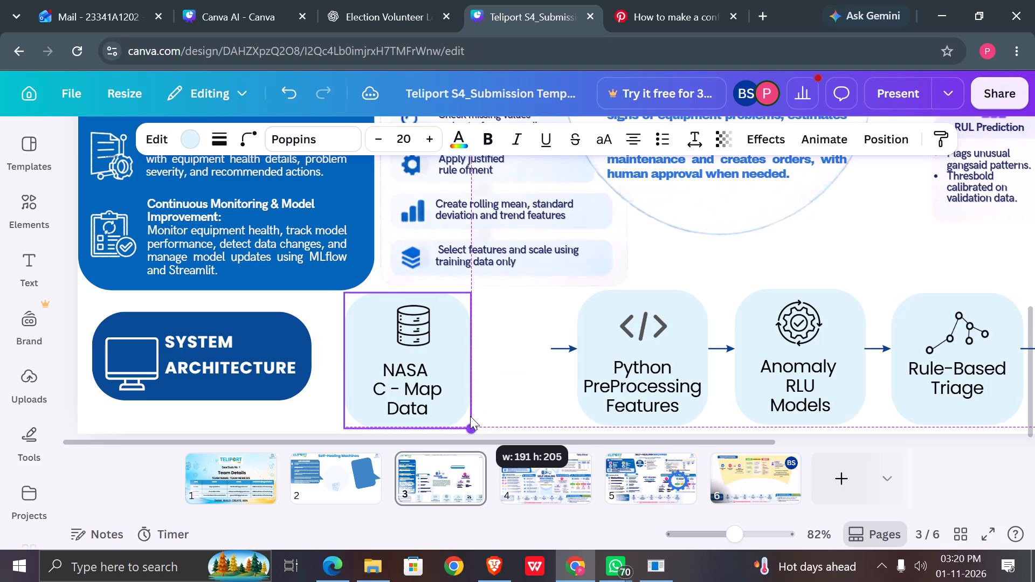
pyautogui.moveTo(470, 416); pyautogui.dragTo(467, 415)
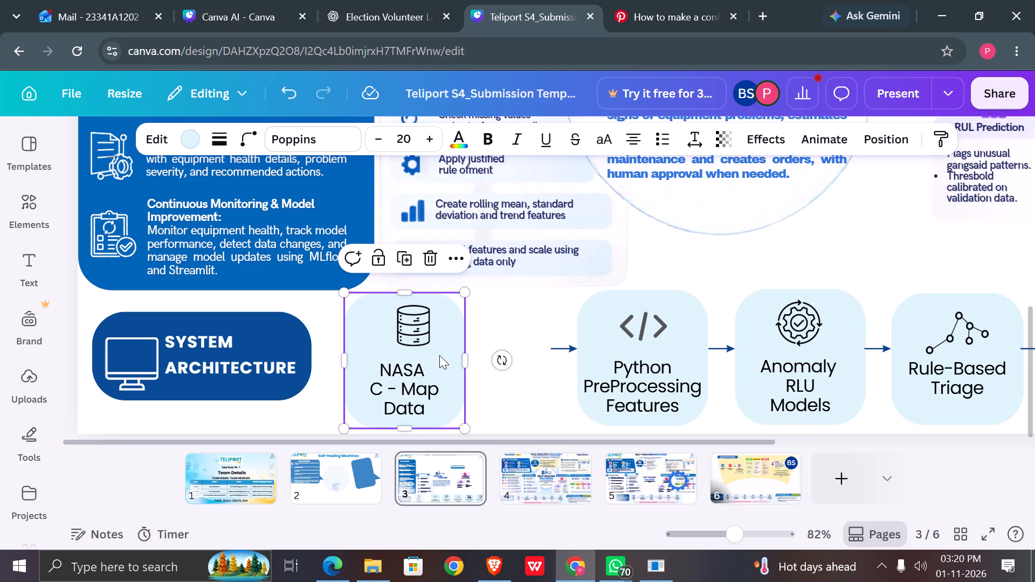
pyautogui.moveTo(402, 292); pyautogui.dragTo(402, 299)
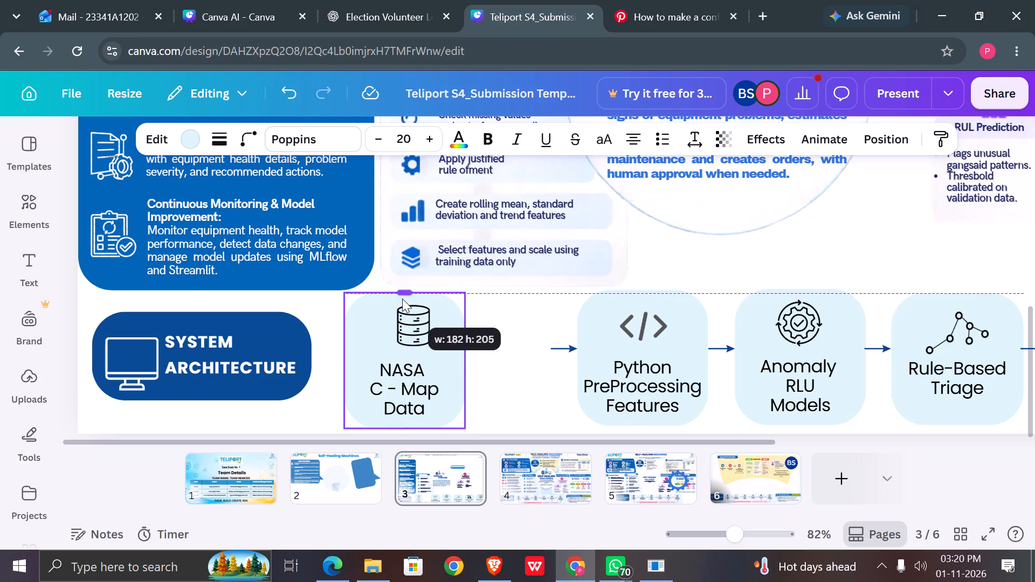
pyautogui.moveTo(402, 299); pyautogui.dragTo(402, 311)
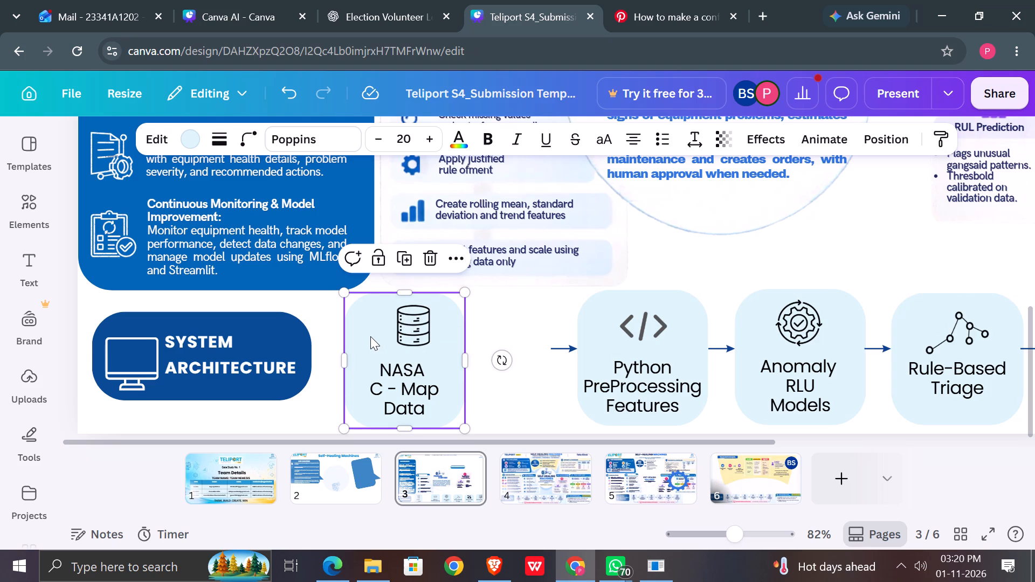
# Move the NASA C - Map Data card slightly up and closer to the System Architecture label.
pyautogui.moveTo(370, 336); pyautogui.dragTo(363, 331)
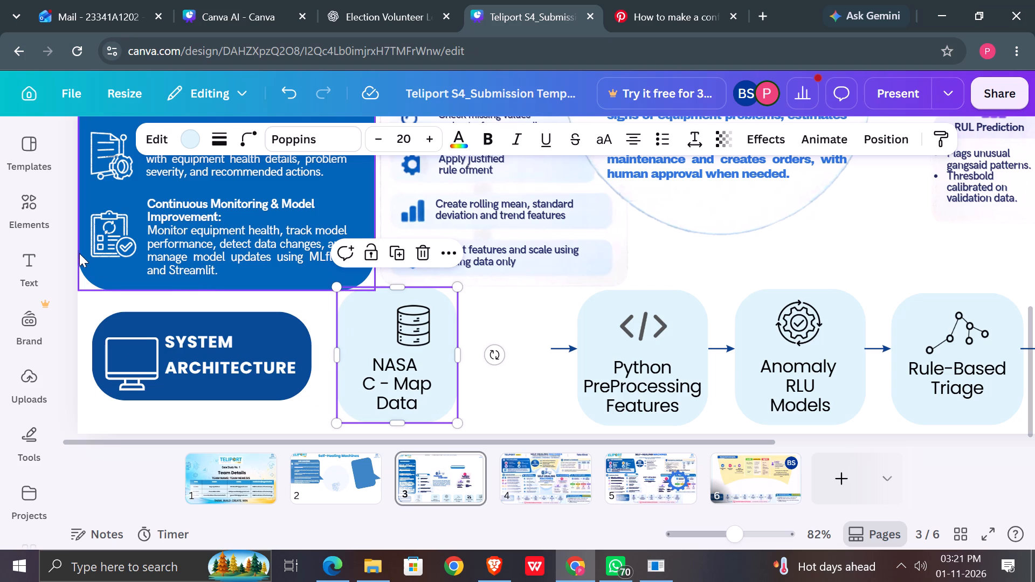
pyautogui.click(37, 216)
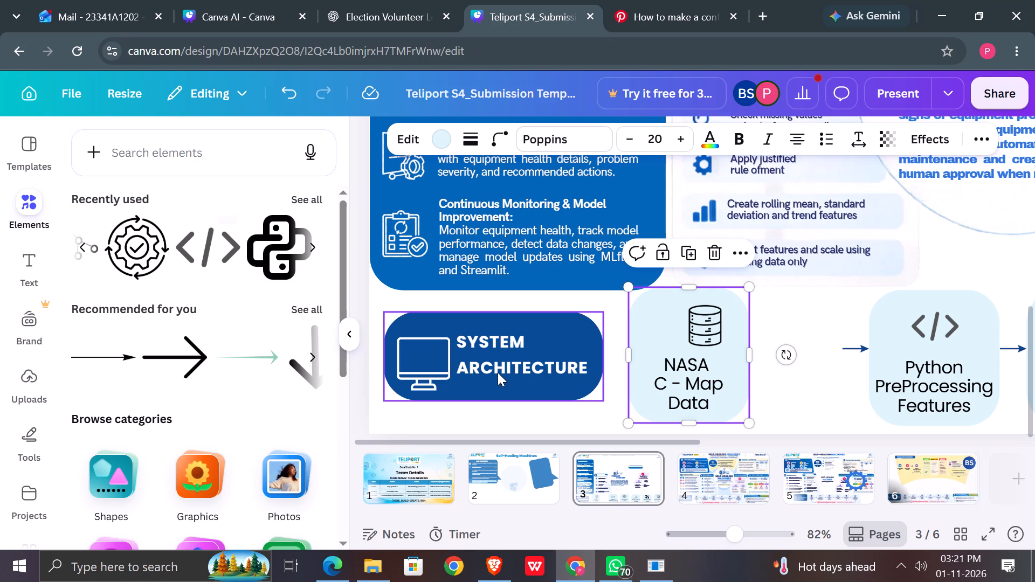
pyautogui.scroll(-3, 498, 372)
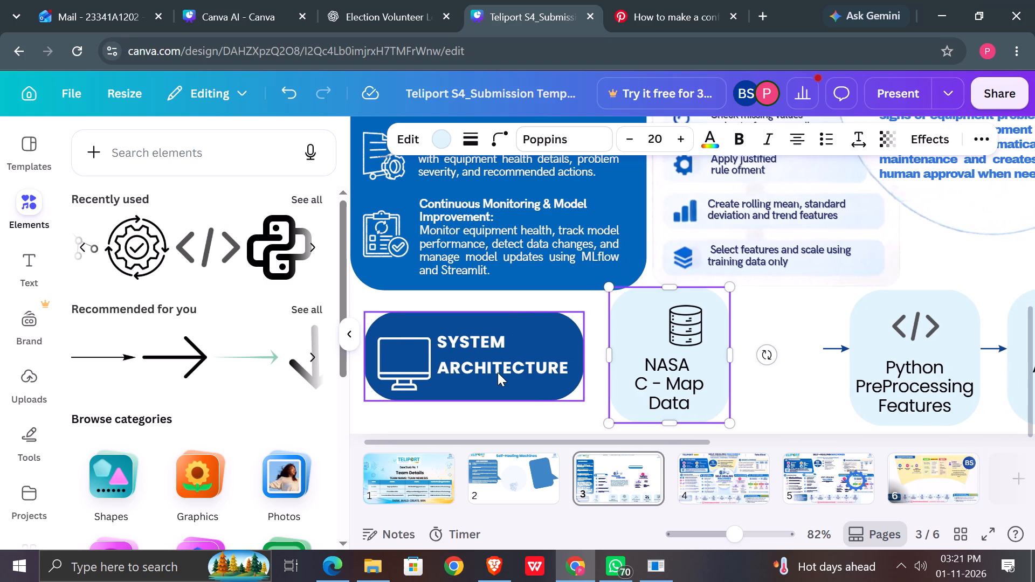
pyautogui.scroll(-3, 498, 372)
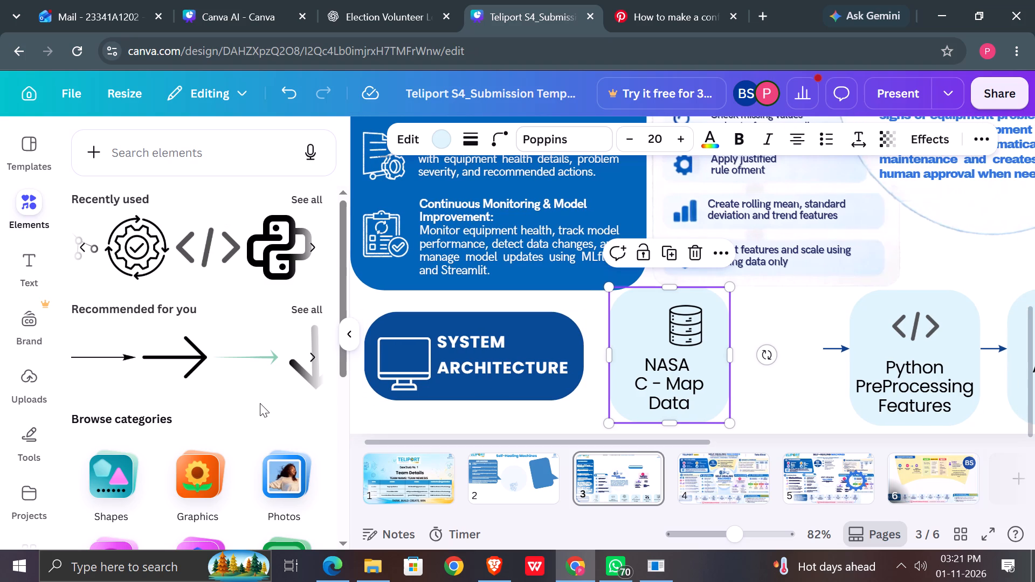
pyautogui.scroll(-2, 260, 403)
# Duplicate the grouped System Architecture banner and ungroup the copy.
pyautogui.click(521, 396)
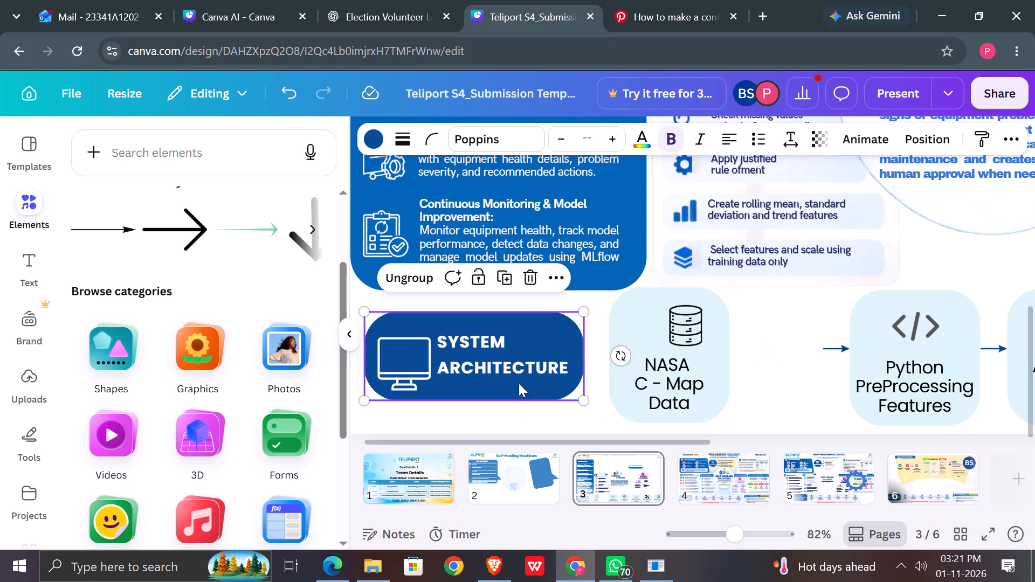
pyautogui.click(502, 276)
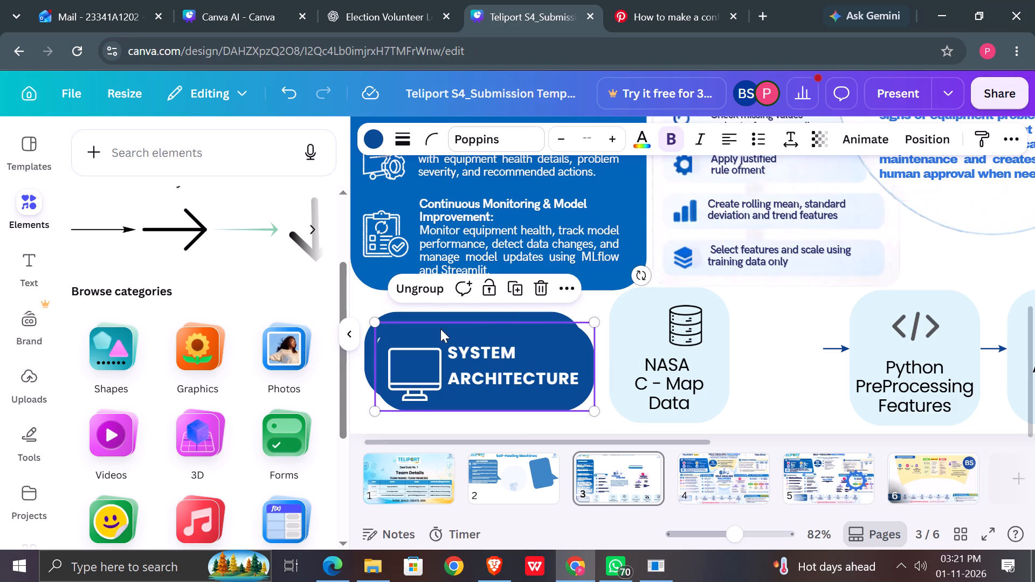
pyautogui.click(426, 291)
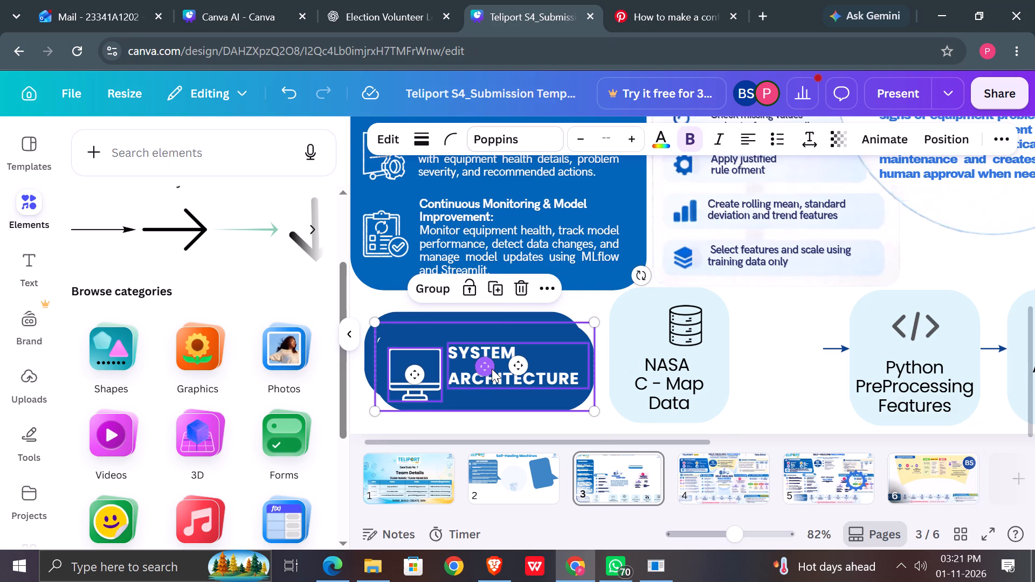
pyautogui.click(492, 369)
pyautogui.click(511, 376)
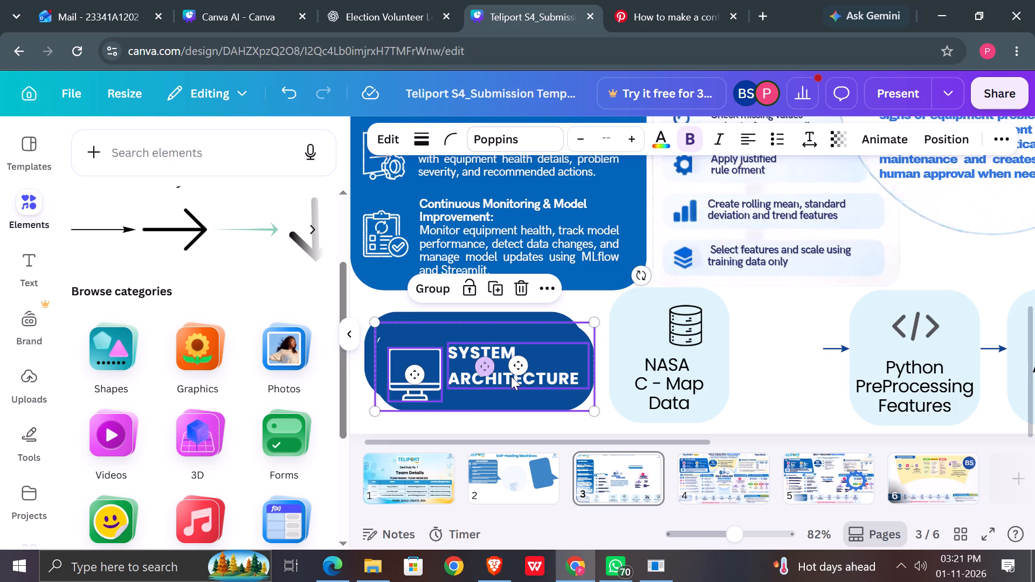
pyautogui.click(511, 376)
pyautogui.click(505, 424)
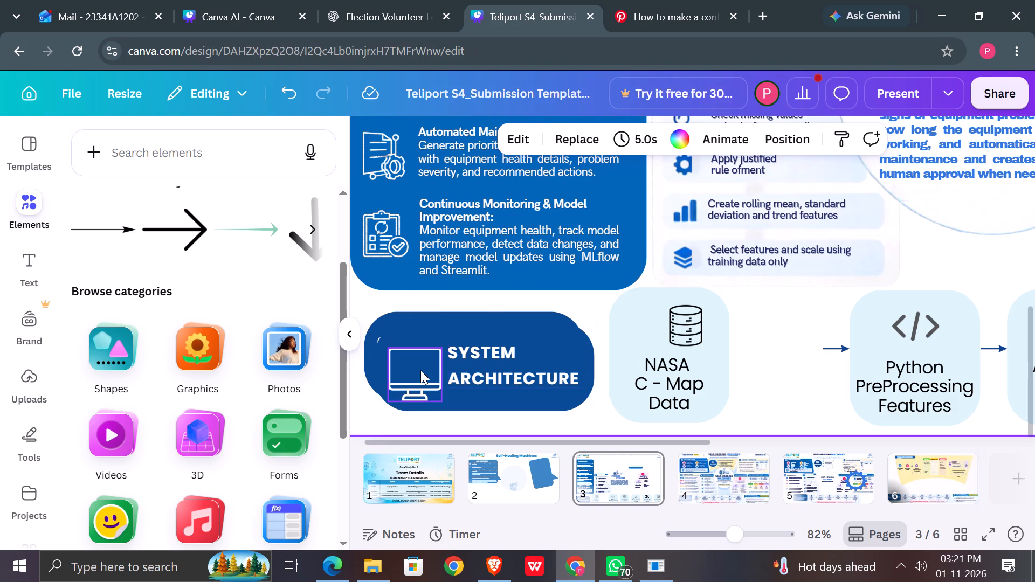
# Delete the monitor icon and the System Architecture title text from the ungrouped banner copy.
pyautogui.click(420, 370)
pyautogui.press('Delete')
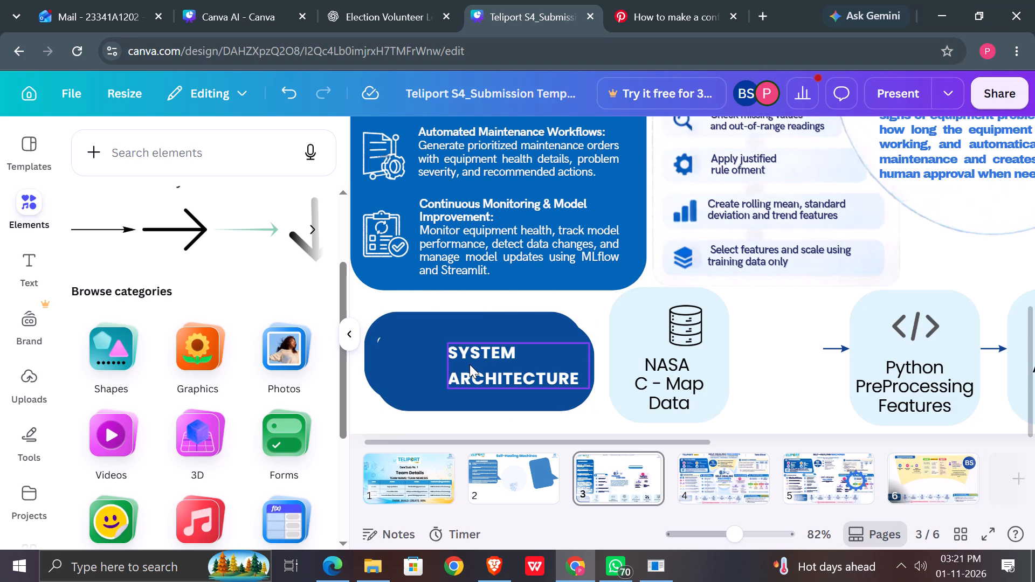
pyautogui.click(470, 364)
pyautogui.press('Delete')
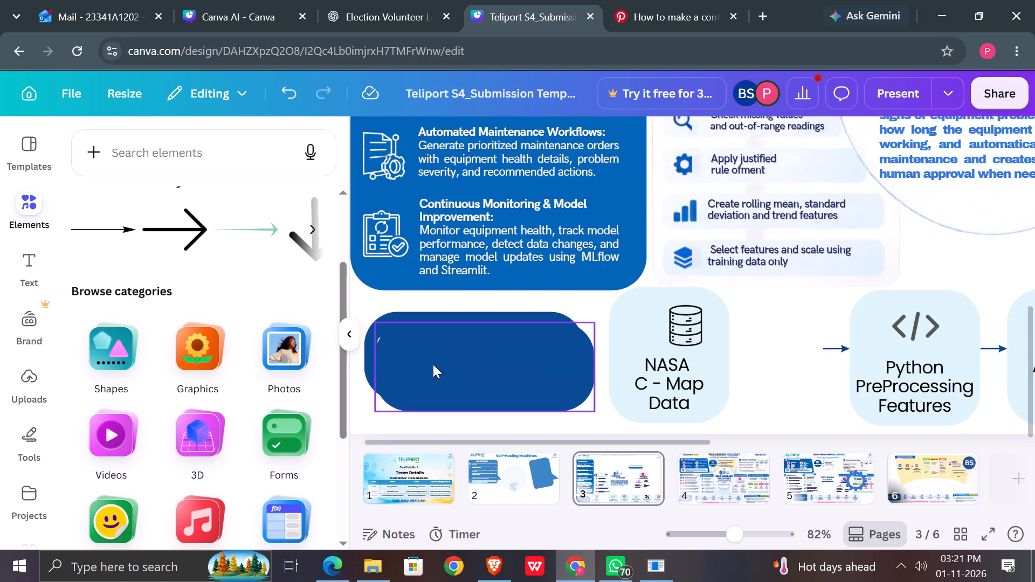
# Resize the blank banner copy to about 199 wide by 206 high, matching the height of the NASA C - Map Data card.
pyautogui.moveTo(448, 368); pyautogui.dragTo(498, 394)
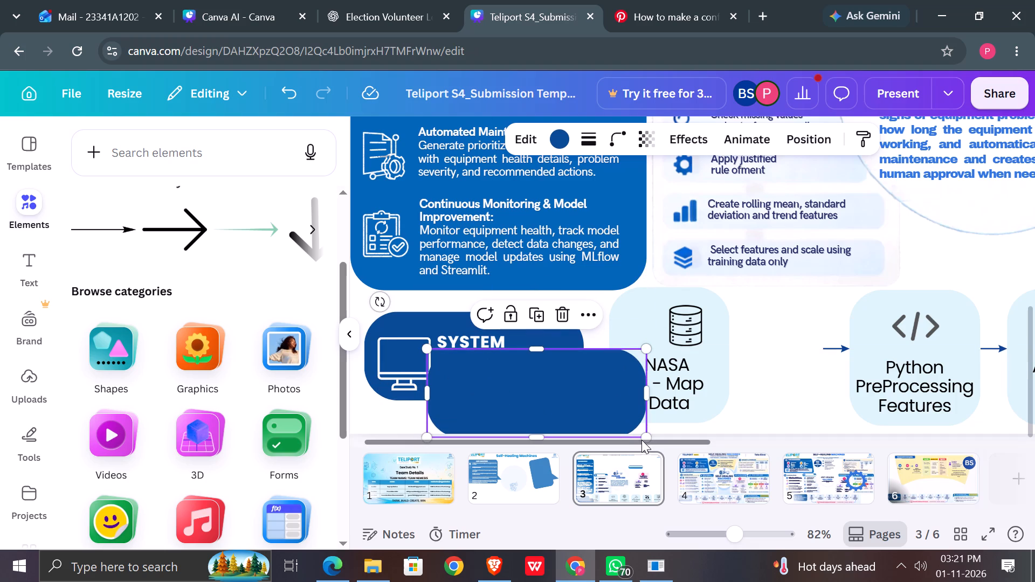
pyautogui.moveTo(646, 435); pyautogui.dragTo(469, 375)
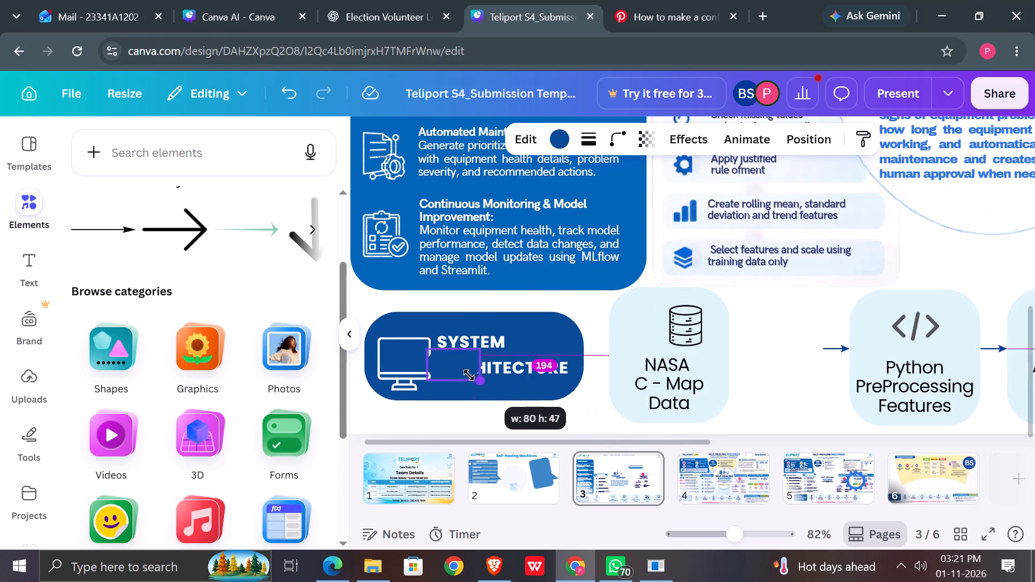
pyautogui.moveTo(469, 375); pyautogui.dragTo(606, 421)
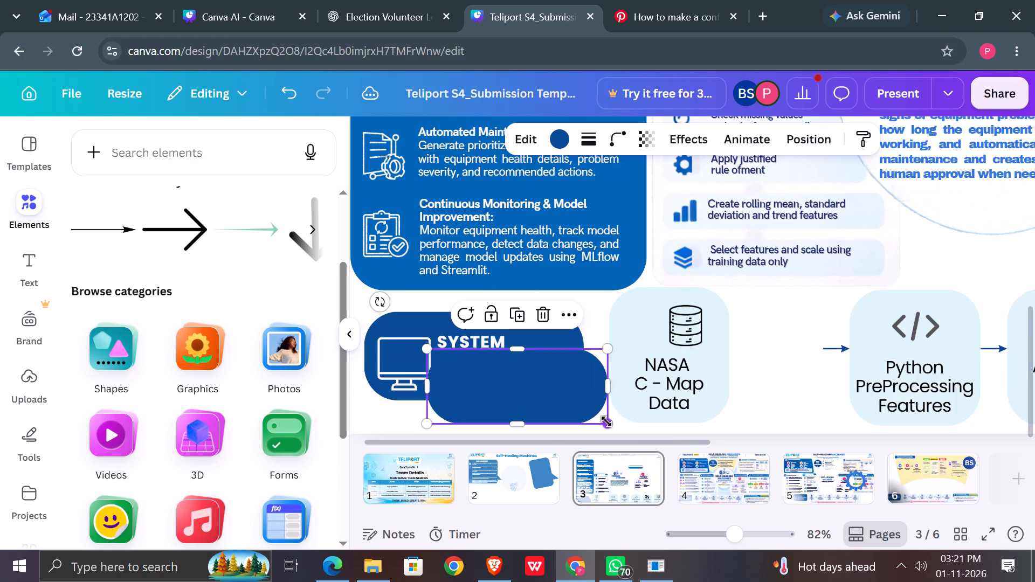
pyautogui.moveTo(610, 387); pyautogui.dragTo(561, 387)
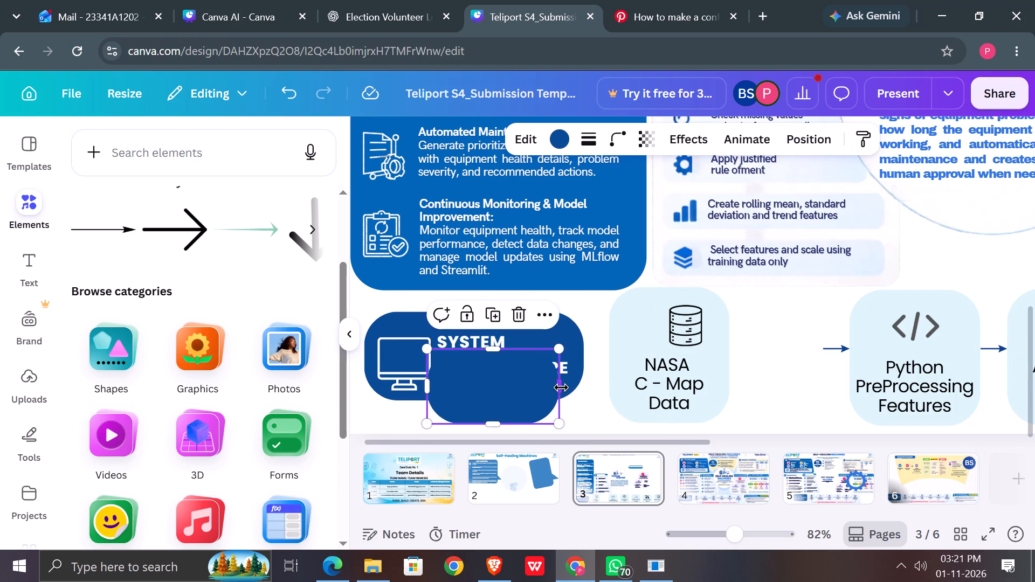
pyautogui.moveTo(512, 385); pyautogui.dragTo(693, 359)
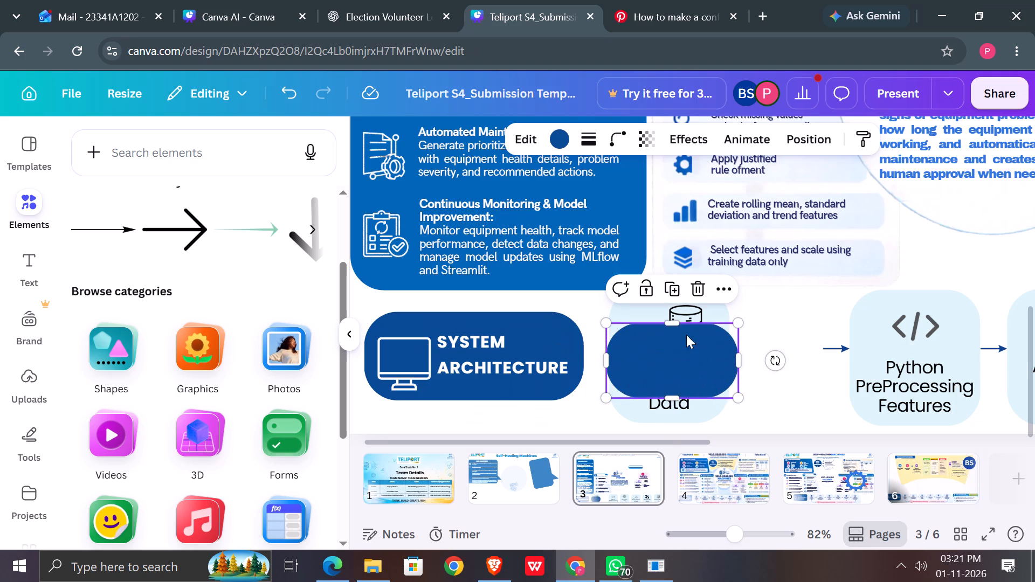
pyautogui.click(671, 316)
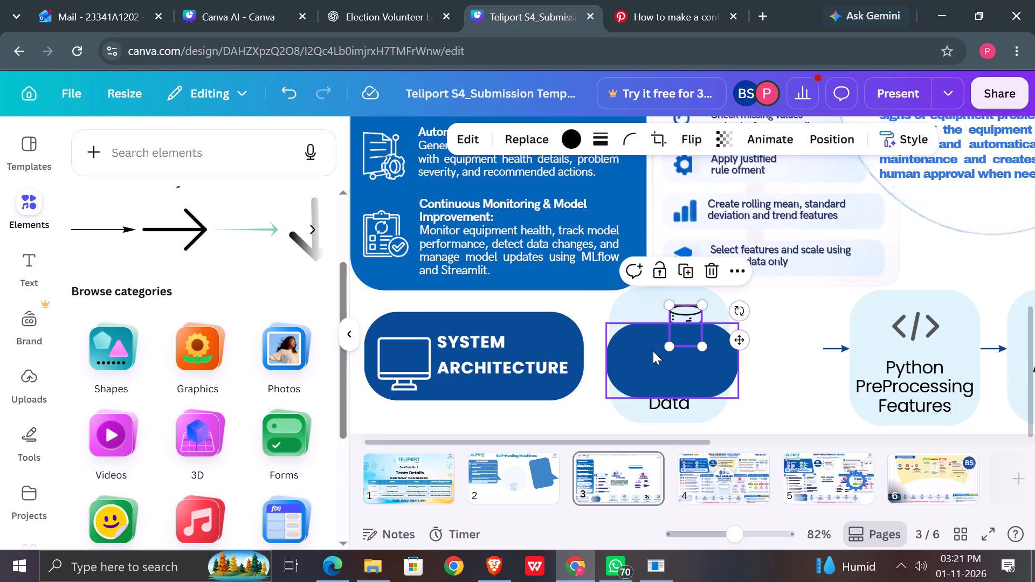
pyautogui.click(652, 351)
pyautogui.moveTo(670, 322); pyautogui.dragTo(671, 304)
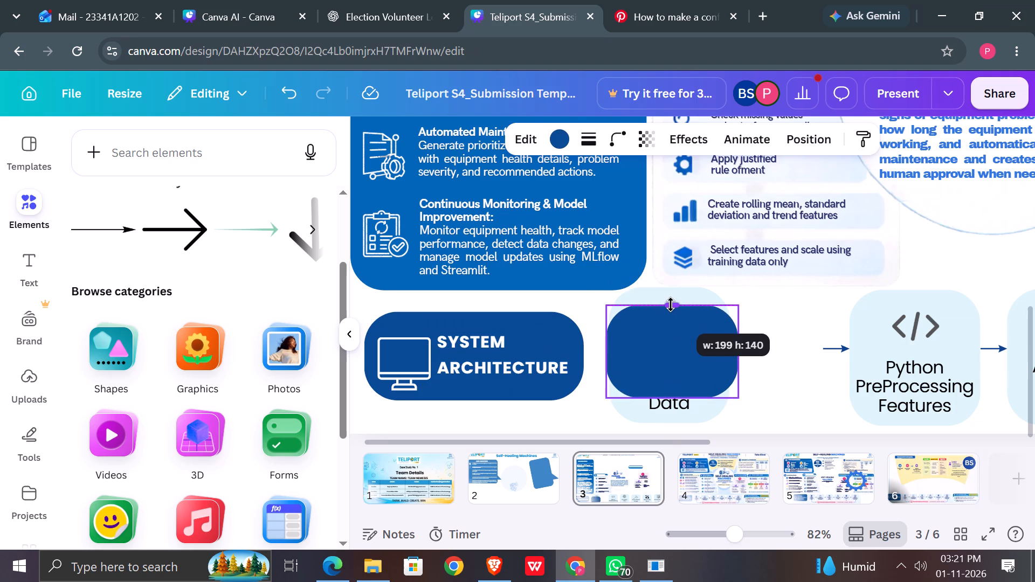
pyautogui.moveTo(671, 304); pyautogui.dragTo(671, 286)
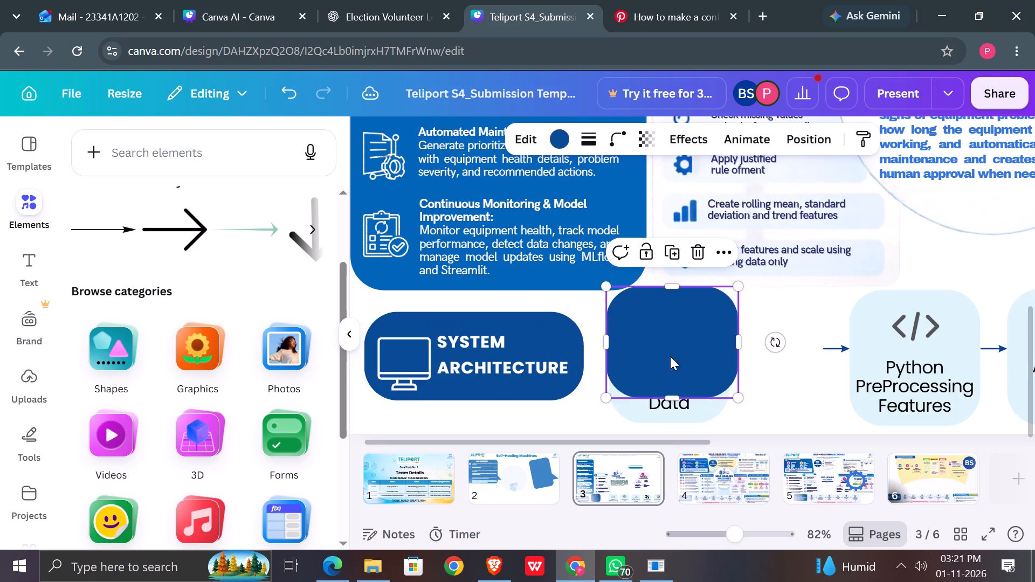
pyautogui.moveTo(672, 398); pyautogui.dragTo(672, 424)
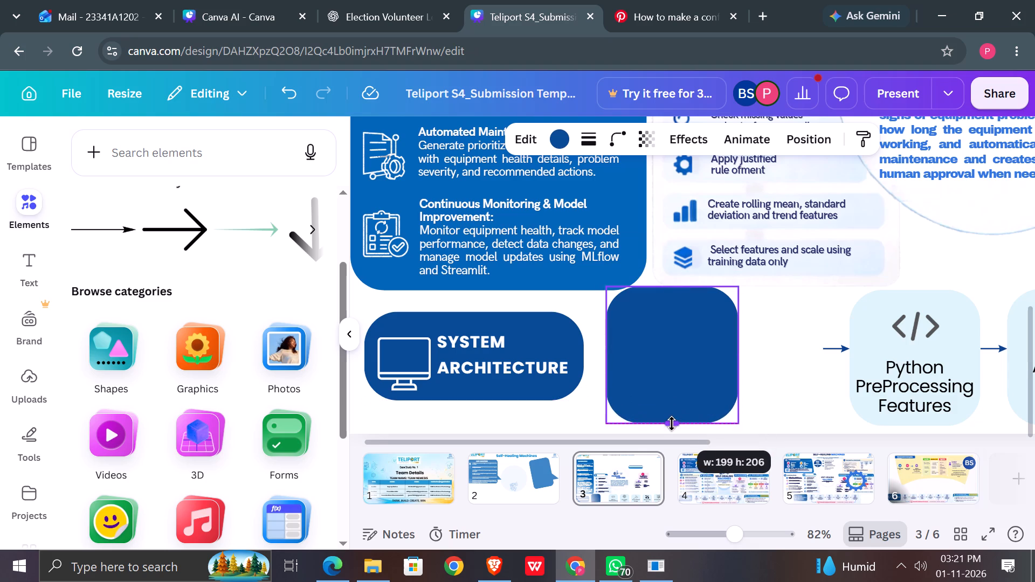
pyautogui.moveTo(672, 424); pyautogui.dragTo(672, 423)
# Move the resized blue shape just beside the Python PreProcessing Features card, partly over the NASA card.
pyautogui.moveTo(678, 362); pyautogui.dragTo(768, 374)
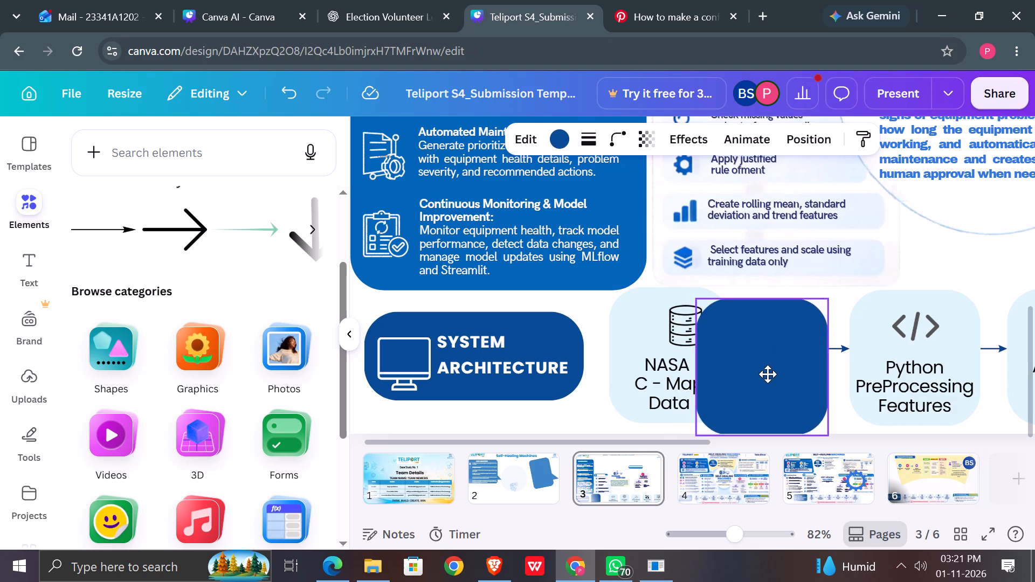
pyautogui.moveTo(768, 374); pyautogui.dragTo(776, 374)
# Recolour the dark blue shape with the light blue sampled from the NASA C - Map Data card.
pyautogui.click(682, 328)
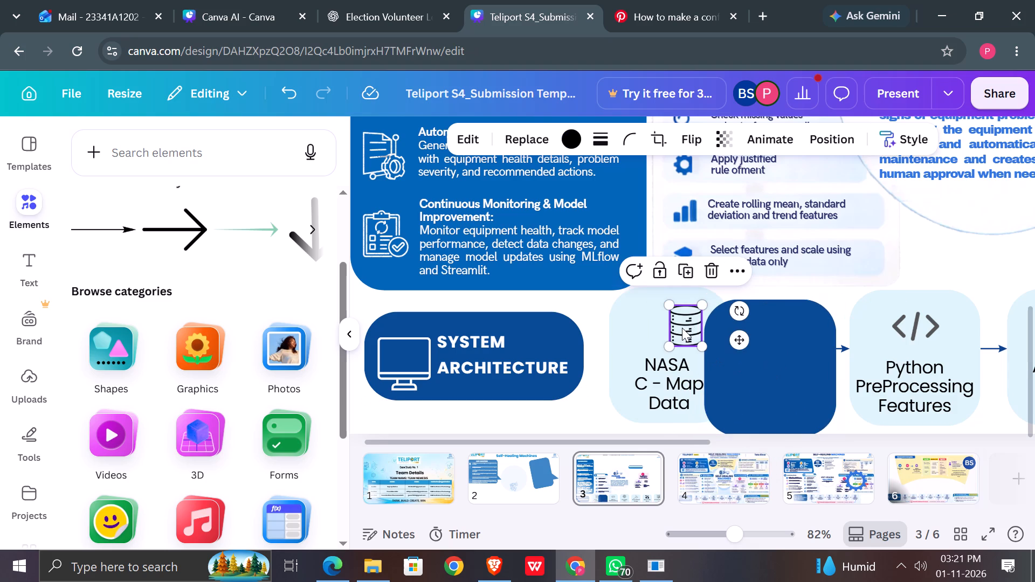
pyautogui.click(746, 355)
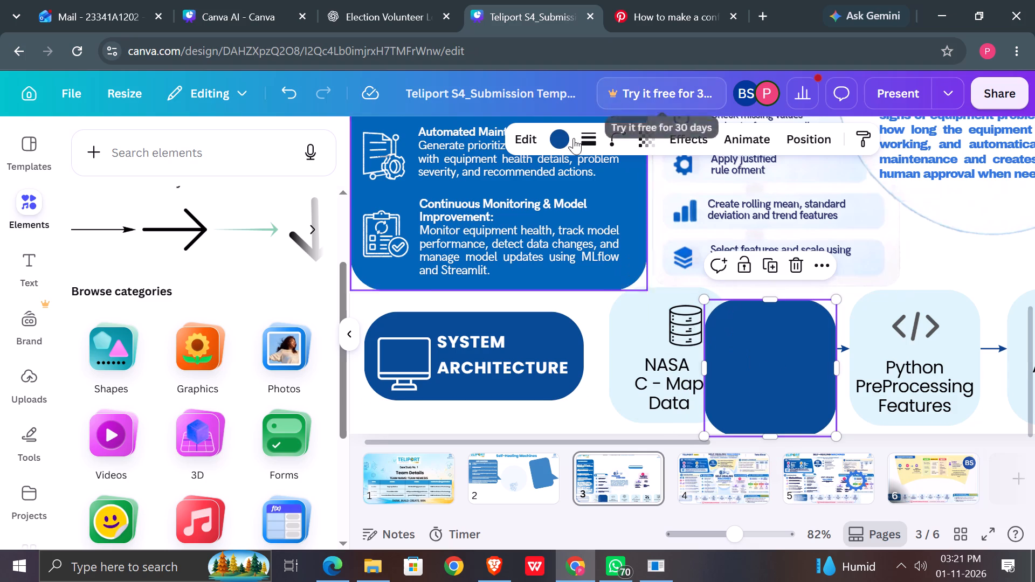
pyautogui.click(557, 136)
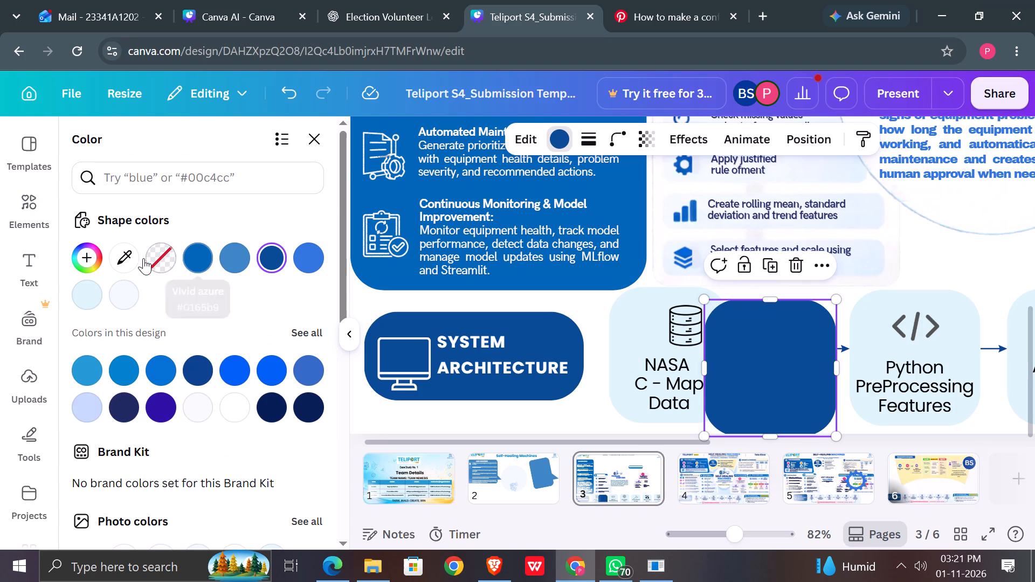
pyautogui.click(116, 265)
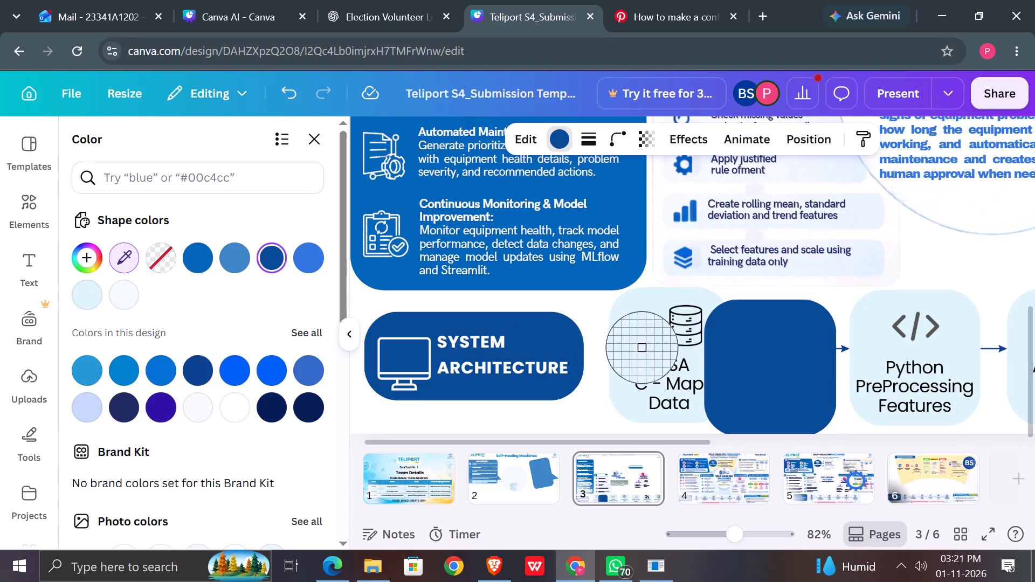
pyautogui.click(646, 354)
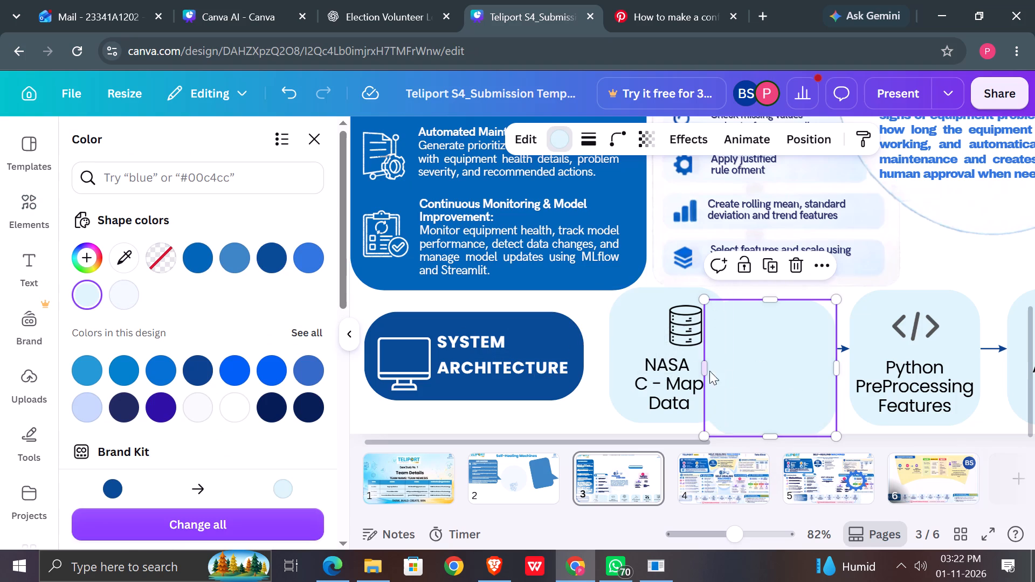
# Copy the text "NASA C - Map Data" from the original card.
pyautogui.doubleClick(665, 375)
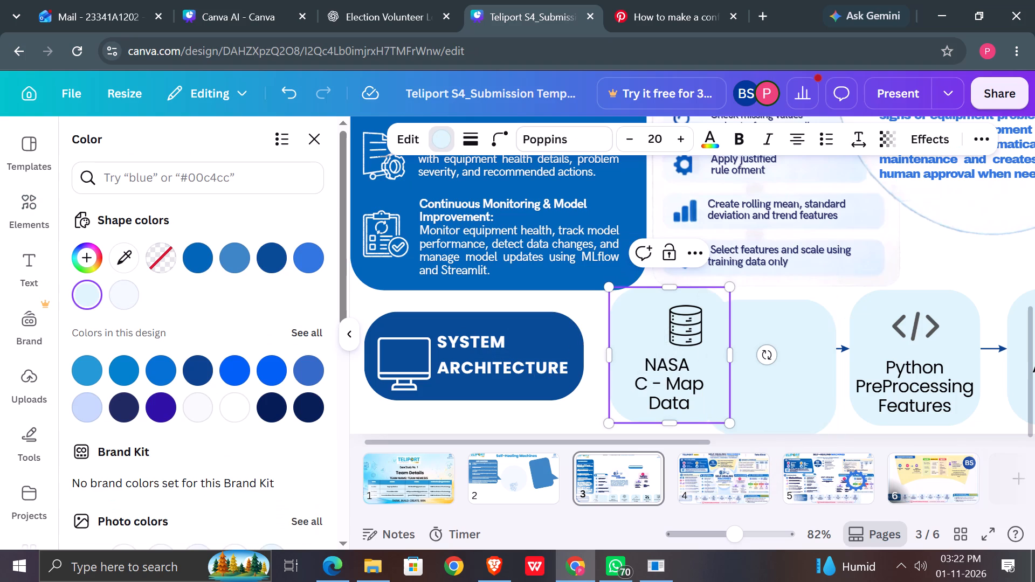
pyautogui.moveTo(692, 405); pyautogui.dragTo(650, 362)
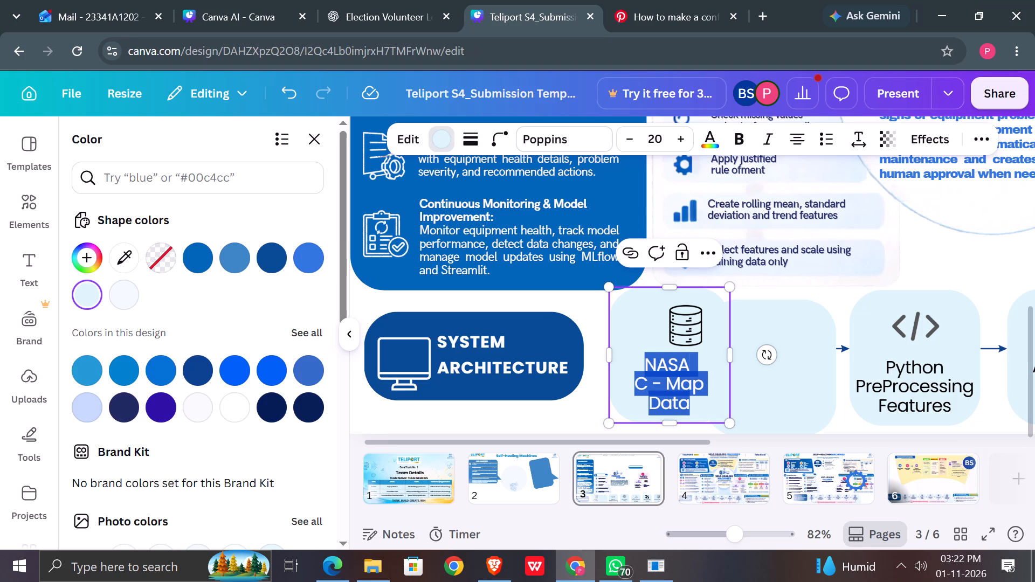
pyautogui.hotkey('ctrl', 'c')
pyautogui.click(627, 344)
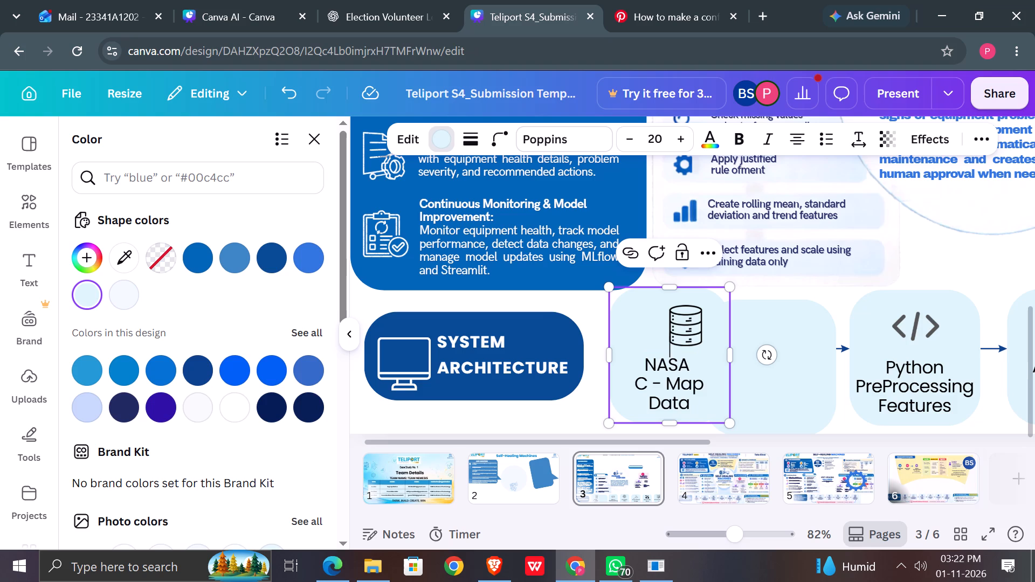
pyautogui.click(596, 344)
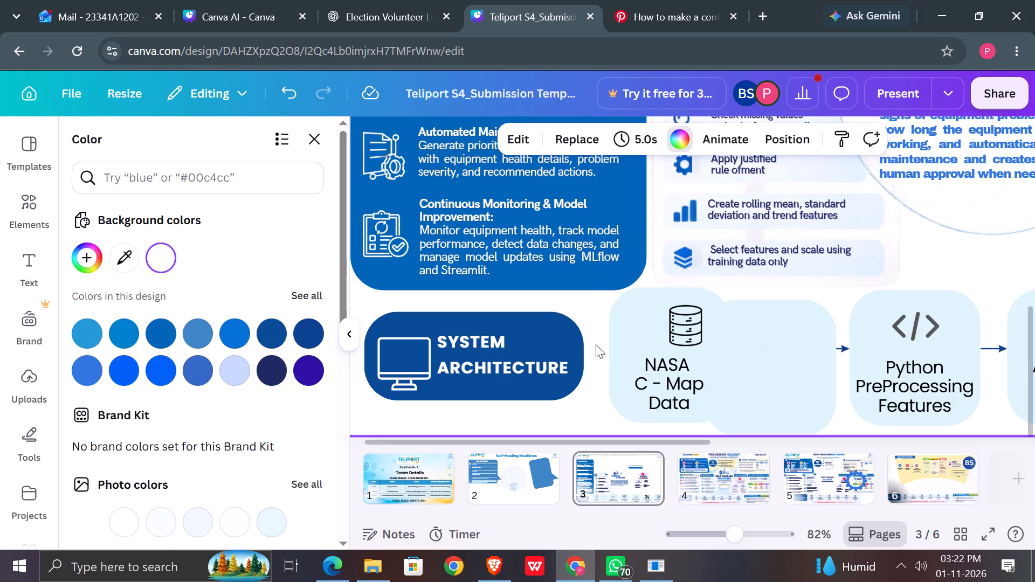
# Delete the original NASA C - Map Data card, keeping the database icon.
pyautogui.click(639, 331)
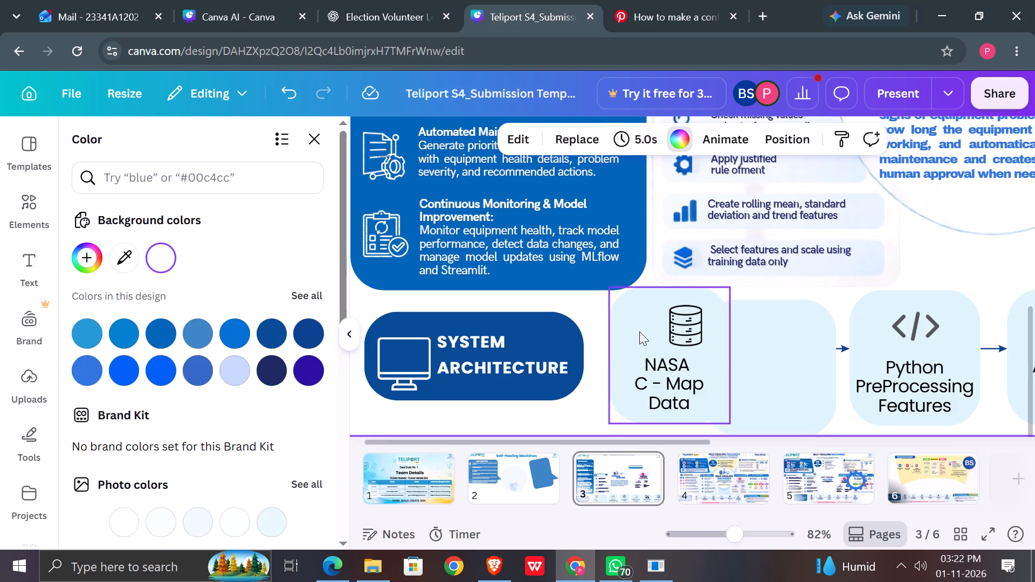
pyautogui.press('Delete')
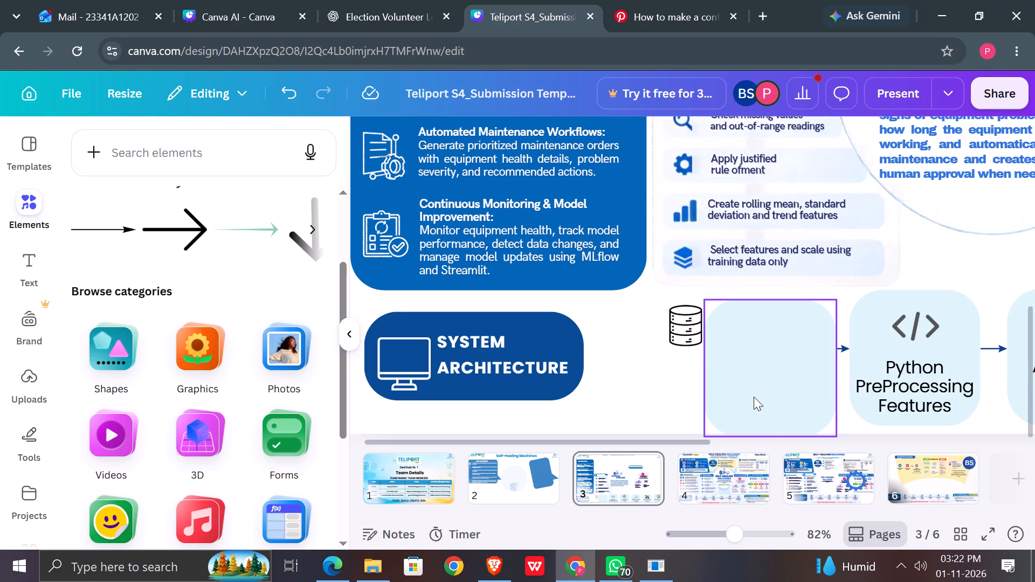
# Paste the copied "NASA C - Map Data" text into the blank light blue card.
pyautogui.doubleClick(757, 389)
pyautogui.doubleClick(757, 389)
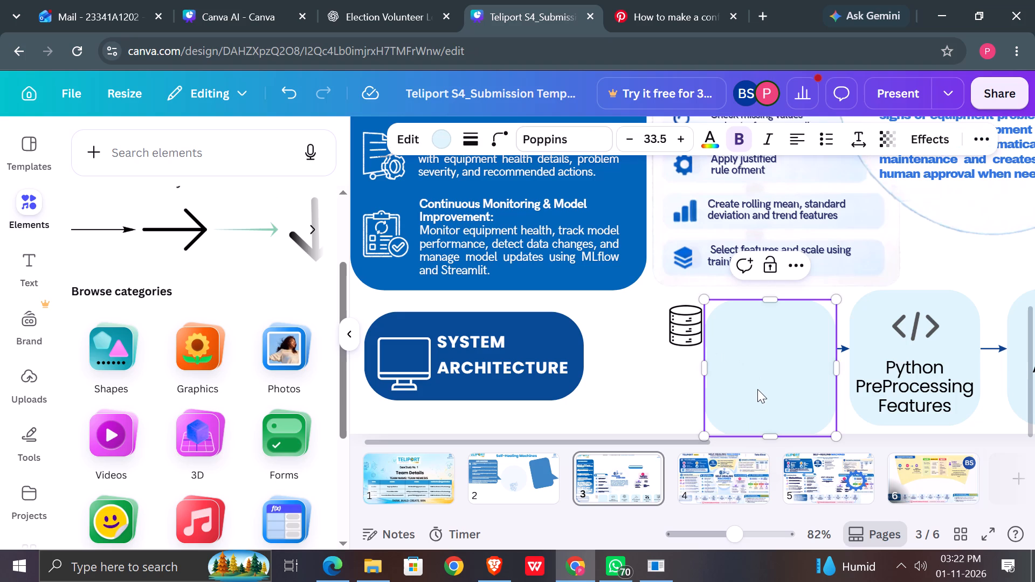
pyautogui.hotkey('ctrl', 'v')
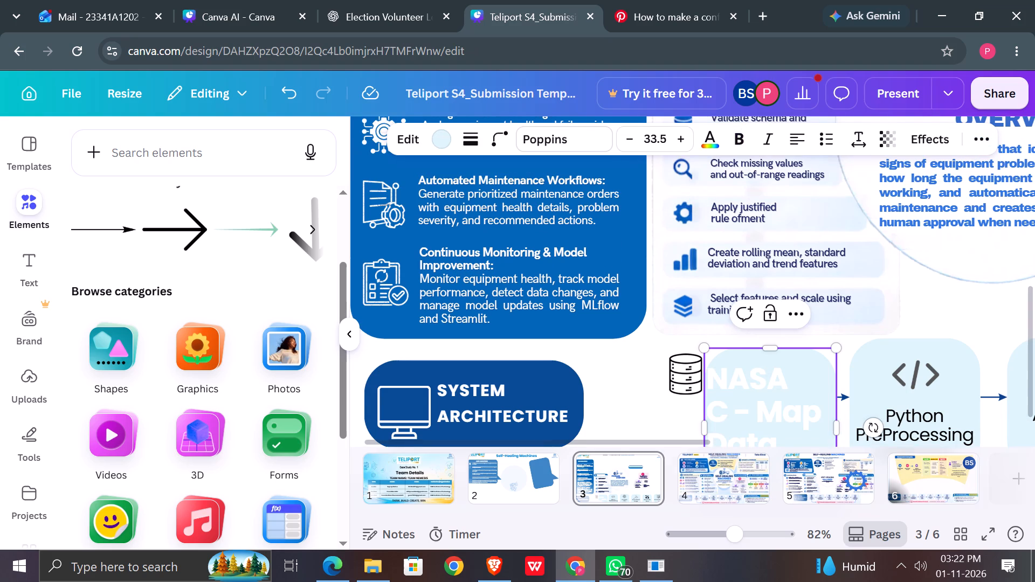
# Set the pasted NASA C - Map Data text to font size 20, matching the Python PreProcessing Features card.
pyautogui.scroll(-1, 757, 389)
pyautogui.moveTo(778, 401); pyautogui.dragTo(729, 328)
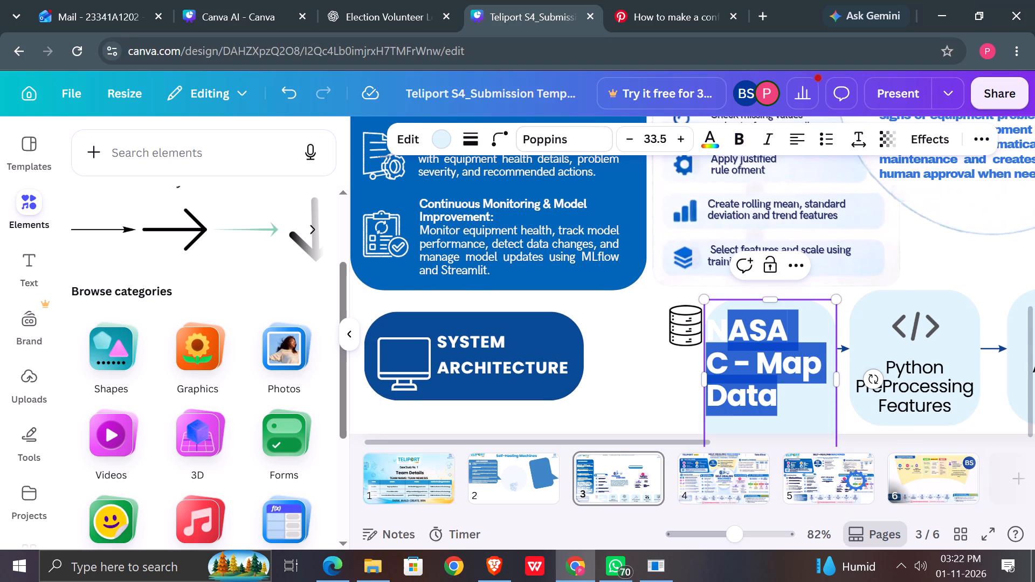
pyautogui.moveTo(729, 328); pyautogui.dragTo(710, 329)
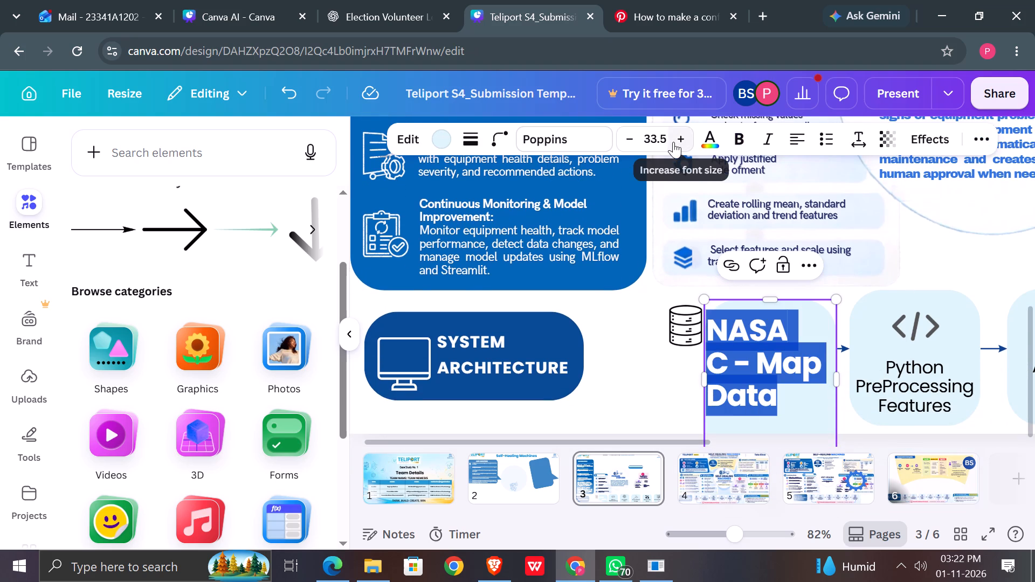
pyautogui.doubleClick(909, 398)
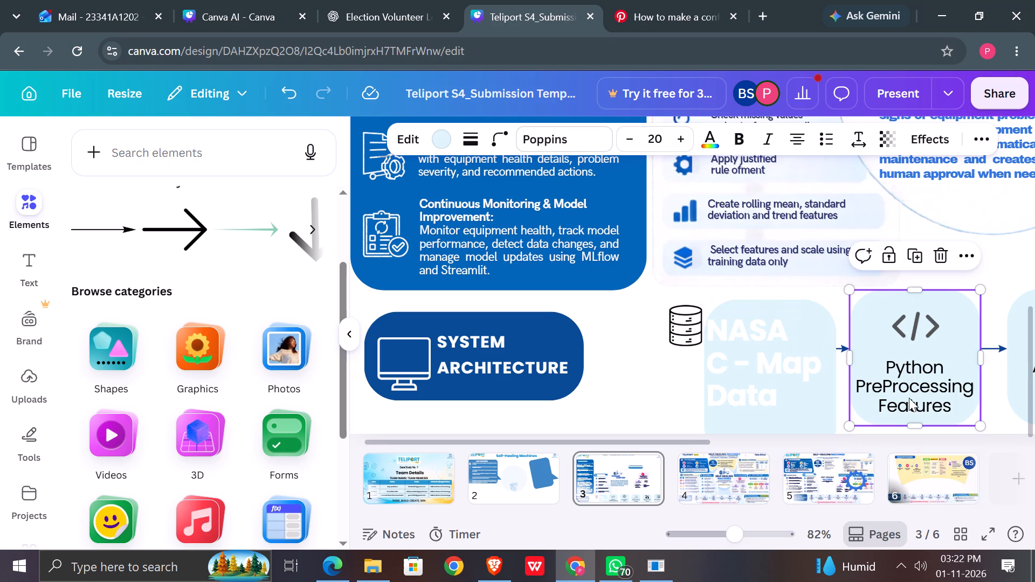
pyautogui.click(909, 398)
pyautogui.doubleClick(794, 378)
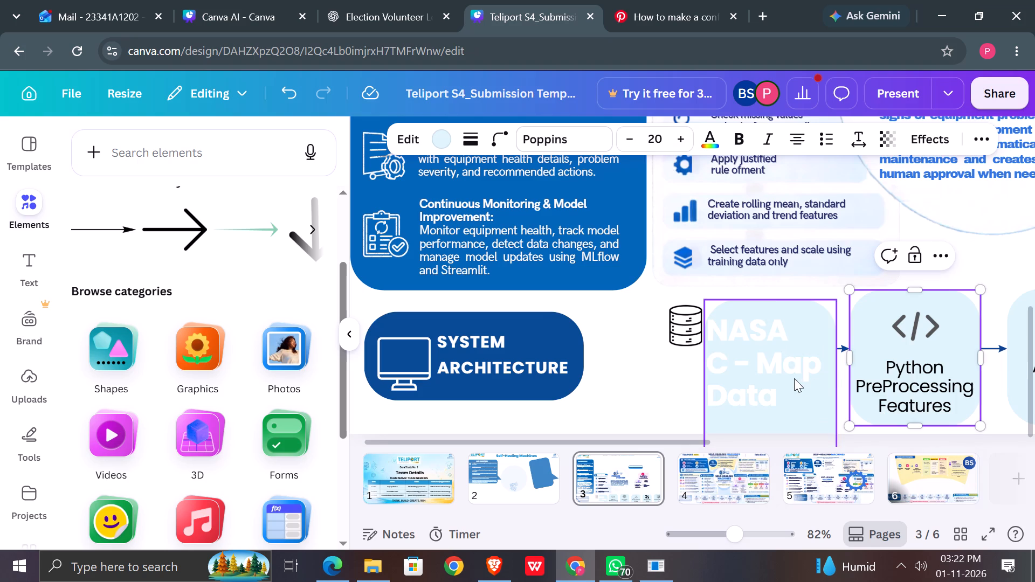
pyautogui.hotkey('ctrl', 'a')
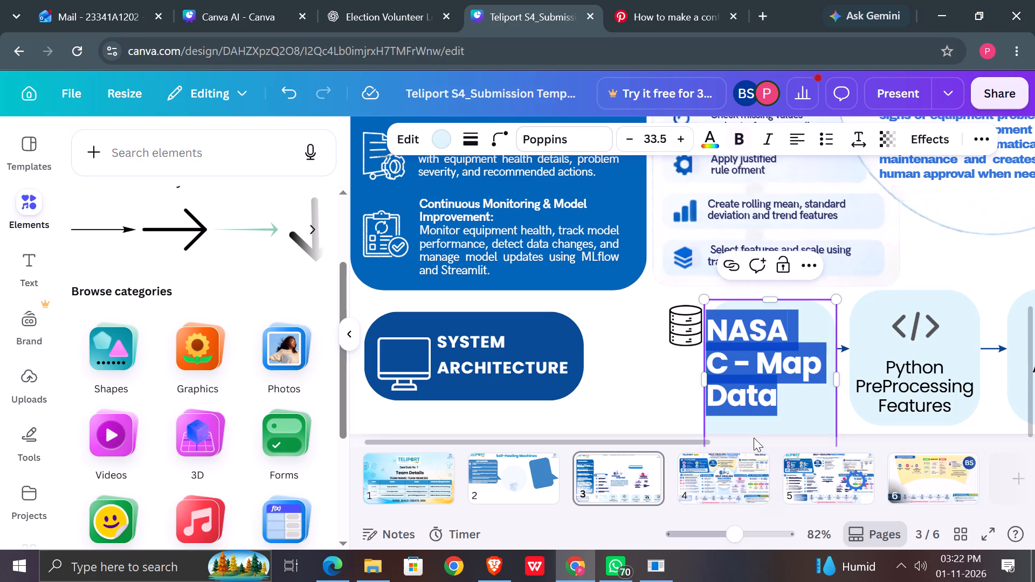
pyautogui.click(667, 143)
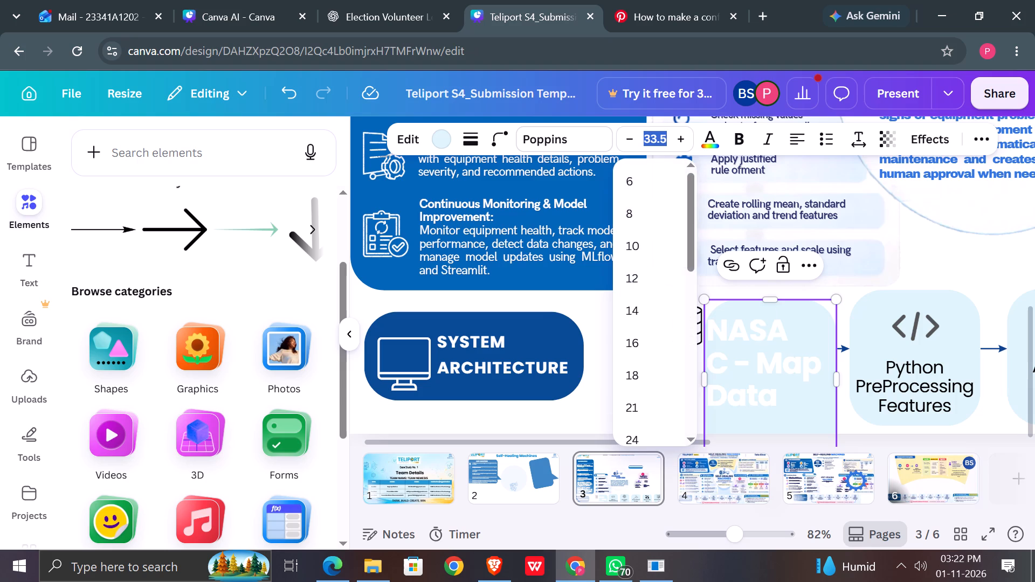
pyautogui.press('2')
pyautogui.press('0')
pyautogui.press('Return')
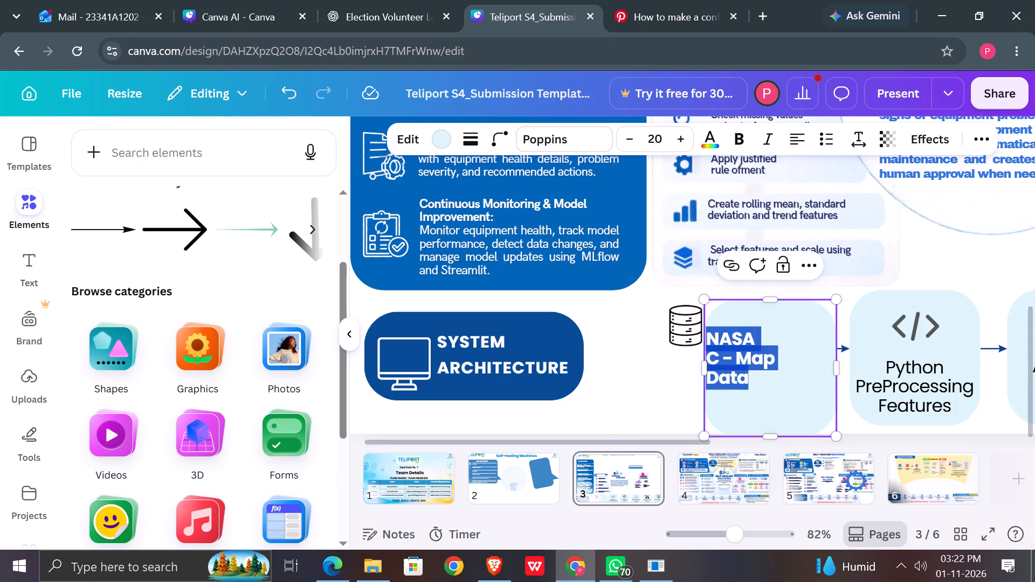
# Centre-align the NASA C - Map Data text in the new card and change its colour to black.
pyautogui.click(796, 141)
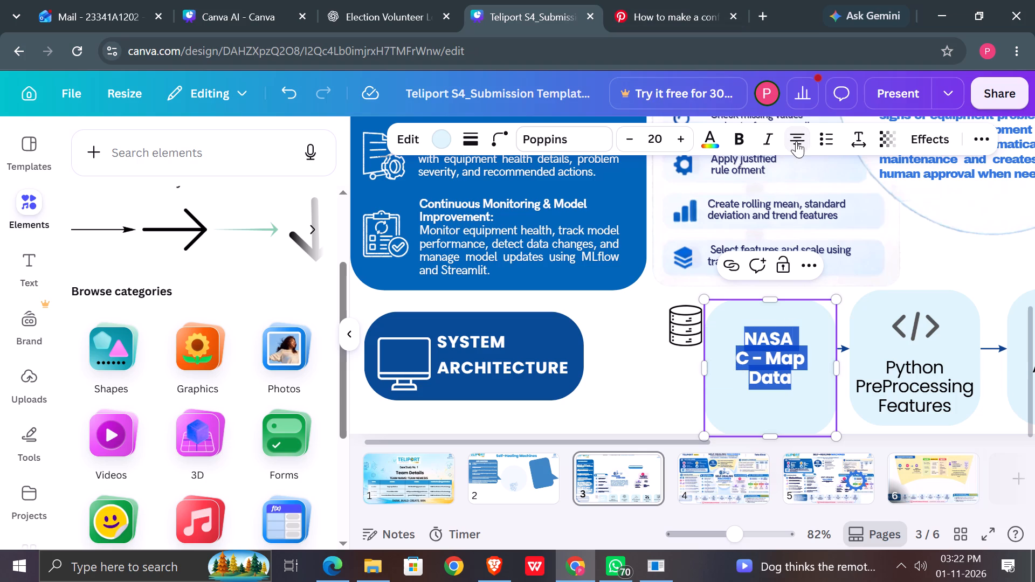
pyautogui.doubleClick(748, 310)
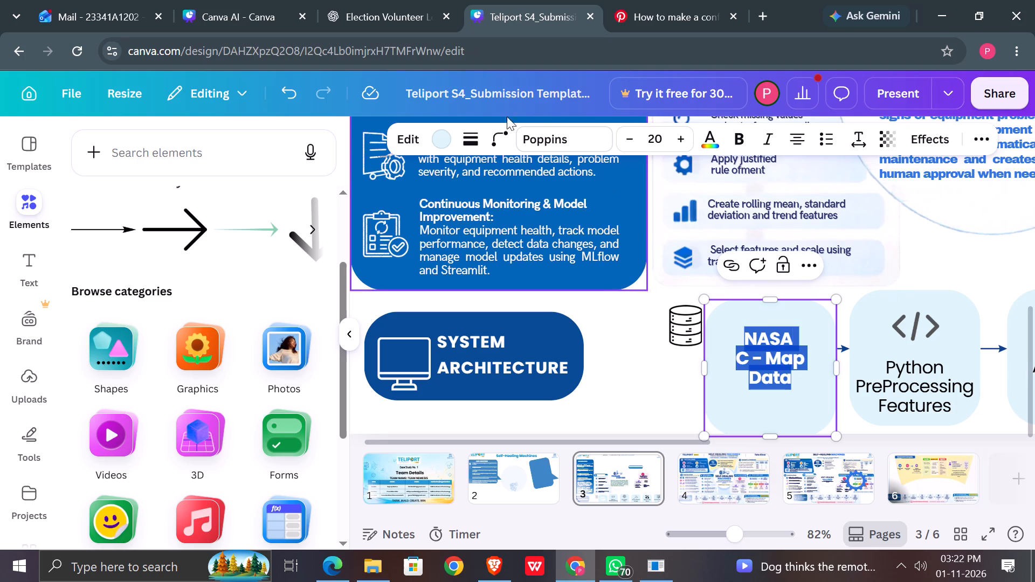
pyautogui.click(707, 138)
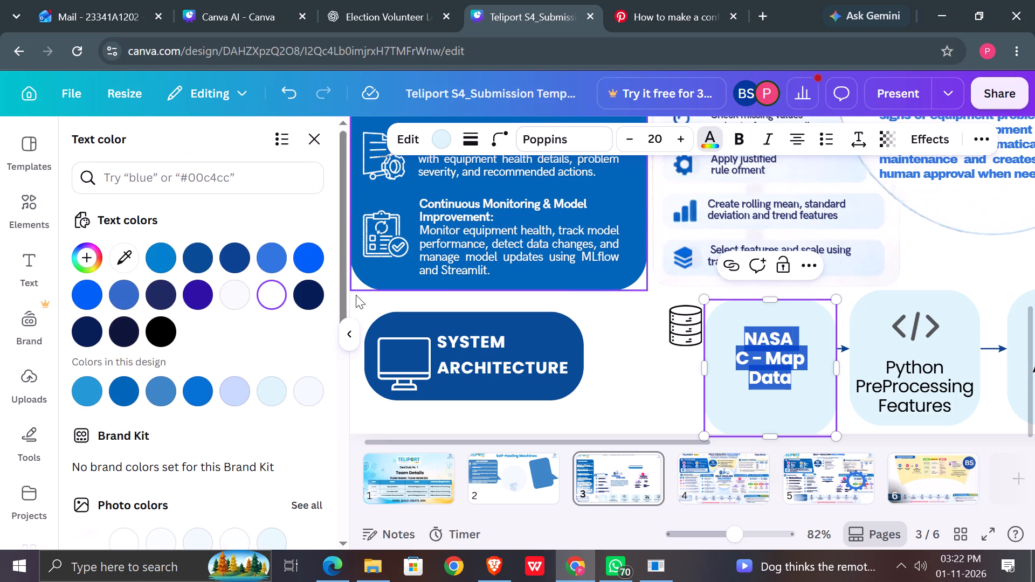
pyautogui.click(155, 331)
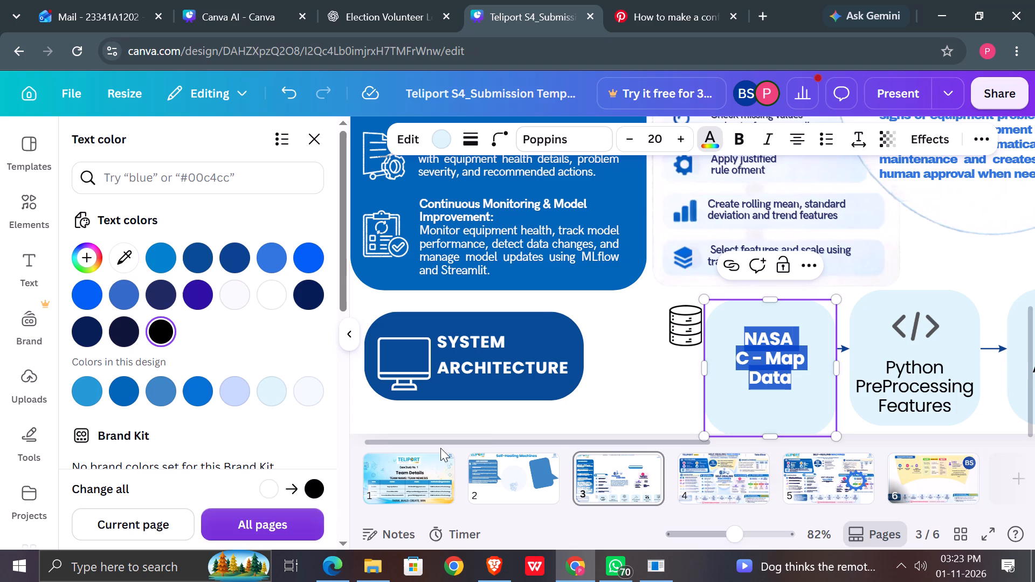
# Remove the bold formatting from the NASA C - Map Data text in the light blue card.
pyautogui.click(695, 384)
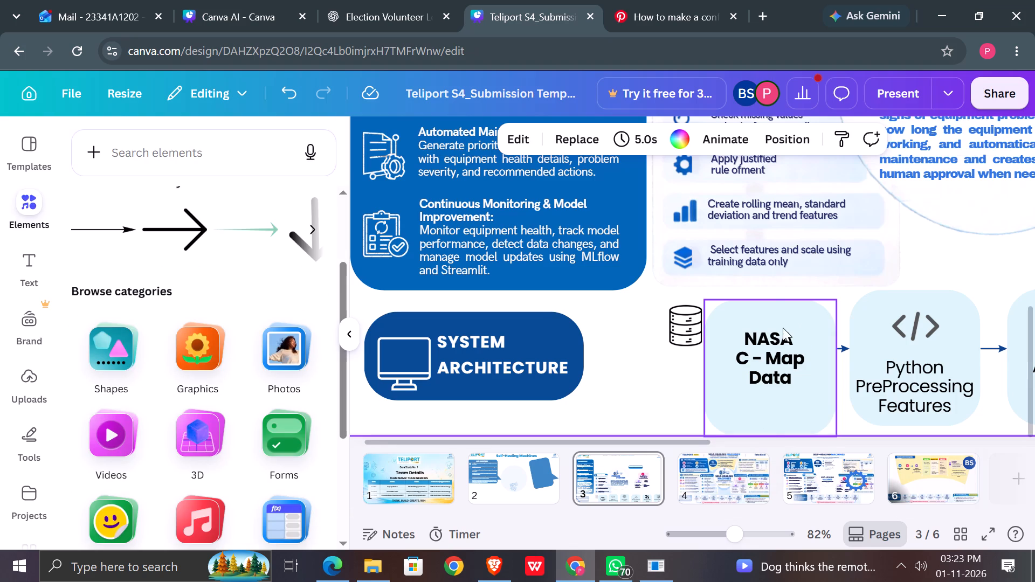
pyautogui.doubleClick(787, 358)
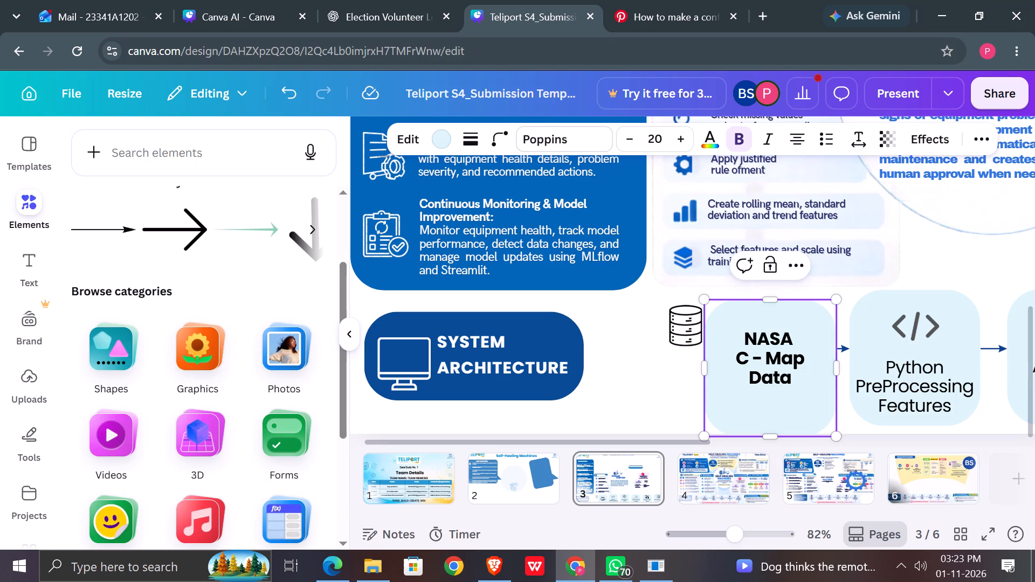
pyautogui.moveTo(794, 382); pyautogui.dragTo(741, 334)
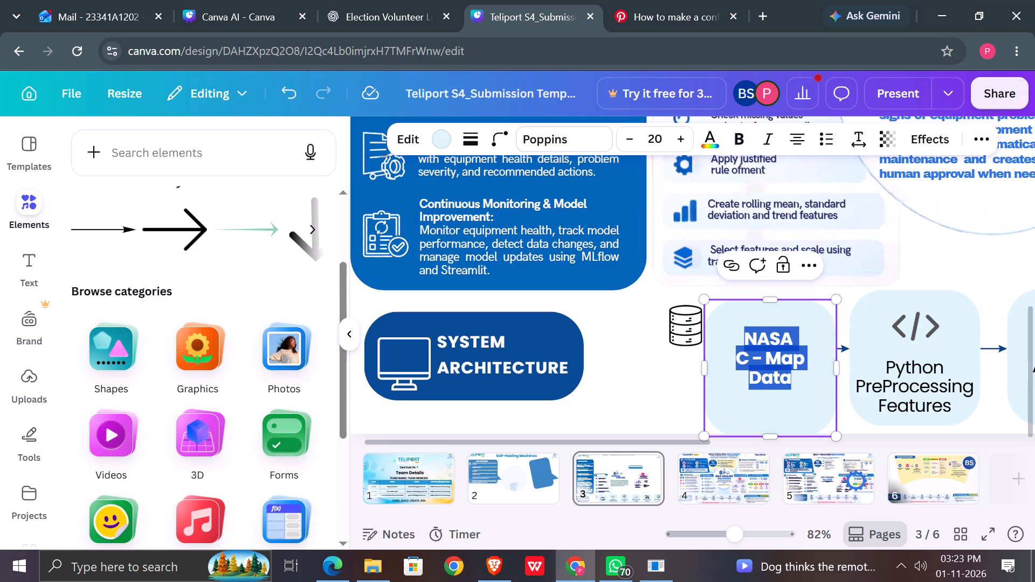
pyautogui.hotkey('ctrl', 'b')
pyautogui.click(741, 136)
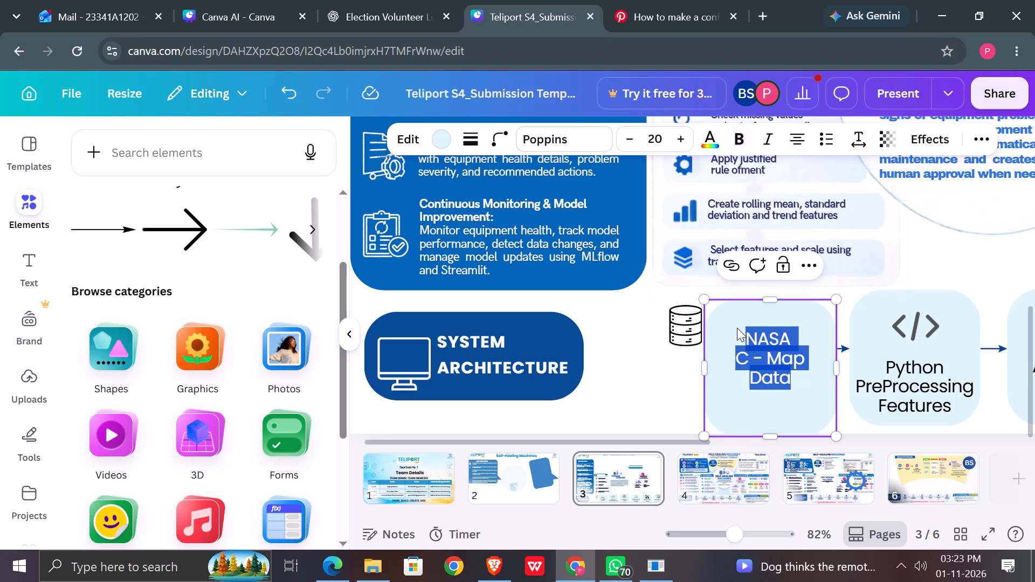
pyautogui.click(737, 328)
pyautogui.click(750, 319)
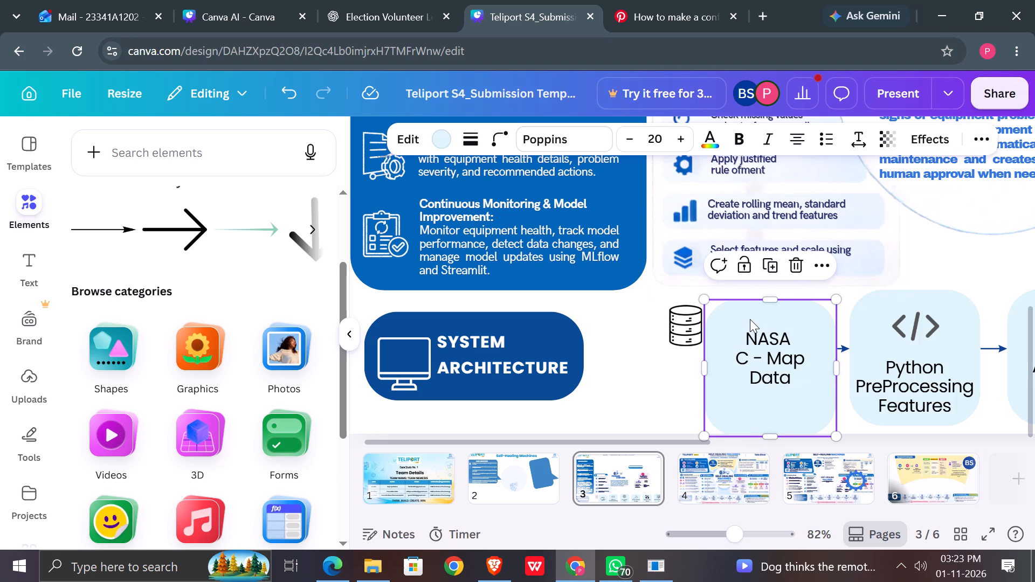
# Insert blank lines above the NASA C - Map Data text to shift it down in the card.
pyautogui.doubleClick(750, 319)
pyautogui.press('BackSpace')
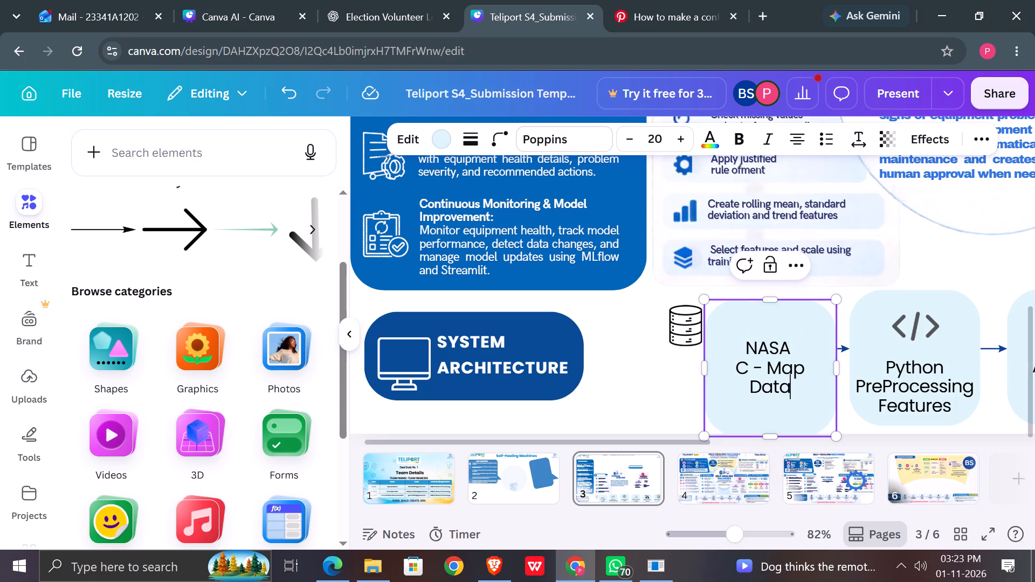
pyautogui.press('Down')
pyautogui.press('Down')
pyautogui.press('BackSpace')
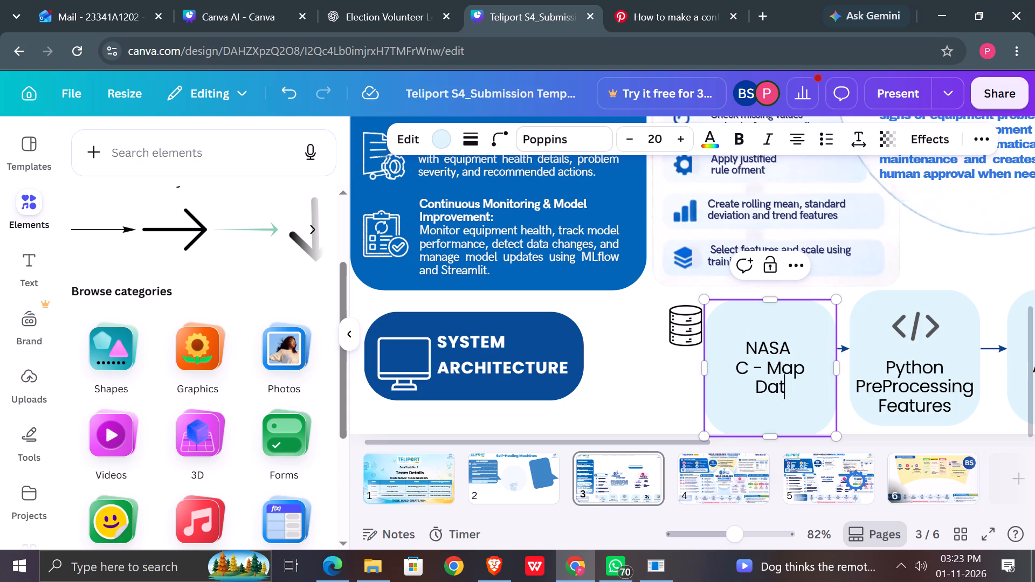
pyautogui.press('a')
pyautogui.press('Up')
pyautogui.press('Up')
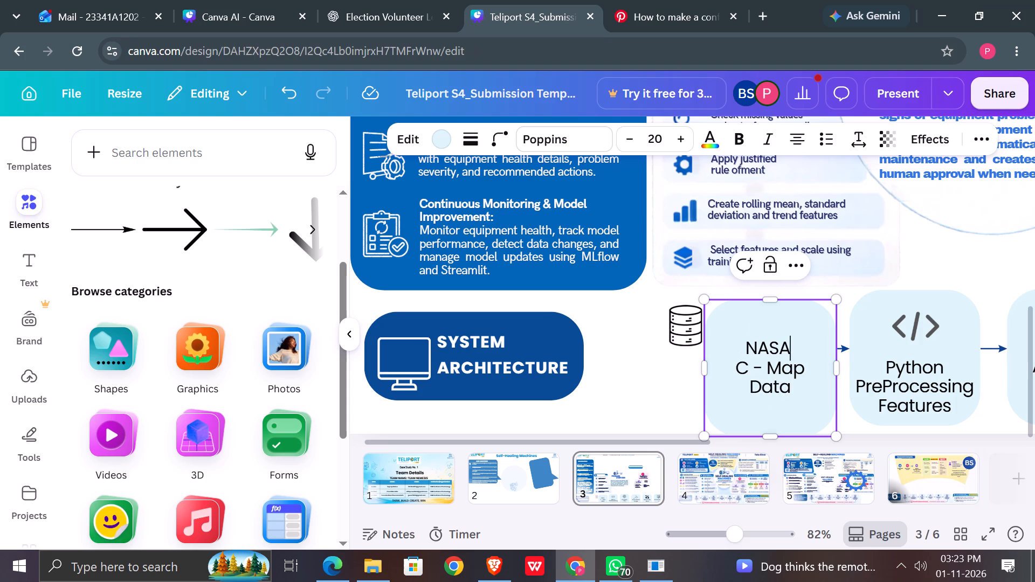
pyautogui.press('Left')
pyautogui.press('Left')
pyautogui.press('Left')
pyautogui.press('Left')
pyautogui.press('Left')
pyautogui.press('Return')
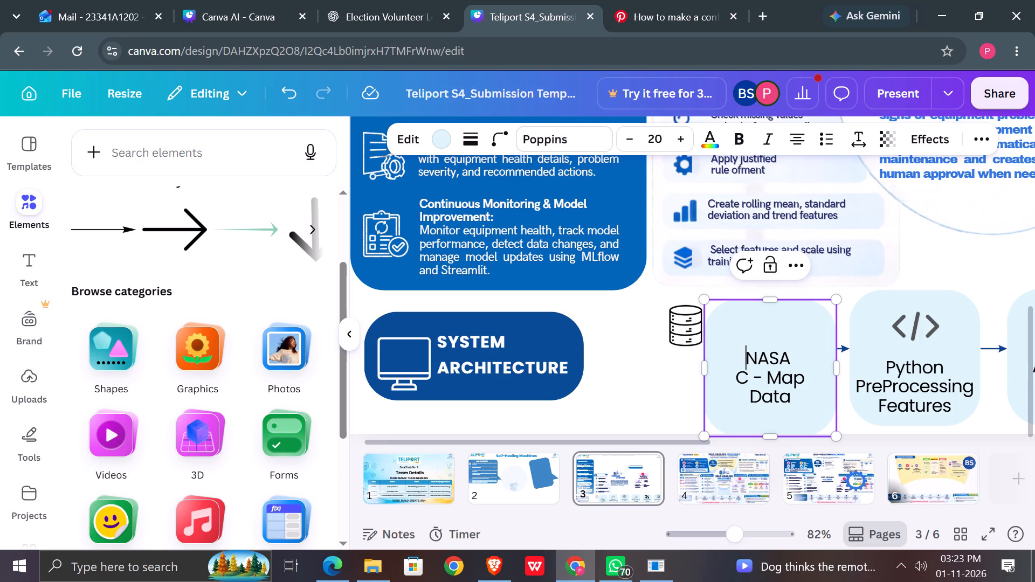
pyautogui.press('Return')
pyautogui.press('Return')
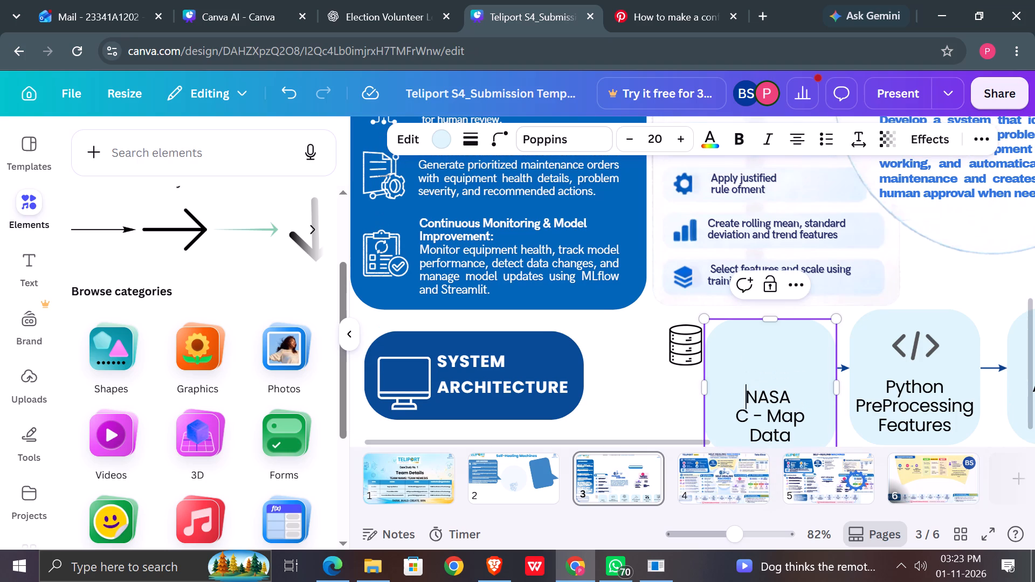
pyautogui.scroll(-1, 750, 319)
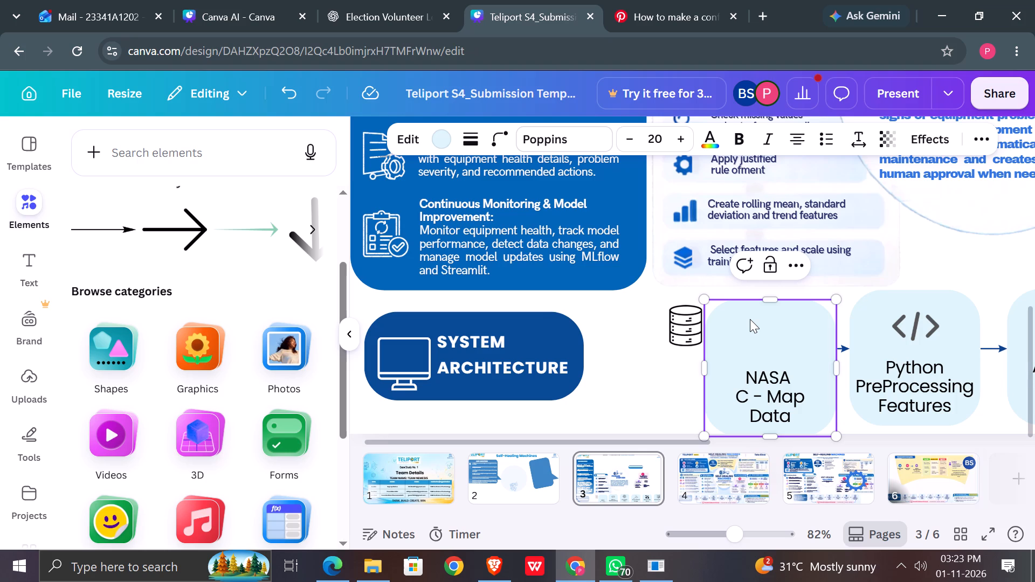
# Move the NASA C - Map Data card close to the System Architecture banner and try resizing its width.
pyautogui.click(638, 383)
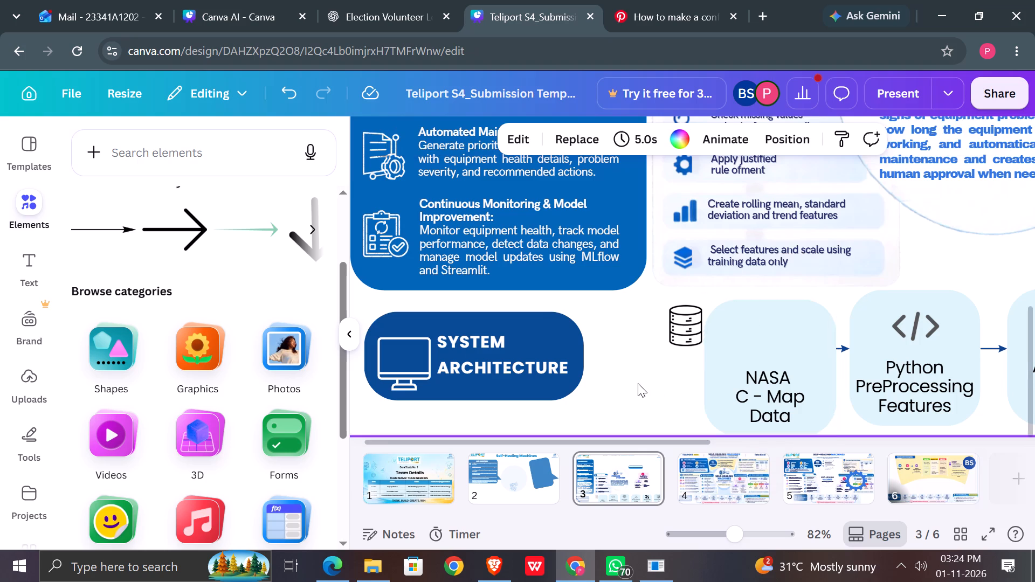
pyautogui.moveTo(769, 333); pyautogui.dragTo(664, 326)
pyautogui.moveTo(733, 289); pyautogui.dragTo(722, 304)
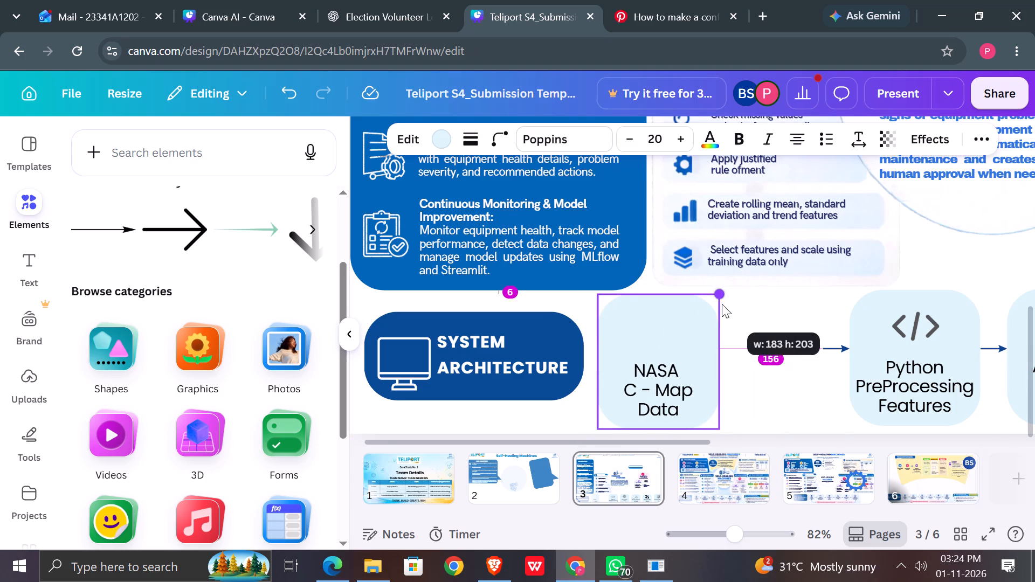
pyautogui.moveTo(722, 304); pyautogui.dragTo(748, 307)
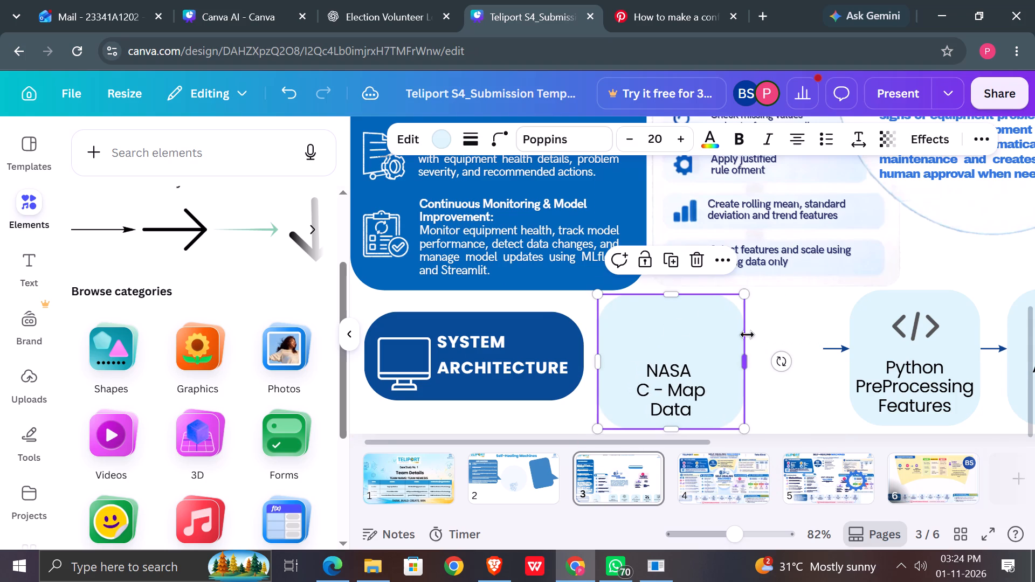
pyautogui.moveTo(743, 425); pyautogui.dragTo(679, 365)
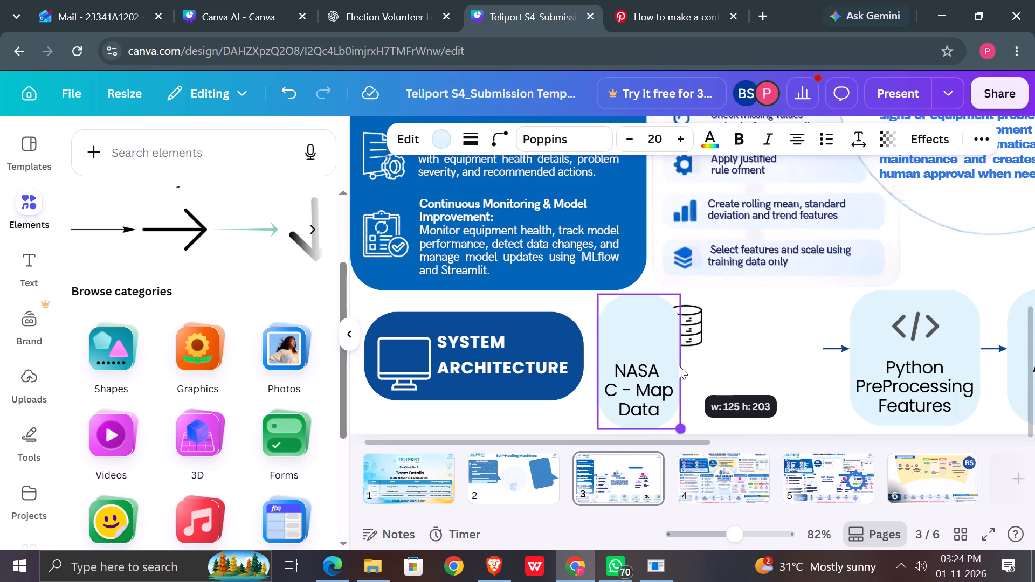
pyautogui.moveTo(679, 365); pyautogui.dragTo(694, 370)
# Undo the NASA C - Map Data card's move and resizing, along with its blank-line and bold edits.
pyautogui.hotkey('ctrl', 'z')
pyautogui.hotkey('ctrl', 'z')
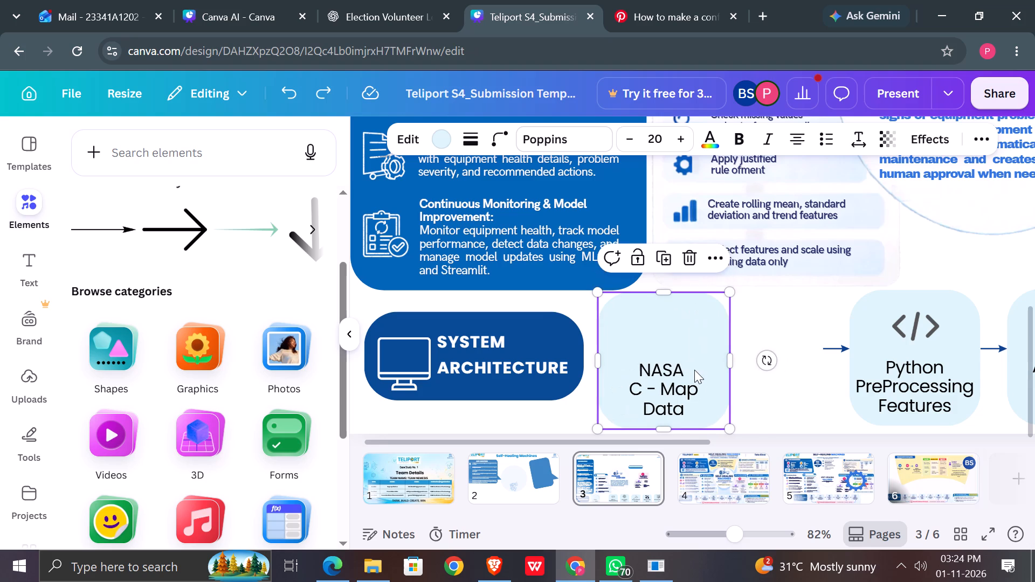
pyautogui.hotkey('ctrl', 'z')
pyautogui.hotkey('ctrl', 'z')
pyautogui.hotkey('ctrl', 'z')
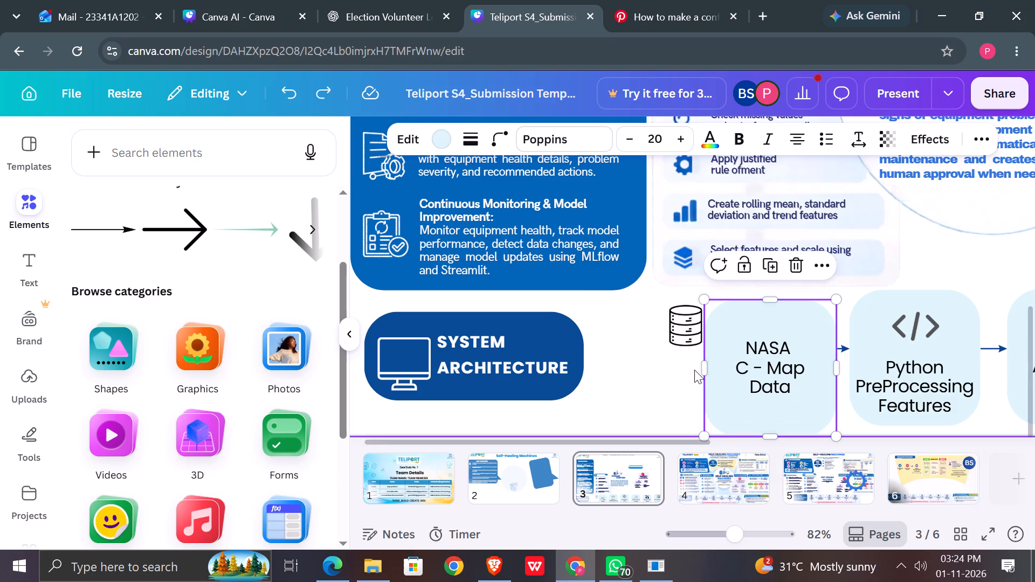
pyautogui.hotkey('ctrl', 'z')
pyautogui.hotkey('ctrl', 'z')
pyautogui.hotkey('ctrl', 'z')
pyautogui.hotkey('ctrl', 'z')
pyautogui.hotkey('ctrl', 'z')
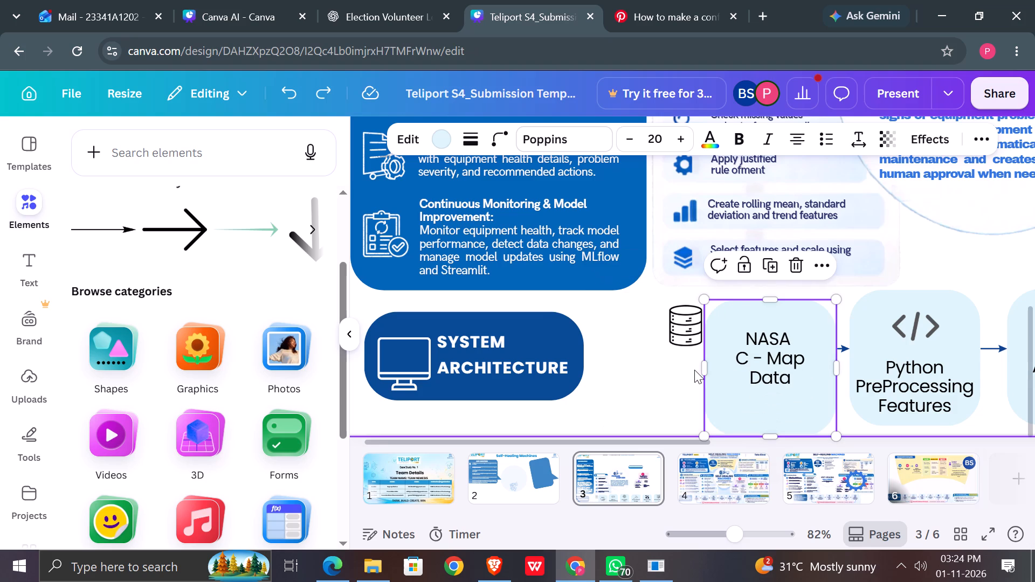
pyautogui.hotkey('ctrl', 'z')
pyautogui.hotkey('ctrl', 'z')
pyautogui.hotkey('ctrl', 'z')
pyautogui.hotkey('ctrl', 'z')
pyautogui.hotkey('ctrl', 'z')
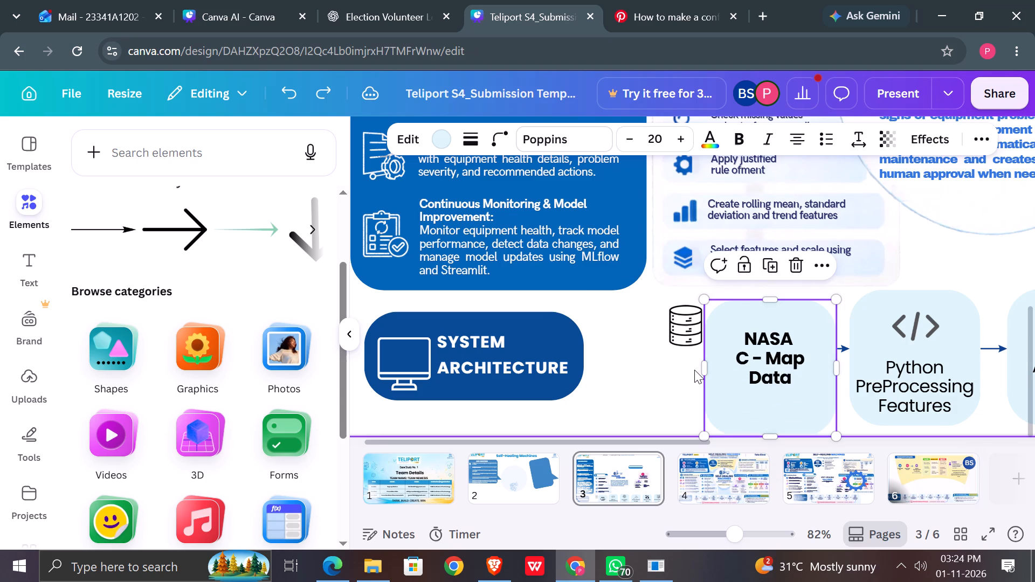
# Undo the NASA text's formatting and pasting in the new card, continuing back through the original card's deletion.
pyautogui.hotkey('ctrl', 'z')
pyautogui.hotkey('ctrl', 'z')
pyautogui.hotkey('ctrl', 'z')
pyautogui.hotkey('ctrl', 'z')
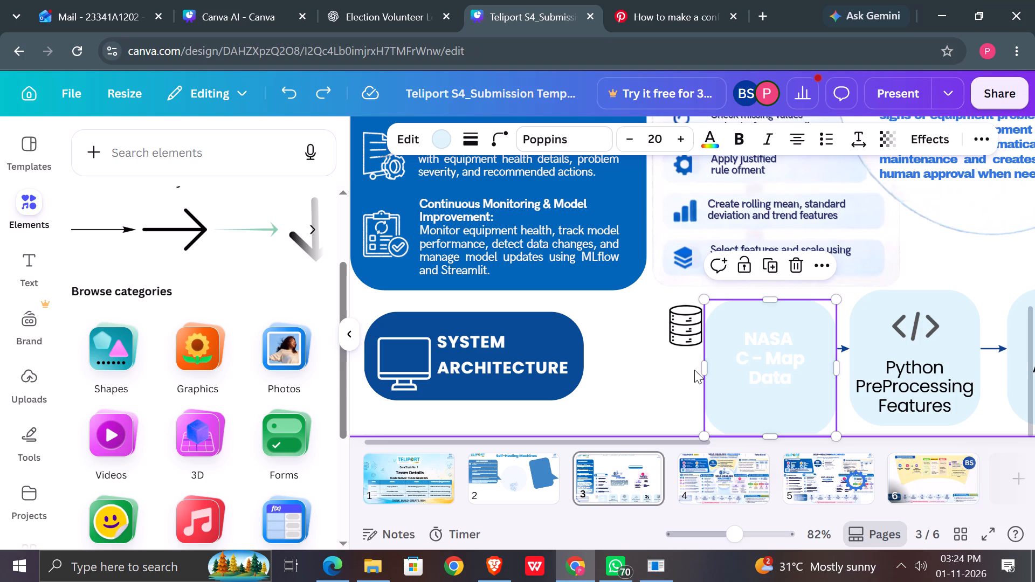
pyautogui.hotkey('ctrl', 'z')
pyautogui.hotkey('ctrl', 'z')
pyautogui.hotkey('ctrl', 'z')
pyautogui.hotkey('ctrl', 'z')
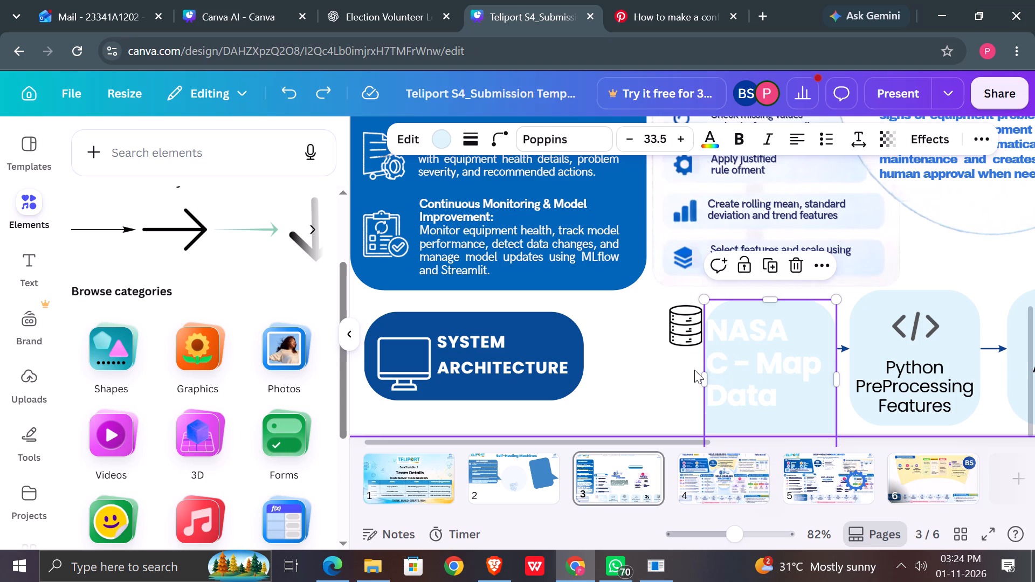
pyautogui.hotkey('ctrl', 'z')
pyautogui.hotkey('ctrl', 'z')
pyautogui.hotkey('ctrl', 'z')
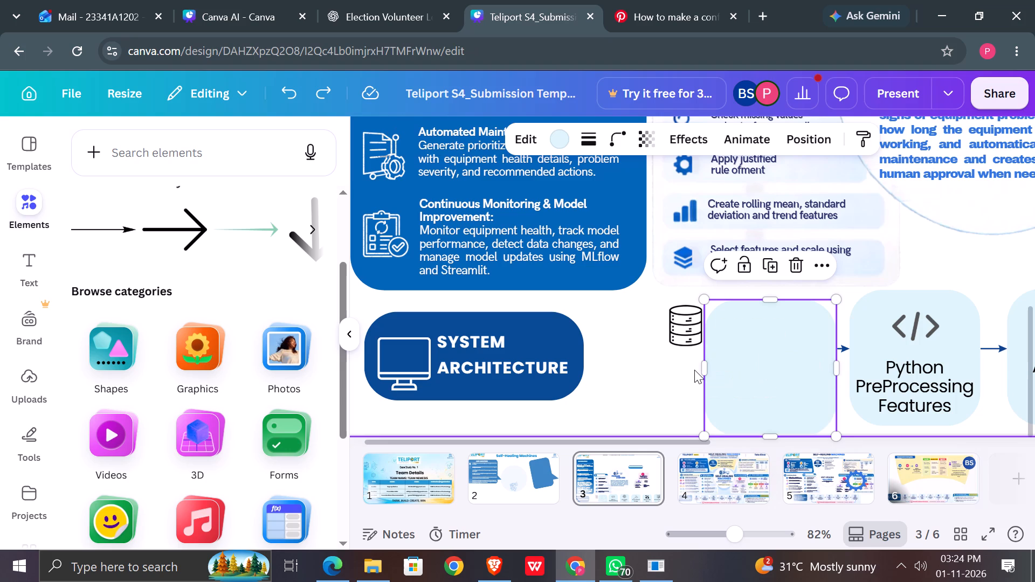
pyautogui.hotkey('ctrl', 'z')
pyautogui.hotkey('ctrl', 'z')
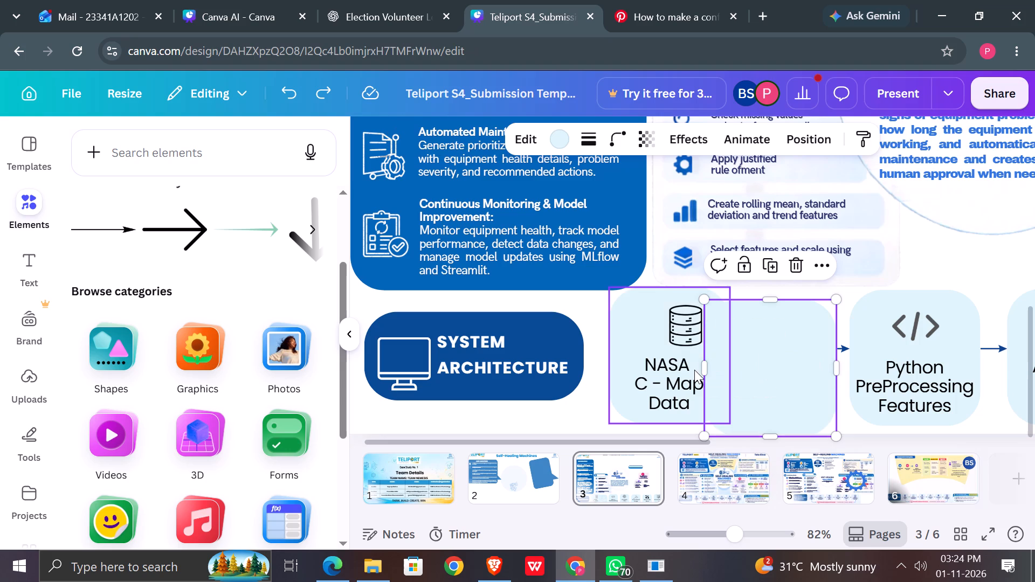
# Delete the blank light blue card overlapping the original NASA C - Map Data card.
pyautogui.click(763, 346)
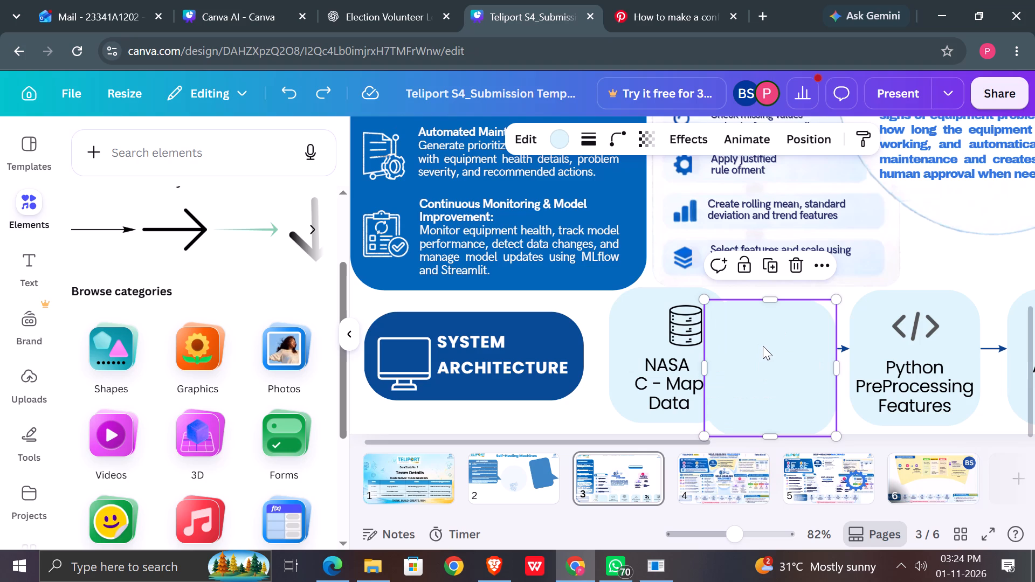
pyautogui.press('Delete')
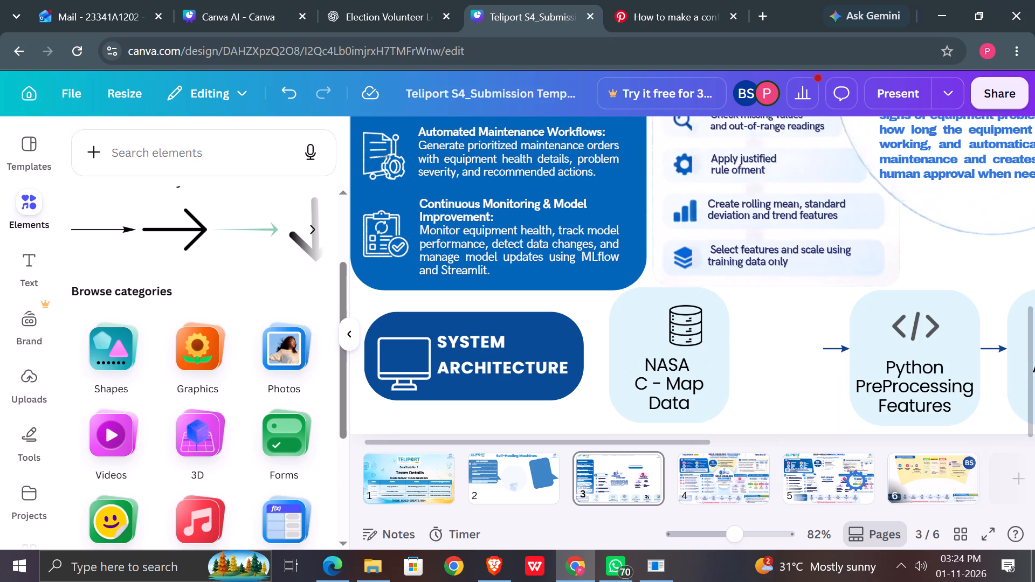
# Undo the blank card's deletion and the earlier edits that built it from a copy of the dark blue banner shape.
pyautogui.hotkey('ctrl', 'z')
pyautogui.hotkey('ctrl', 'z')
pyautogui.hotkey('ctrl', 'z')
pyautogui.hotkey('ctrl', 'z')
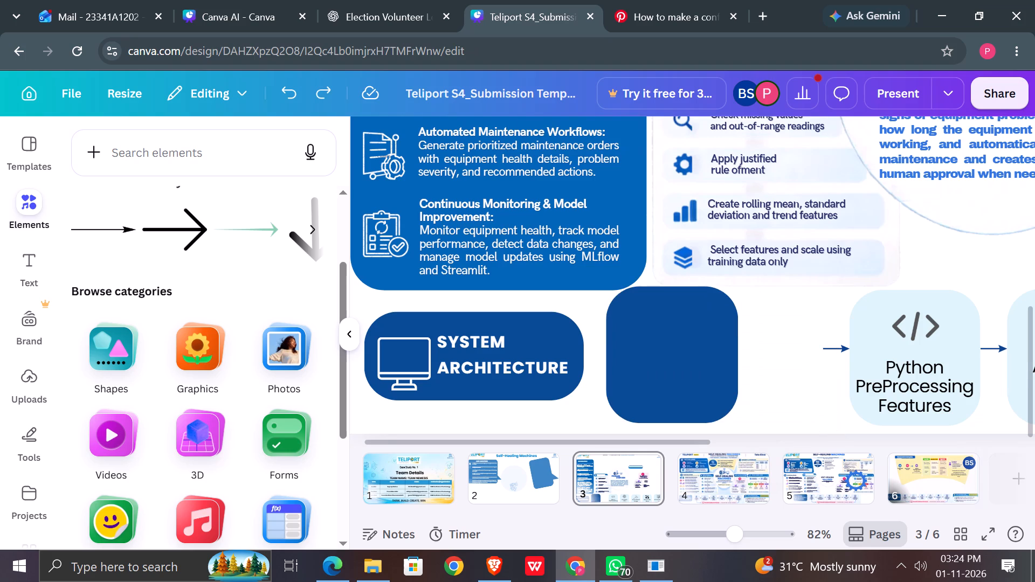
pyautogui.hotkey('ctrl', 'z')
pyautogui.hotkey('ctrl', 'z')
pyautogui.hotkey('ctrl', 'z')
pyautogui.keyDown('ctrl'); pyautogui.click(763, 346); pyautogui.keyUp('ctrl')
pyautogui.hotkey('ctrl', 'z')
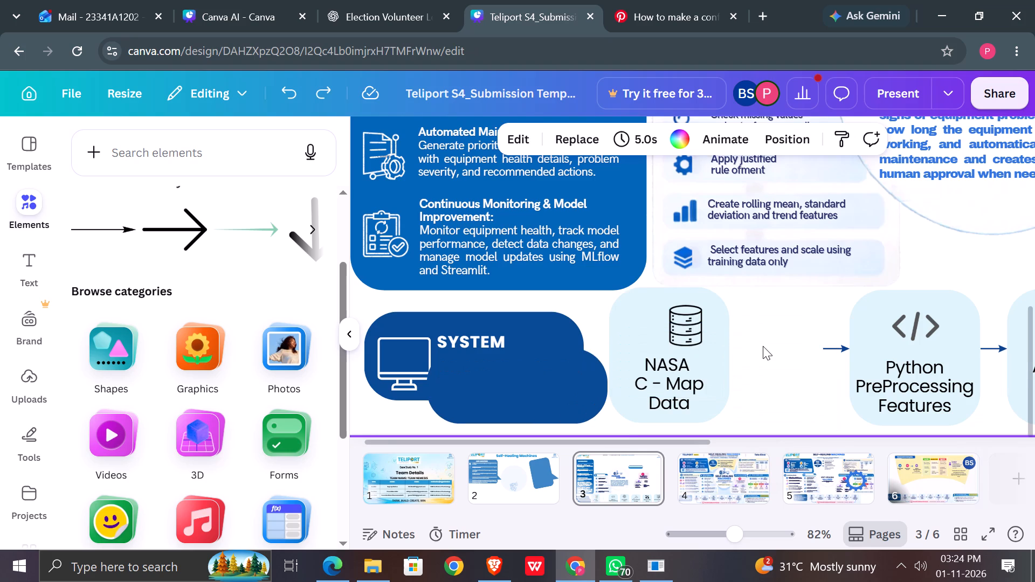
pyautogui.hotkey('ctrl', 'z')
pyautogui.hotkey('ctrl', 'z')
pyautogui.hotkey('ctrl', 'z')
pyautogui.hotkey('ctrl', 'z')
pyautogui.hotkey('ctrl', 'z')
pyautogui.hotkey('ctrl', 'z')
pyautogui.hotkey('ctrl', 'z')
pyautogui.hotkey('ctrl', 'z')
pyautogui.hotkey('ctrl', 'z')
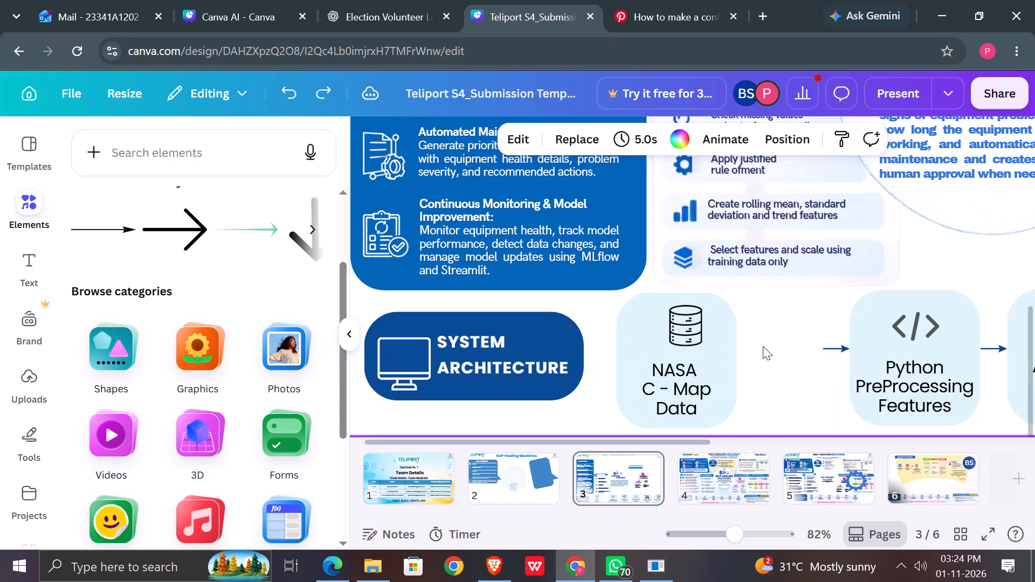
# Undo the earlier move and resizing of the NASA C - Map Data card and its database icon, back beside the first arrow.
pyautogui.hotkey('ctrl', 'z')
pyautogui.hotkey('ctrl', 'z')
pyautogui.hotkey('ctrl', 'z')
pyautogui.hotkey('ctrl', 'z')
pyautogui.hotkey('ctrl', 'z')
pyautogui.hotkey('ctrl', 'z')
pyautogui.hotkey('ctrl', 'z')
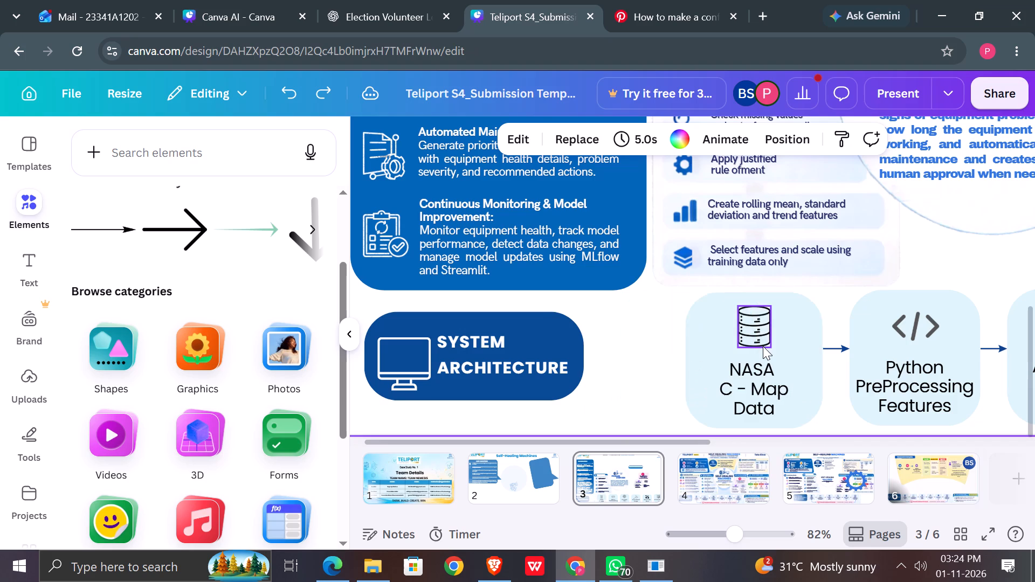
# Undo the earlier shrinking of the System Architecture banner, including its title text and monitor icon.
pyautogui.hotkey('ctrl', 'z')
pyautogui.hotkey('ctrl', 'z')
pyautogui.hotkey('ctrl', 'z')
pyautogui.hotkey('ctrl', 'z')
pyautogui.hotkey('ctrl', 'z')
pyautogui.hotkey('ctrl', 'z')
pyautogui.hotkey('ctrl', 'z')
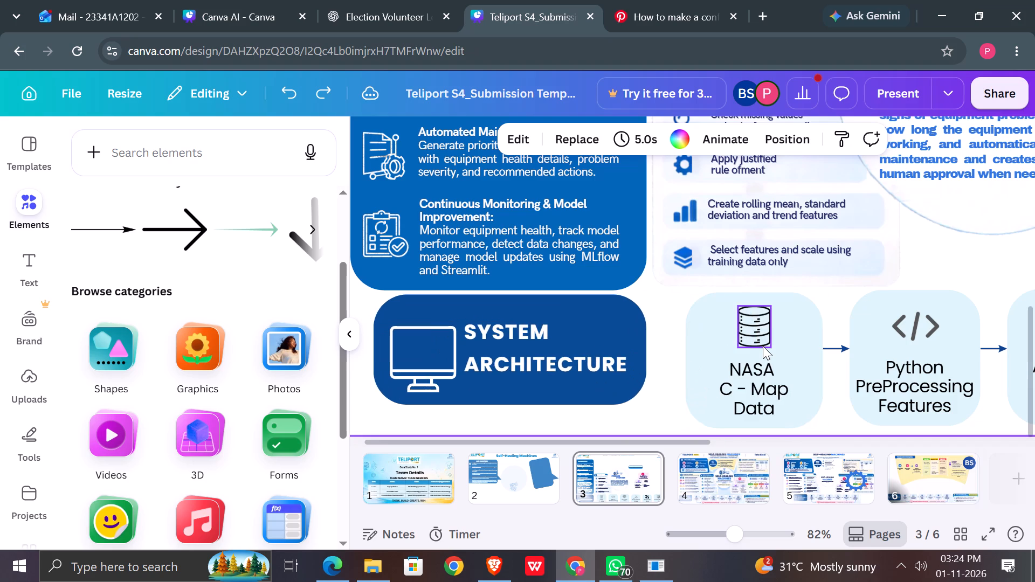
pyautogui.hotkey('ctrl', 'z')
pyautogui.hotkey('ctrl', 'z')
pyautogui.hscroll(-4, 763, 346)
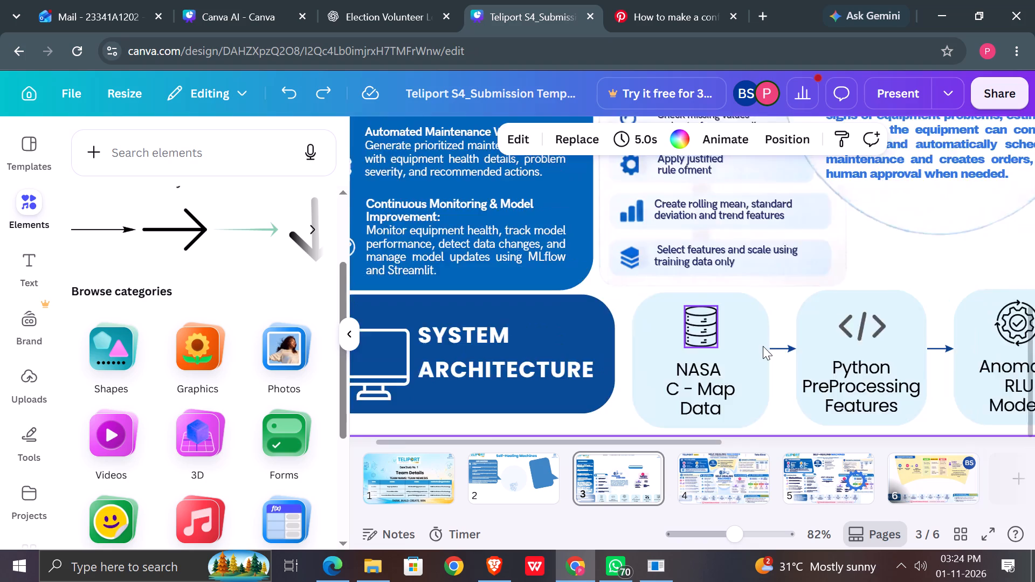
# Cut the NASA C - Map Data text out of its light blue card and restore the card's height to 202.
pyautogui.hscroll(-2, 763, 346)
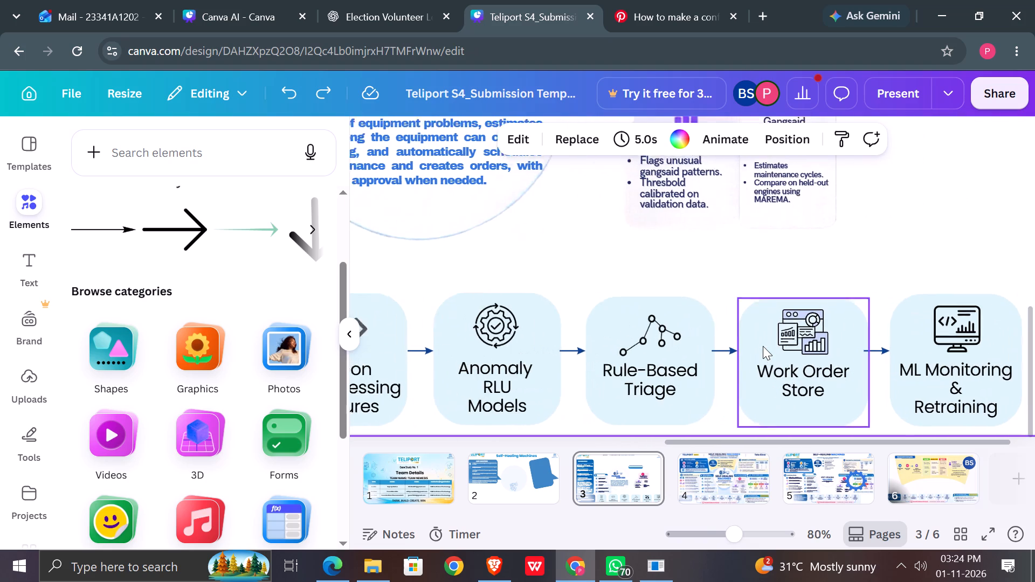
pyautogui.hscroll(1, 763, 346)
pyautogui.doubleClick(605, 400)
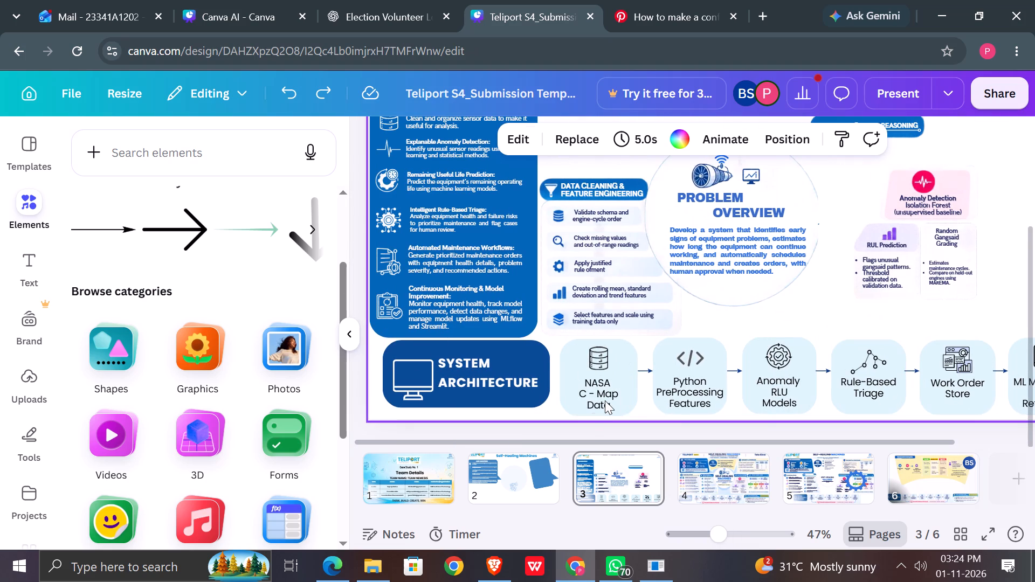
pyautogui.moveTo(612, 419); pyautogui.dragTo(586, 404)
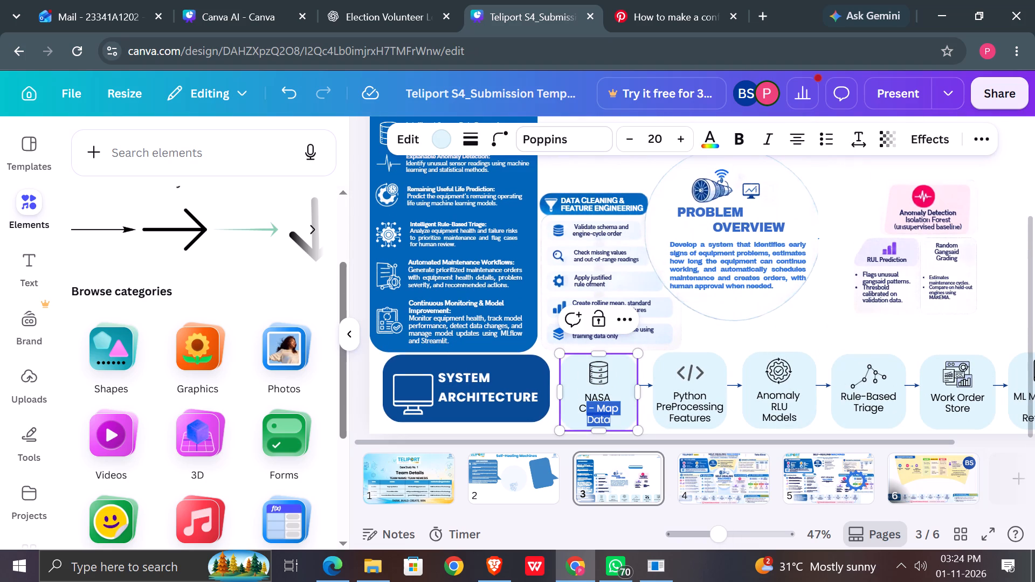
pyautogui.moveTo(586, 404); pyautogui.dragTo(583, 399)
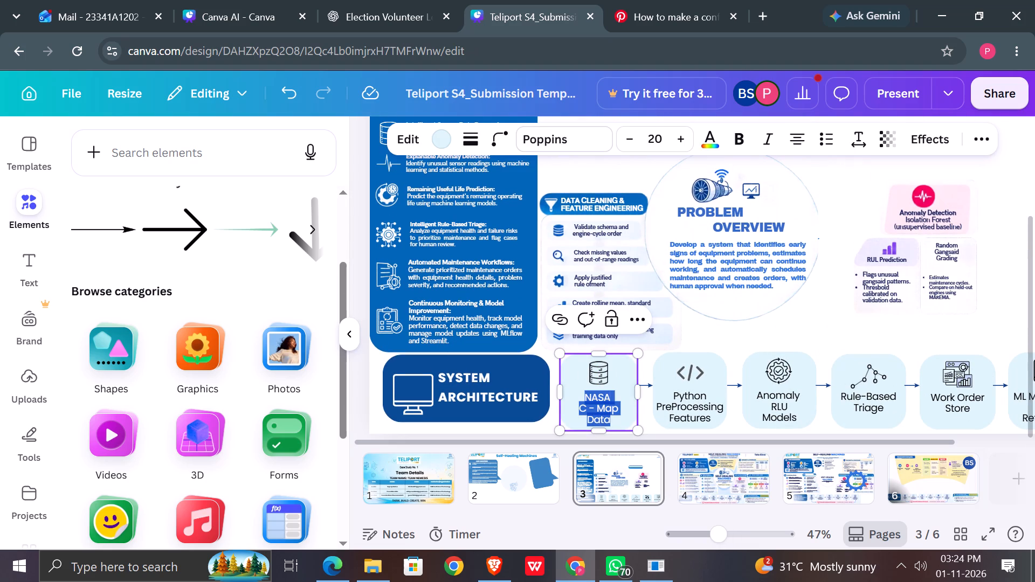
pyautogui.hotkey('ctrl', 'c')
pyautogui.press('BackSpace')
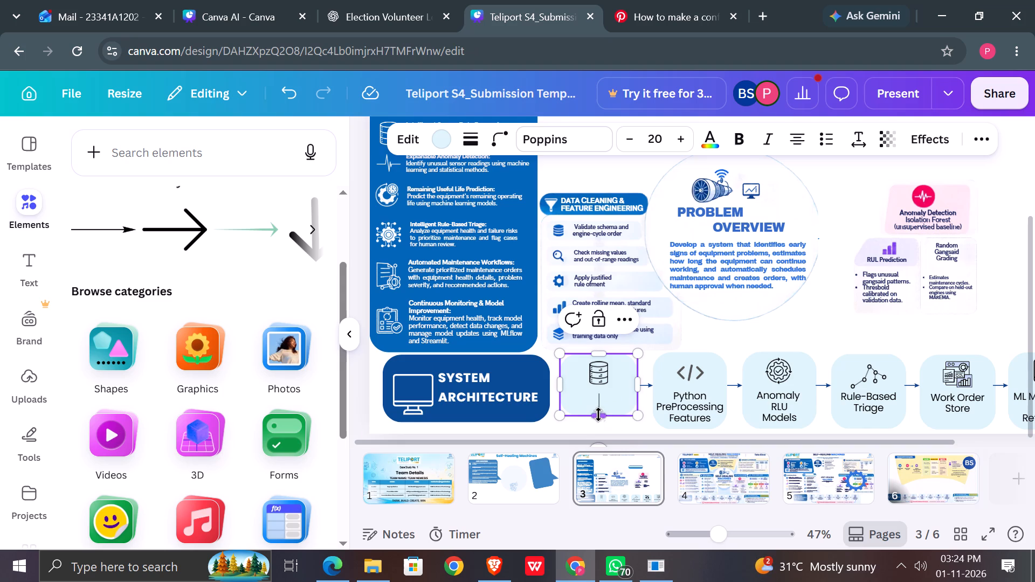
pyautogui.moveTo(598, 414); pyautogui.dragTo(599, 428)
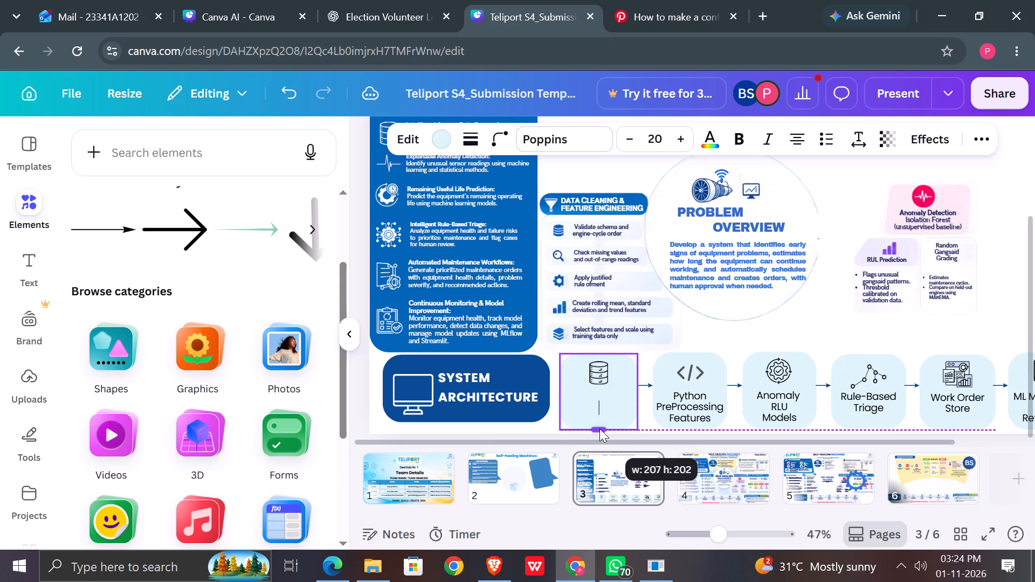
pyautogui.moveTo(599, 428); pyautogui.dragTo(599, 429)
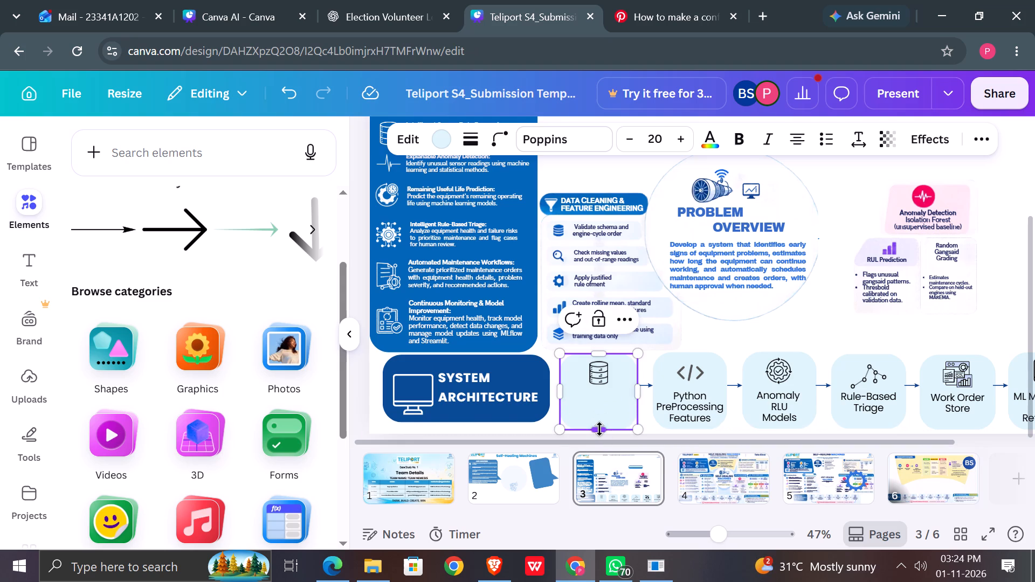
pyautogui.click(722, 339)
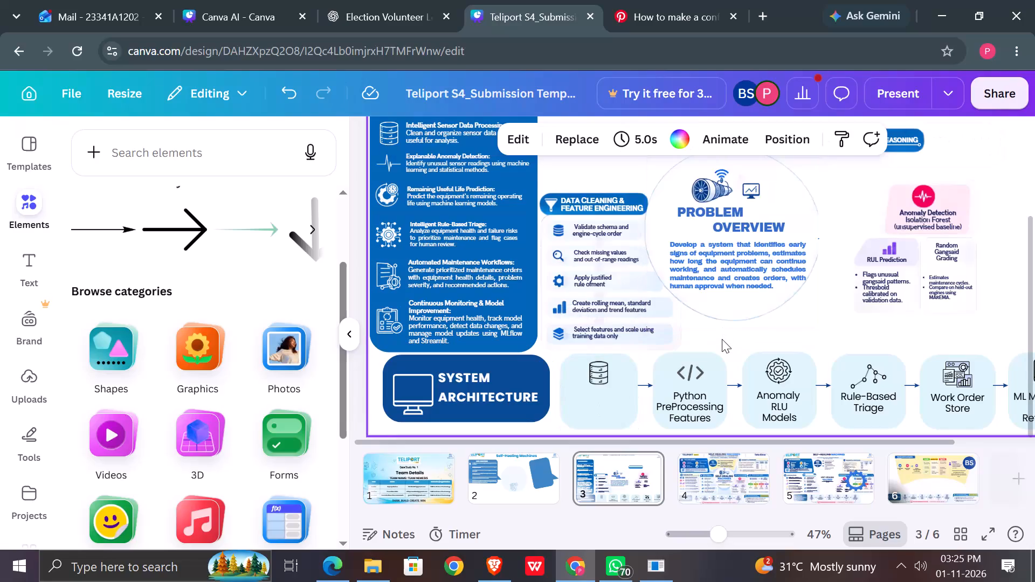
# Add a separate text box below the database icon in the emptied first card, containing the cut NASA C - Map Data text.
pyautogui.click(27, 261)
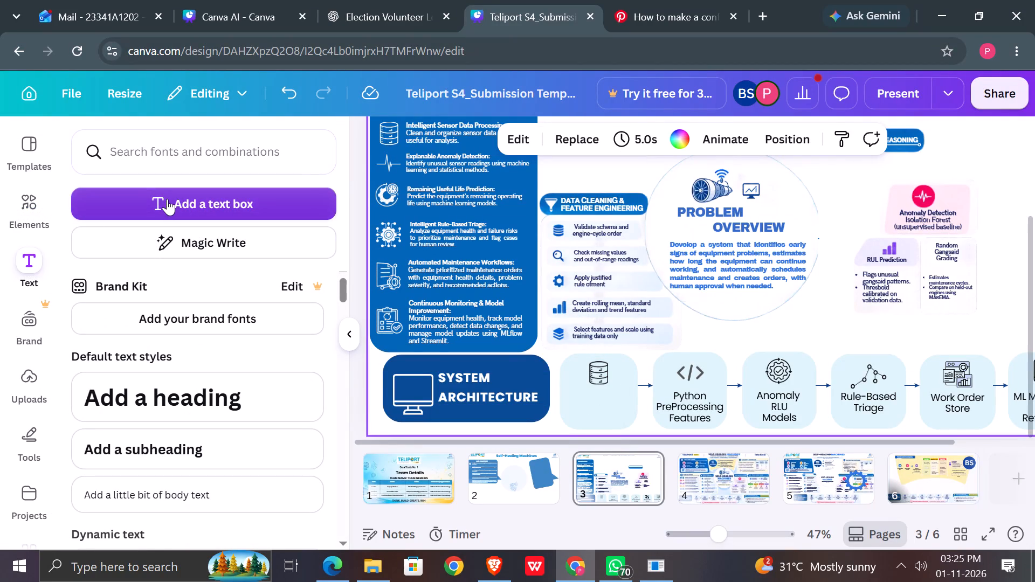
pyautogui.click(167, 199)
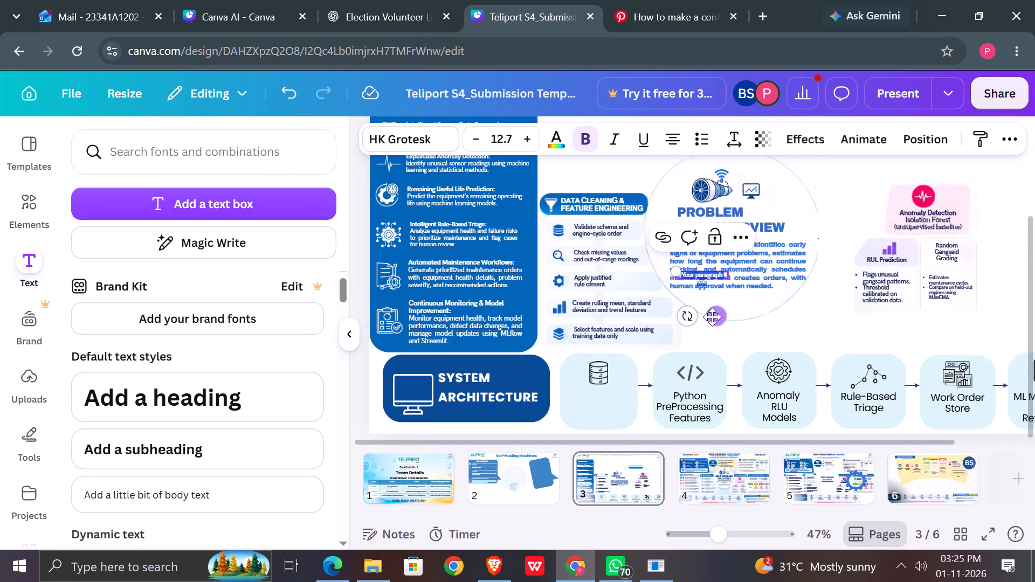
pyautogui.moveTo(716, 315); pyautogui.dragTo(620, 445)
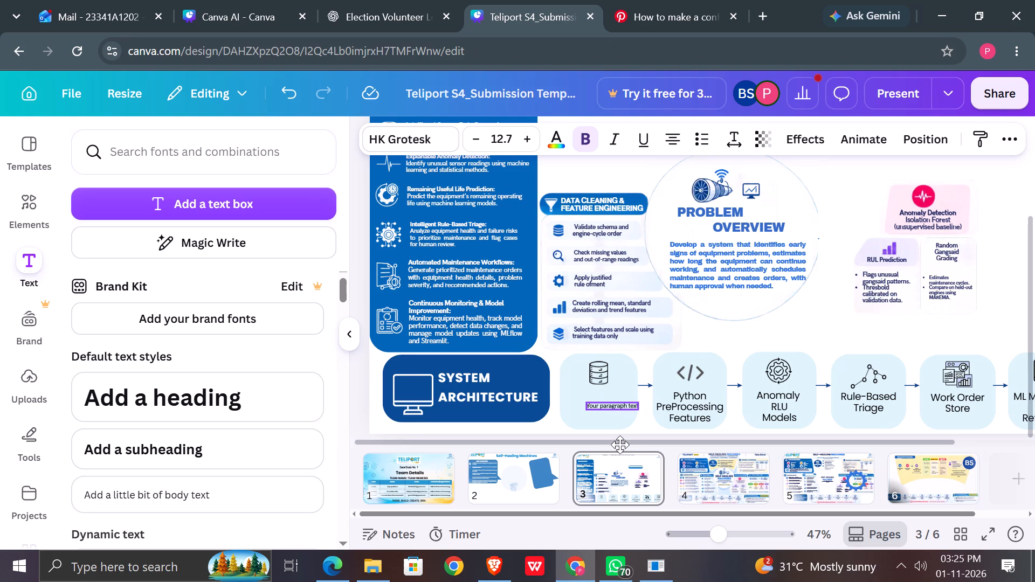
pyautogui.moveTo(620, 445); pyautogui.dragTo(614, 438)
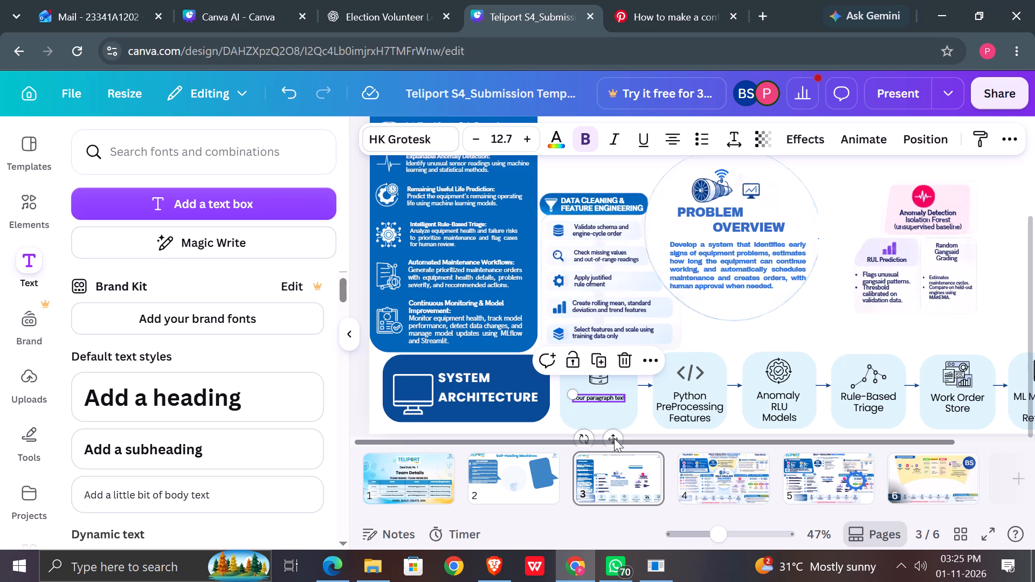
pyautogui.doubleClick(600, 400)
pyautogui.hotkey('ctrl', 'a')
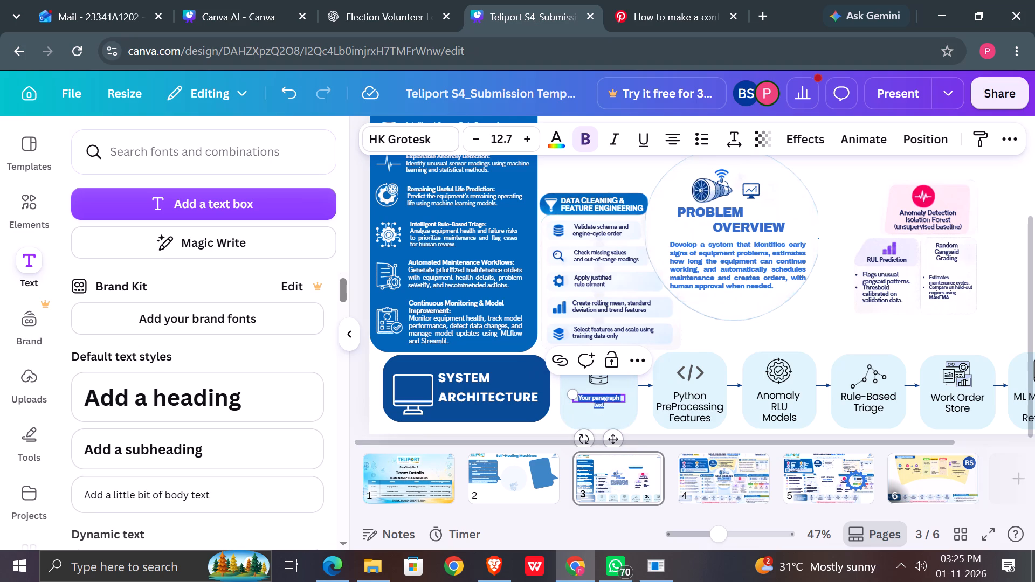
pyautogui.hotkey('ctrl', 'v')
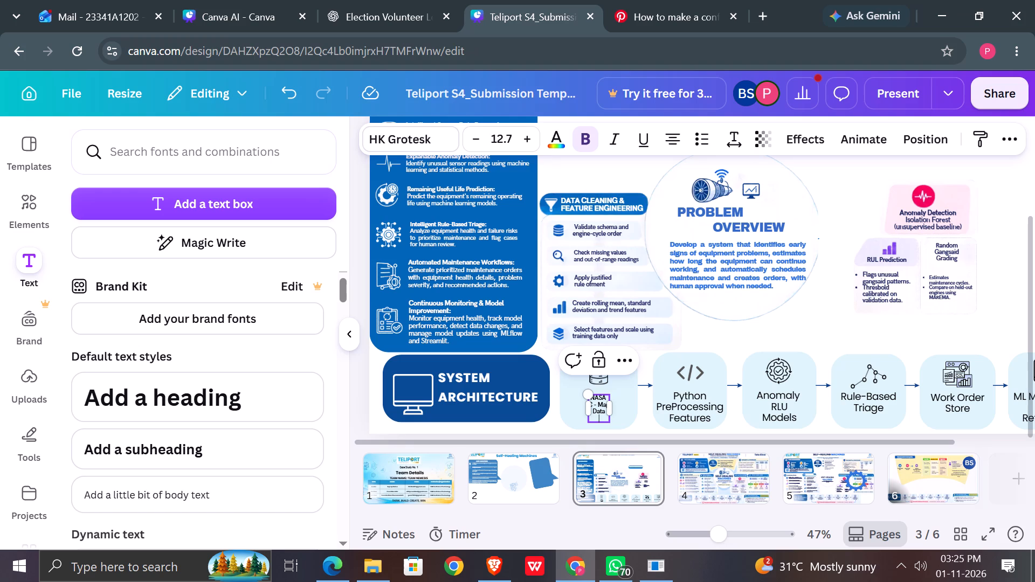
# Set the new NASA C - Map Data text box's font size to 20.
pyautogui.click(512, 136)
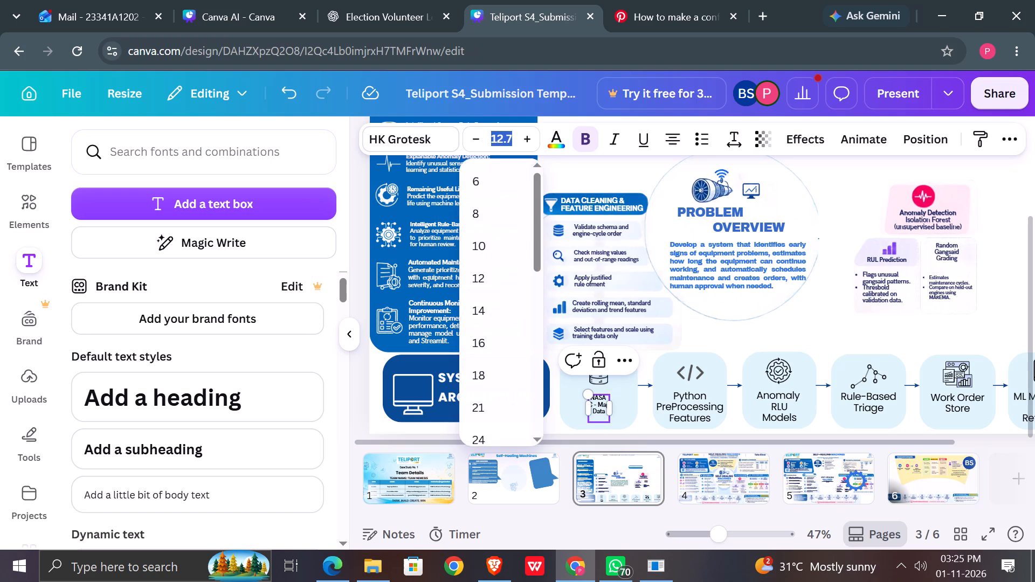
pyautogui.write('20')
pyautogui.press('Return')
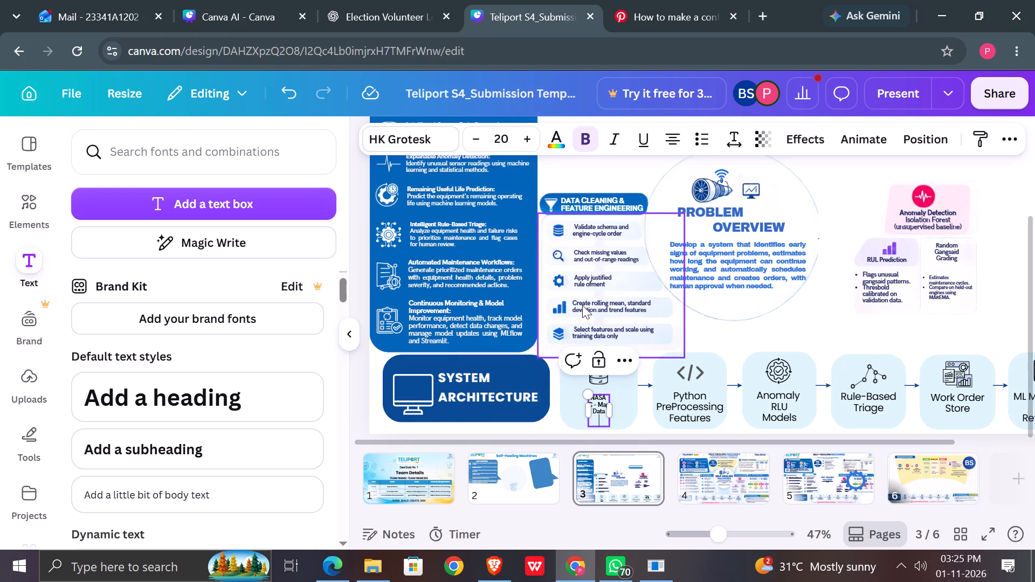
# Scale the NASA C - Map Data text box to font size 16.8 and centre it below the database icon.
pyautogui.moveTo(588, 396); pyautogui.dragTo(576, 389)
pyautogui.press('BackSpace')
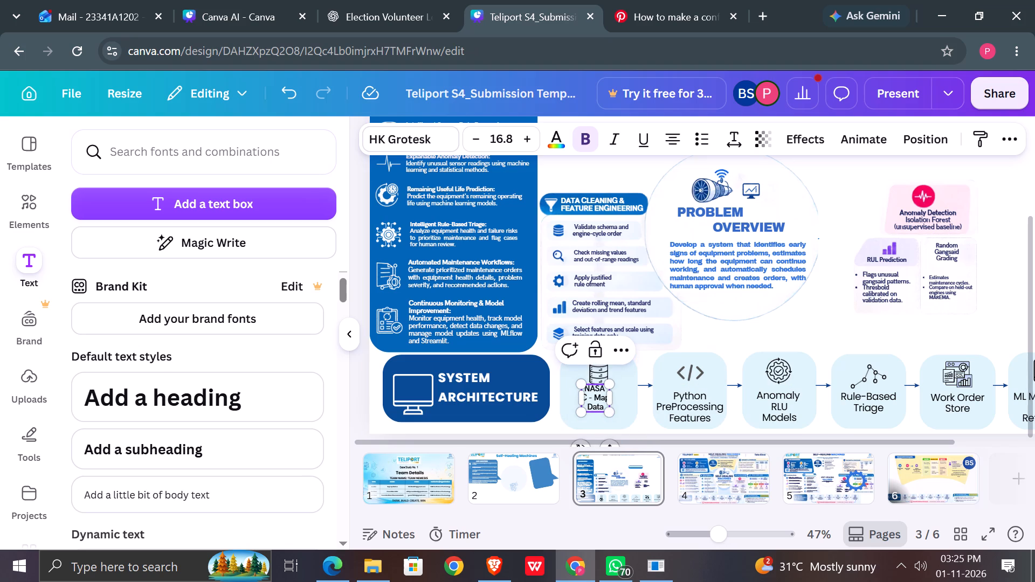
pyautogui.click(643, 419)
pyautogui.moveTo(601, 401); pyautogui.dragTo(605, 408)
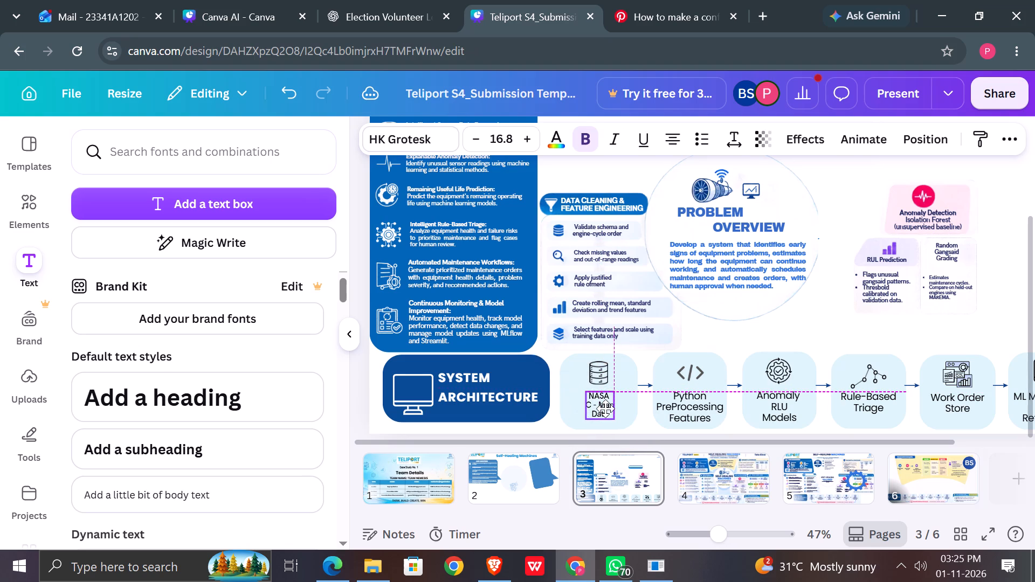
pyautogui.moveTo(605, 408); pyautogui.dragTo(605, 409)
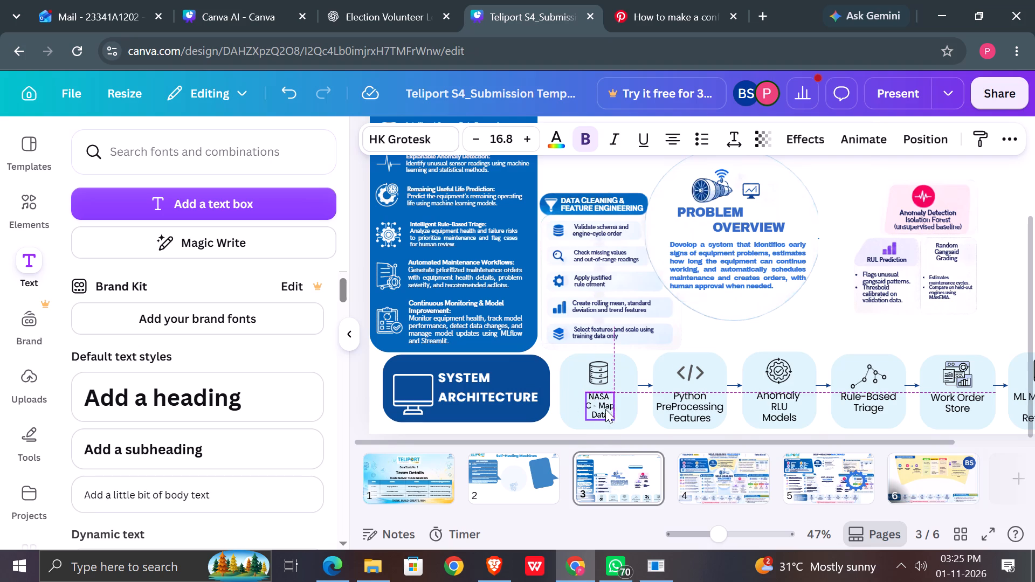
pyautogui.click(640, 417)
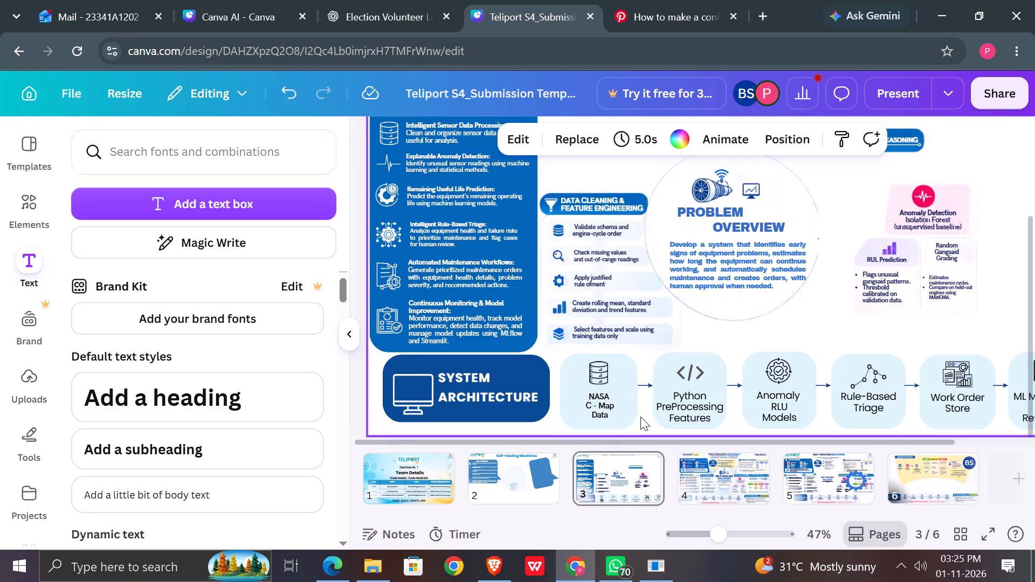
# Change the NASA C - Map Data label's font to Poppins and apply that HK Grotesk replacement across all pages.
pyautogui.click(602, 401)
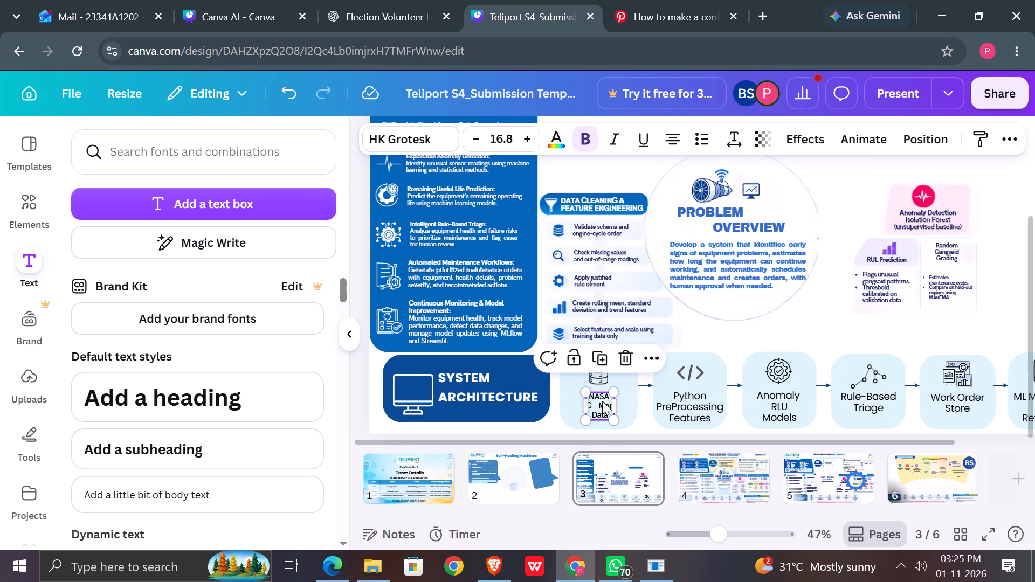
pyautogui.click(443, 138)
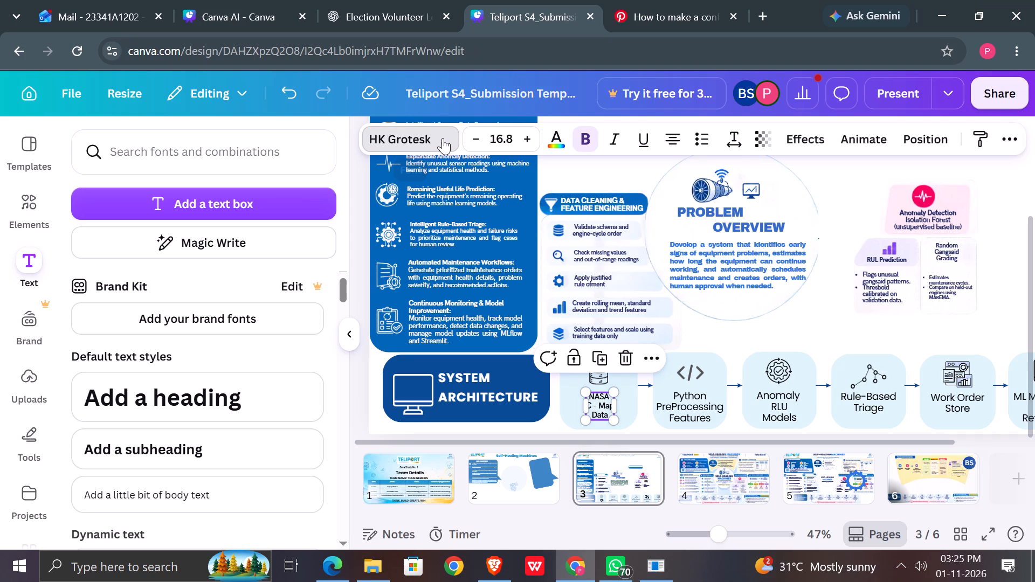
pyautogui.click(218, 299)
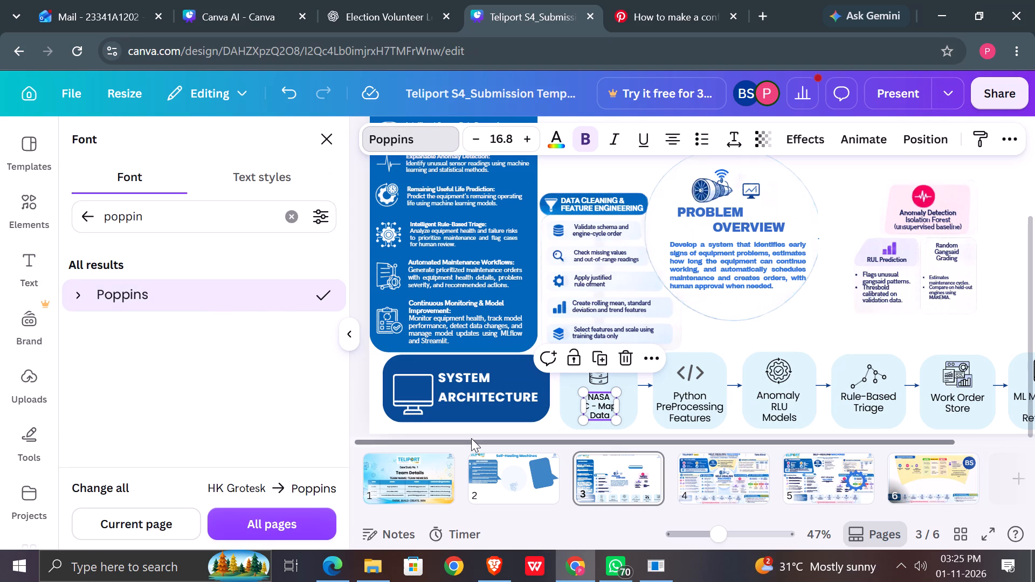
pyautogui.click(293, 519)
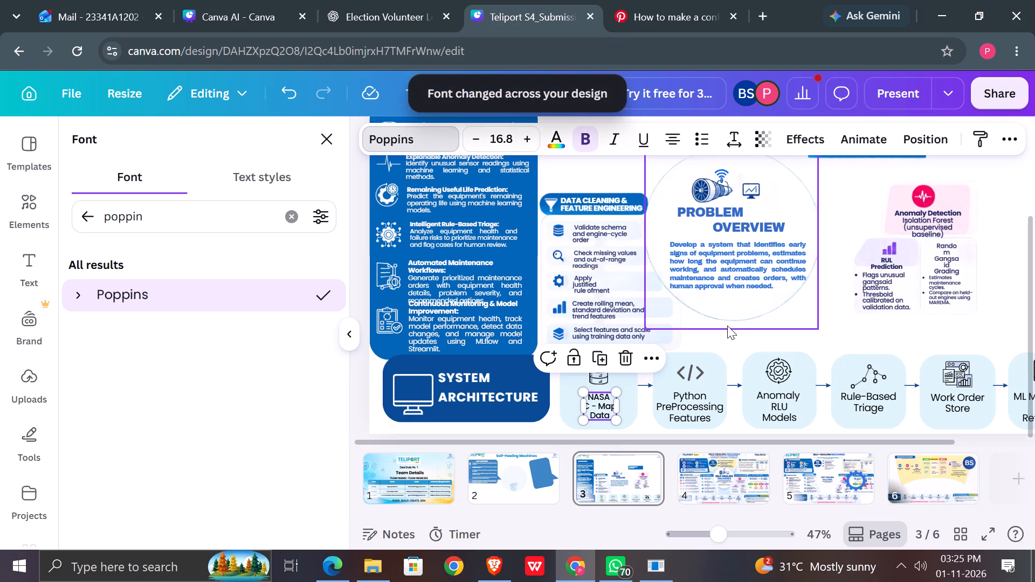
pyautogui.click(721, 337)
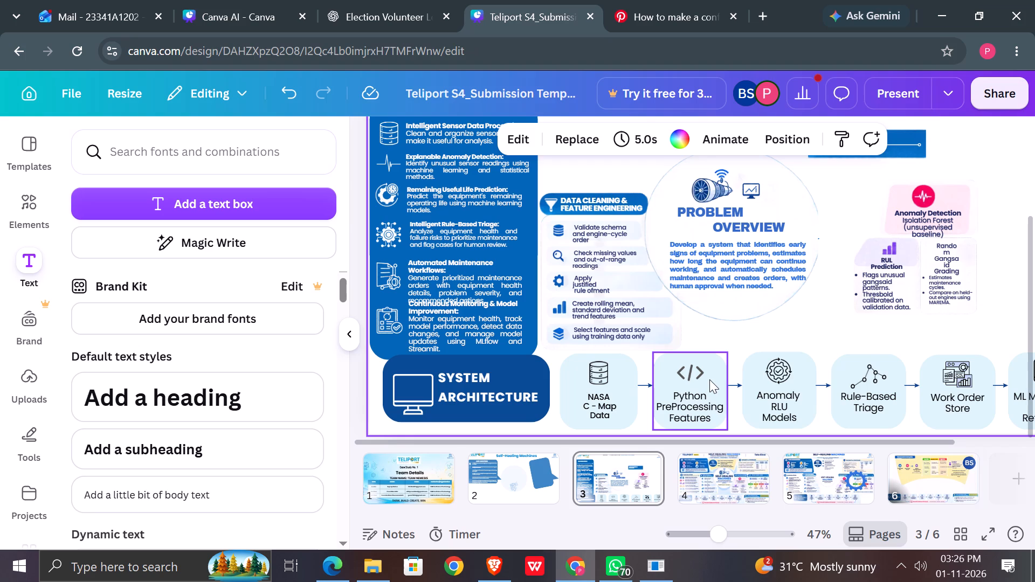
# Cut the Python PreProcessing Features text out of its light blue card, keeping it copied for reuse.
pyautogui.doubleClick(696, 405)
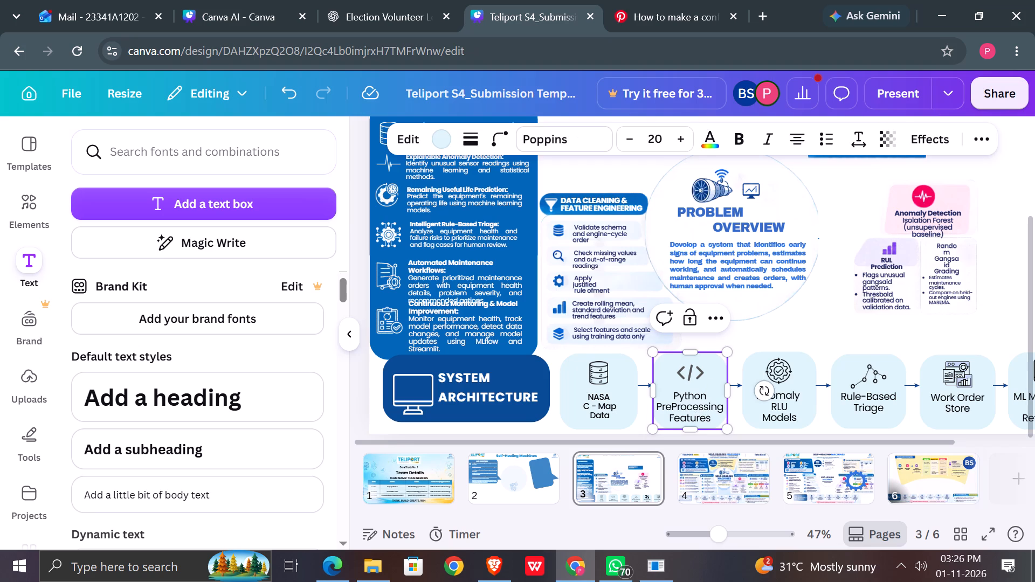
pyautogui.hotkey('ctrl', 'a')
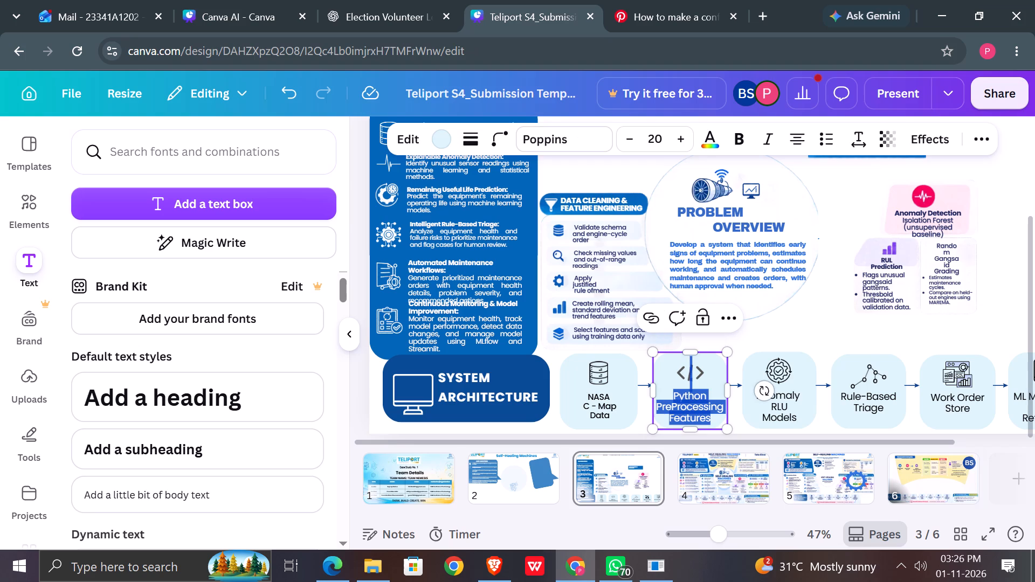
pyautogui.hotkey('ctrl', 'c')
pyautogui.press('BackSpace')
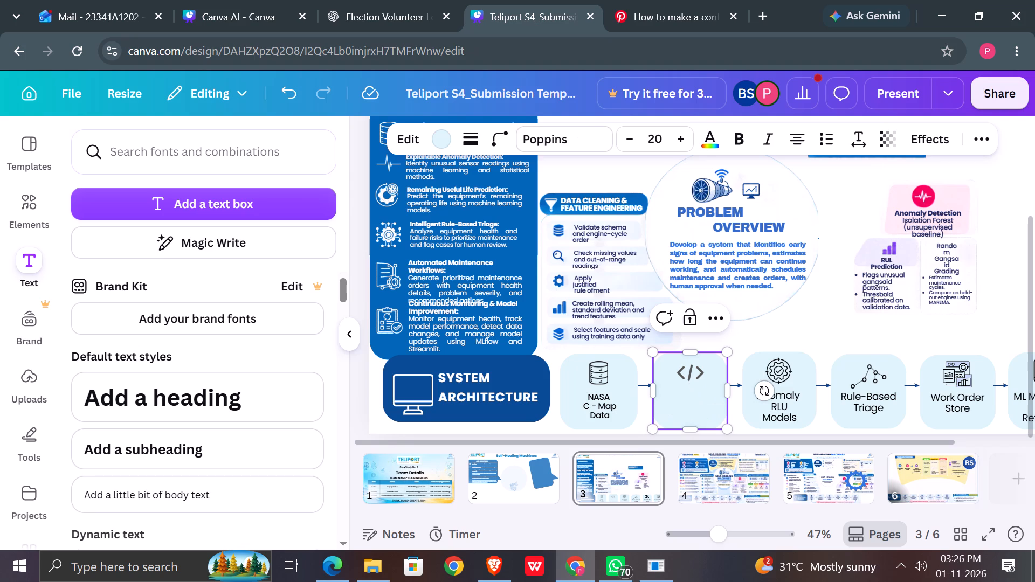
pyautogui.click(776, 330)
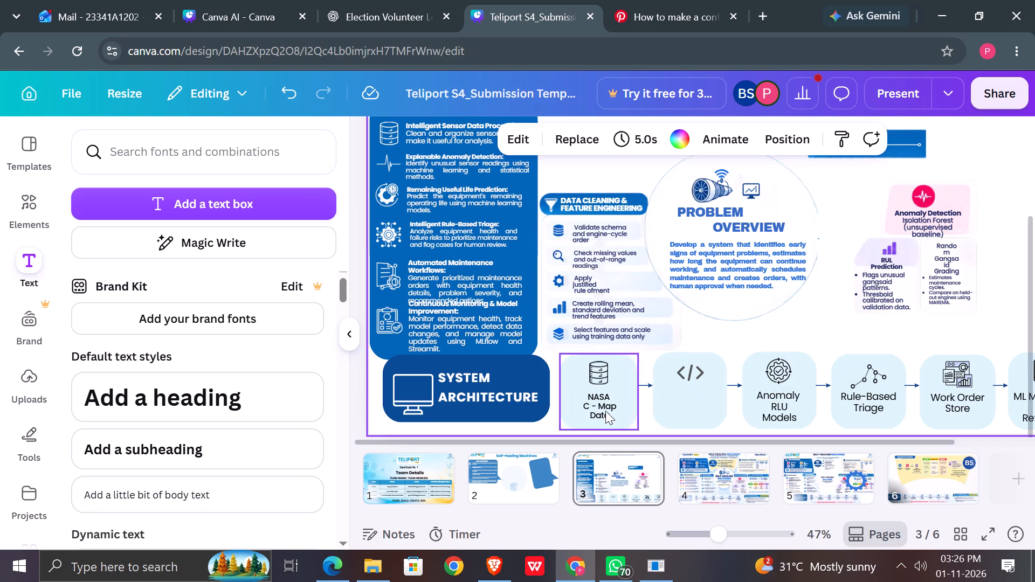
# Duplicate the NASA C - Map Data label and place the copy below the code icon in the emptied second card.
pyautogui.click(595, 410)
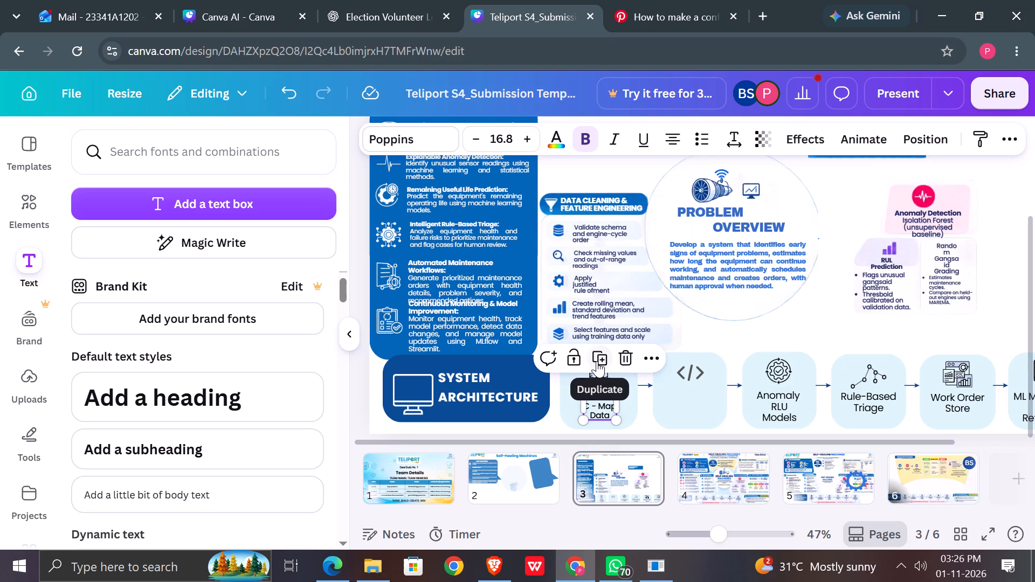
pyautogui.click(597, 361)
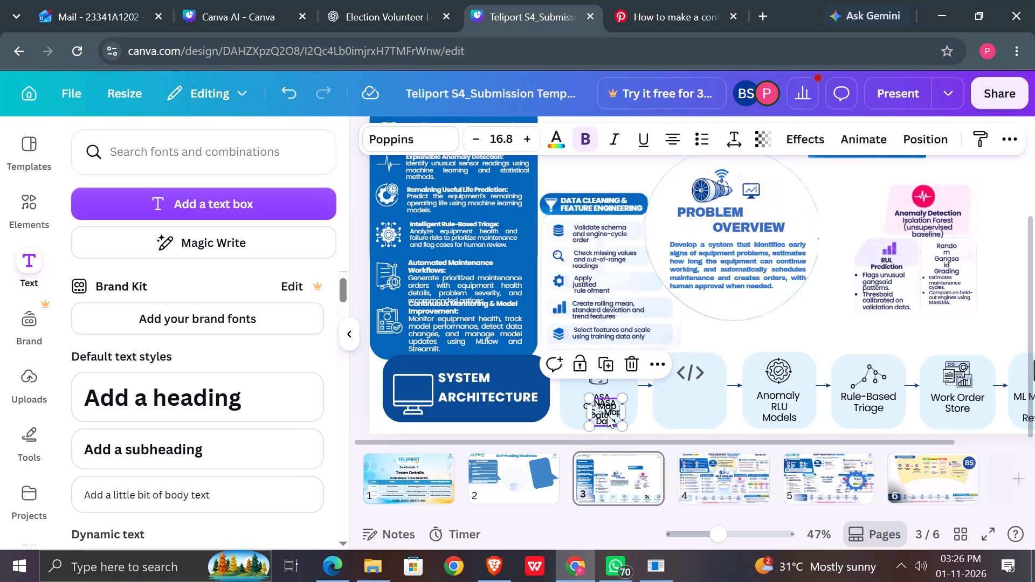
pyautogui.moveTo(607, 414); pyautogui.dragTo(693, 409)
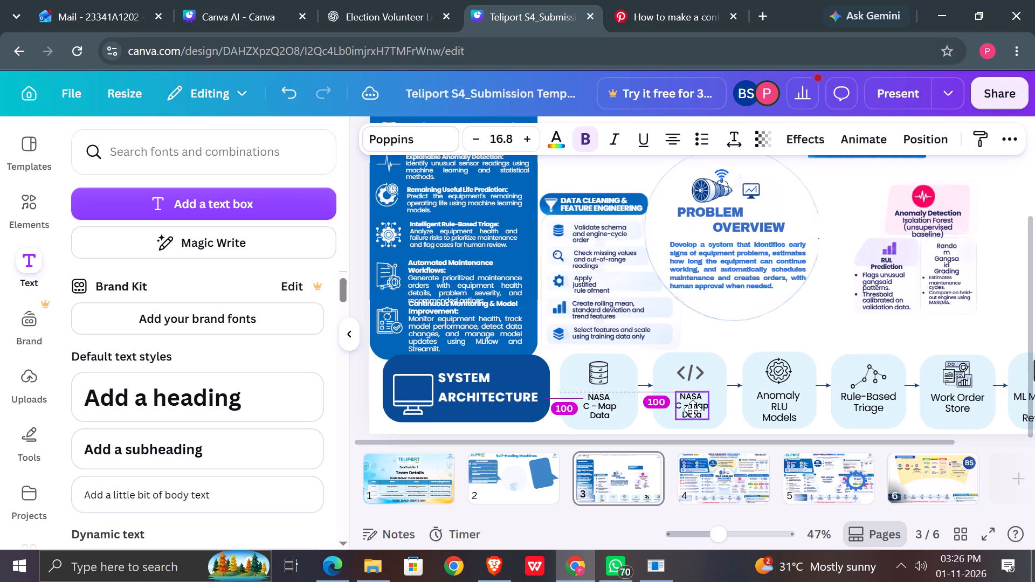
pyautogui.moveTo(693, 409); pyautogui.dragTo(692, 407)
pyautogui.moveTo(692, 407); pyautogui.dragTo(692, 408)
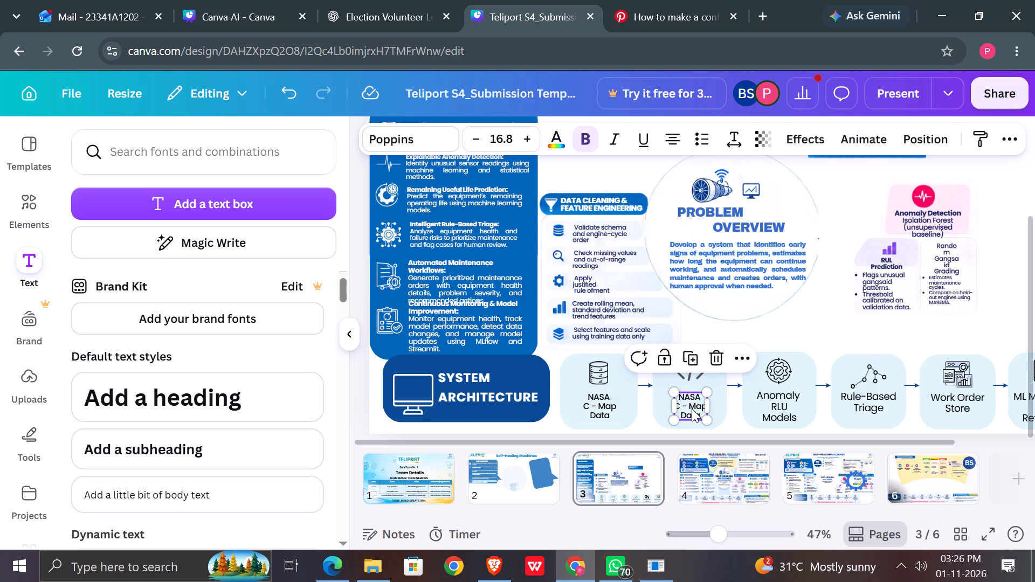
# Replace the duplicated label's text in the second card with the copied Python PreProcessing Features text, removing its blank lines.
pyautogui.doubleClick(692, 408)
pyautogui.hotkey('ctrl', 'a')
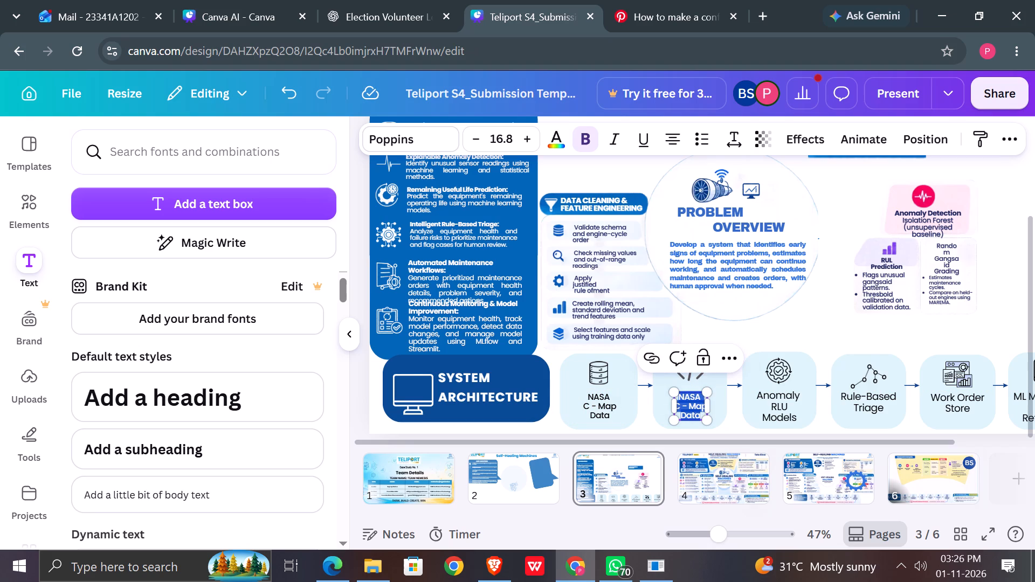
pyautogui.hotkey('ctrl', 'v')
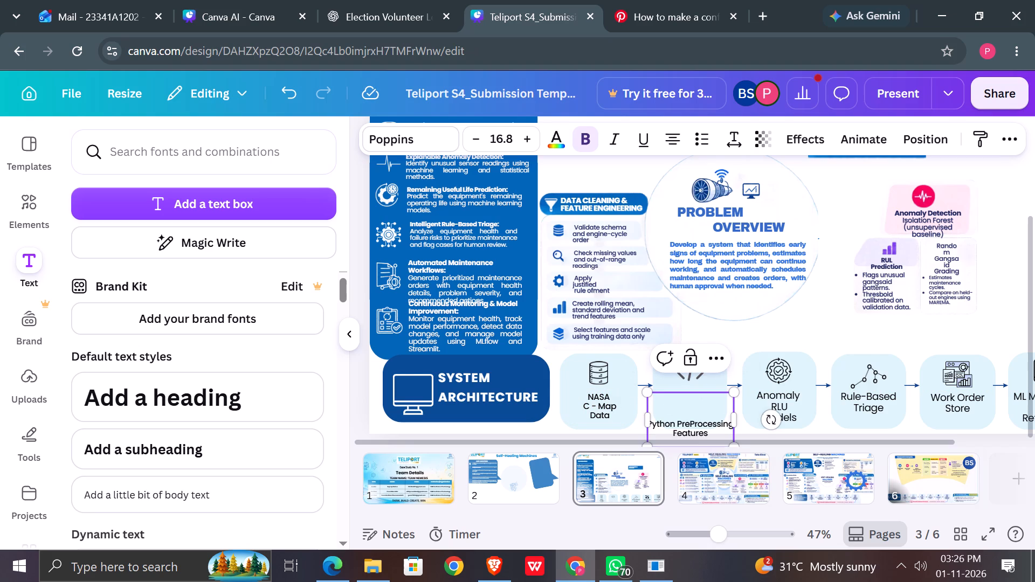
pyautogui.press('BackSpace')
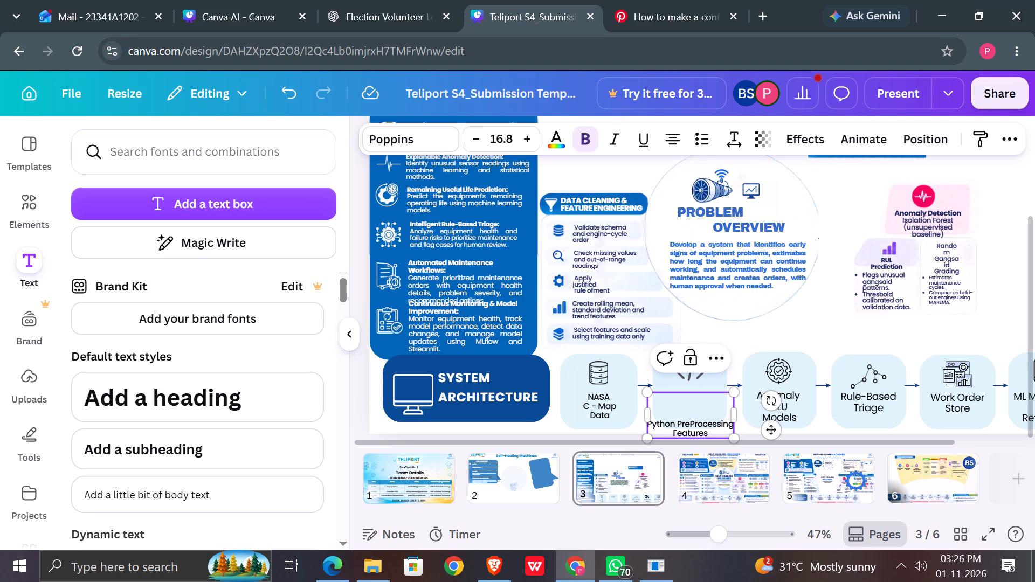
pyautogui.click(688, 403)
pyautogui.press('BackSpace')
pyautogui.press('BackSpace')
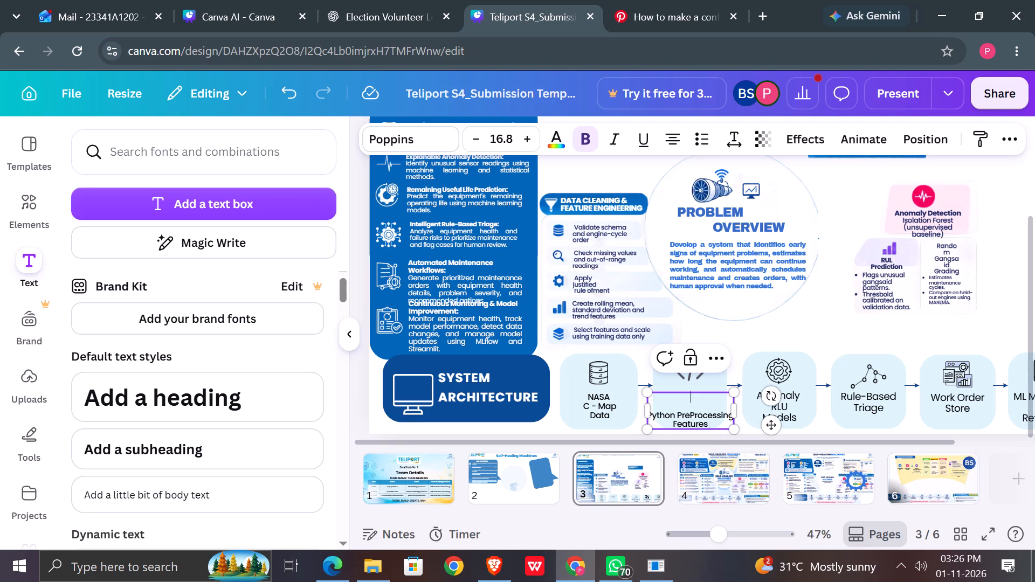
pyautogui.press('Delete')
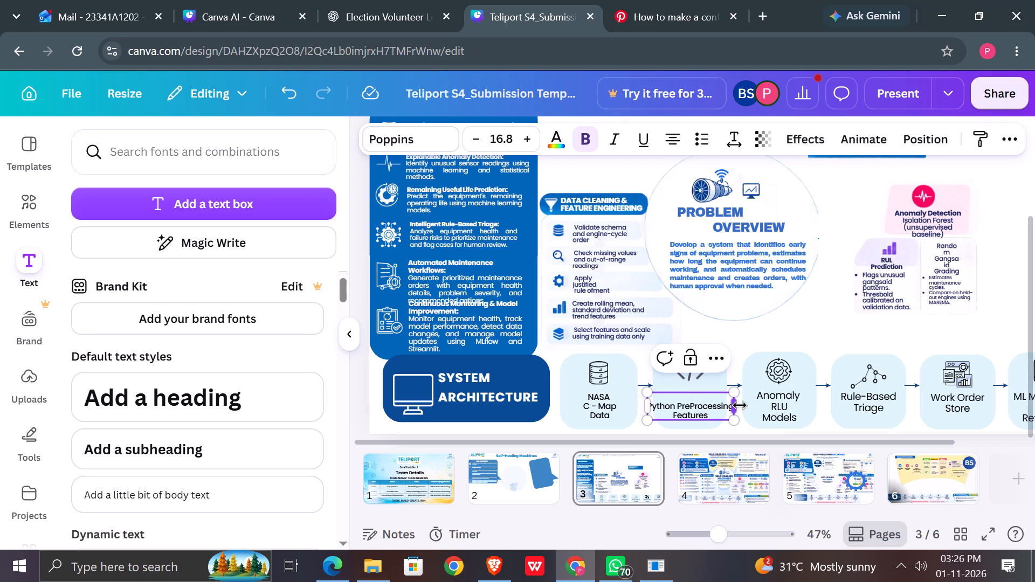
# Narrow the Python PreProcessing Features text box to wrap onto three lines and centre it below the code icon.
pyautogui.moveTo(740, 405); pyautogui.dragTo(720, 404)
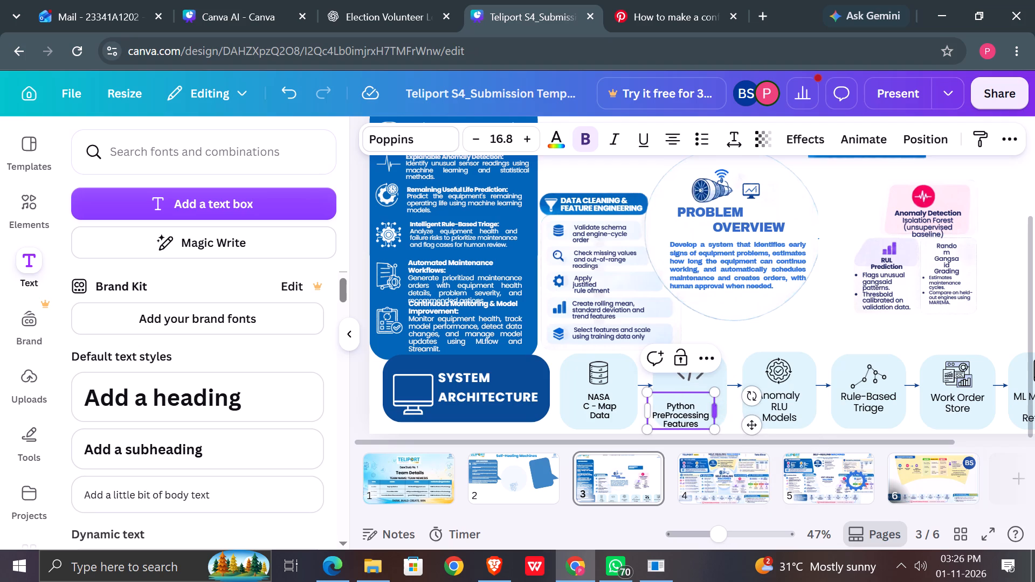
pyautogui.moveTo(749, 426); pyautogui.dragTo(760, 415)
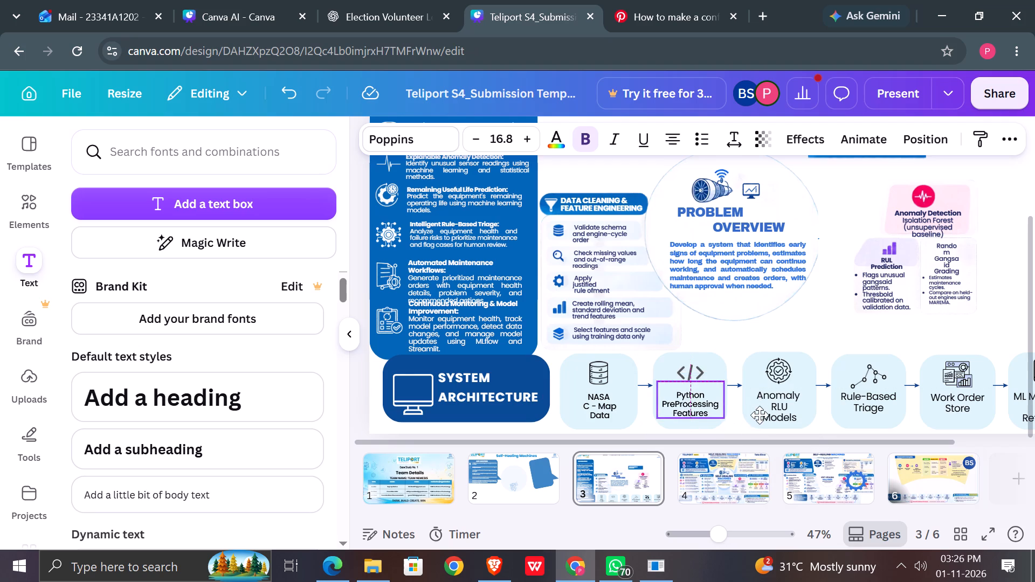
pyautogui.moveTo(760, 415); pyautogui.dragTo(759, 415)
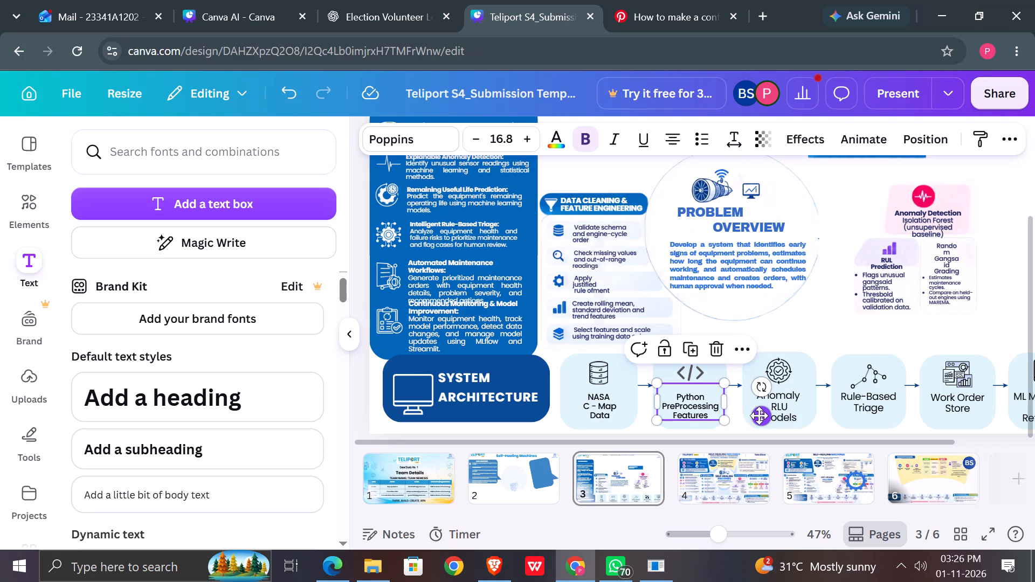
pyautogui.click(836, 310)
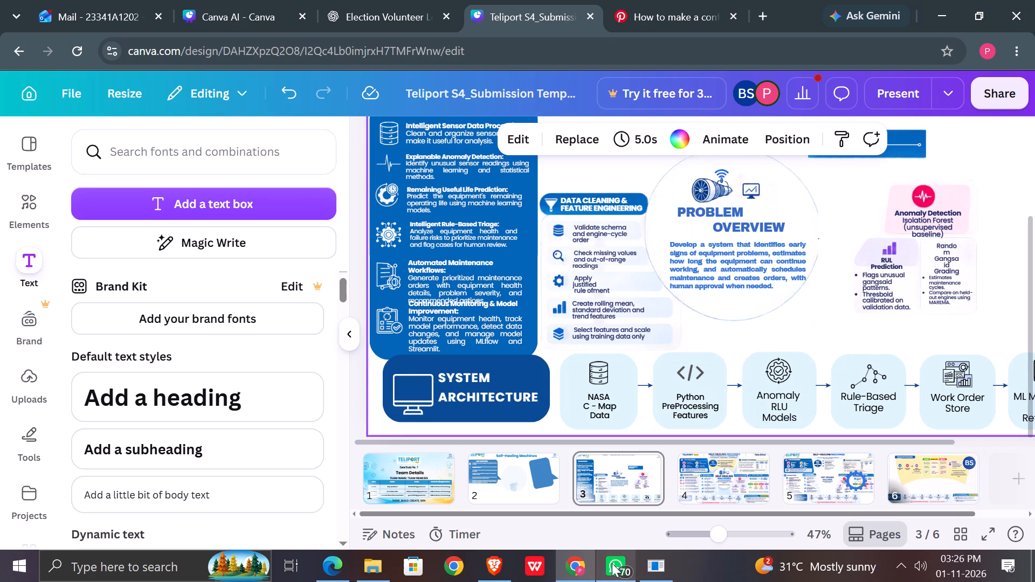
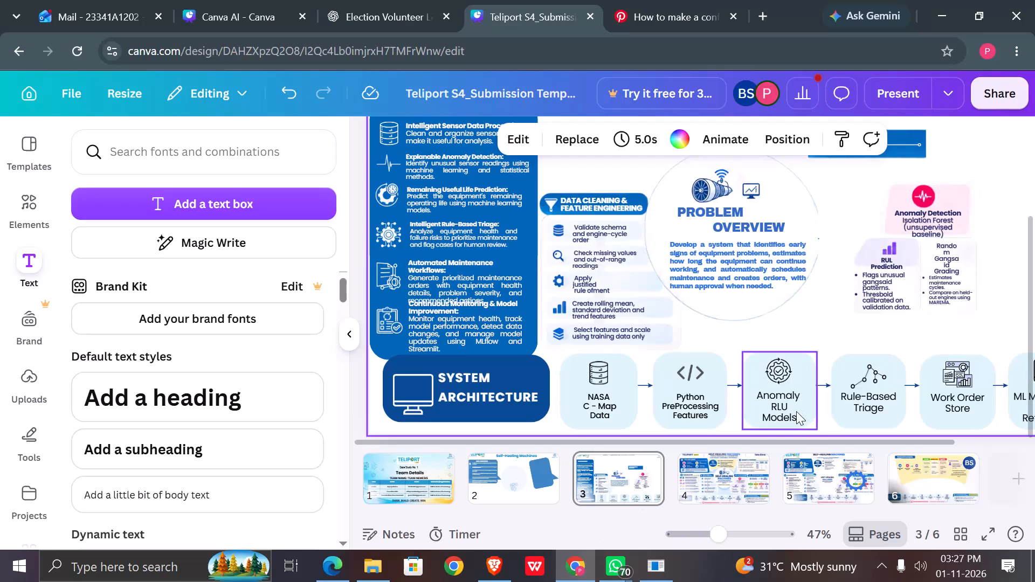
# Set the font size of the "Python PreProcessing Features" label in the system architecture row to 20.
pyautogui.doubleClick(797, 415)
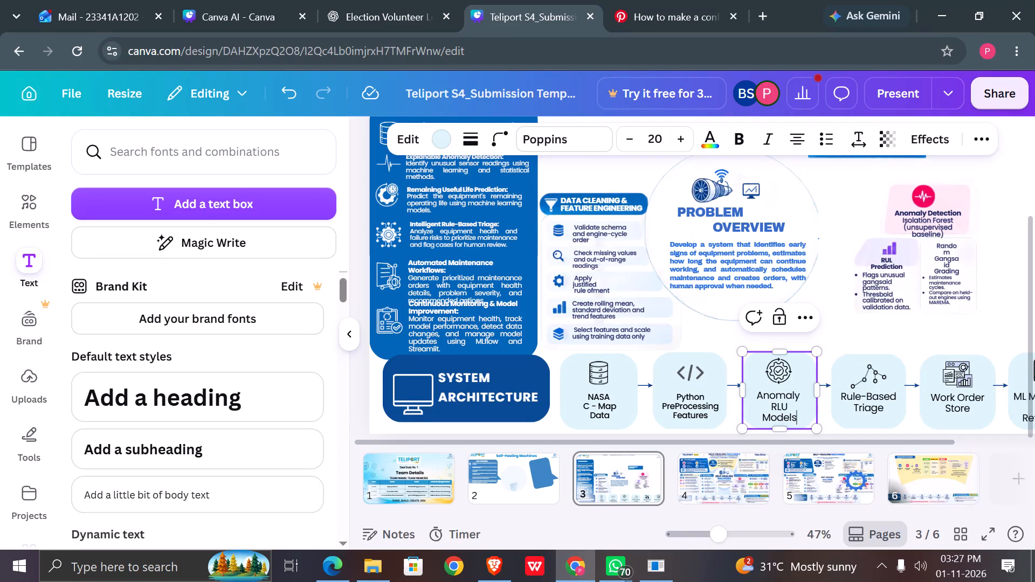
pyautogui.doubleClick(705, 408)
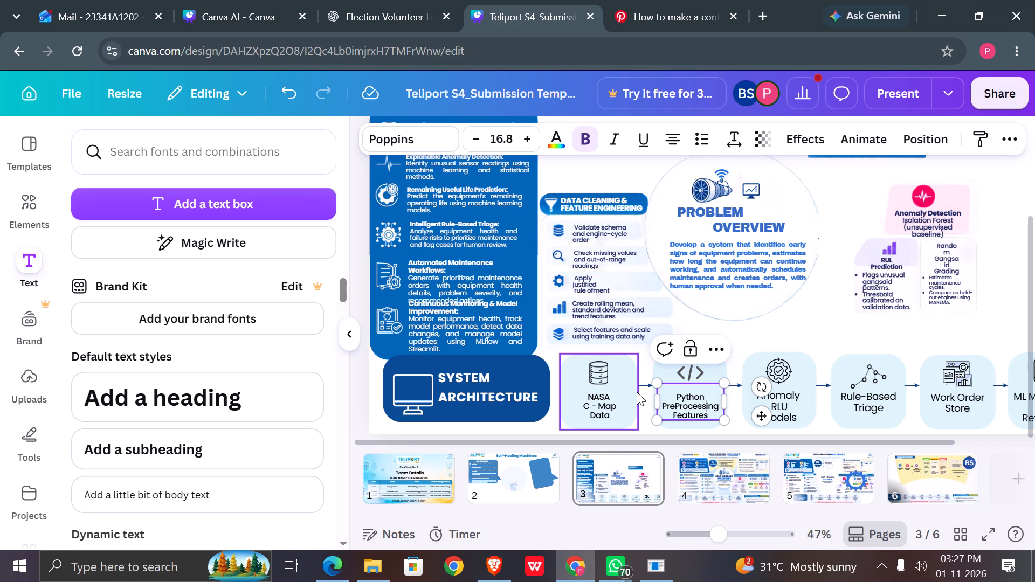
pyautogui.hotkey('ctrl', 'a')
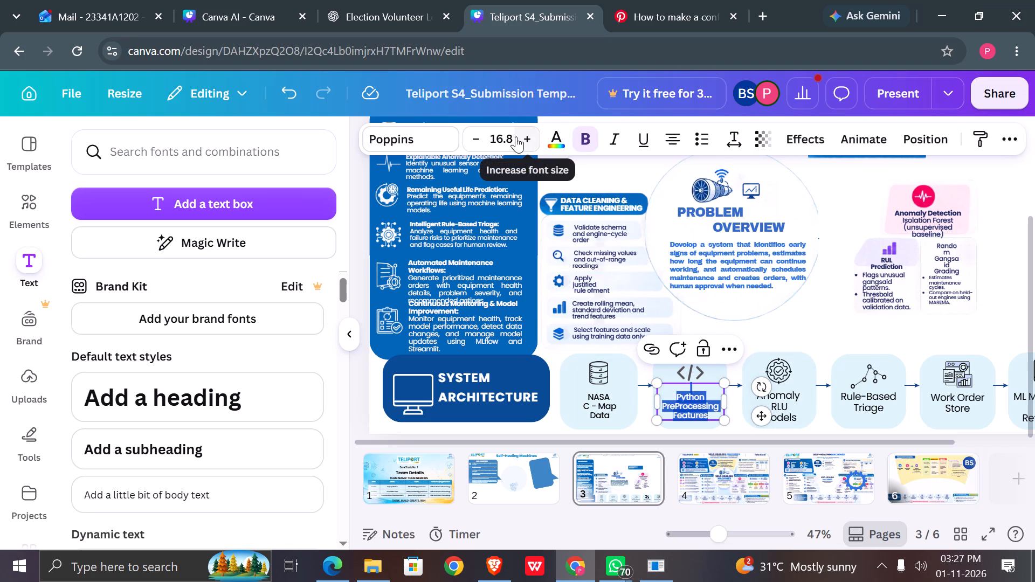
pyautogui.click(516, 136)
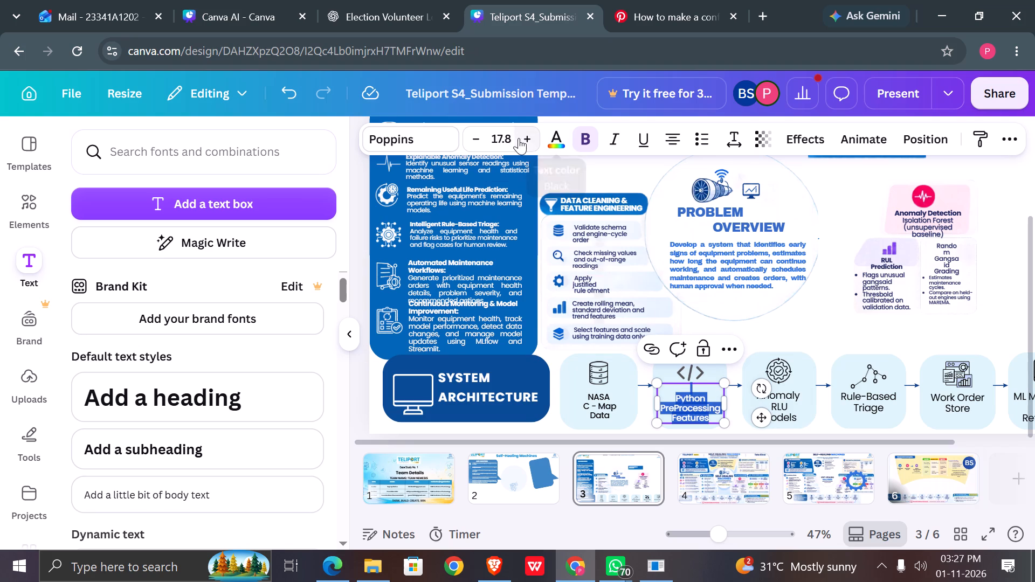
pyautogui.click(507, 136)
pyautogui.write('20')
pyautogui.press('Return')
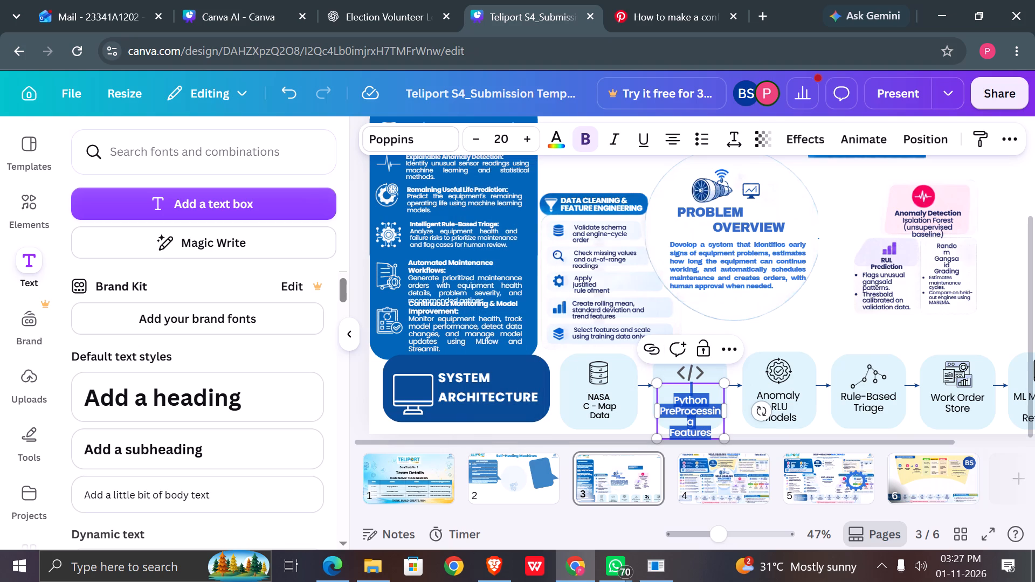
# Widen the "Python PreProcessing Features" text box to about 199 so "PreProcessing" fits on one line, and centre it in its card.
pyautogui.moveTo(724, 409); pyautogui.dragTo(726, 409)
pyautogui.moveTo(726, 409); pyautogui.dragTo(723, 403)
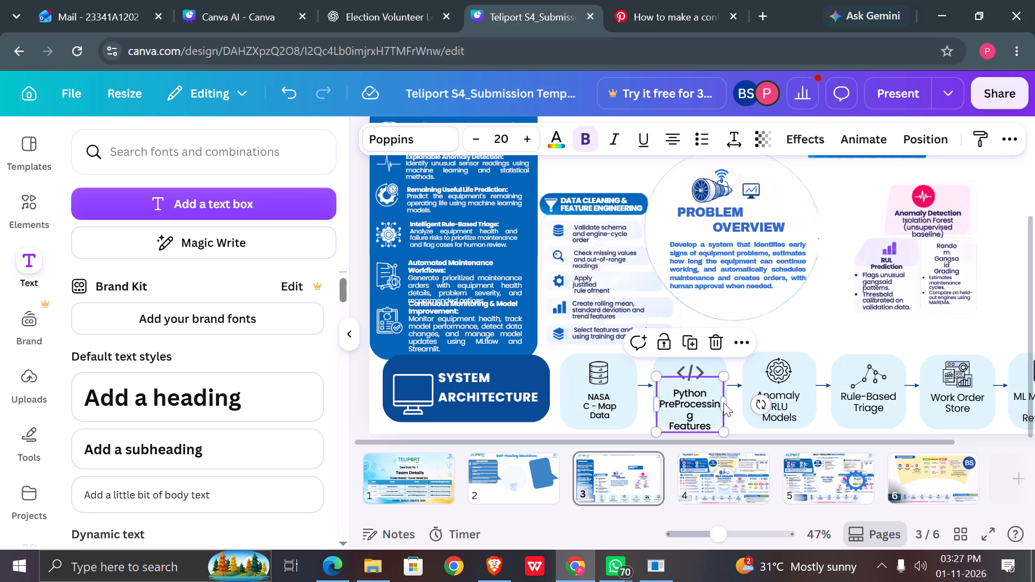
pyautogui.moveTo(725, 401); pyautogui.dragTo(733, 401)
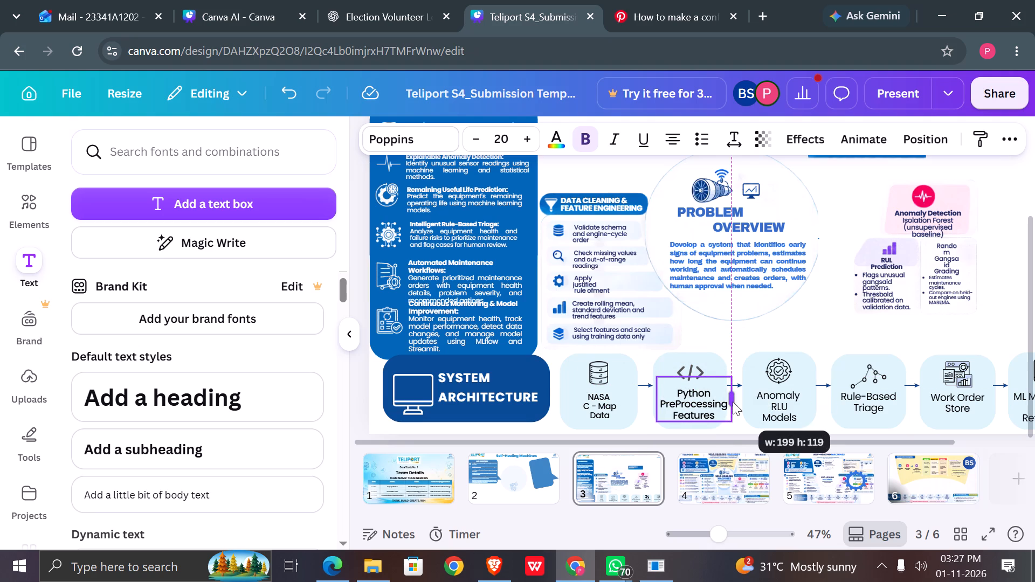
pyautogui.moveTo(733, 401); pyautogui.dragTo(732, 401)
pyautogui.click(762, 416)
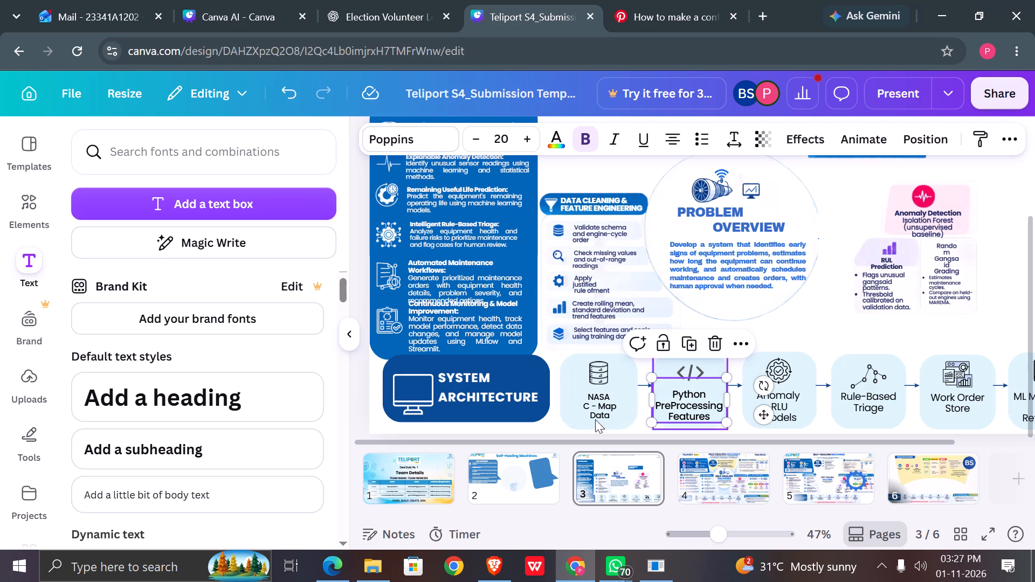
# Set the "NASA C - Map Data" label to font size 20 and remove its bold formatting.
pyautogui.doubleClick(609, 406)
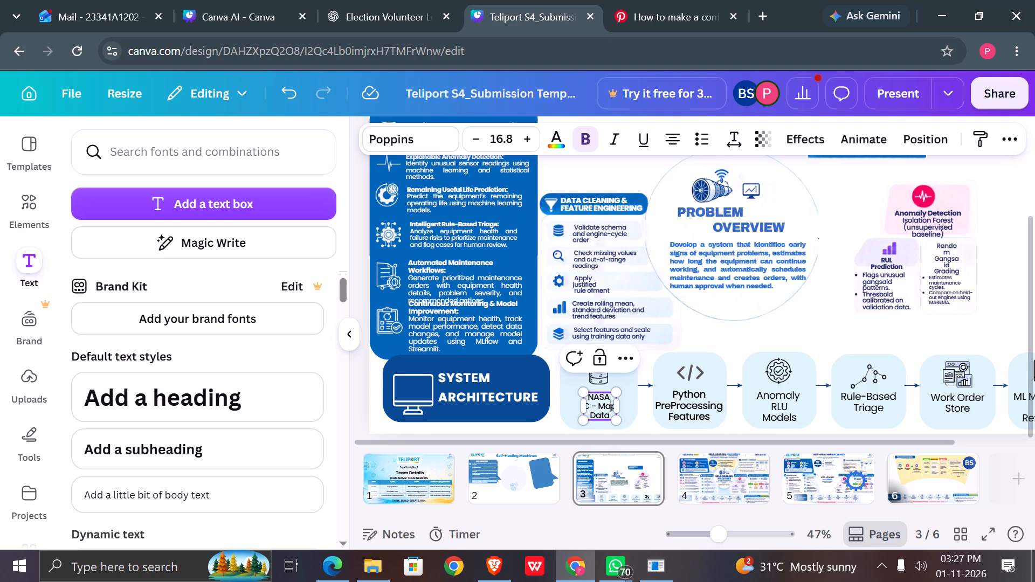
pyautogui.hotkey('ctrl', 'a')
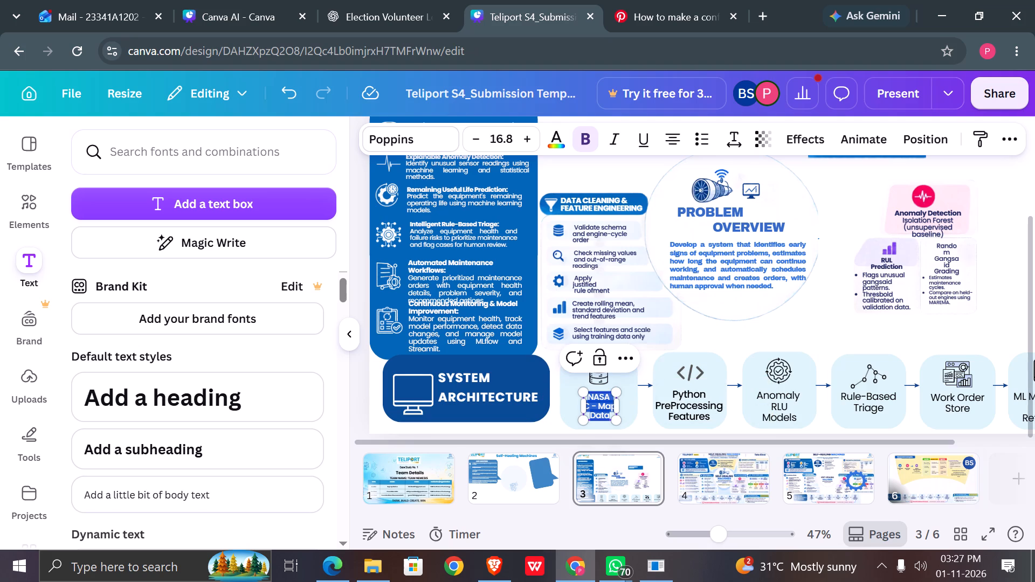
pyautogui.click(512, 140)
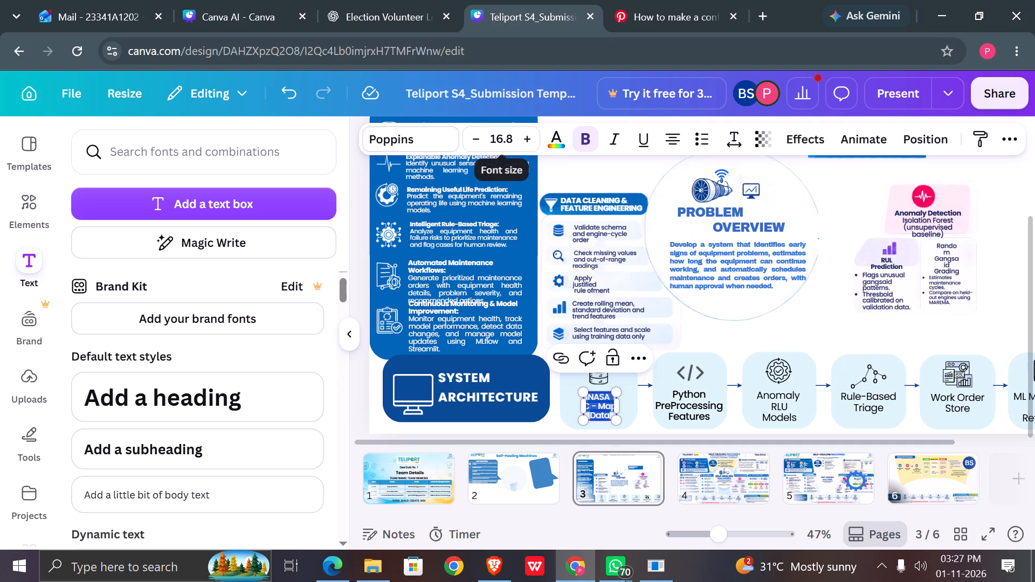
pyautogui.write('20')
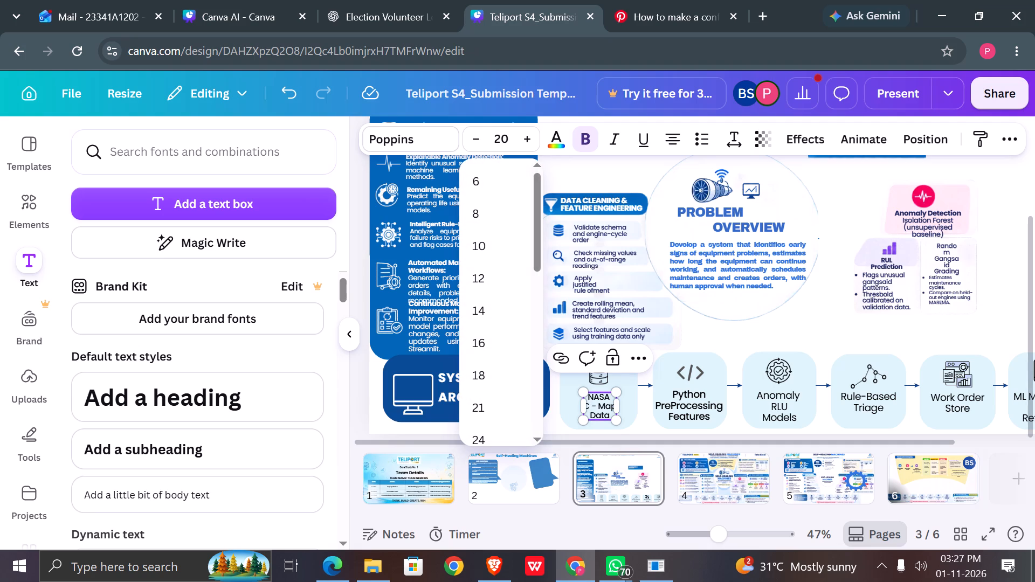
pyautogui.press('Return')
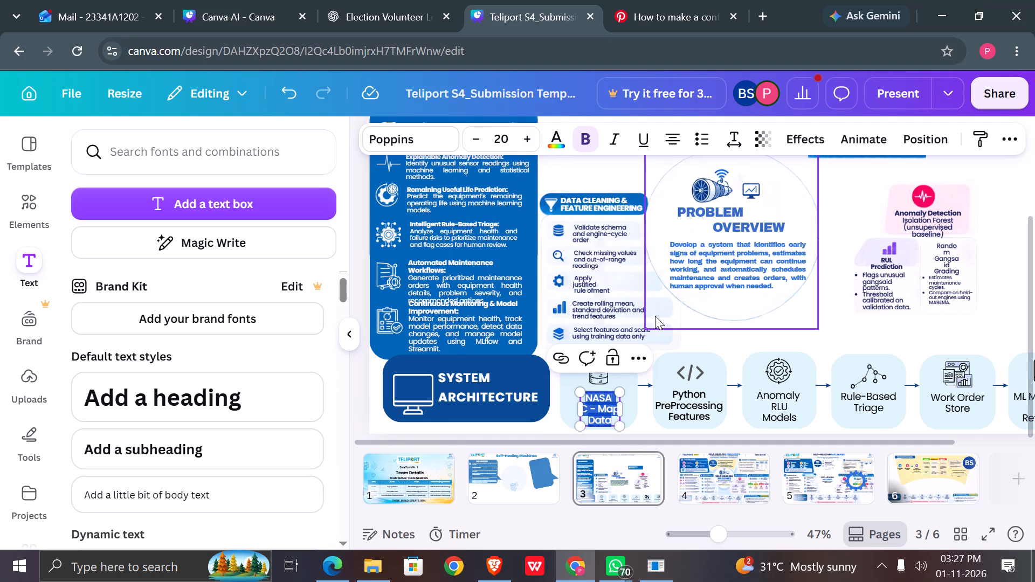
pyautogui.click(587, 140)
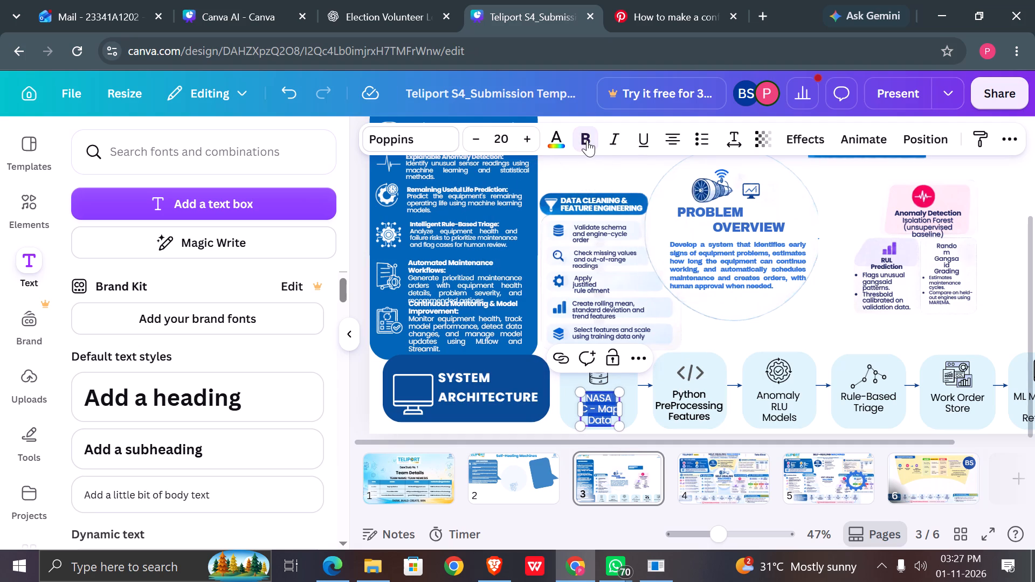
# Remove the bold formatting from the "Python PreProcessing Features" label to match the neighbouring cards.
pyautogui.click(680, 401)
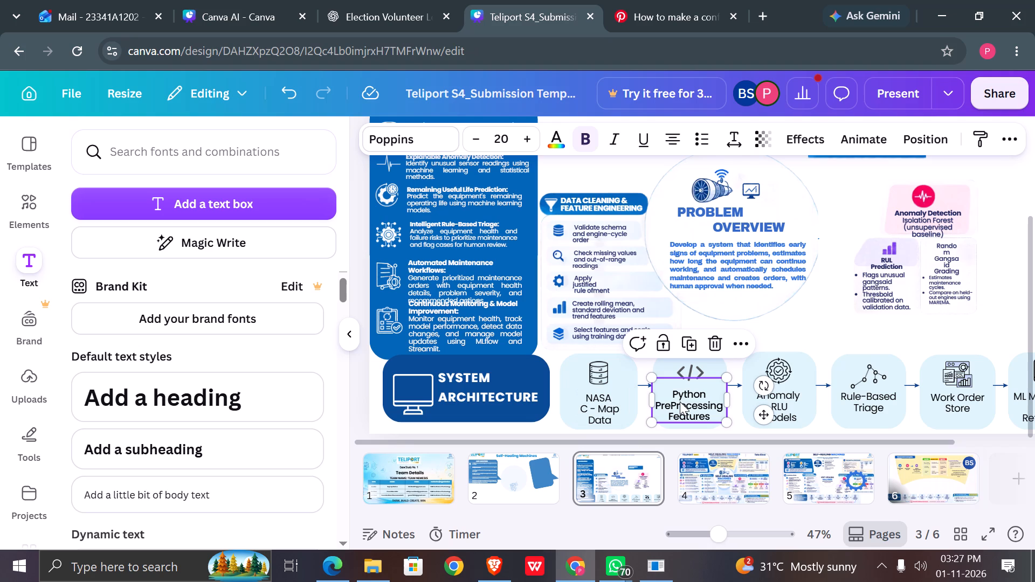
pyautogui.doubleClick(680, 401)
pyautogui.hotkey('ctrl', 'a')
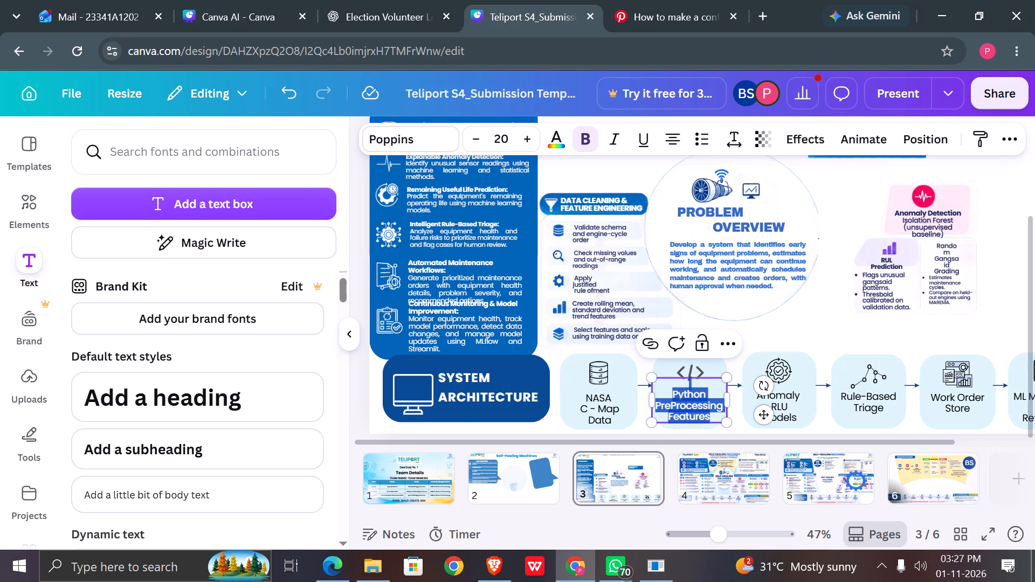
pyautogui.click(584, 138)
pyautogui.doubleClick(605, 393)
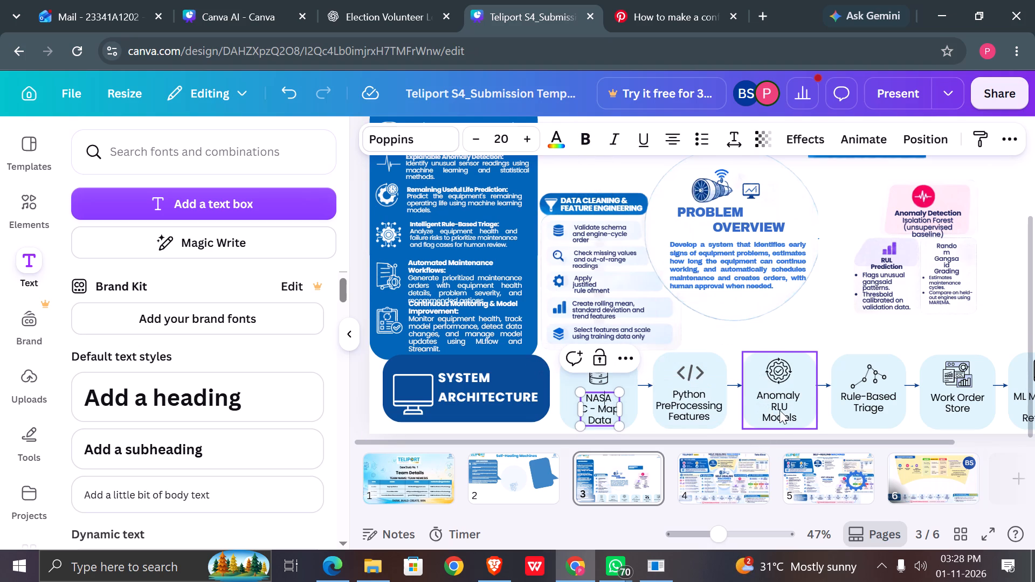
# Copy the full "Anomaly RLU Models" text from its card in the system architecture row.
pyautogui.doubleClick(779, 410)
pyautogui.moveTo(800, 418); pyautogui.dragTo(785, 411)
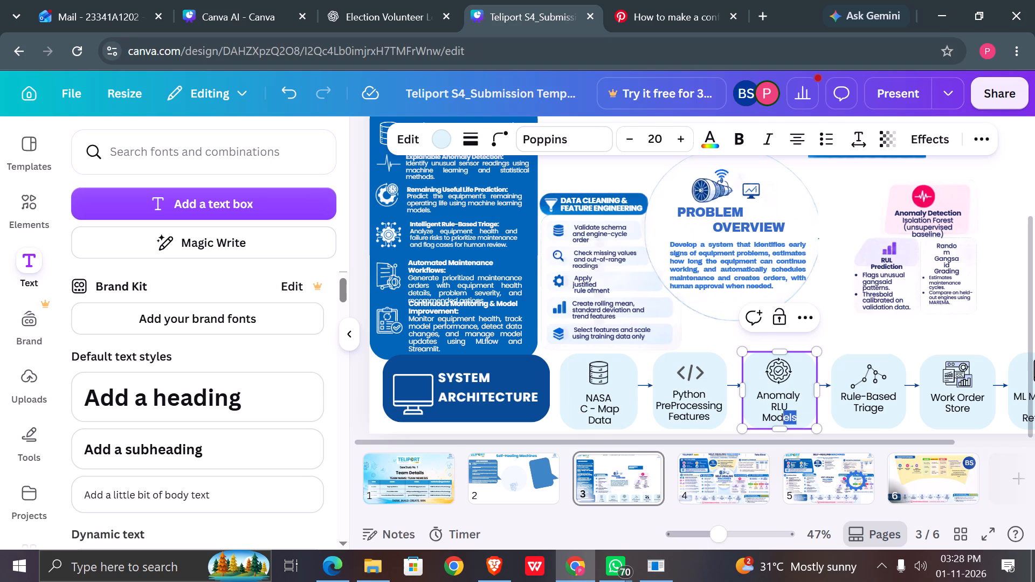
pyautogui.moveTo(785, 411); pyautogui.dragTo(756, 398)
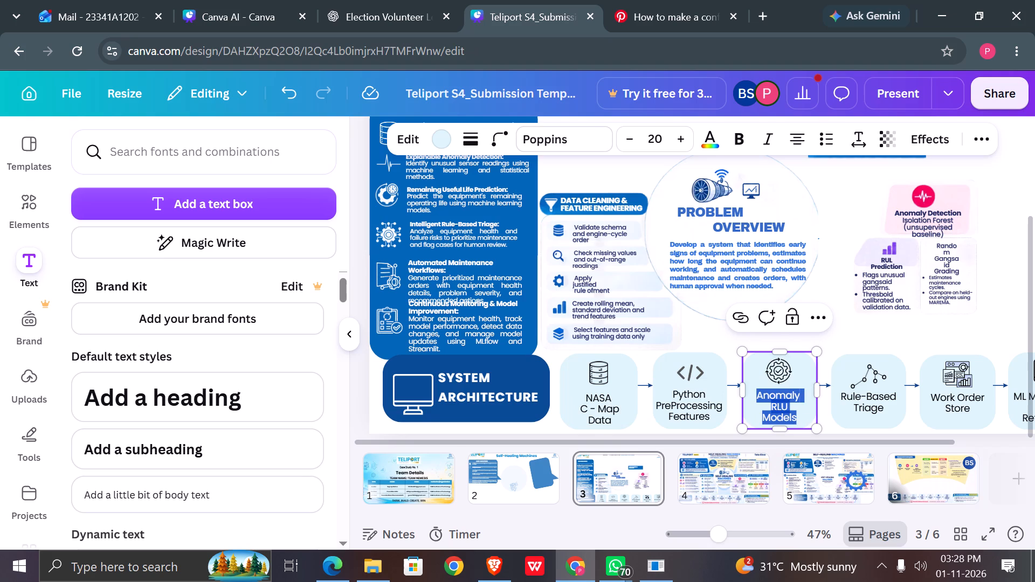
pyautogui.hotkey('ctrl', 'c')
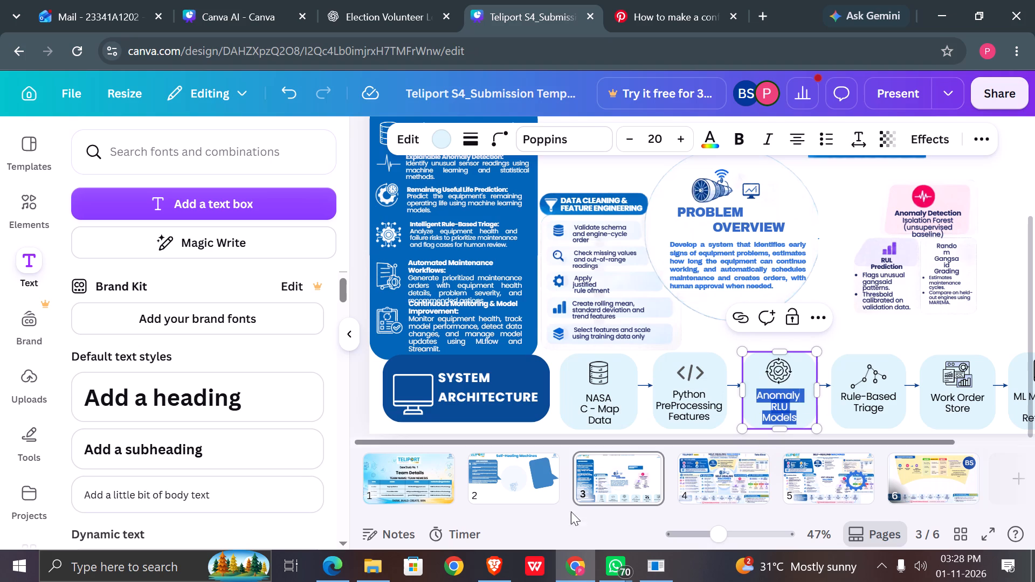
# Switch to YouTube in Brave, search for "ishq wala love" and play the Sony Music India 4K video.
pyautogui.click(494, 567)
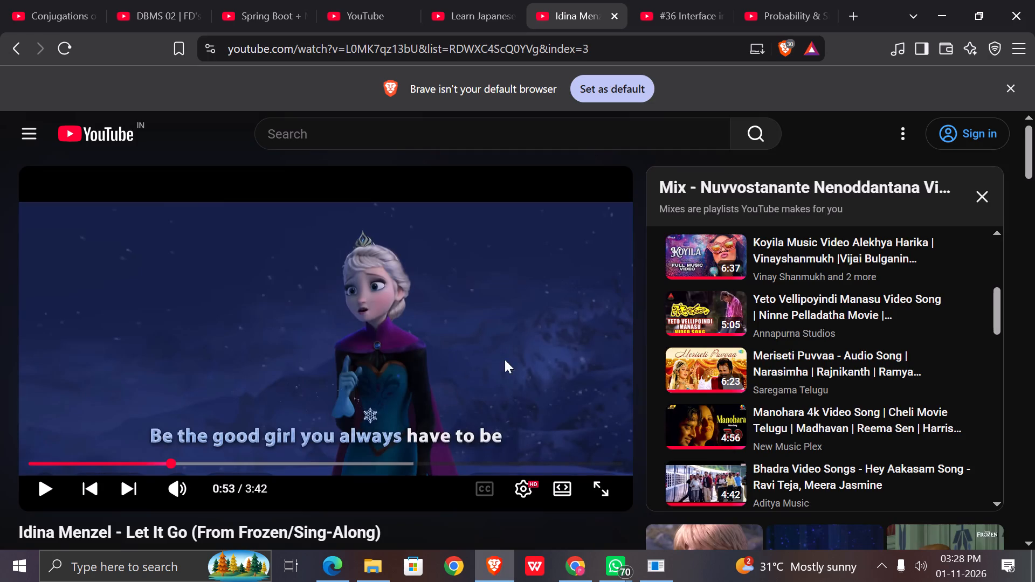
pyautogui.click(489, 135)
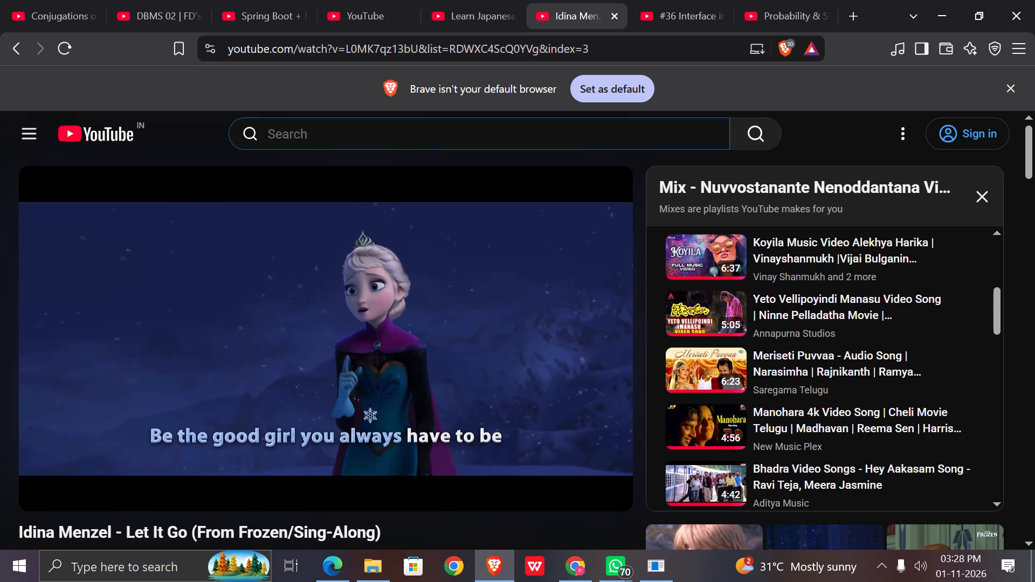
pyautogui.write('is')
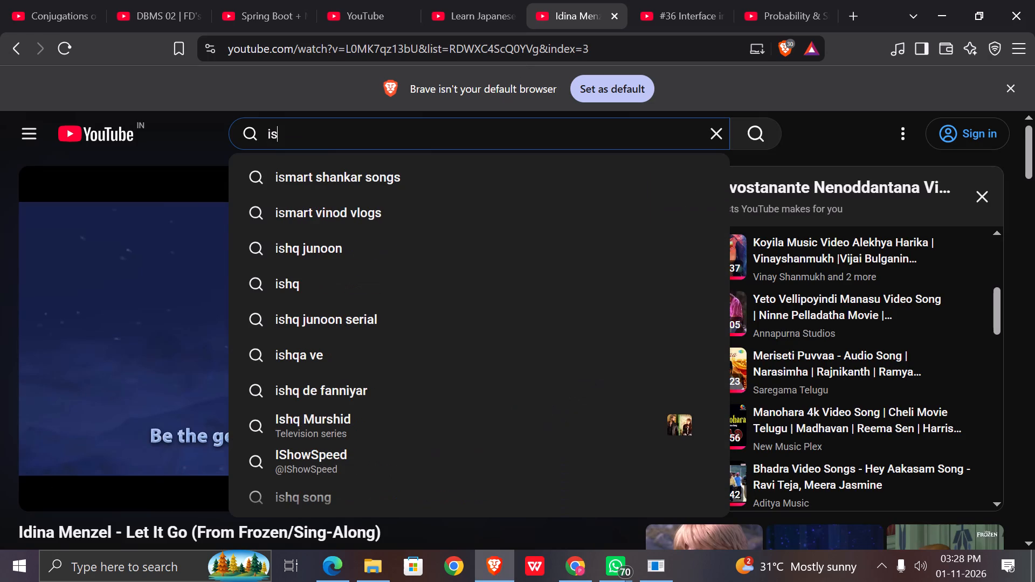
pyautogui.press('k')
pyautogui.press('BackSpace')
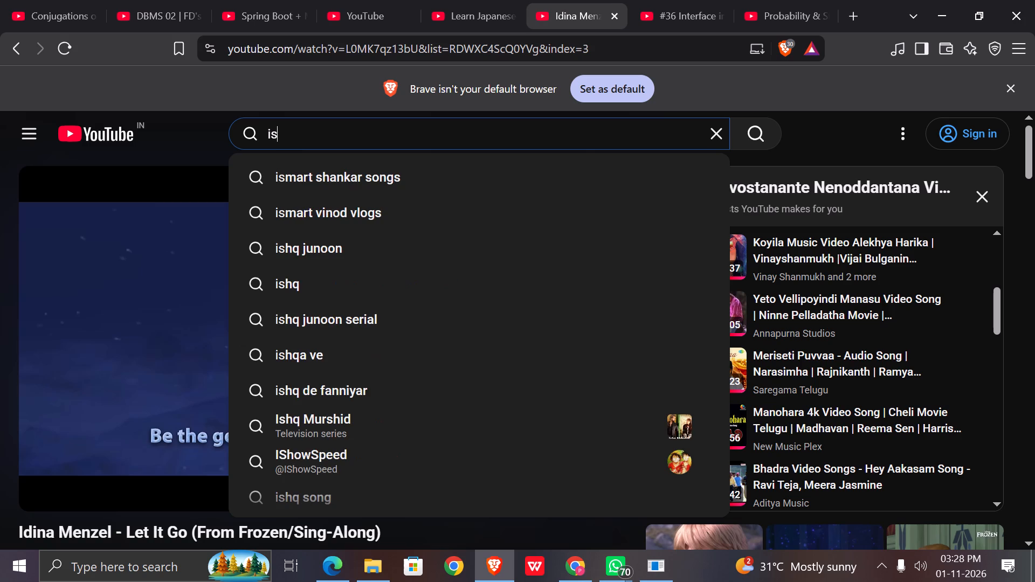
pyautogui.write('hq va')
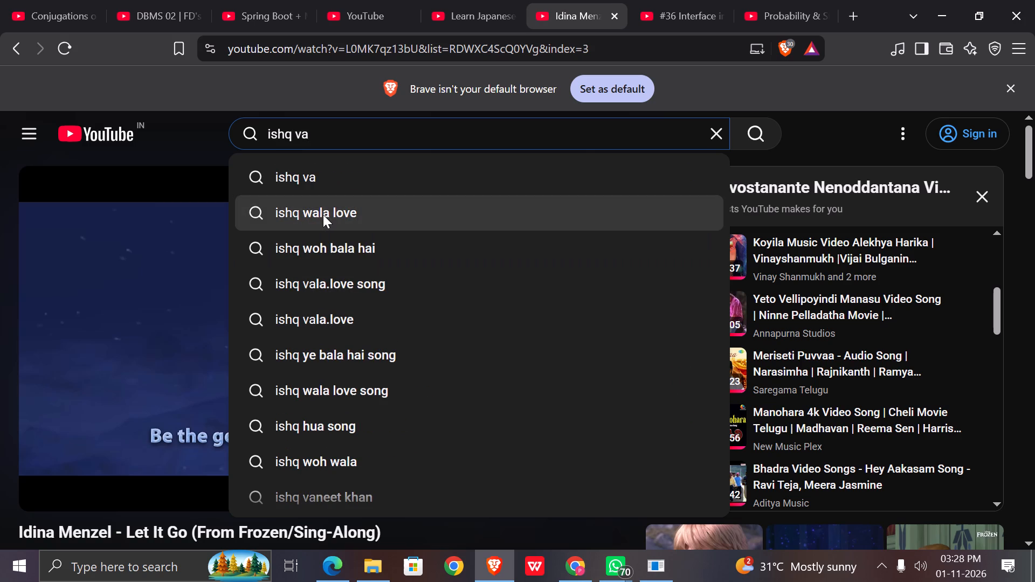
pyautogui.click(323, 214)
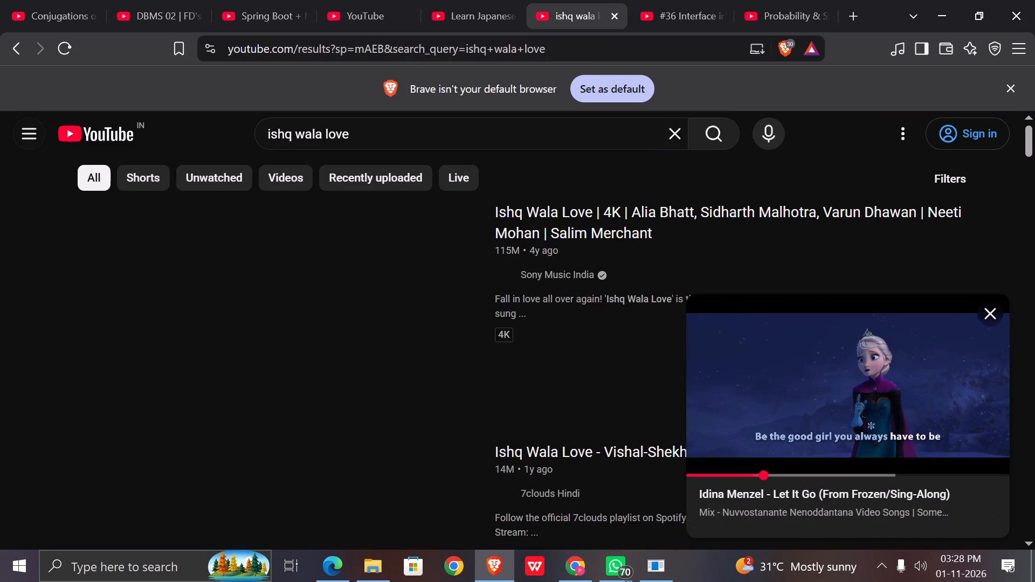
pyautogui.click(340, 307)
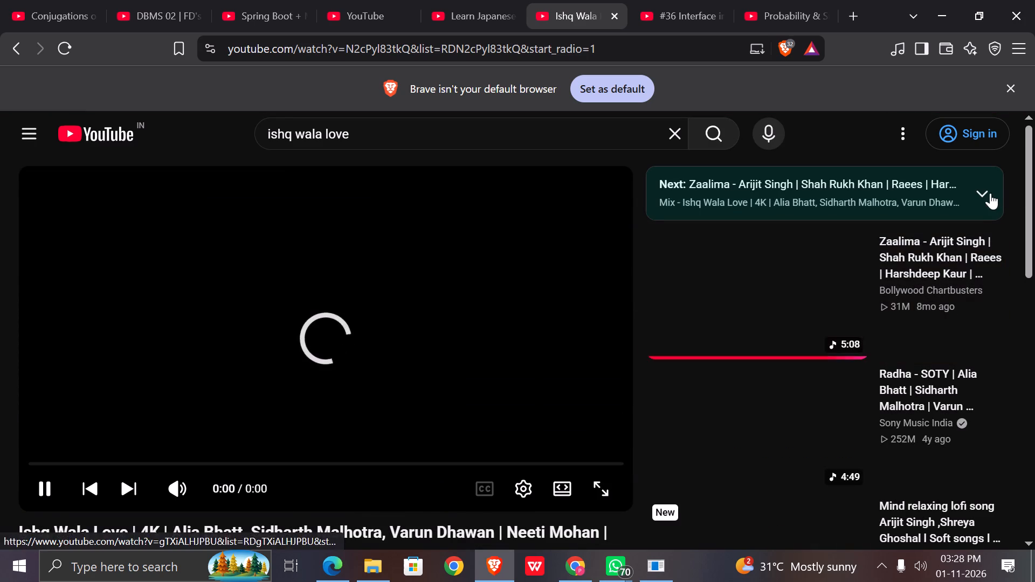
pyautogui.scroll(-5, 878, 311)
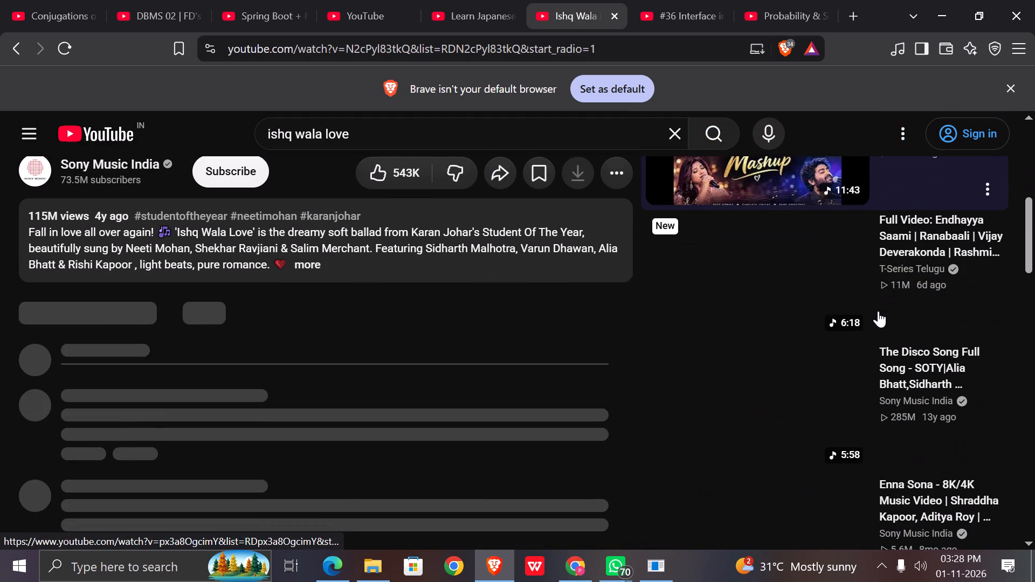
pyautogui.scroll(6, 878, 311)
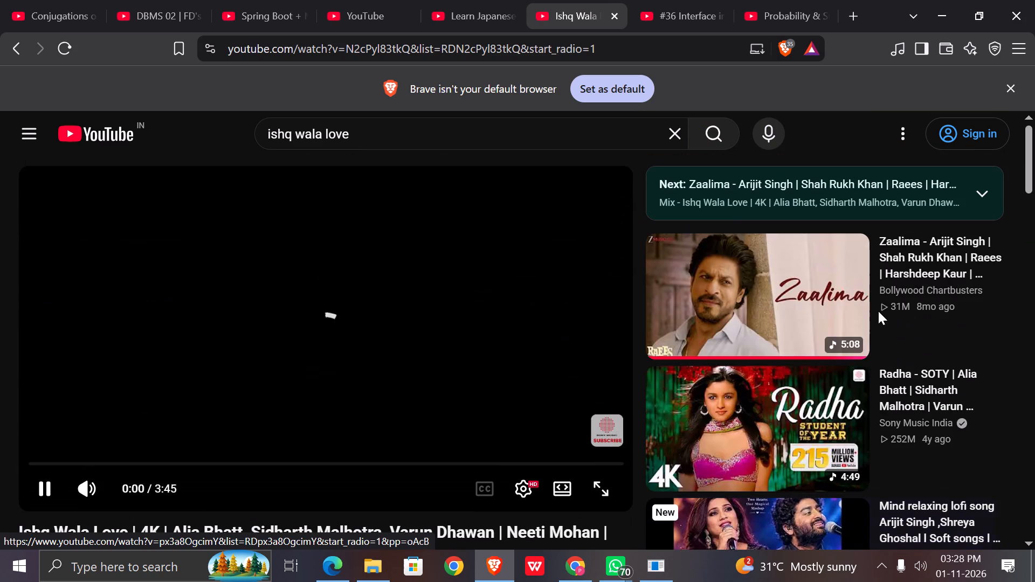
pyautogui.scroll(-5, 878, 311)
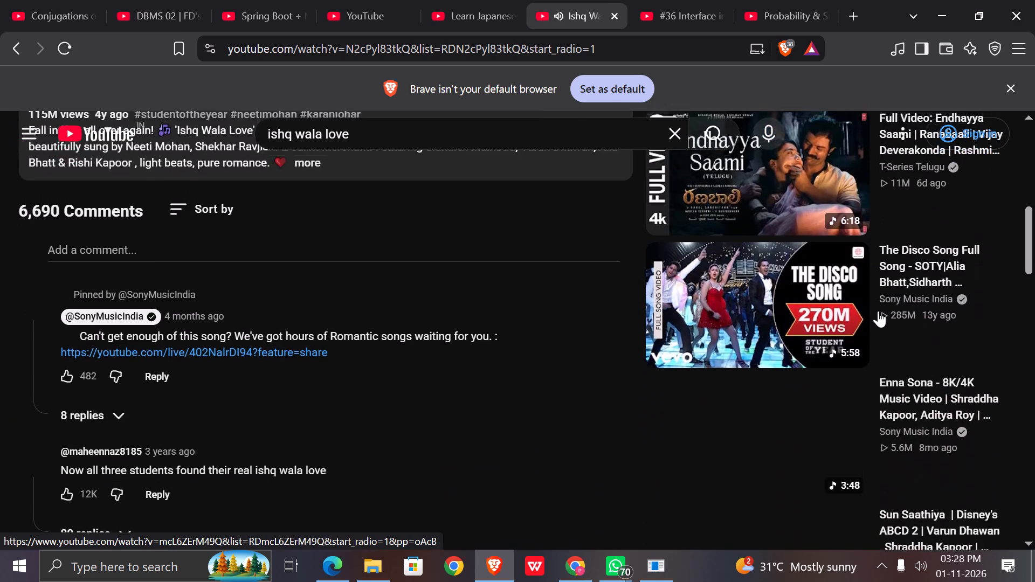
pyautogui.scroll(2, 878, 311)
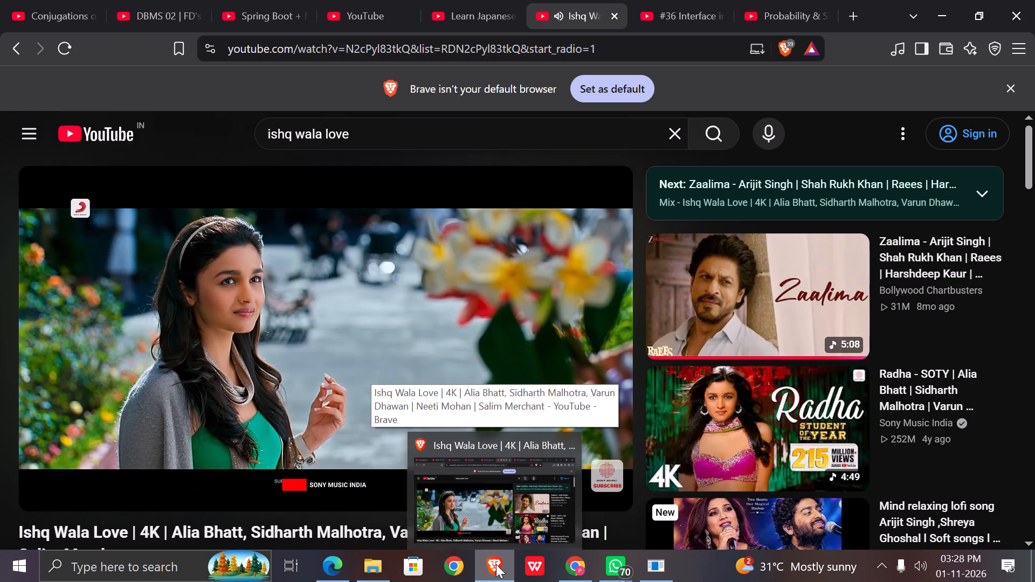
# Switch from the YouTube video back to the Canva poster in Chrome.
pyautogui.click(496, 564)
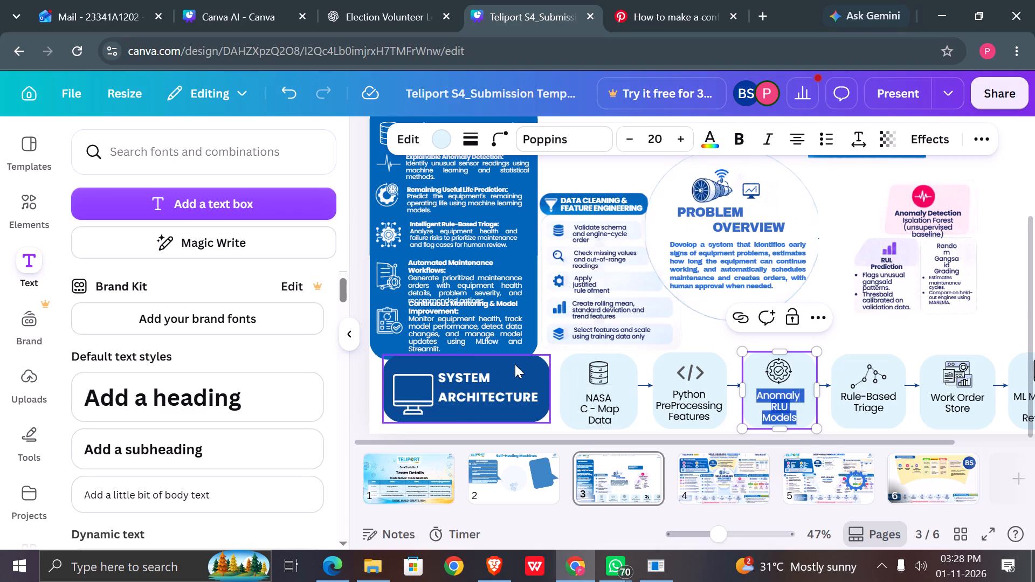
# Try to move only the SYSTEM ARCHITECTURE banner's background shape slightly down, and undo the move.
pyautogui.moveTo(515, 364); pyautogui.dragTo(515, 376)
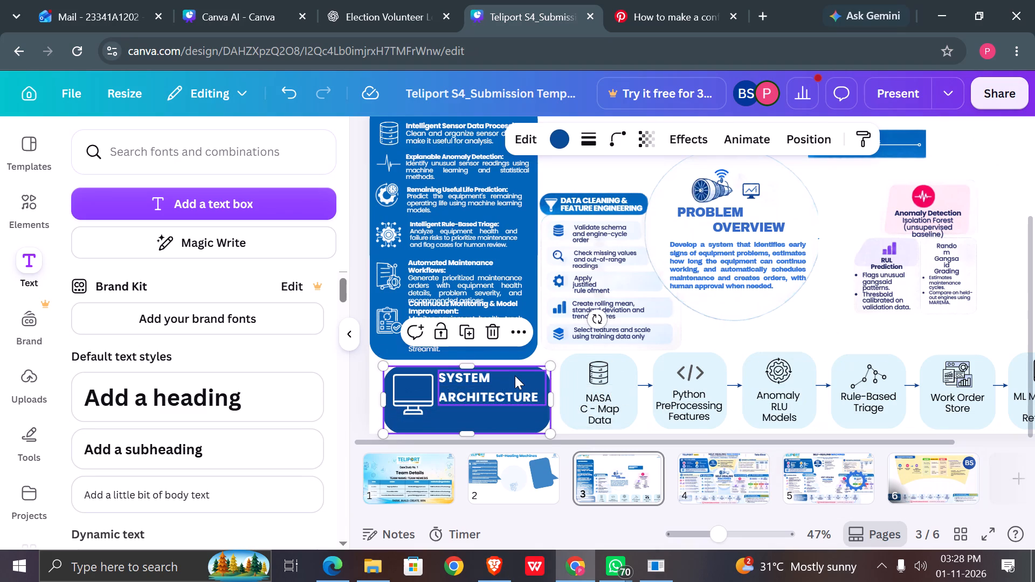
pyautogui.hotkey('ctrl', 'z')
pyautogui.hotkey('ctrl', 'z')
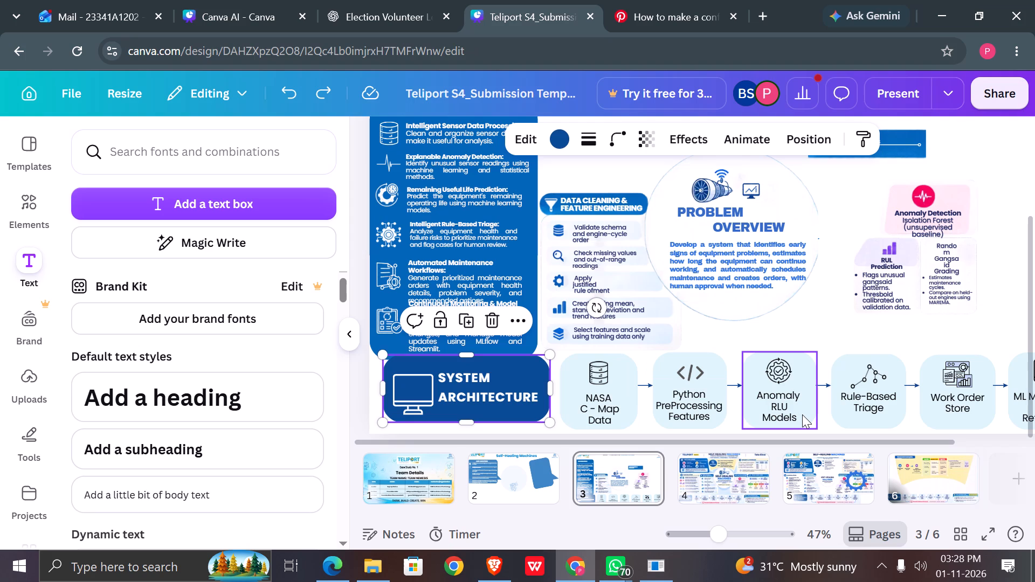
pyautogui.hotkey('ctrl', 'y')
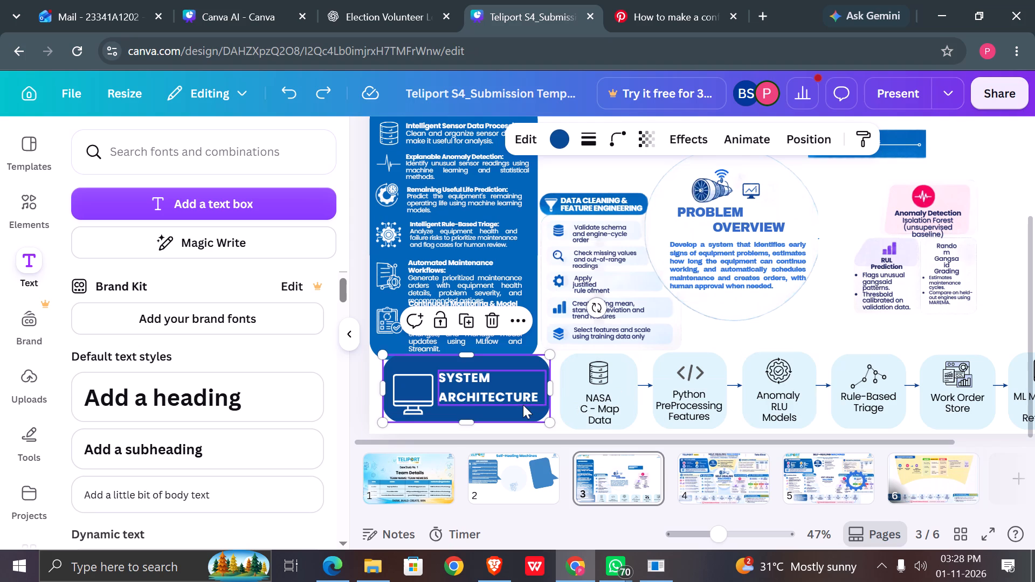
# Group the SYSTEM ARCHITECTURE banner's background shape, monitor icon and heading text together.
pyautogui.click(369, 429)
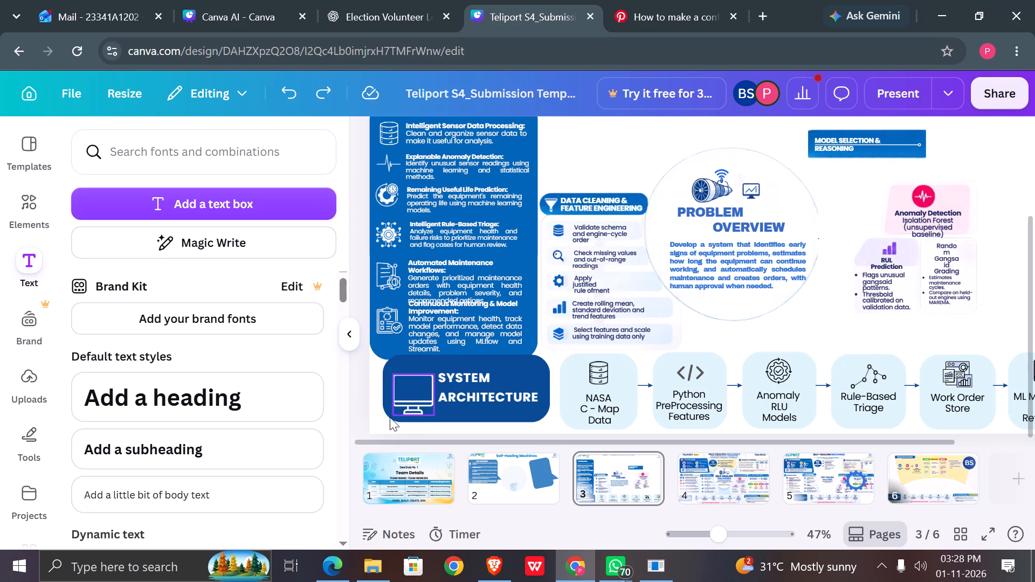
pyautogui.click(375, 431)
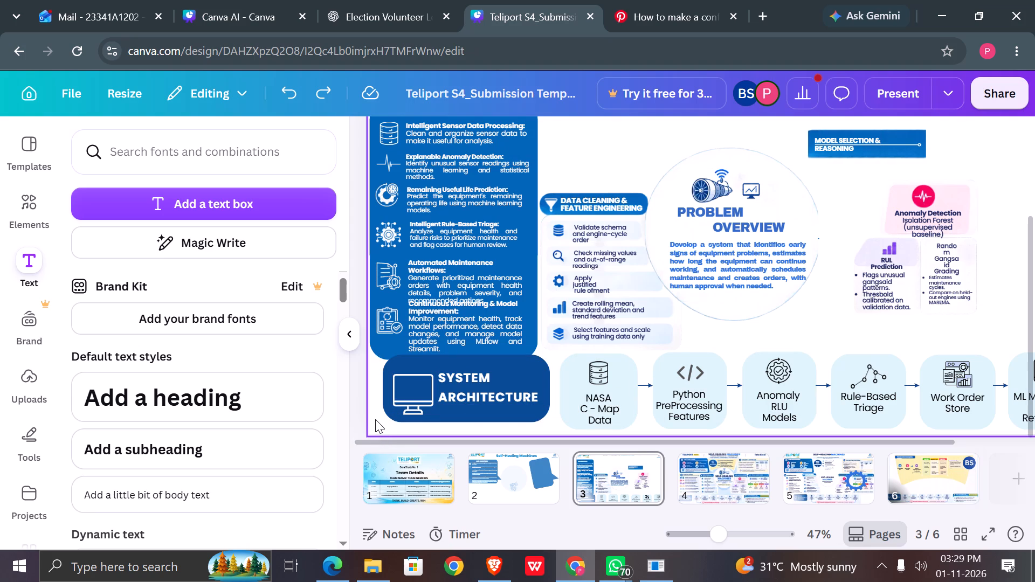
pyautogui.moveTo(378, 420); pyautogui.dragTo(484, 379)
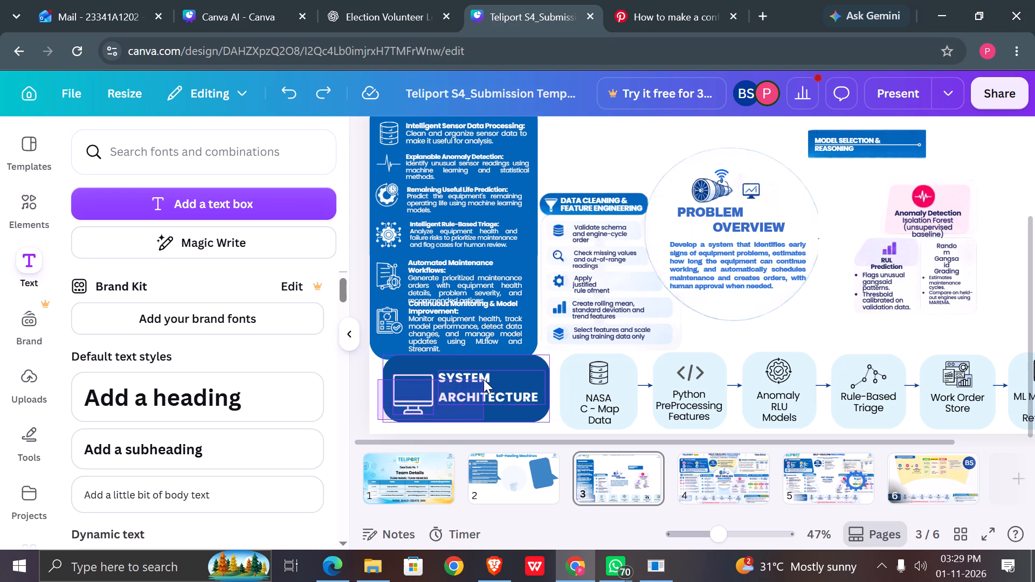
pyautogui.click(415, 316)
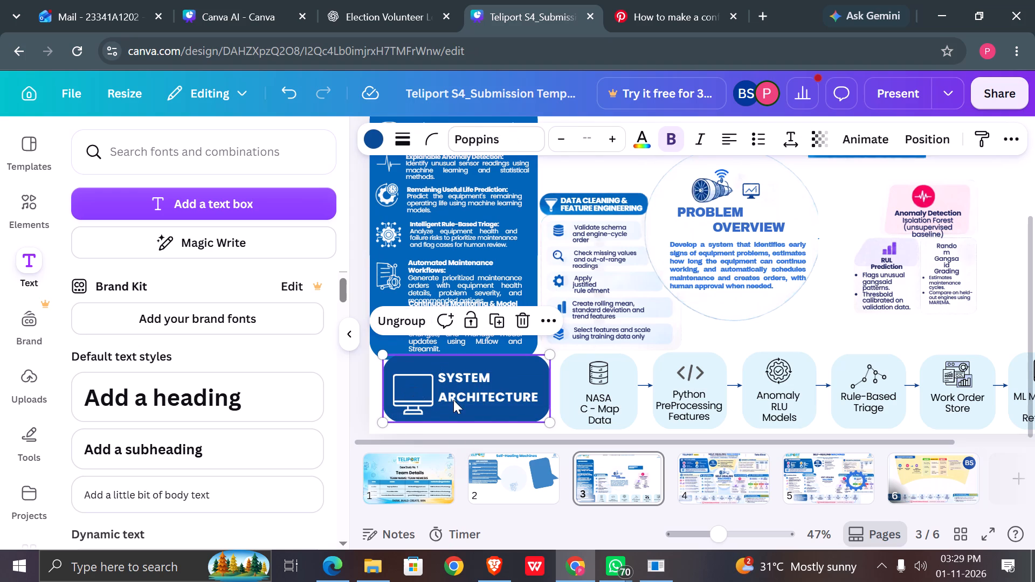
# Move the grouped SYSTEM ARCHITECTURE banner slightly down, level with the bottoms of the cards and spaced 35 from the NASA card.
pyautogui.moveTo(453, 400); pyautogui.dragTo(452, 408)
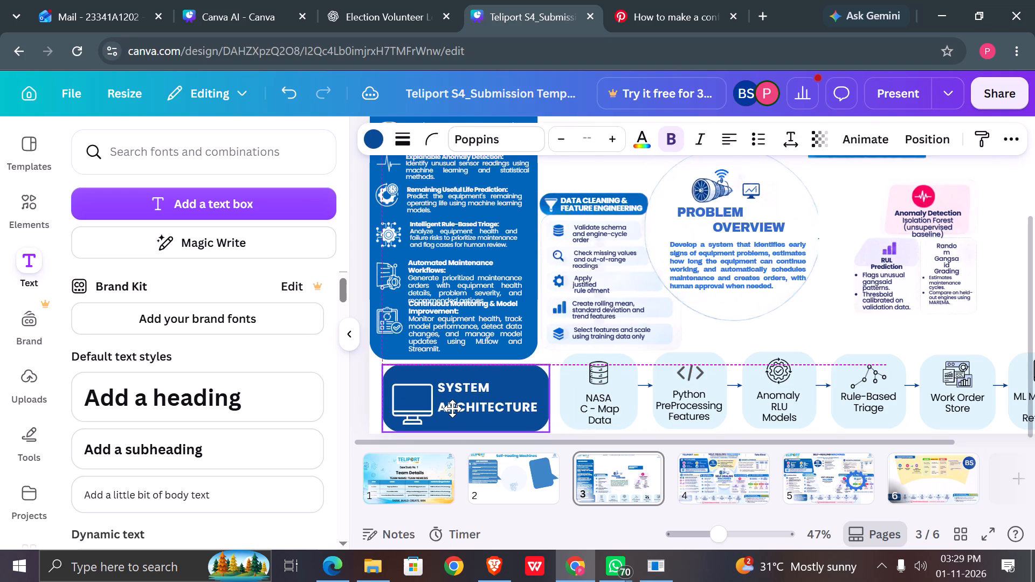
pyautogui.moveTo(452, 408); pyautogui.dragTo(450, 401)
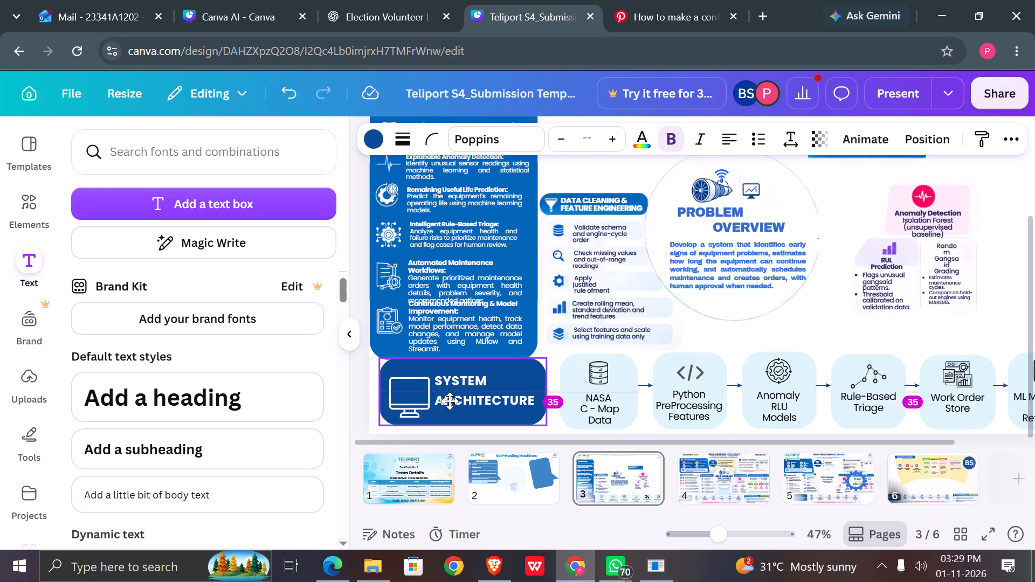
pyautogui.moveTo(450, 401); pyautogui.dragTo(450, 406)
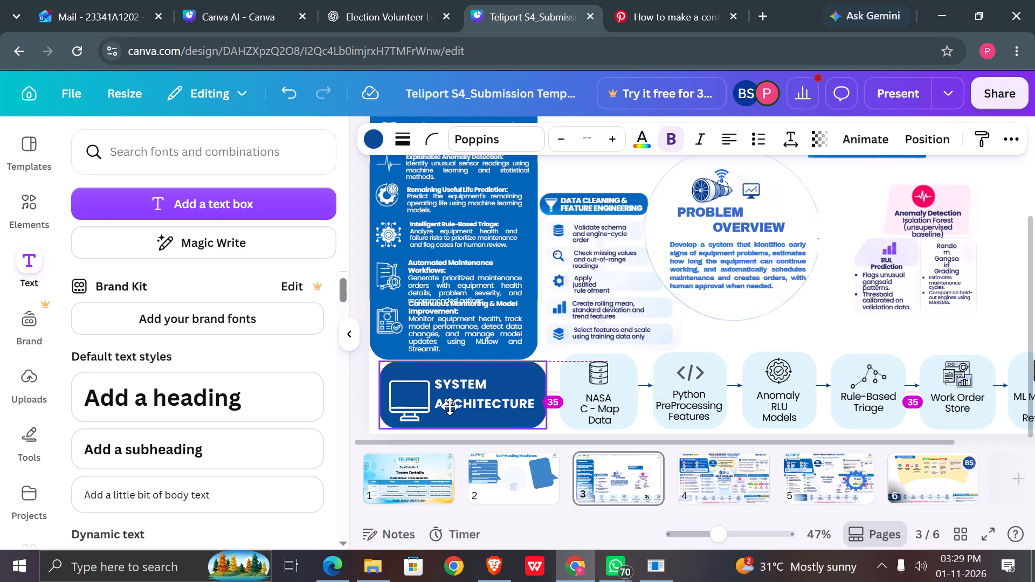
pyautogui.moveTo(450, 406); pyautogui.dragTo(450, 407)
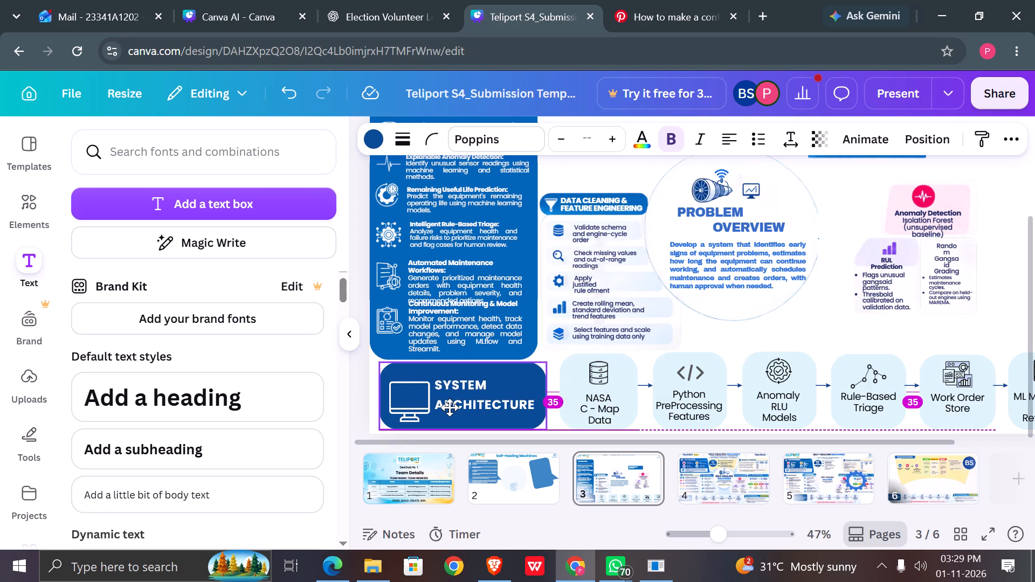
pyautogui.moveTo(450, 407); pyautogui.dragTo(450, 408)
# Copy the "Rule-Based Triage" text and delete it from its card in the system architecture row.
pyautogui.hscroll(-2, 649, 410)
pyautogui.scroll(-1, 649, 410)
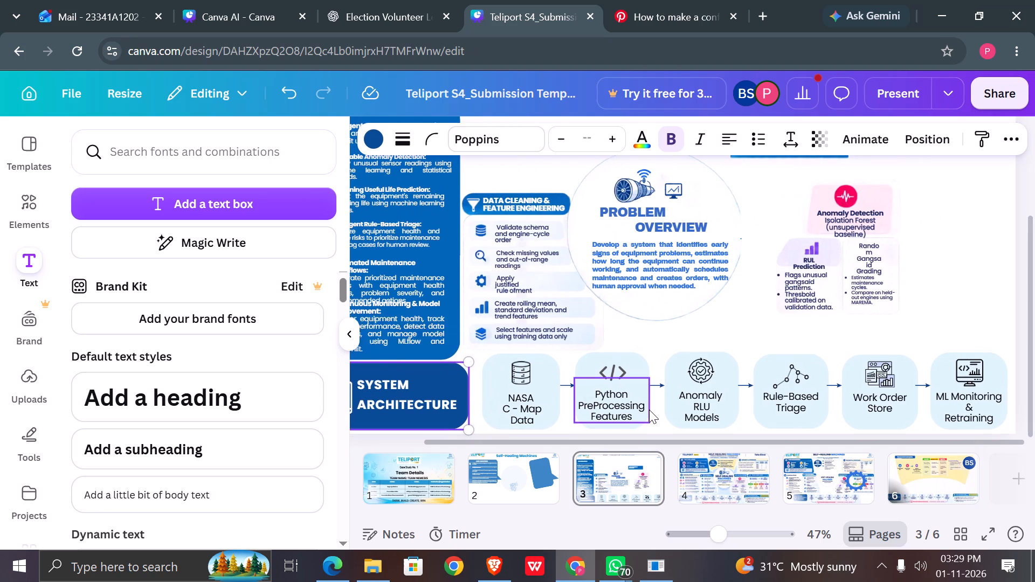
pyautogui.scroll(-1, 649, 410)
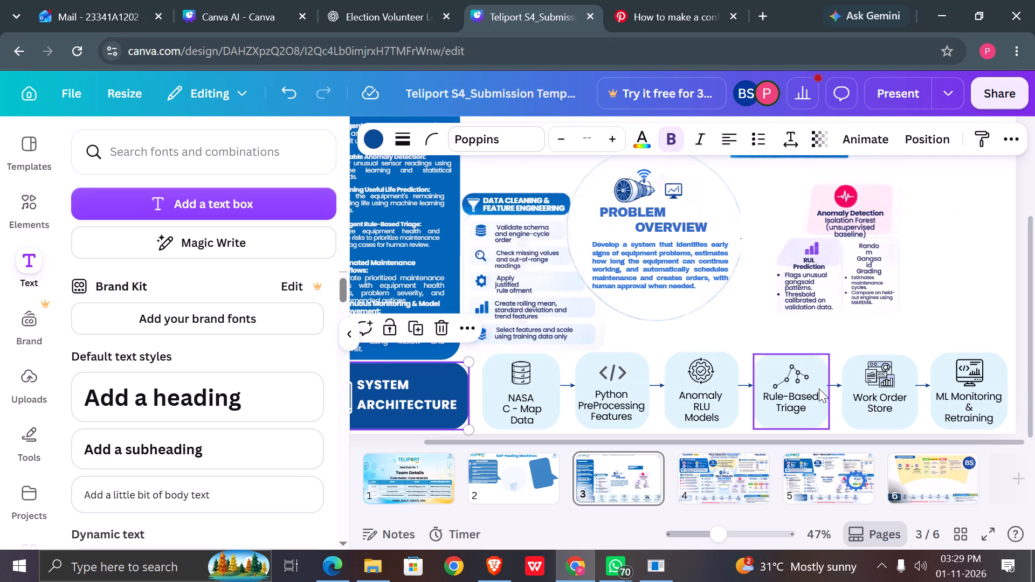
pyautogui.doubleClick(809, 398)
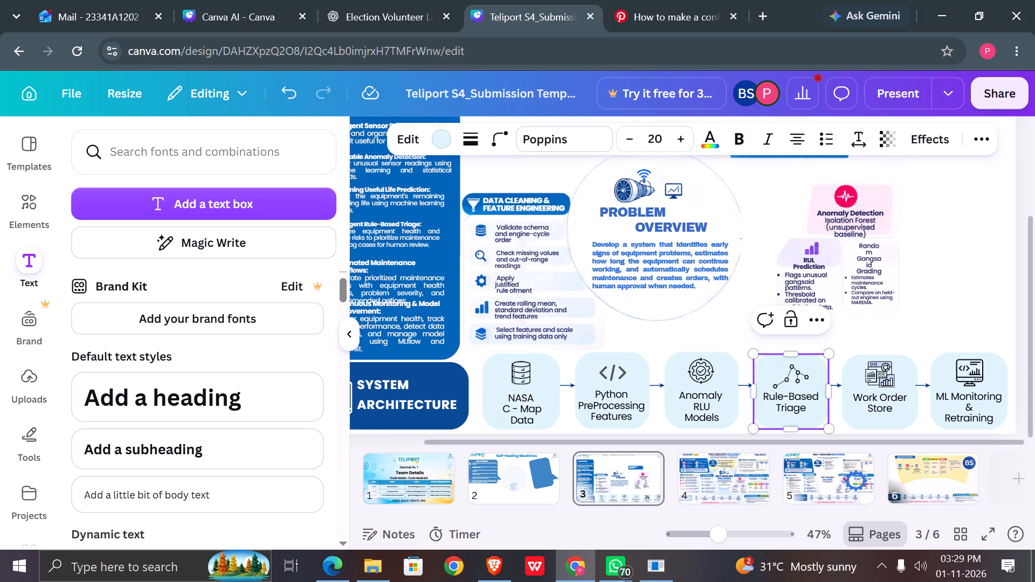
pyautogui.click(807, 409)
pyautogui.moveTo(807, 409); pyautogui.dragTo(766, 400)
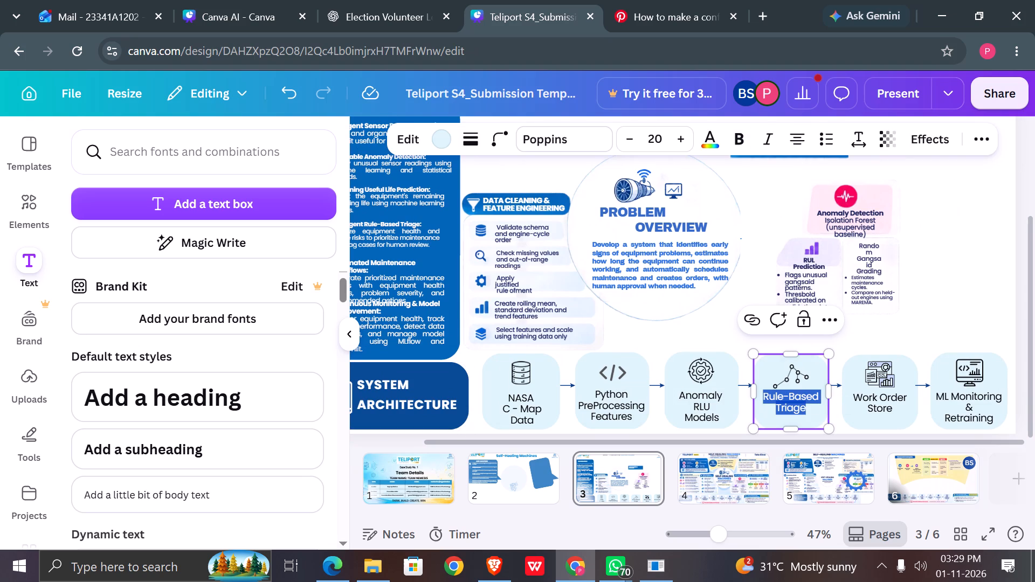
pyautogui.hotkey('ctrl', 'c')
pyautogui.press('BackSpace')
# Duplicate the "Python PreProcessing Features" text box and place the copy on the emptied card with the node-graph icon.
pyautogui.doubleClick(692, 404)
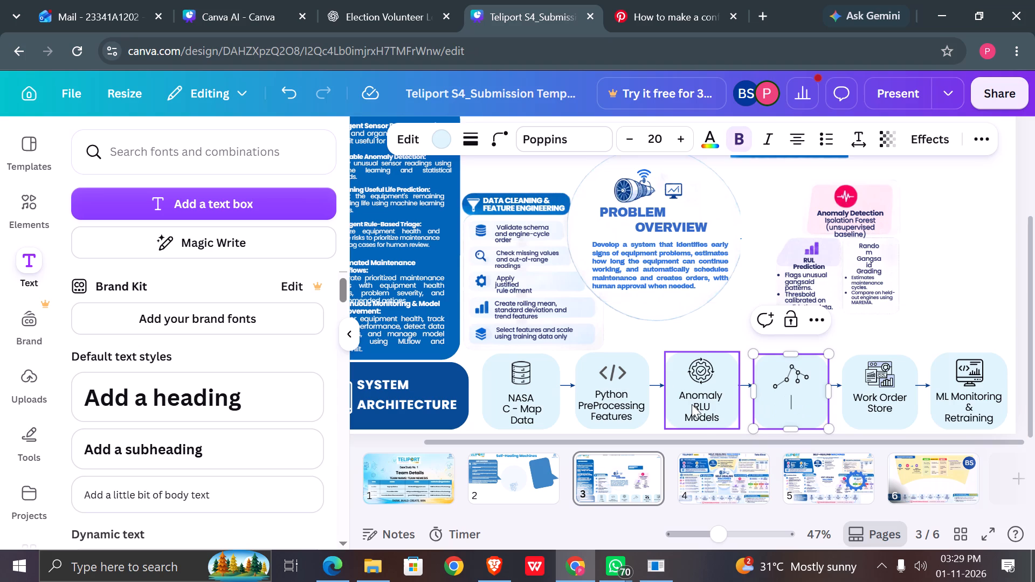
pyautogui.click(699, 405)
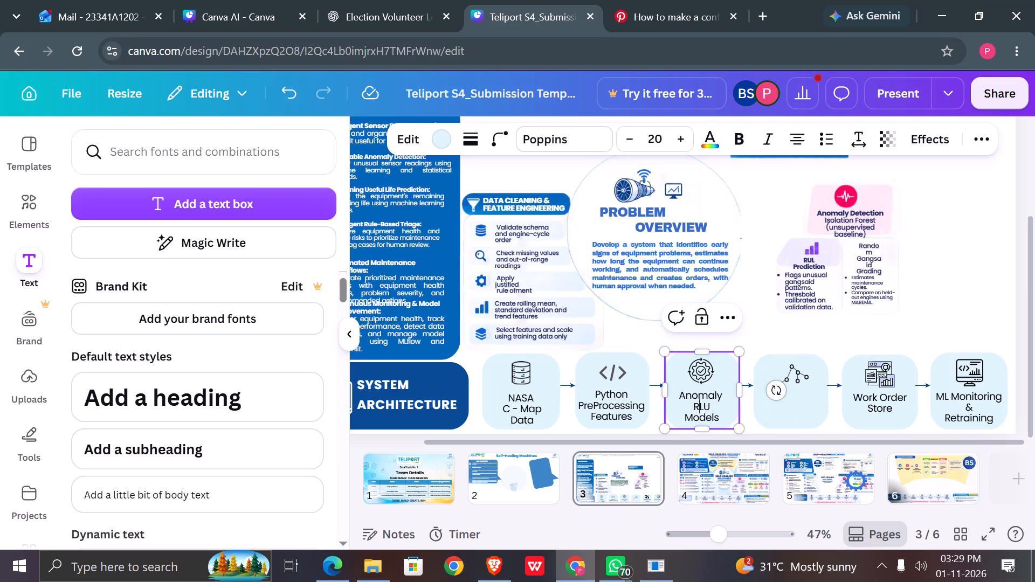
pyautogui.click(699, 405)
pyautogui.click(615, 401)
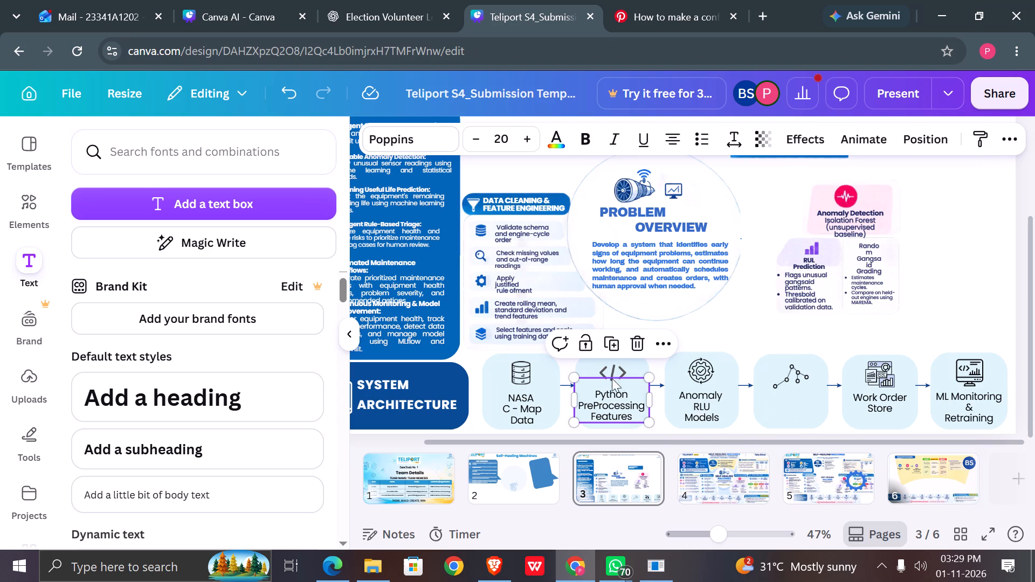
pyautogui.click(618, 339)
pyautogui.moveTo(672, 384); pyautogui.dragTo(777, 399)
# Replace the duplicated label's text with the copied "Rule-Based Triage" and position it below the card's node-graph icon.
pyautogui.doubleClick(785, 405)
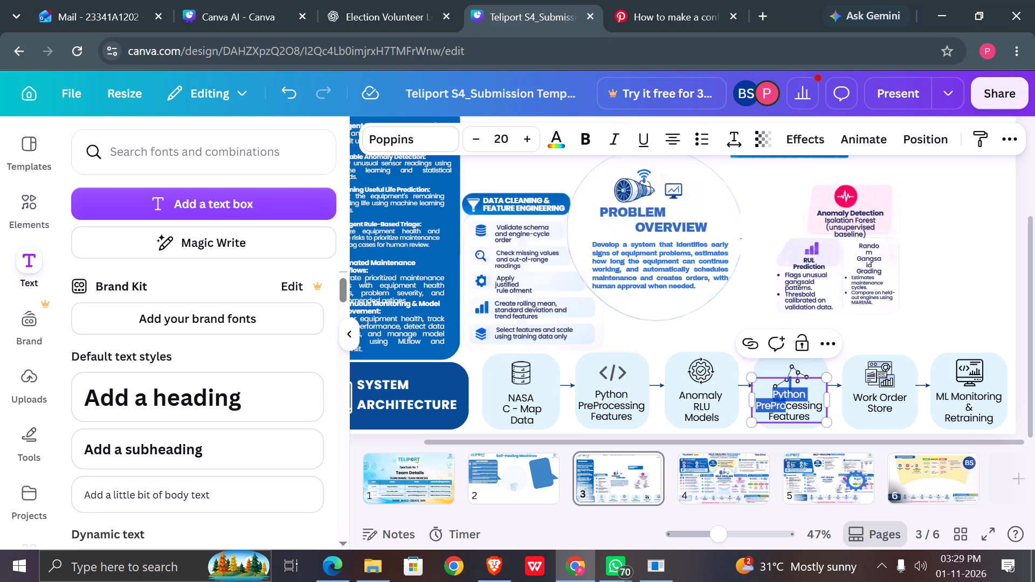
pyautogui.hotkey('ctrl', 'a')
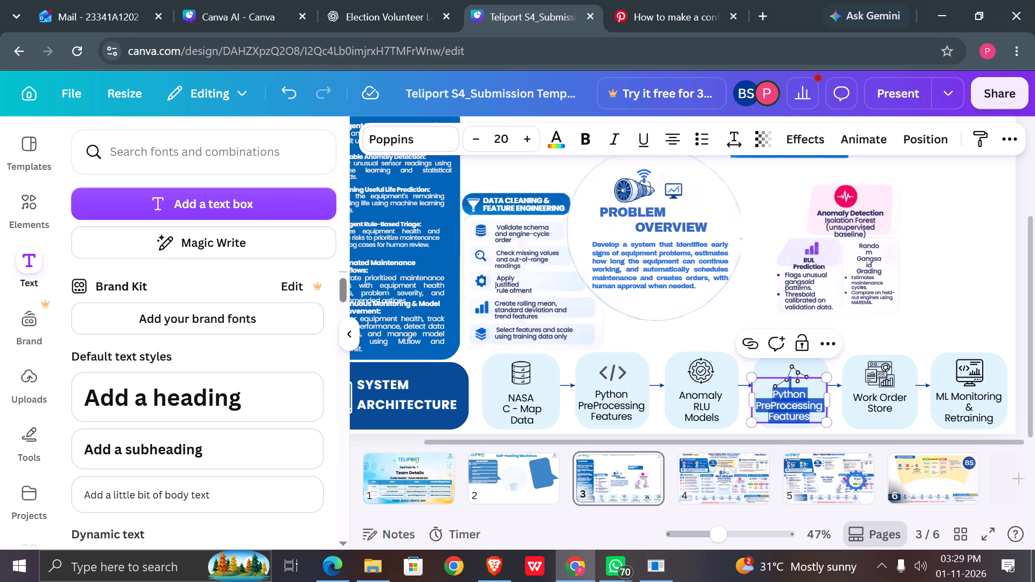
pyautogui.hotkey('ctrl', 'v')
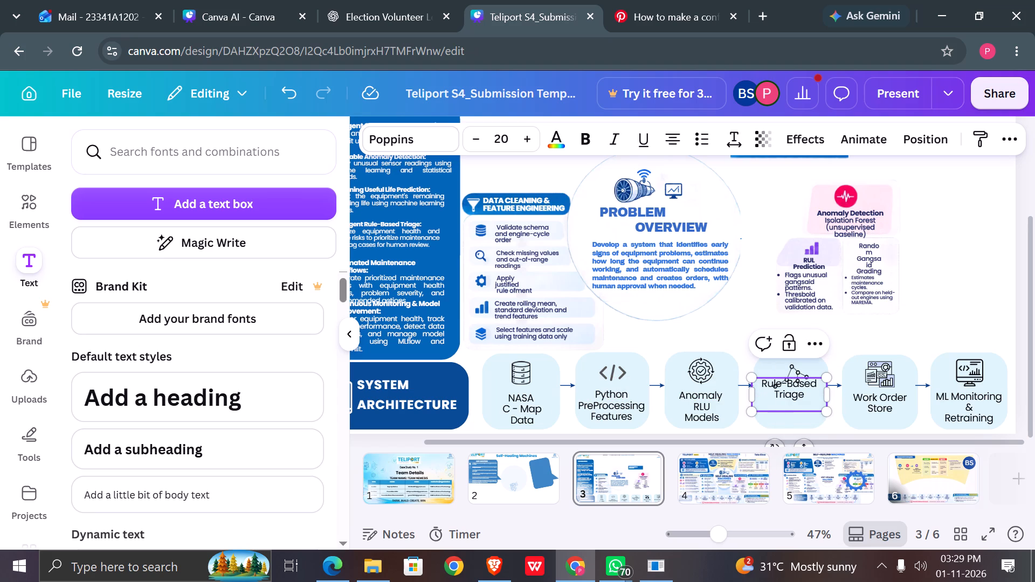
pyautogui.press('BackSpace')
pyautogui.moveTo(802, 435); pyautogui.dragTo(801, 436)
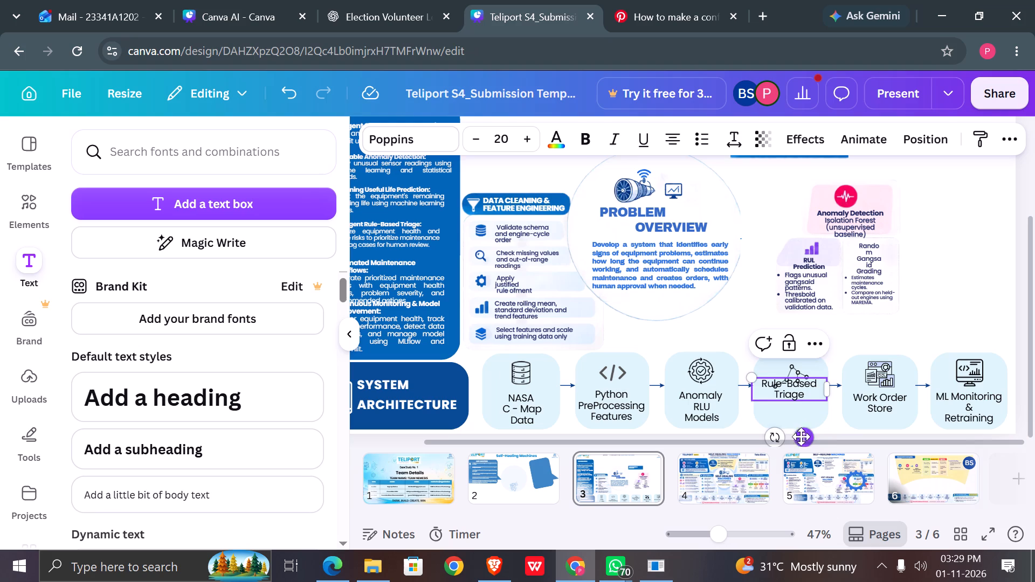
pyautogui.moveTo(801, 436); pyautogui.dragTo(803, 453)
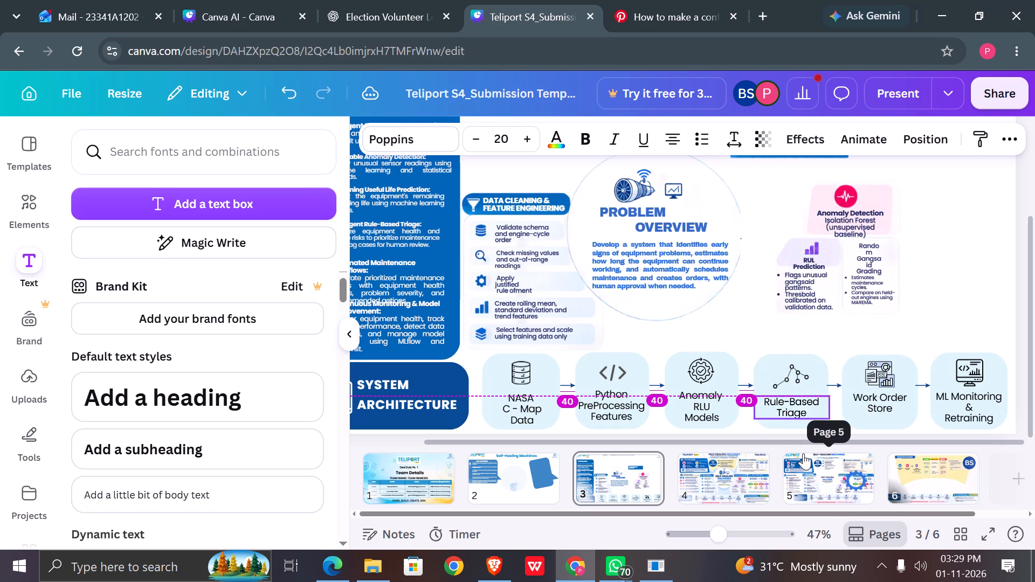
pyautogui.moveTo(803, 453); pyautogui.dragTo(805, 453)
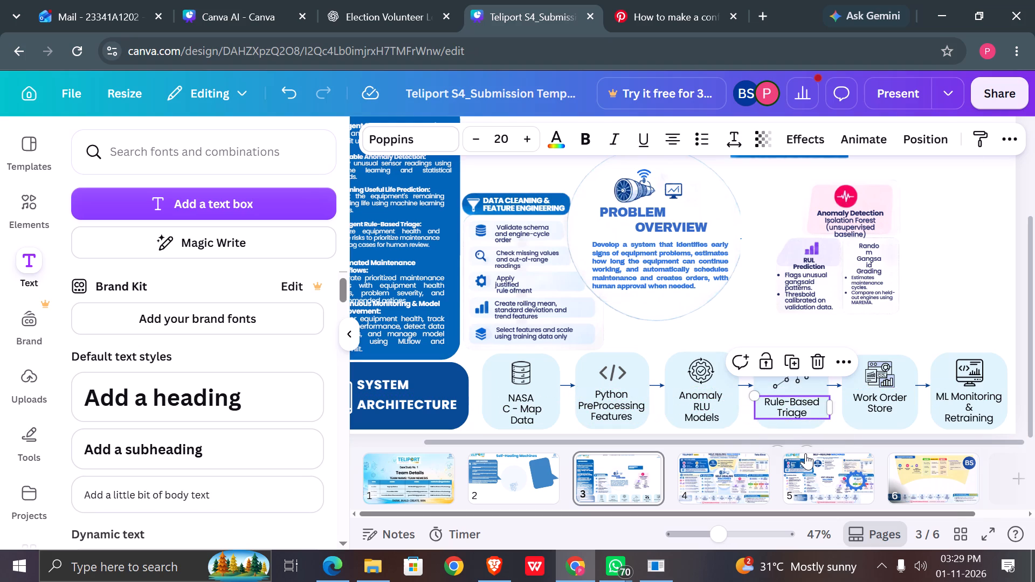
# Duplicate the "Python PreProcessing Features" text box again for another card label.
pyautogui.click(625, 391)
pyautogui.click(621, 346)
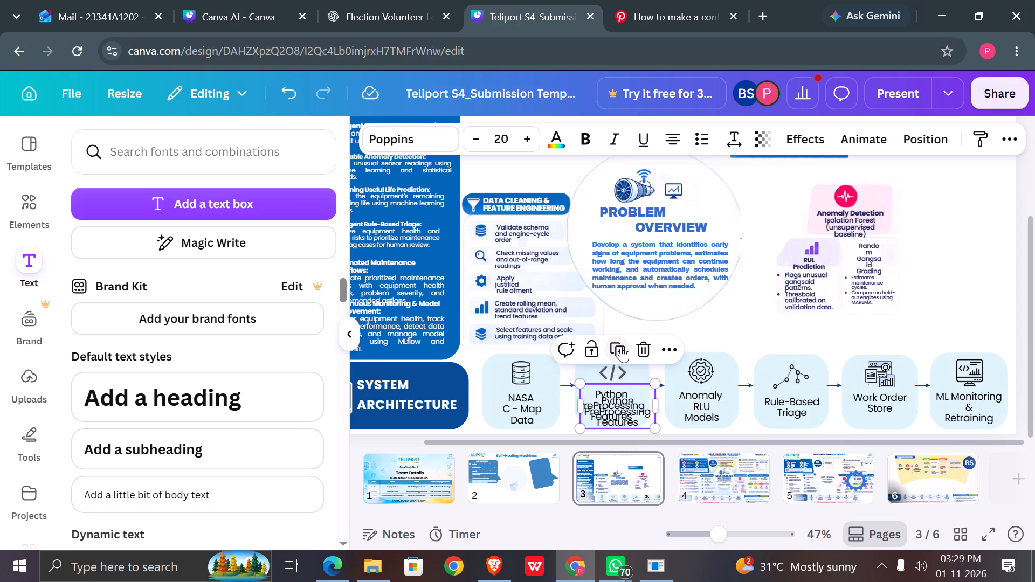
# Copy the full "Anomaly RLU Models" text and delete it from its card.
pyautogui.doubleClick(710, 412)
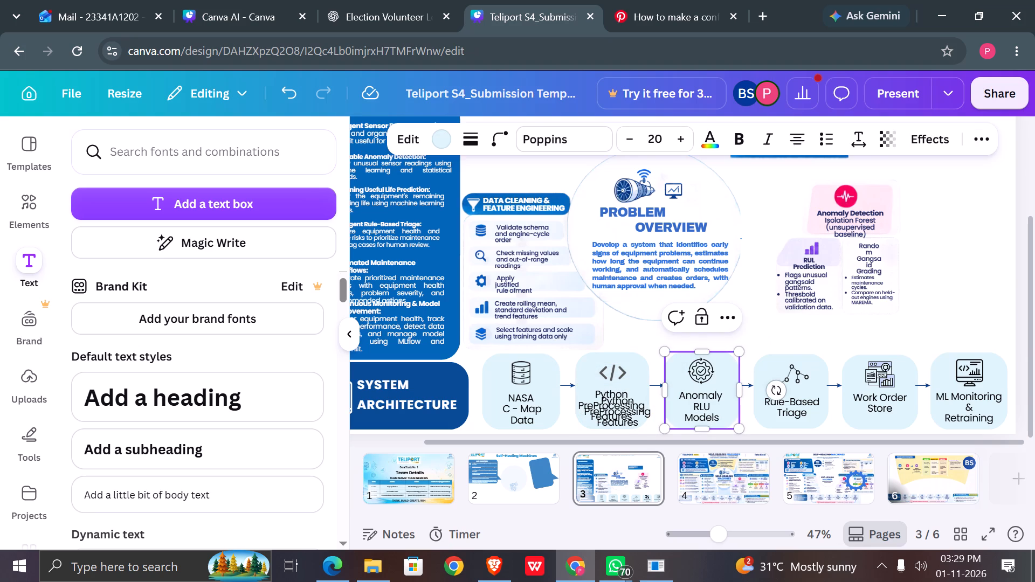
pyautogui.hotkey('ctrl', 'a')
pyautogui.hotkey('ctrl', 'c')
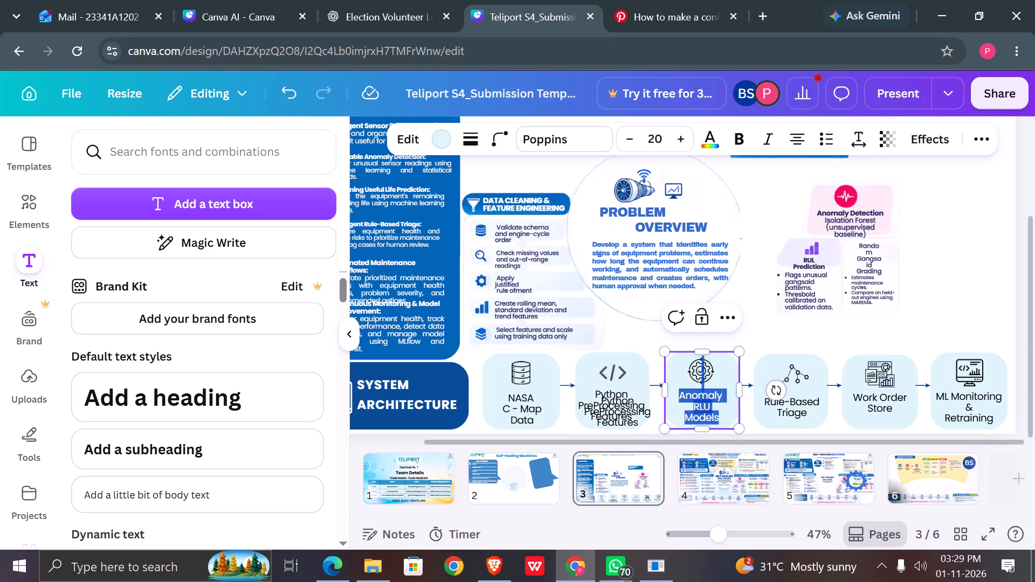
pyautogui.press('BackSpace')
# Move the duplicated text box onto the emptied gear-icon card, level with the original Python label.
pyautogui.click(617, 411)
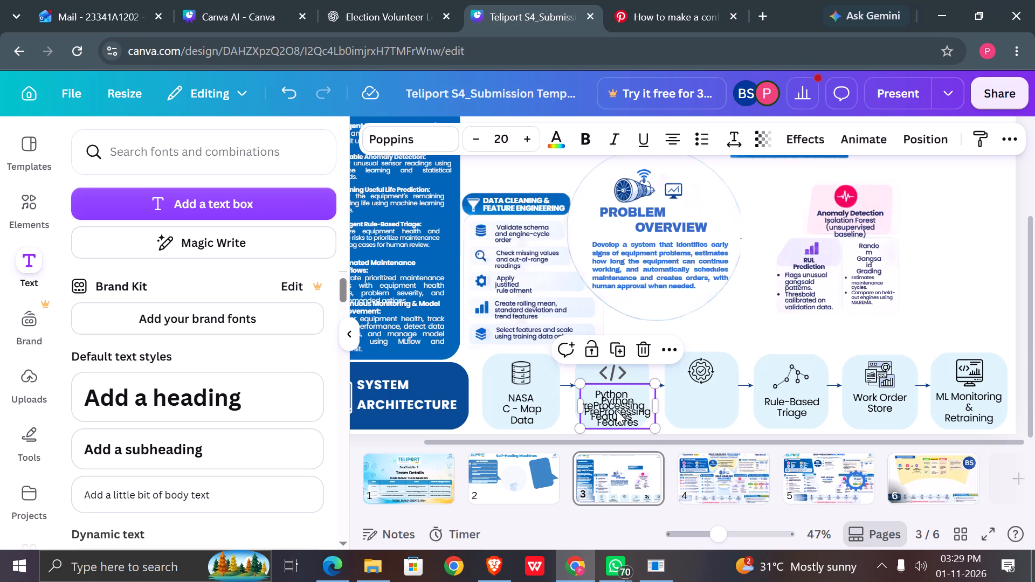
pyautogui.moveTo(617, 411); pyautogui.dragTo(702, 401)
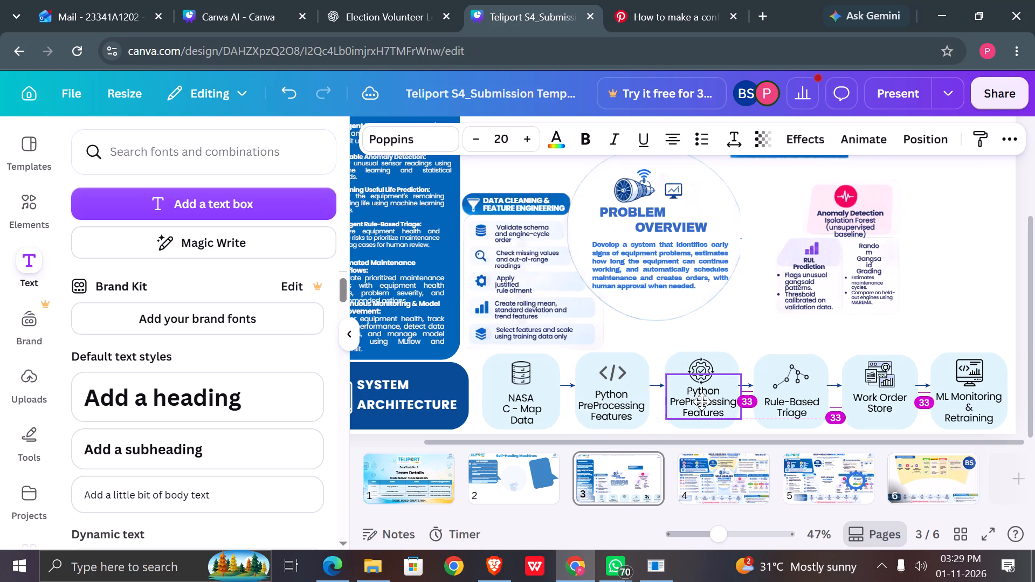
pyautogui.moveTo(702, 401); pyautogui.dragTo(701, 401)
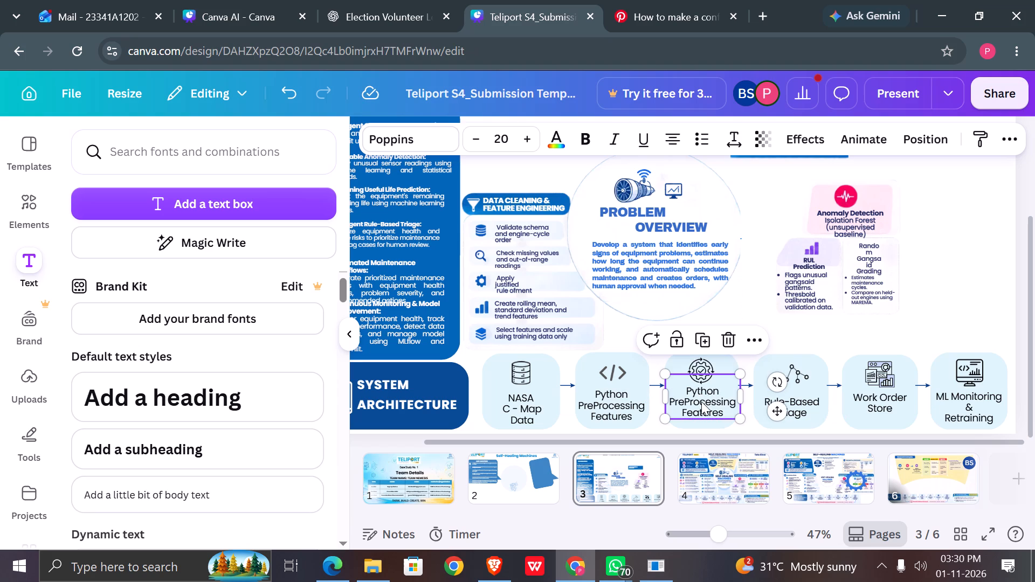
pyautogui.moveTo(701, 401); pyautogui.dragTo(702, 406)
# Replace the gear-icon card's duplicated label with the copied "Anomaly RLU Models" and remove the blank lines above it.
pyautogui.doubleClick(702, 406)
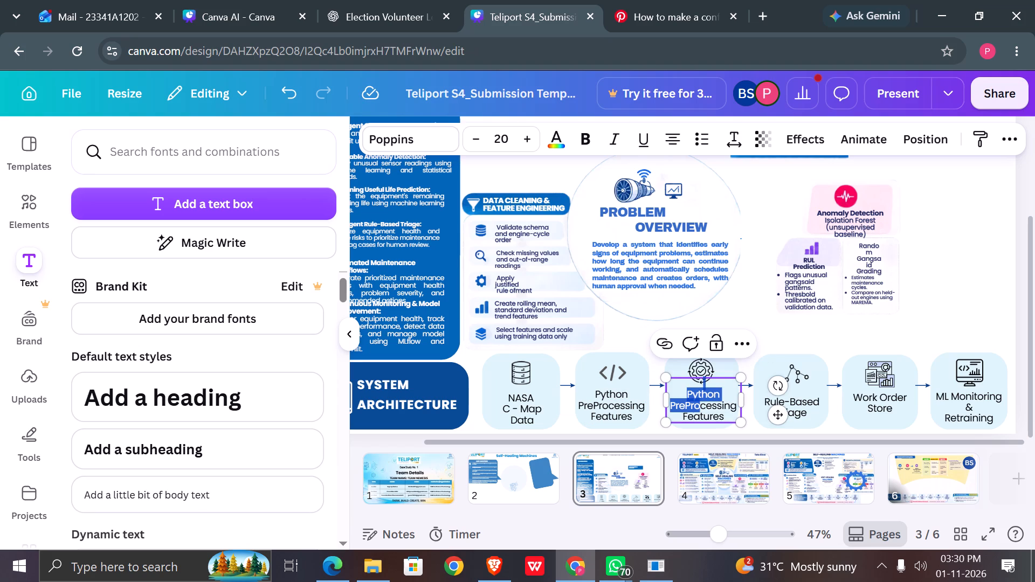
pyautogui.hotkey('ctrl', 'a')
pyautogui.hotkey('ctrl', 'v')
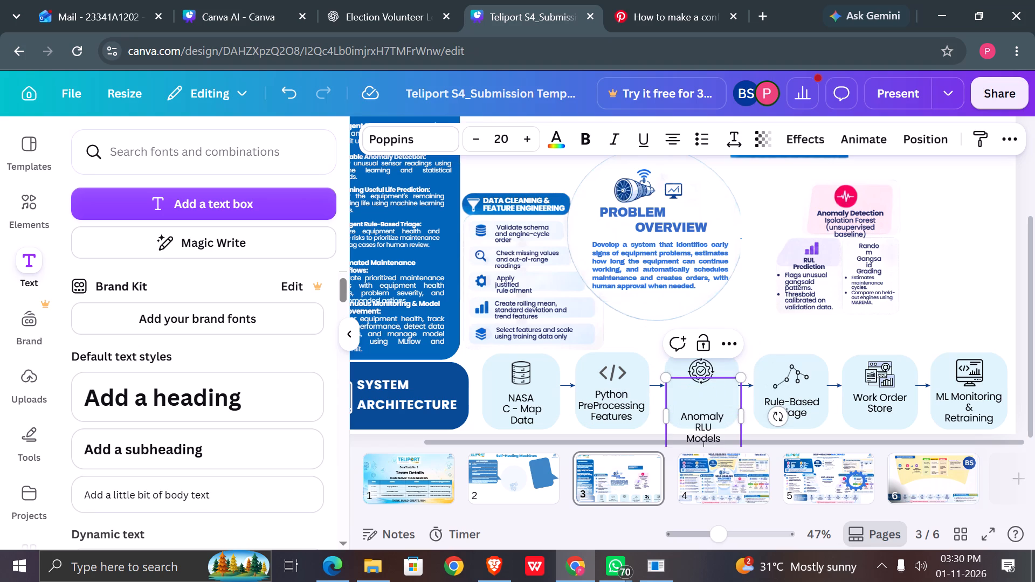
pyautogui.click(701, 401)
pyautogui.press('BackSpace')
pyautogui.press('BackSpace')
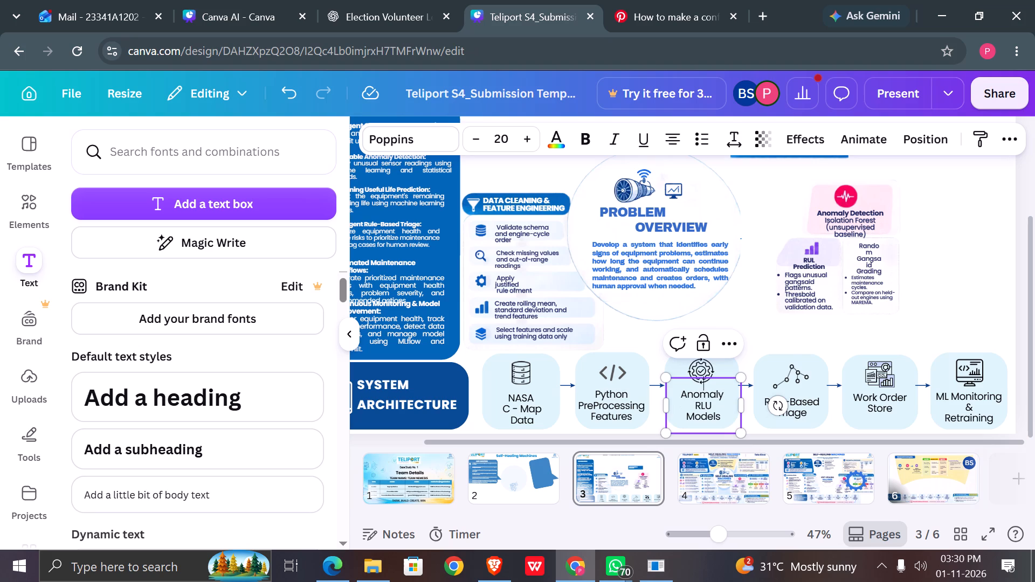
pyautogui.click(766, 323)
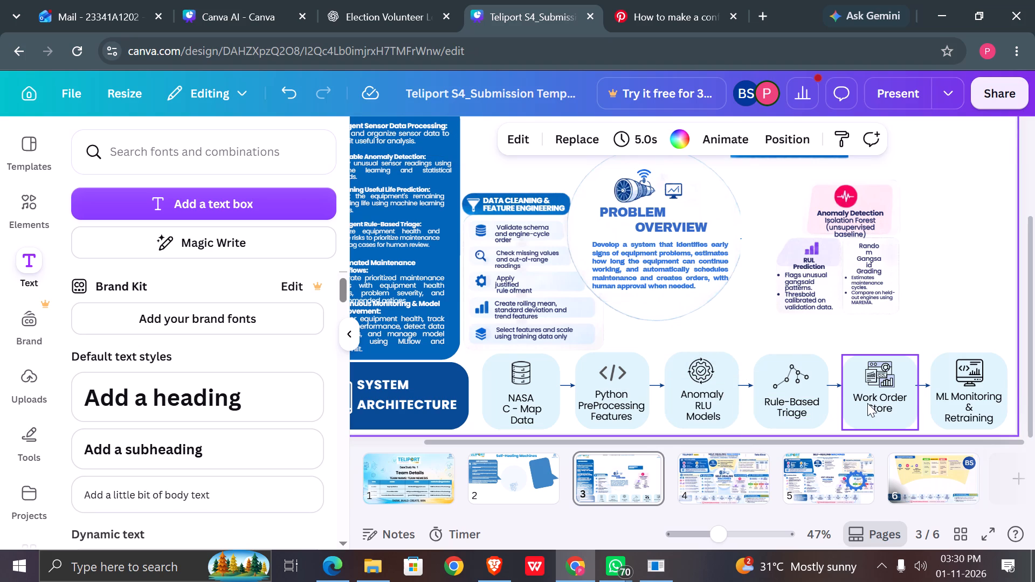
# Copy the full "Work Order Store" text and delete it from its card.
pyautogui.doubleClick(878, 406)
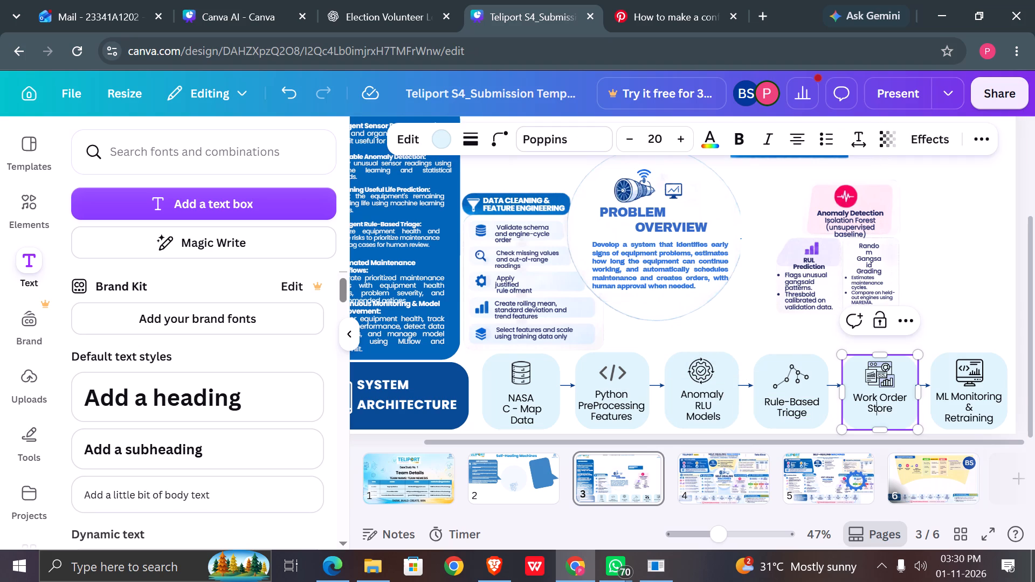
pyautogui.moveTo(898, 405); pyautogui.dragTo(857, 398)
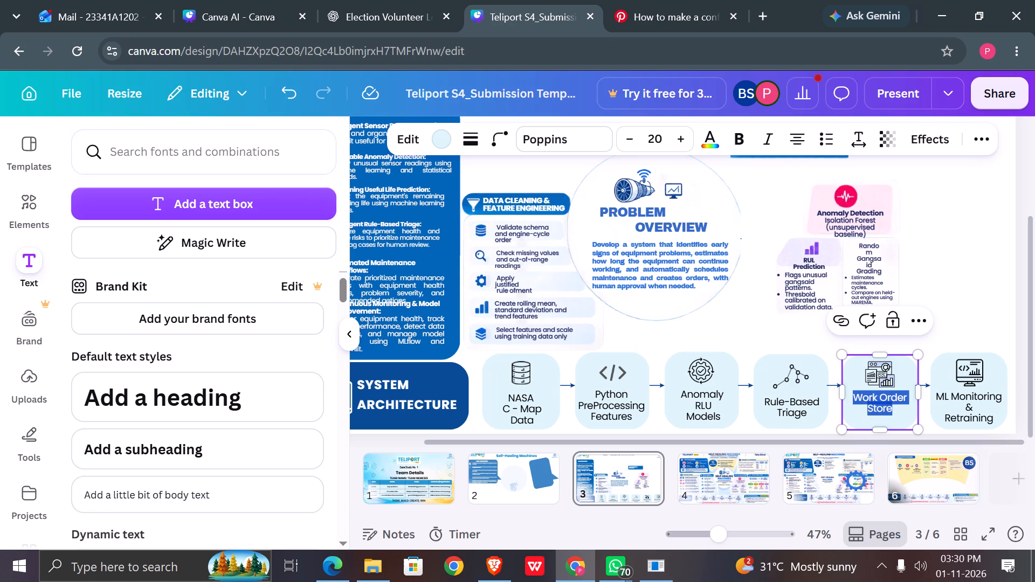
pyautogui.hotkey('ctrl', 'c')
pyautogui.press('BackSpace')
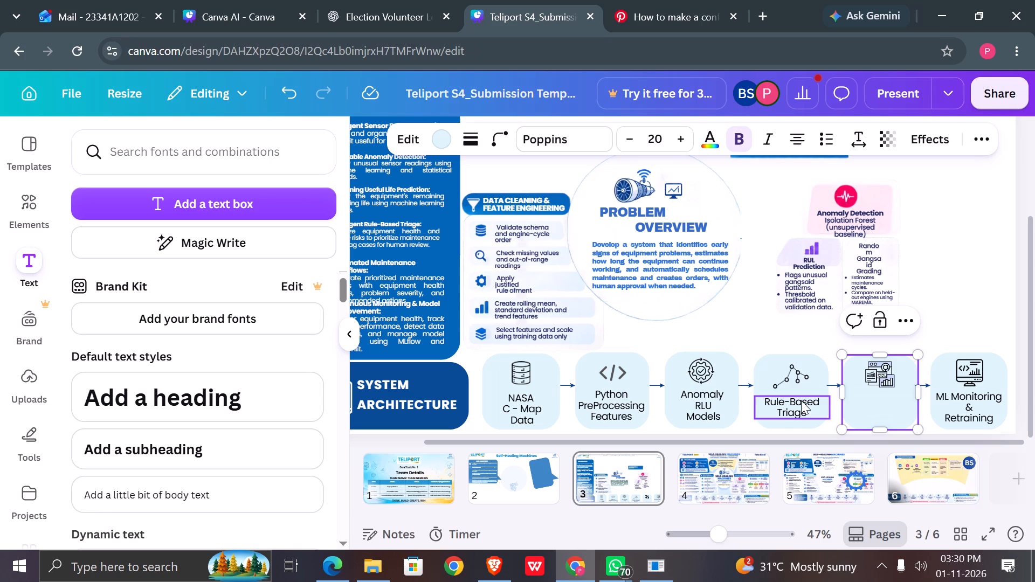
# Duplicate the "Rule-Based Triage" text box and centre the copy on the emptied work order card, level with the original.
pyautogui.click(801, 400)
pyautogui.click(793, 360)
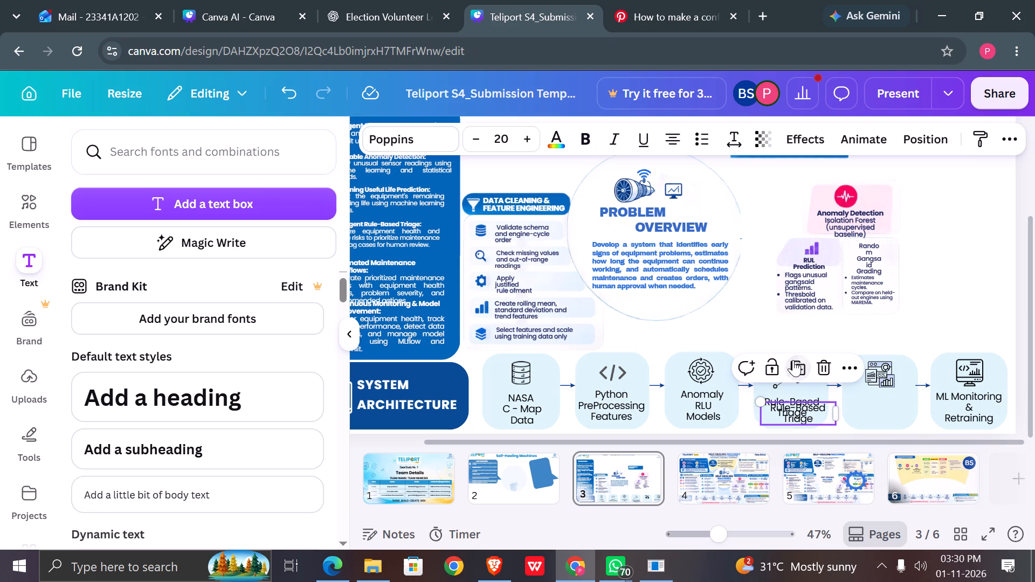
pyautogui.moveTo(791, 415); pyautogui.dragTo(877, 413)
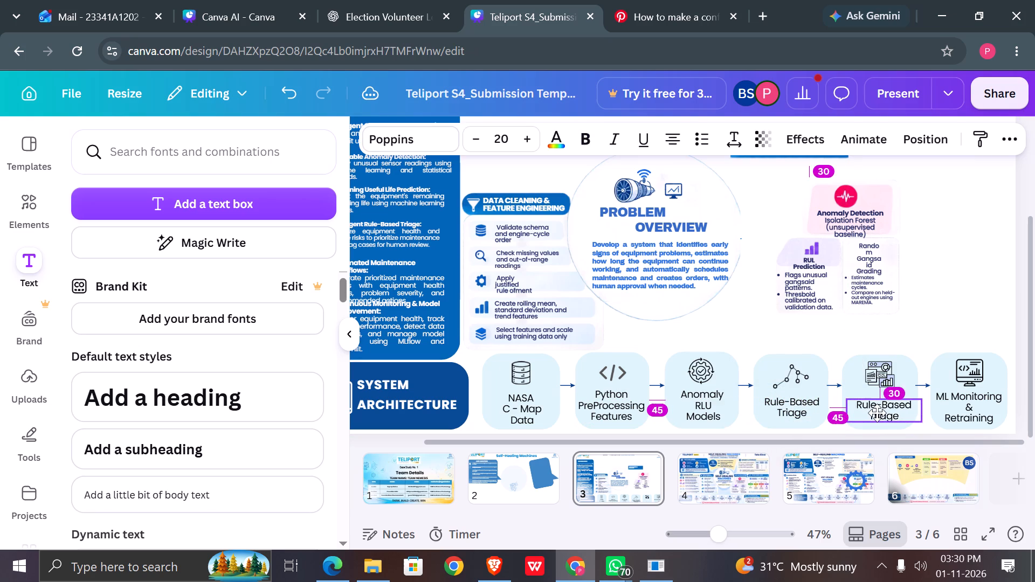
pyautogui.moveTo(877, 413); pyautogui.dragTo(876, 411)
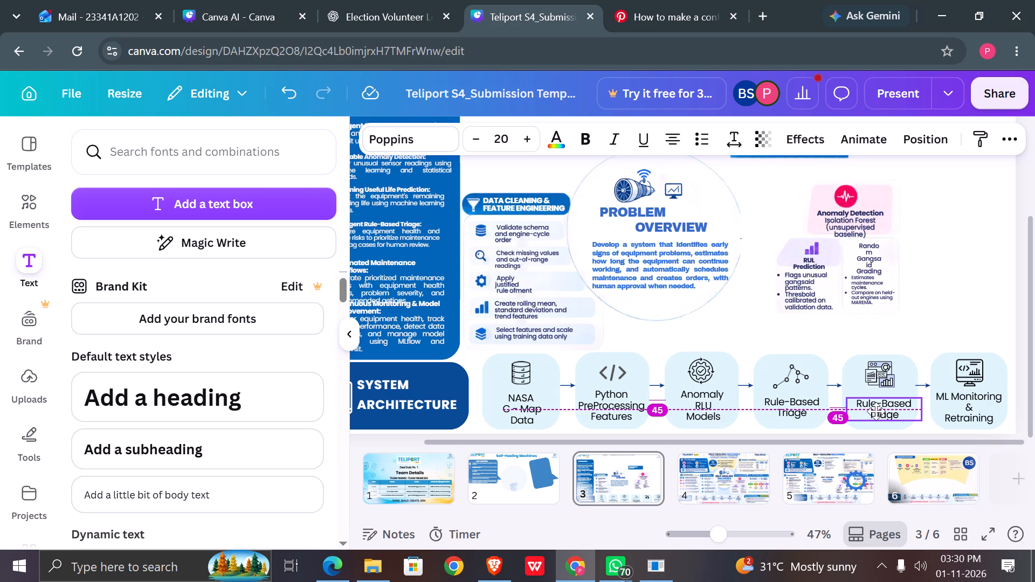
pyautogui.moveTo(876, 411); pyautogui.dragTo(873, 410)
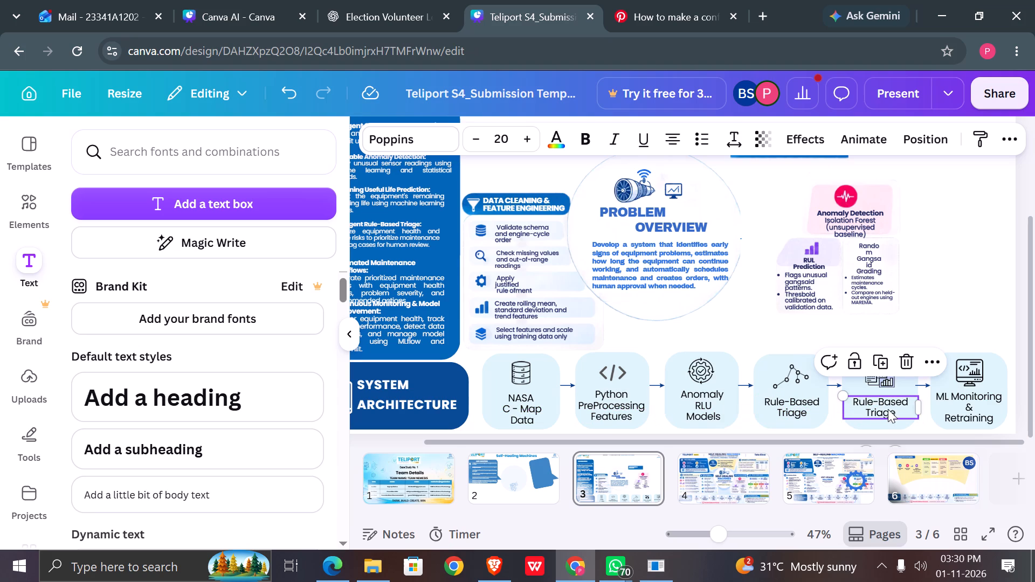
# Replace the duplicated label's text with the copied "Work Order Store" and remove the trailing blank line.
pyautogui.doubleClick(900, 410)
pyautogui.hotkey('ctrl', 'v')
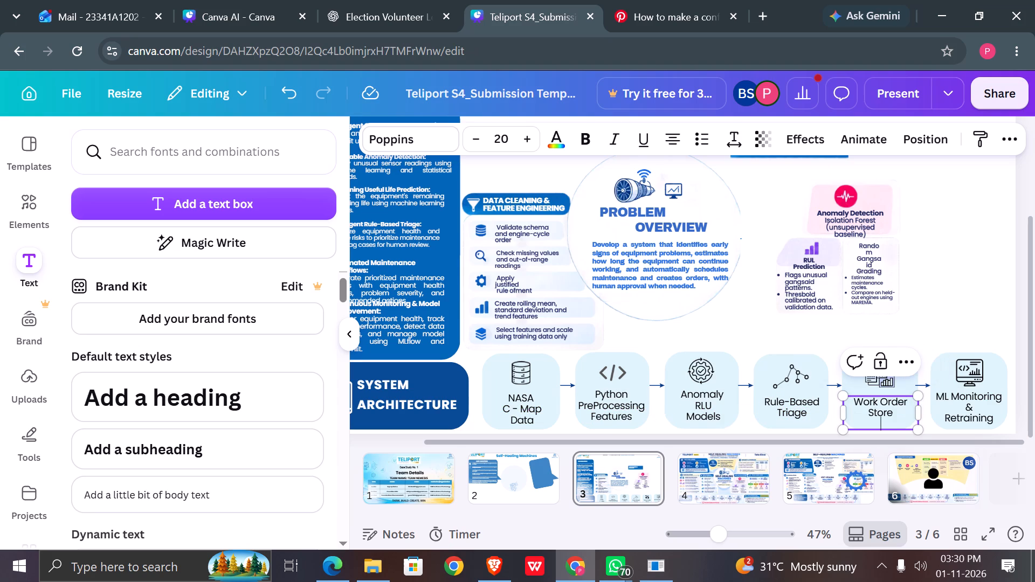
pyautogui.press('BackSpace')
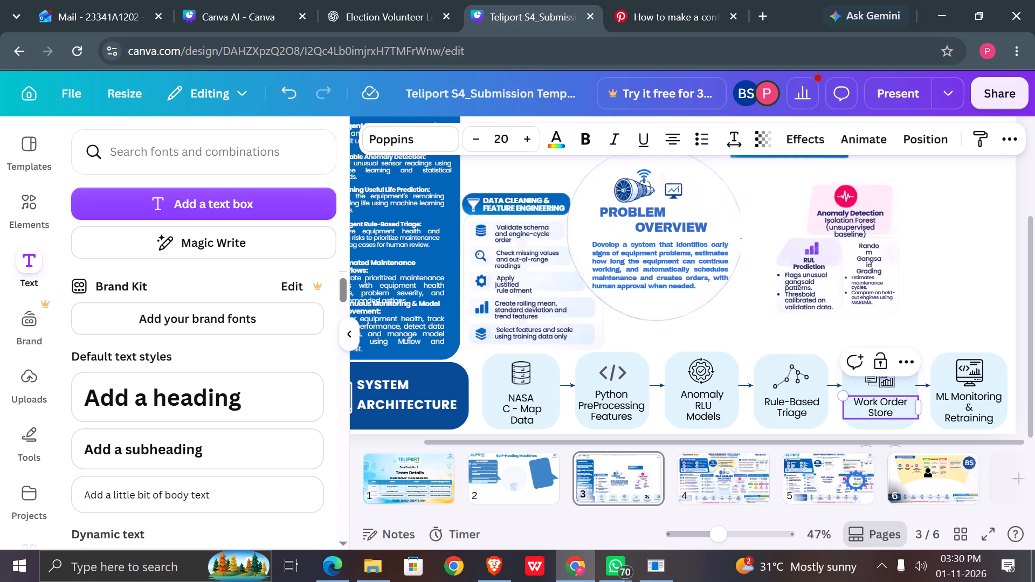
pyautogui.click(945, 283)
# Copy the full "ML Monitoring & Retraining" text and delete it from the last card.
pyautogui.hscroll(-2, 945, 283)
pyautogui.scroll(-1, 945, 283)
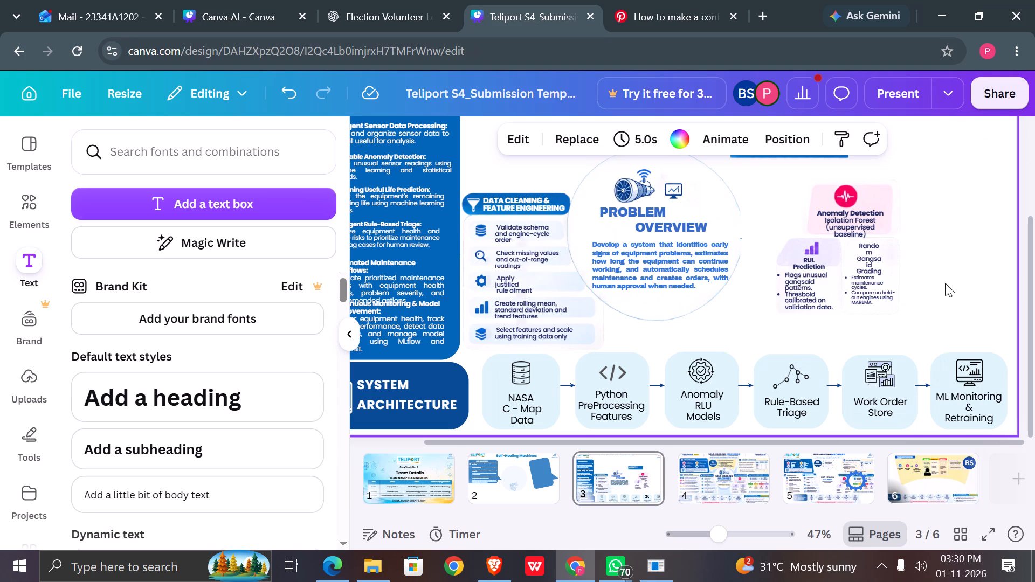
pyautogui.scroll(-1, 945, 283)
pyautogui.doubleClick(960, 407)
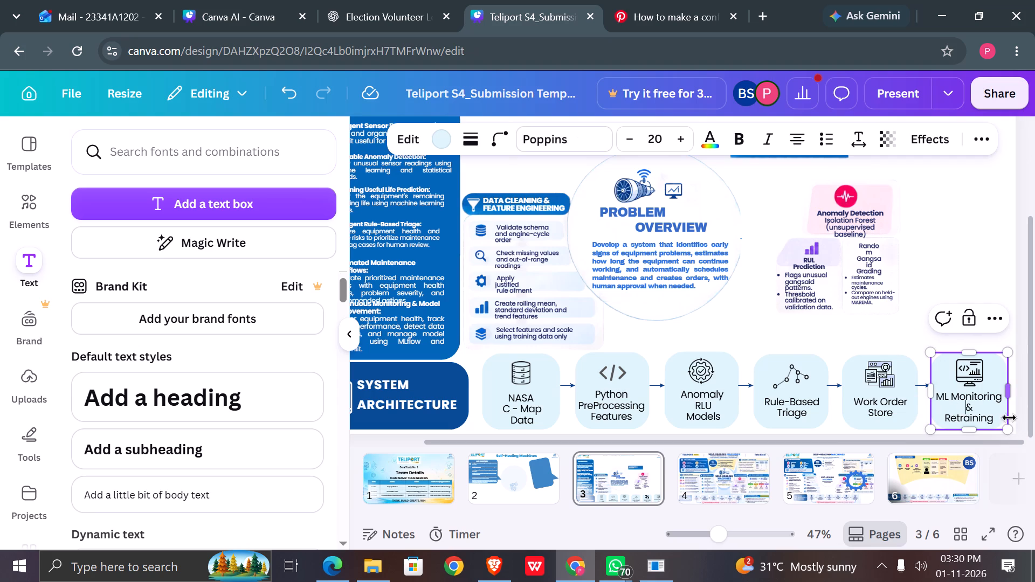
pyautogui.moveTo(998, 422); pyautogui.dragTo(940, 402)
pyautogui.hotkey('ctrl', 'c')
pyautogui.press('BackSpace')
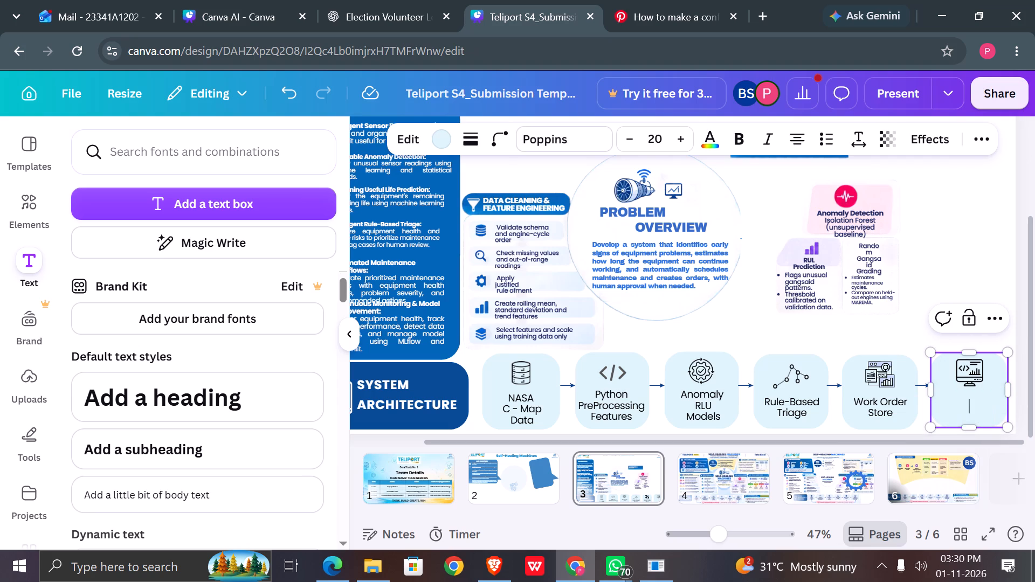
# Duplicate the "Work Order Store" text box onto the emptied monitor-icon card.
pyautogui.click(894, 403)
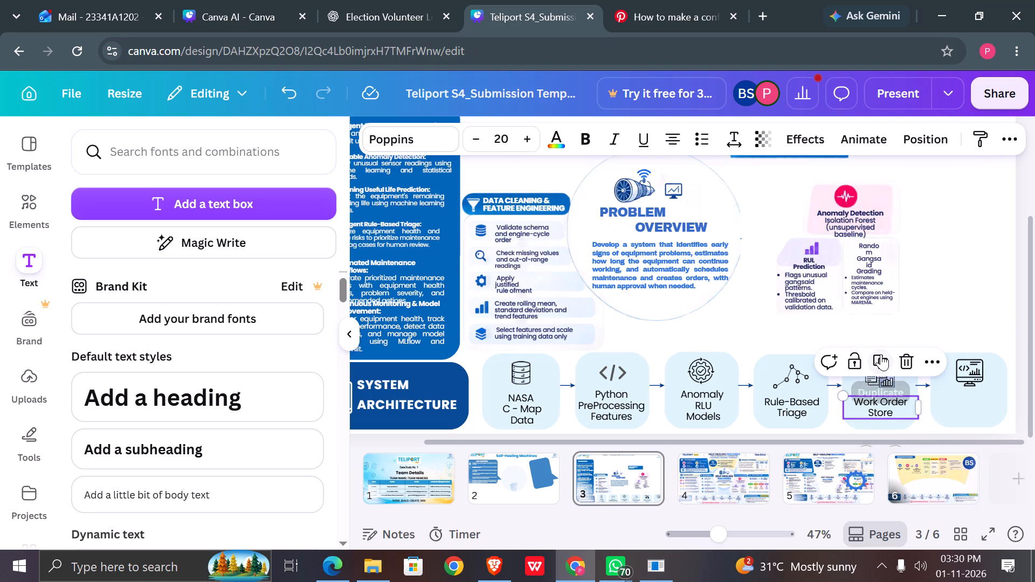
pyautogui.click(881, 354)
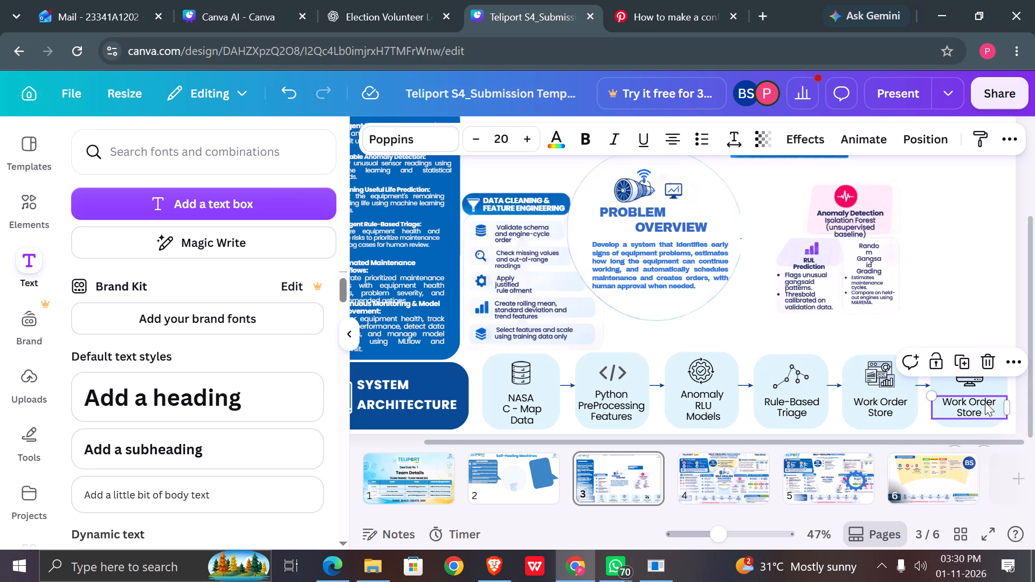
# Replace the duplicated label with the copied "ML Monitoring & Retraining", remove the trailing blank line, and break it so "Retraining" sits on its own line.
pyautogui.doubleClick(984, 409)
pyautogui.hotkey('ctrl', 'v')
pyautogui.keyDown('ctrl'); pyautogui.click(984, 409); pyautogui.keyUp('ctrl')
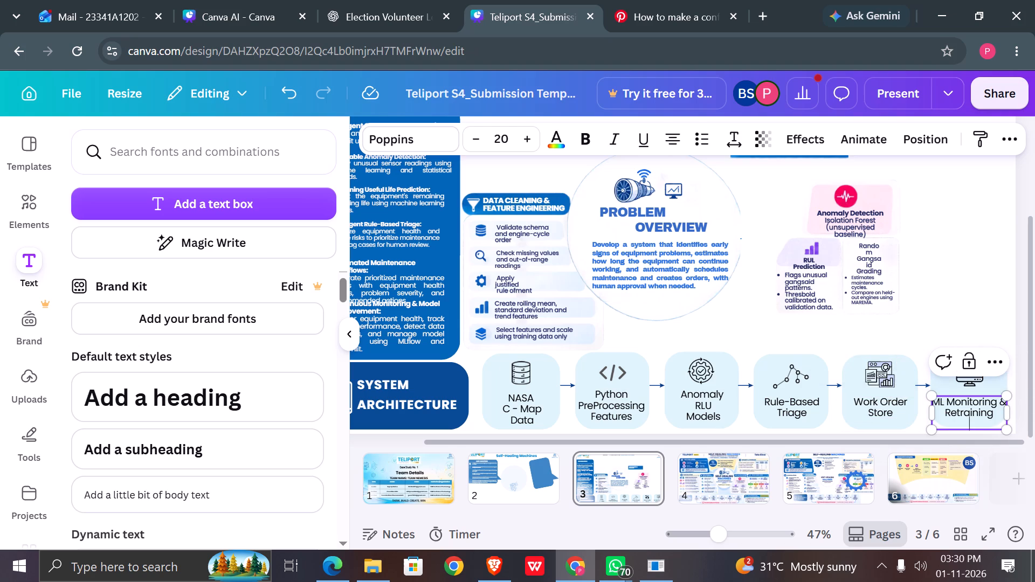
pyautogui.press('BackSpace')
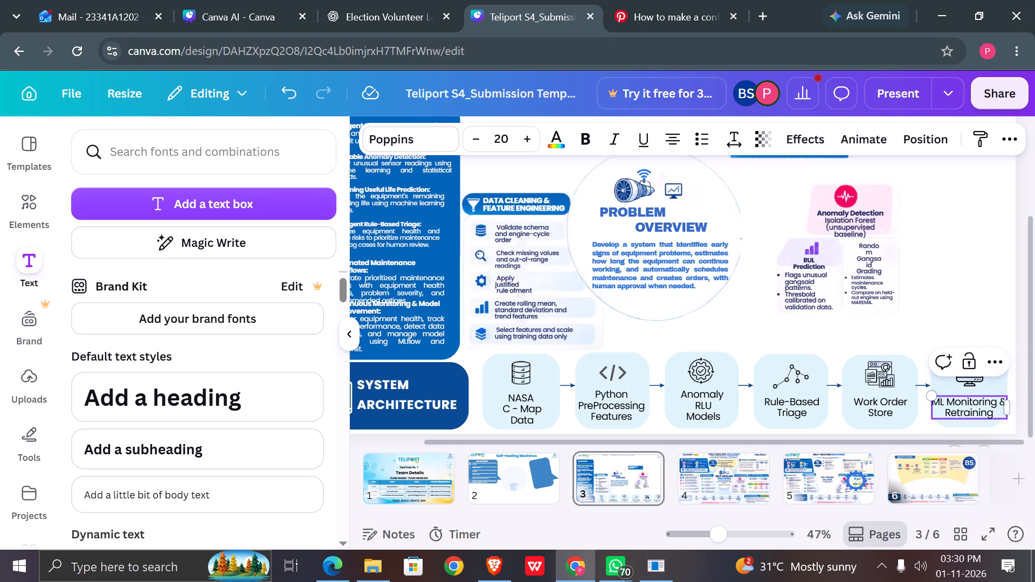
pyautogui.click(996, 401)
pyautogui.press('Return')
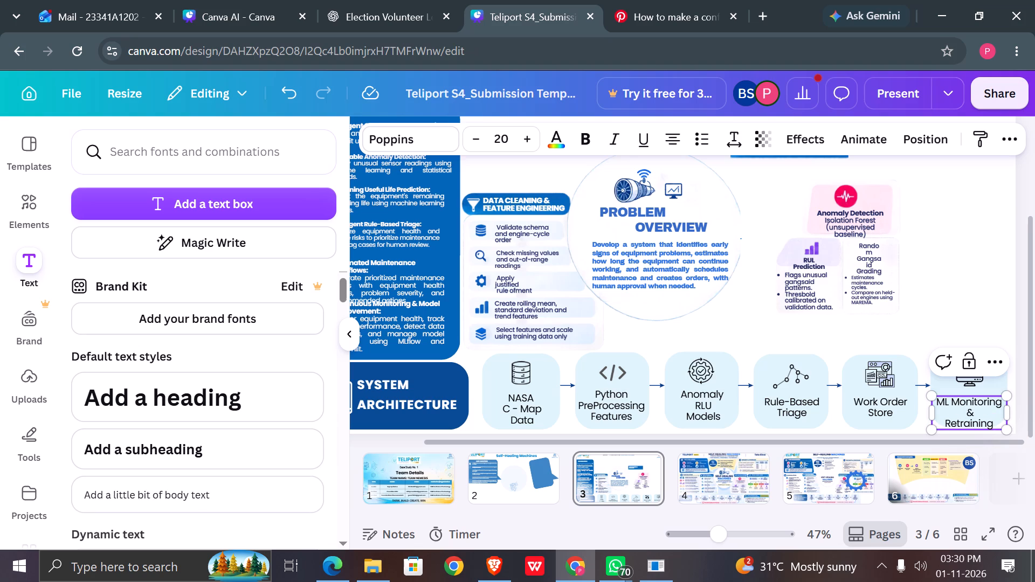
# Move the "ML Monitoring & Retraining" text box slightly up so it fits within its card below the monitor icon.
pyautogui.click(960, 311)
pyautogui.moveTo(970, 419); pyautogui.dragTo(970, 414)
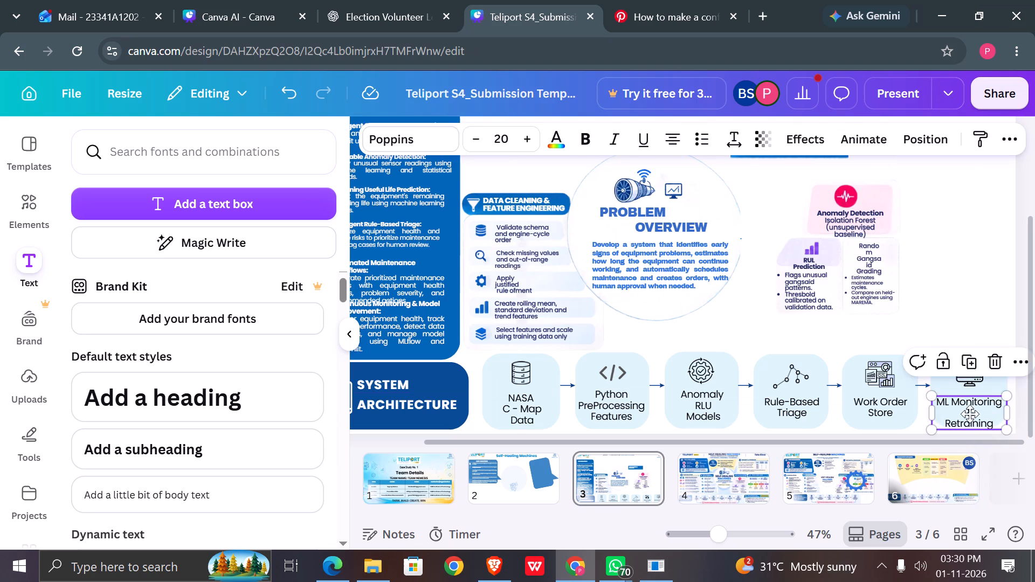
pyautogui.moveTo(970, 414); pyautogui.dragTo(971, 413)
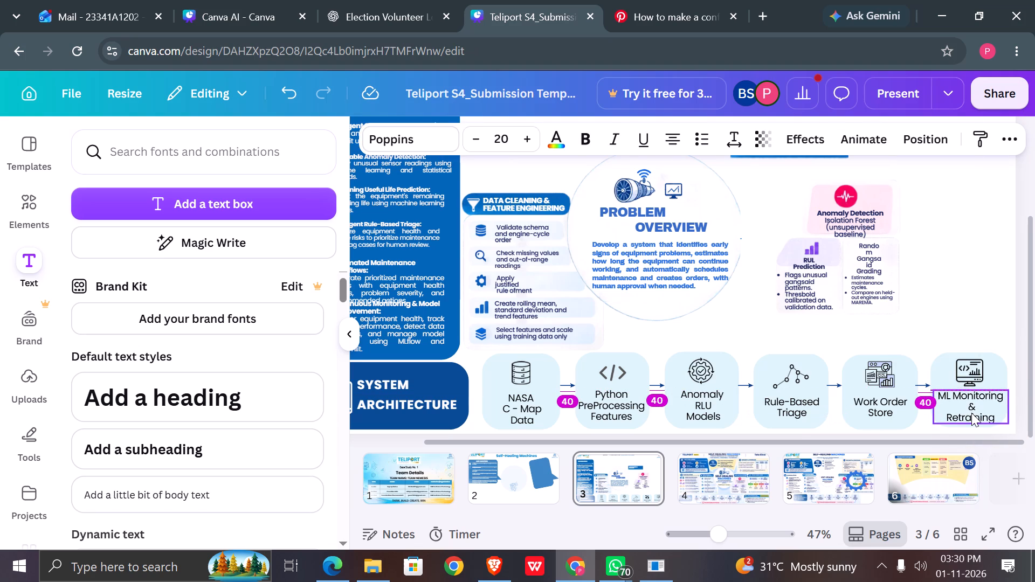
pyautogui.click(960, 300)
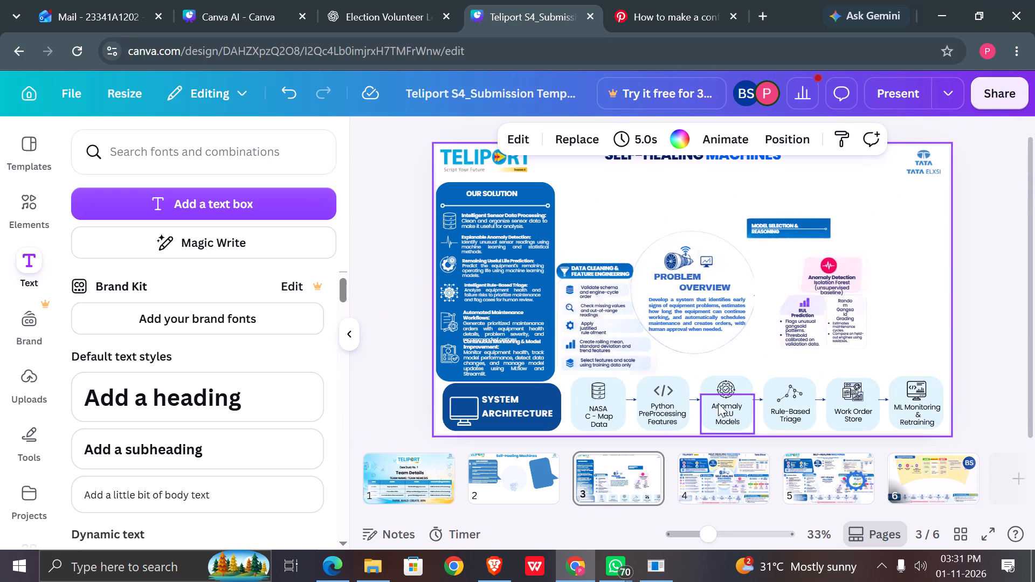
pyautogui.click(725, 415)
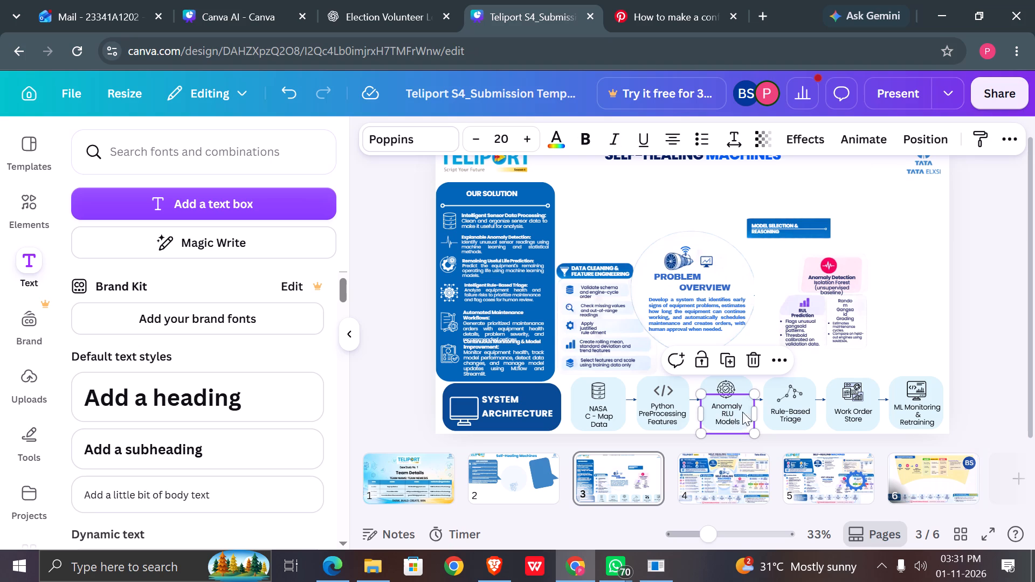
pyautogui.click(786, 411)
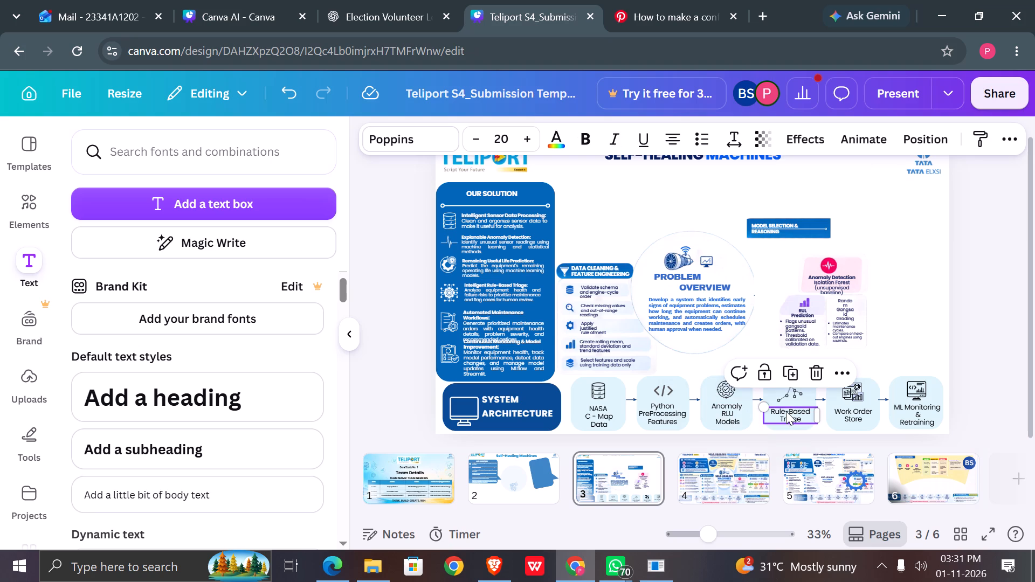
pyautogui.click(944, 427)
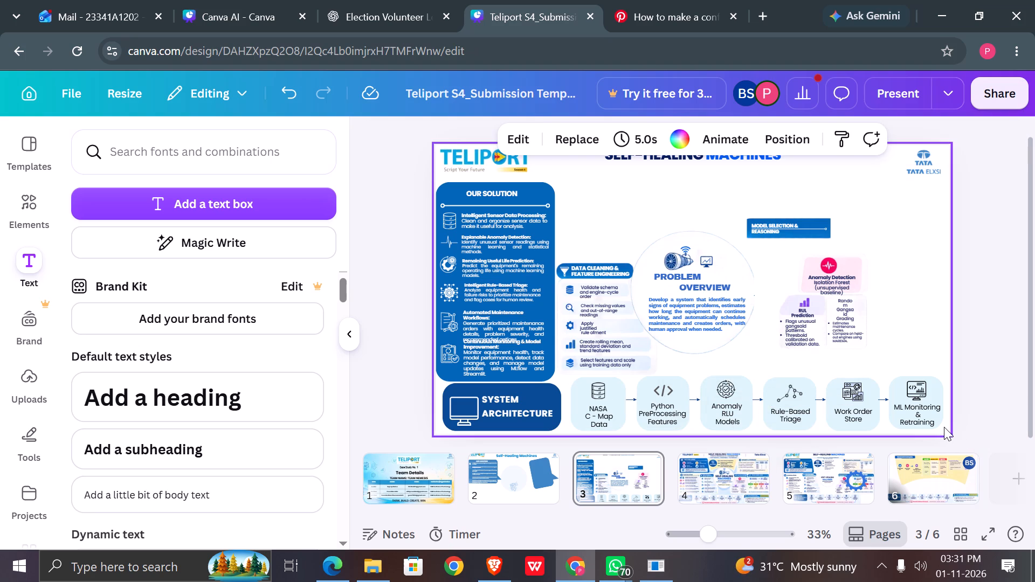
# Select the System Architecture banner with all six cards, icons, labels and arrows, and group them.
pyautogui.moveTo(944, 427); pyautogui.dragTo(711, 385)
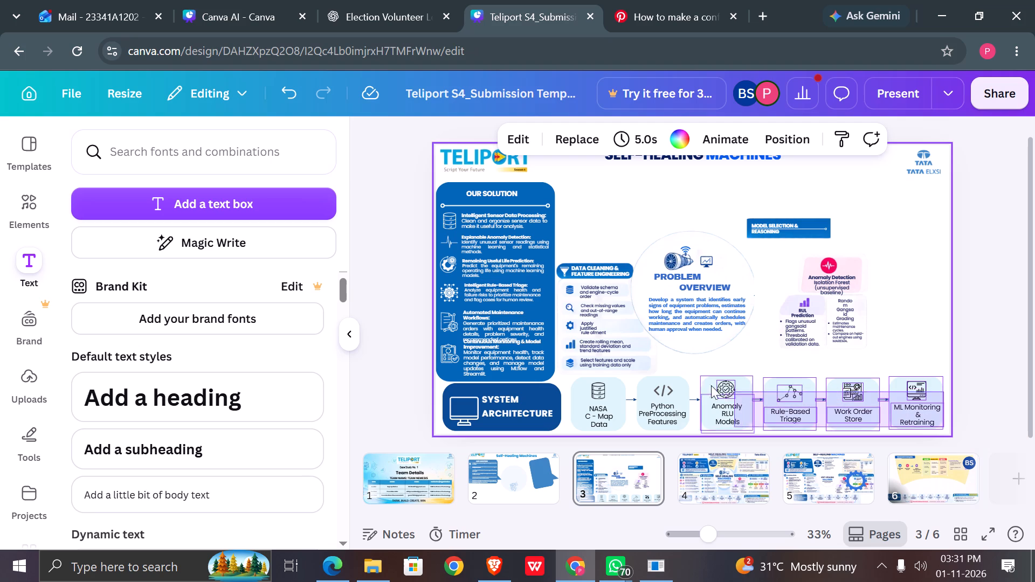
pyautogui.moveTo(711, 385); pyautogui.dragTo(527, 397)
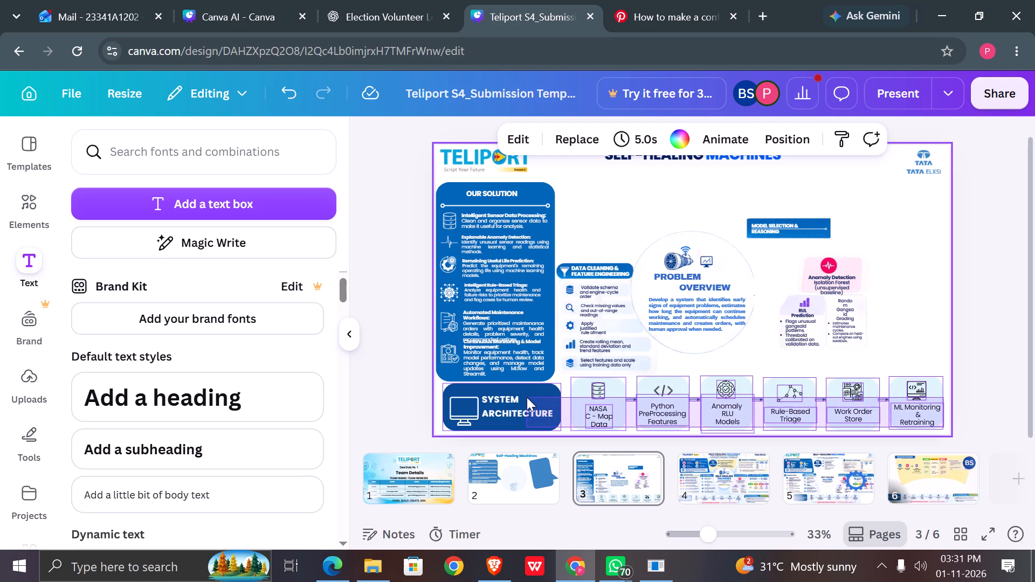
pyautogui.moveTo(527, 397); pyautogui.dragTo(529, 384)
pyautogui.click(627, 343)
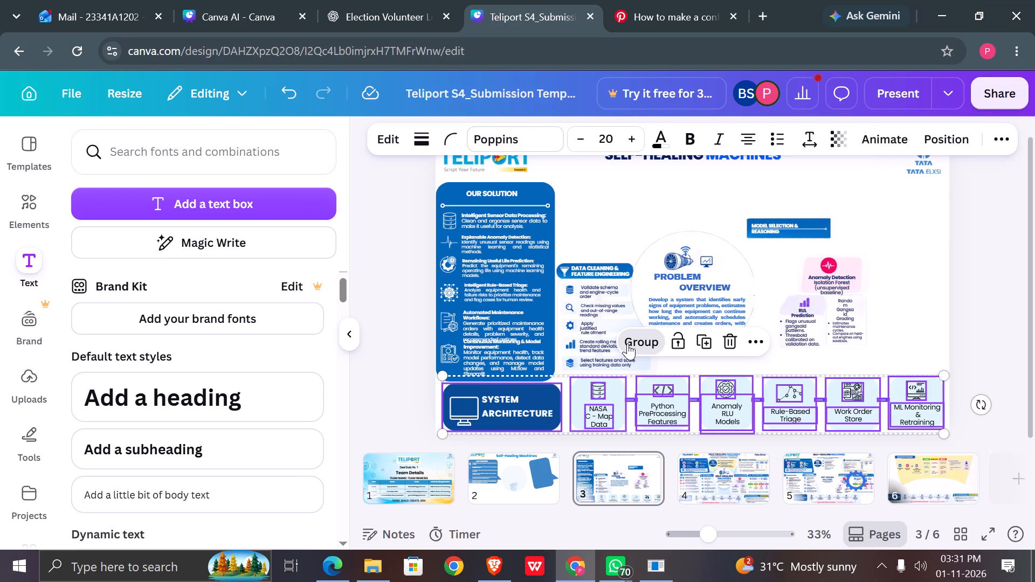
# Scale the grouped system architecture row down proportionally to about four-fifths of the page width, keeping it just below the Our Solution panel.
pyautogui.moveTo(946, 433); pyautogui.dragTo(919, 427)
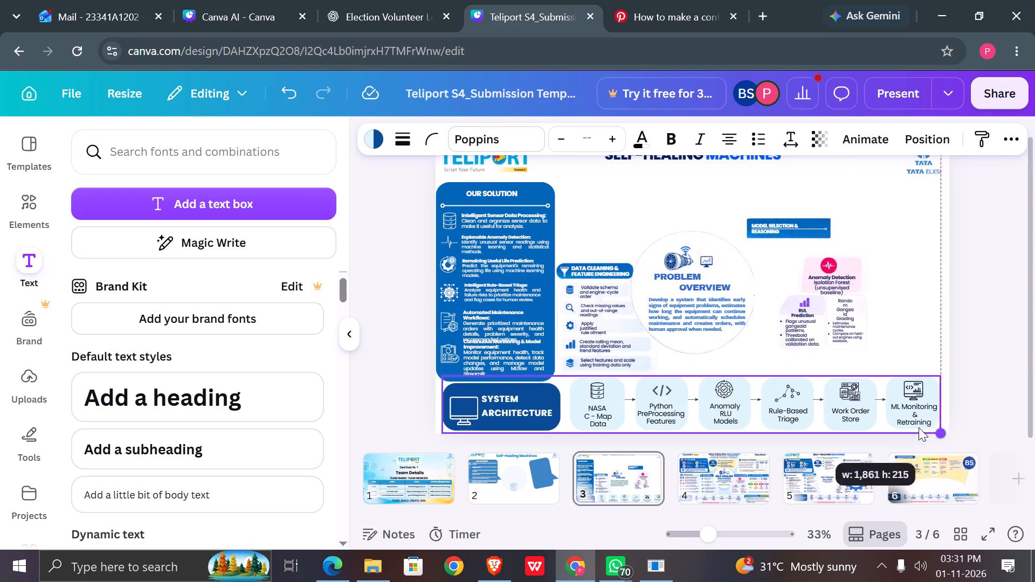
pyautogui.moveTo(919, 427); pyautogui.dragTo(866, 426)
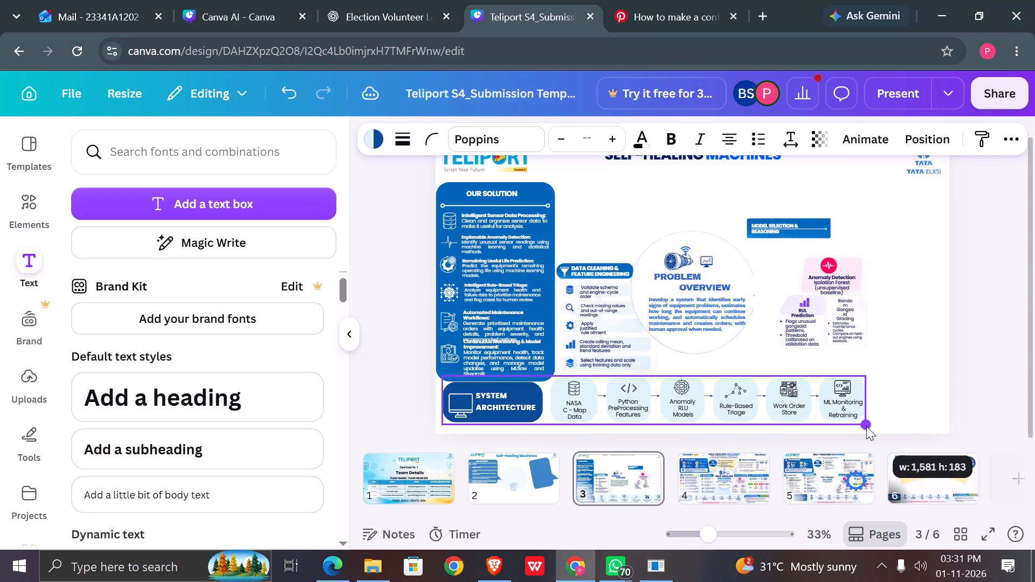
pyautogui.moveTo(866, 426); pyautogui.dragTo(859, 428)
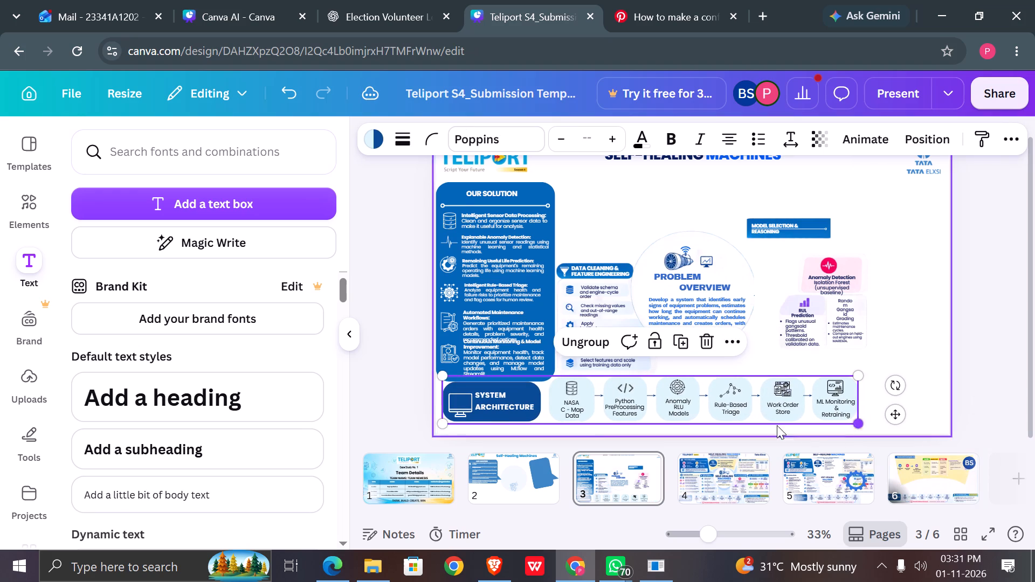
pyautogui.click(705, 397)
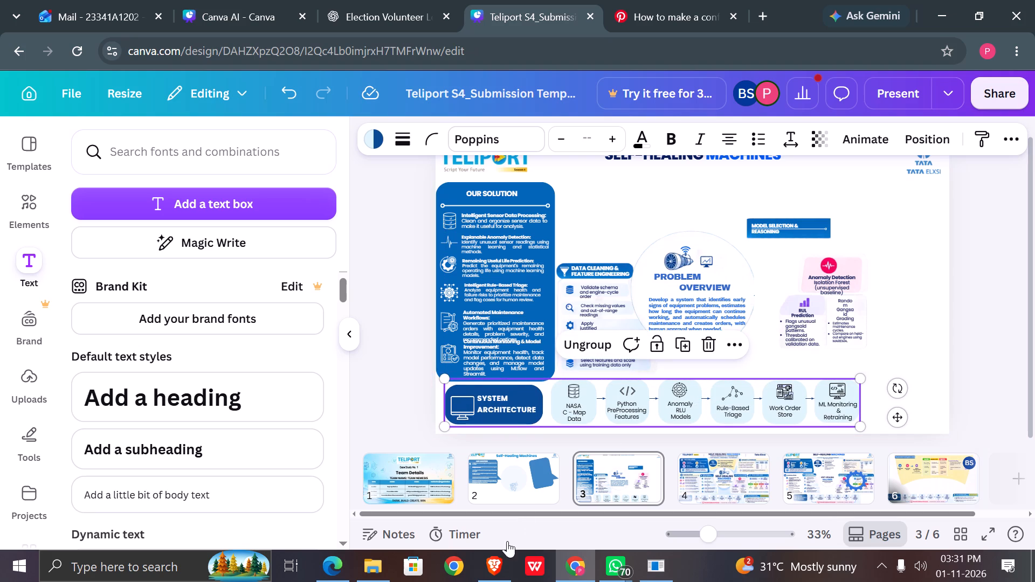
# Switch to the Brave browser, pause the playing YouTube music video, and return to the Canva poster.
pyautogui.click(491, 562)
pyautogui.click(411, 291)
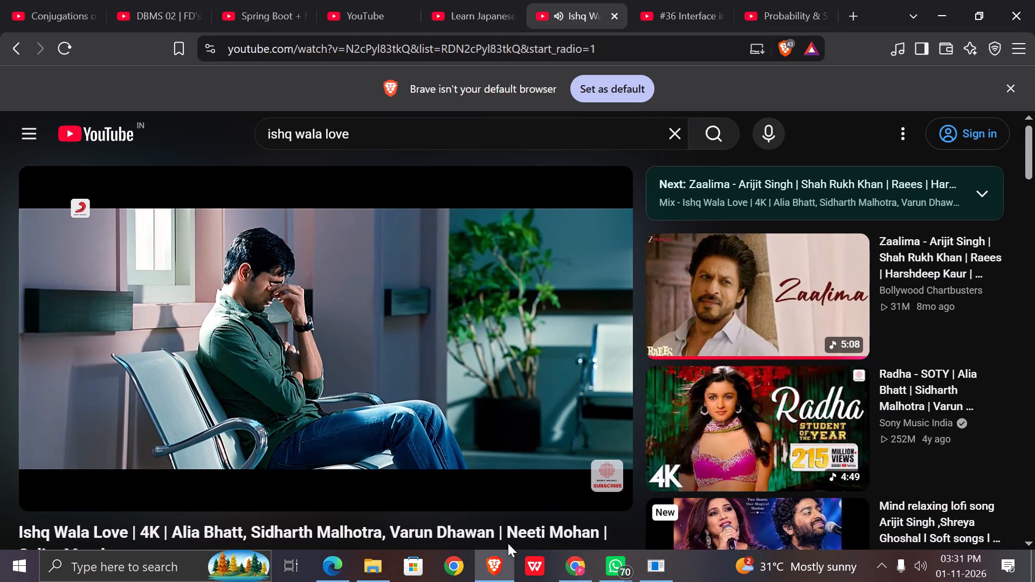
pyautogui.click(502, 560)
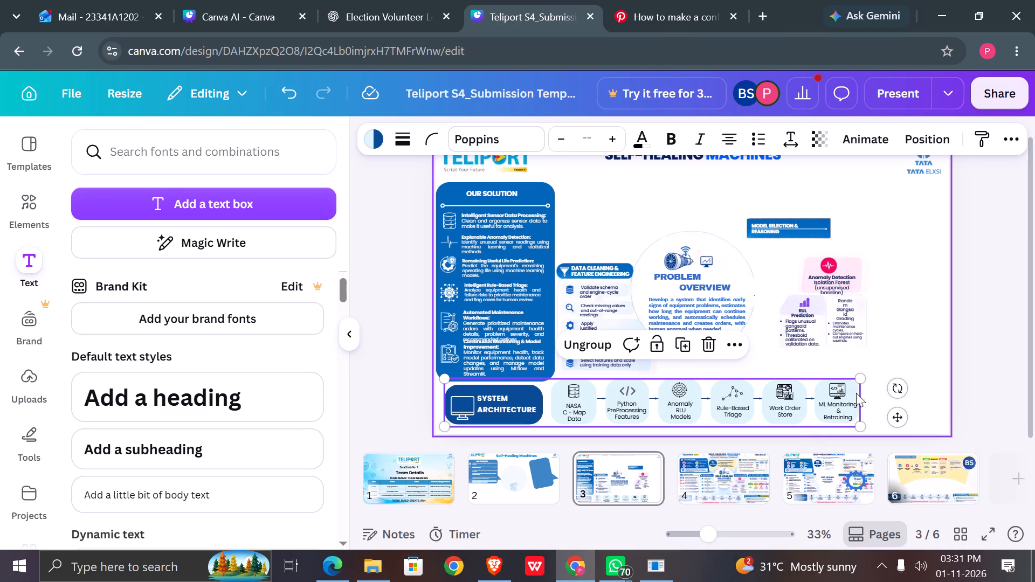
# Scale the grouped system architecture row down slightly to about three-quarters of the page width and deselect it.
pyautogui.moveTo(863, 379); pyautogui.dragTo(840, 387)
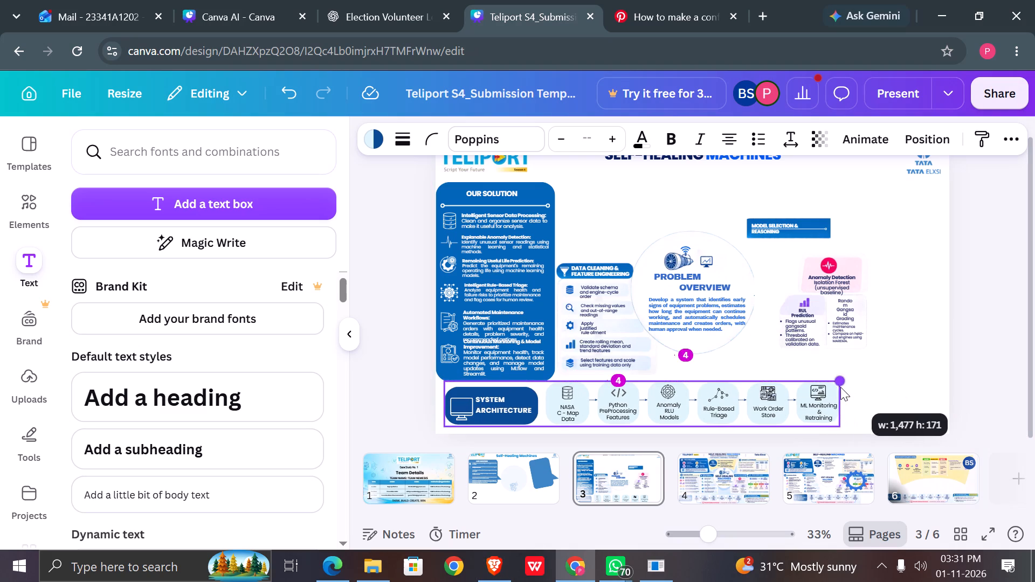
pyautogui.moveTo(840, 387); pyautogui.dragTo(839, 387)
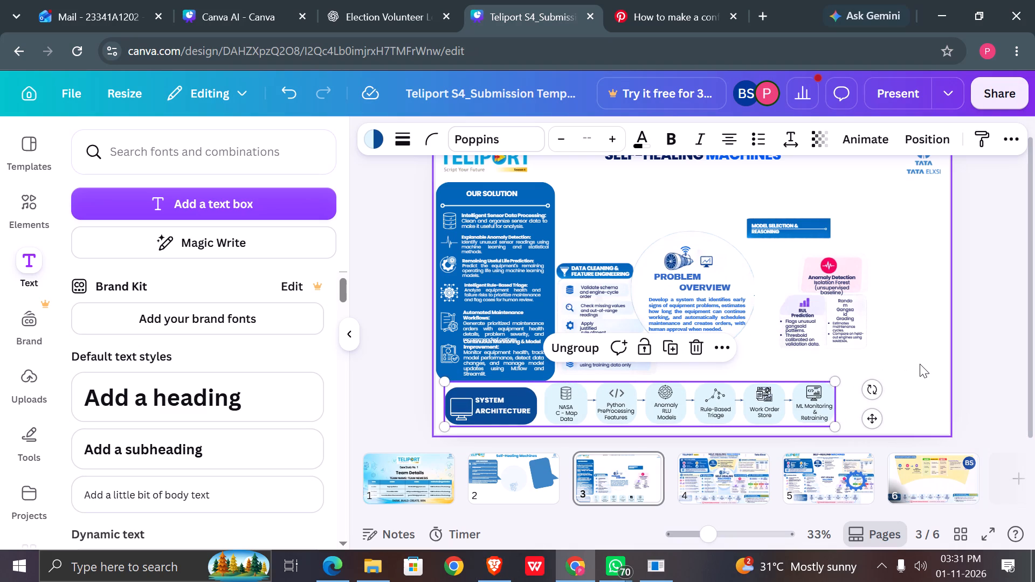
pyautogui.click(920, 364)
# Preview page 3 in full screen to check the poster layout and architecture row, and return to the editor.
pyautogui.click(980, 532)
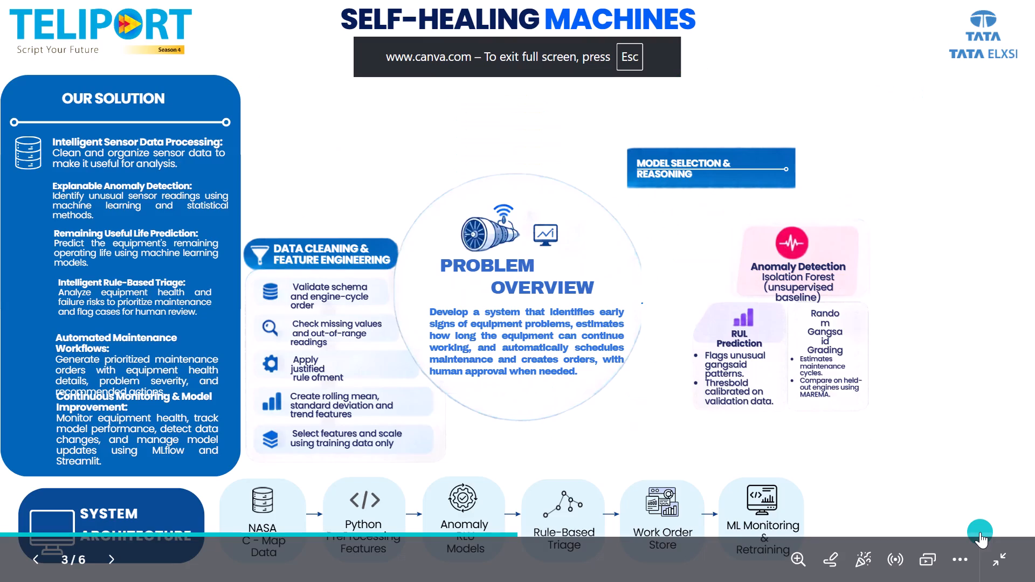
pyautogui.click(611, 429)
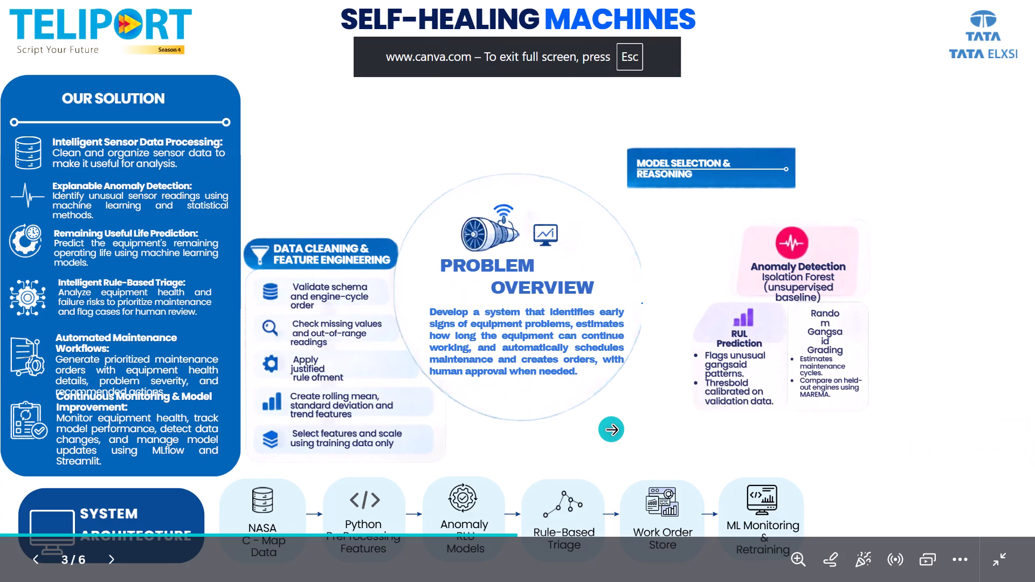
pyautogui.click(336, 375)
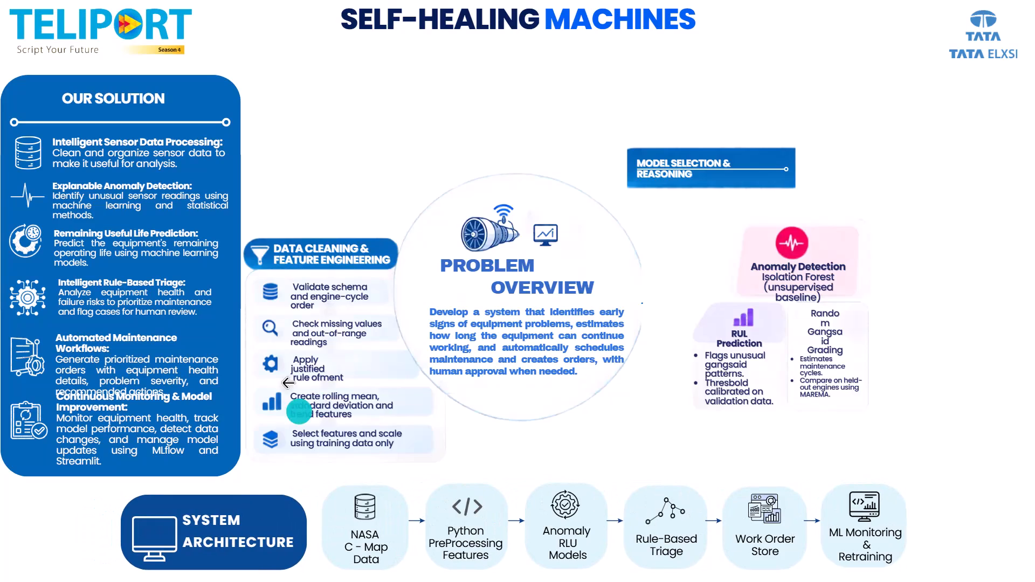
pyautogui.press('Escape')
pyautogui.scroll(-1, 625, 398)
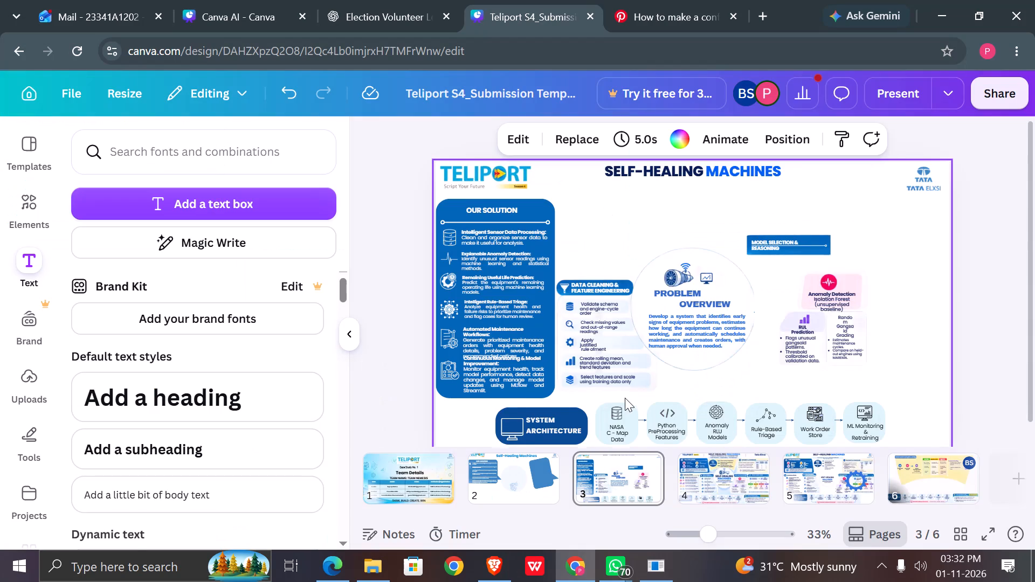
pyautogui.scroll(-1, 625, 398)
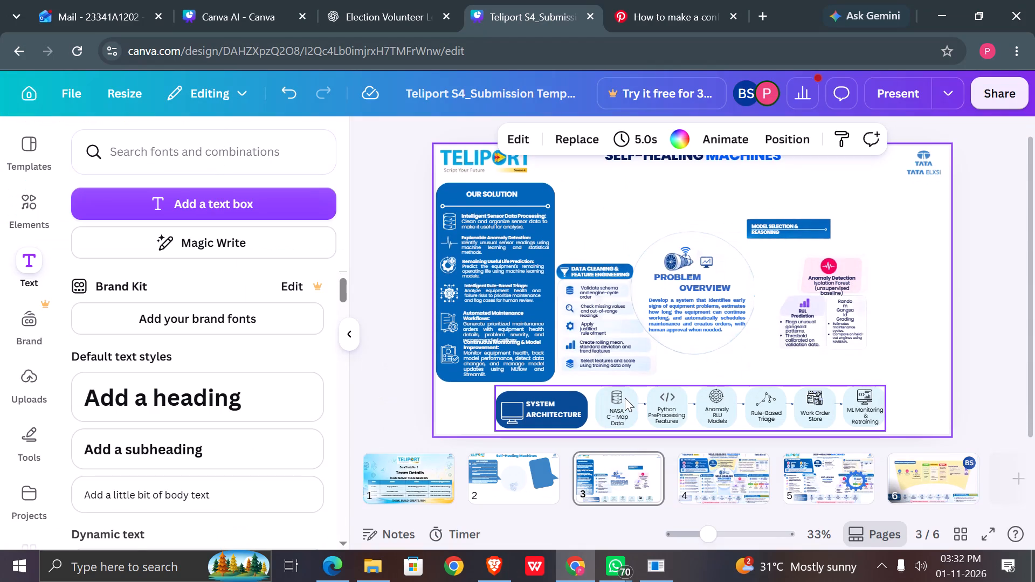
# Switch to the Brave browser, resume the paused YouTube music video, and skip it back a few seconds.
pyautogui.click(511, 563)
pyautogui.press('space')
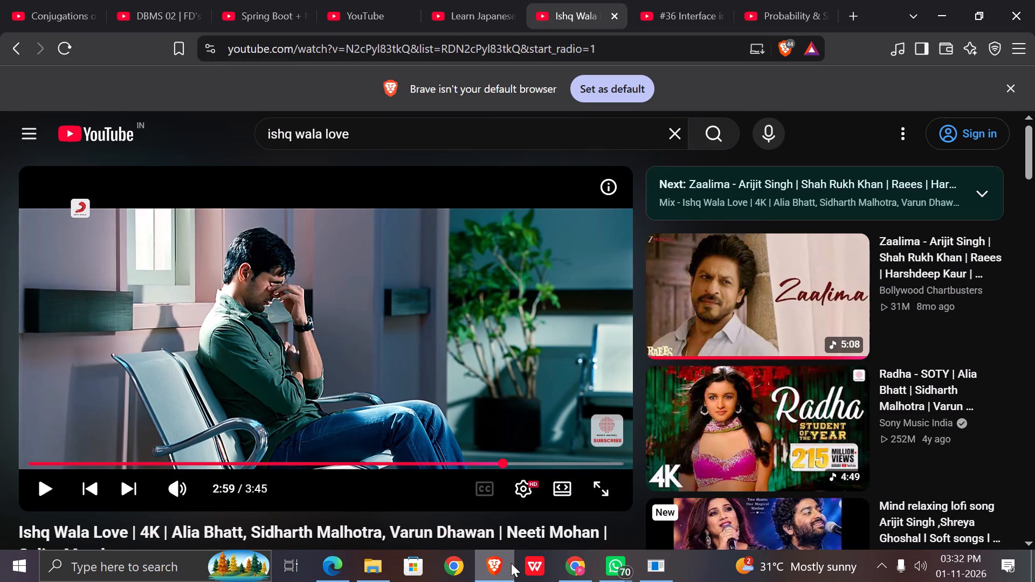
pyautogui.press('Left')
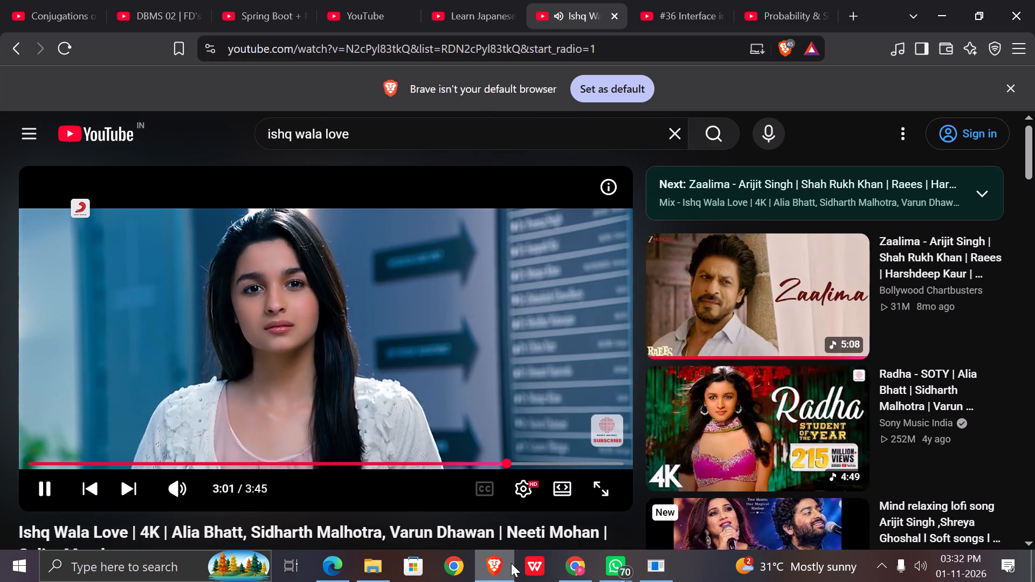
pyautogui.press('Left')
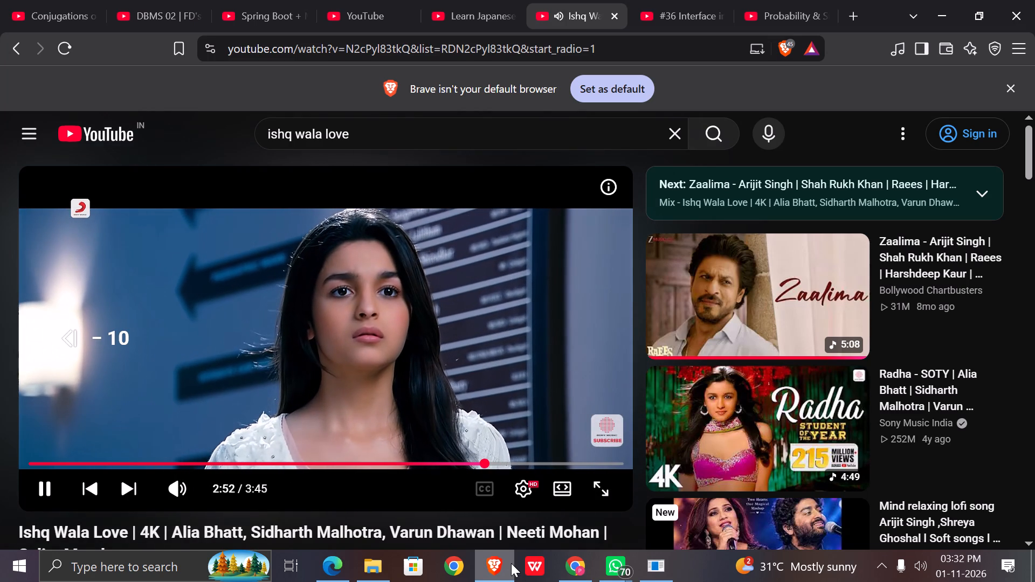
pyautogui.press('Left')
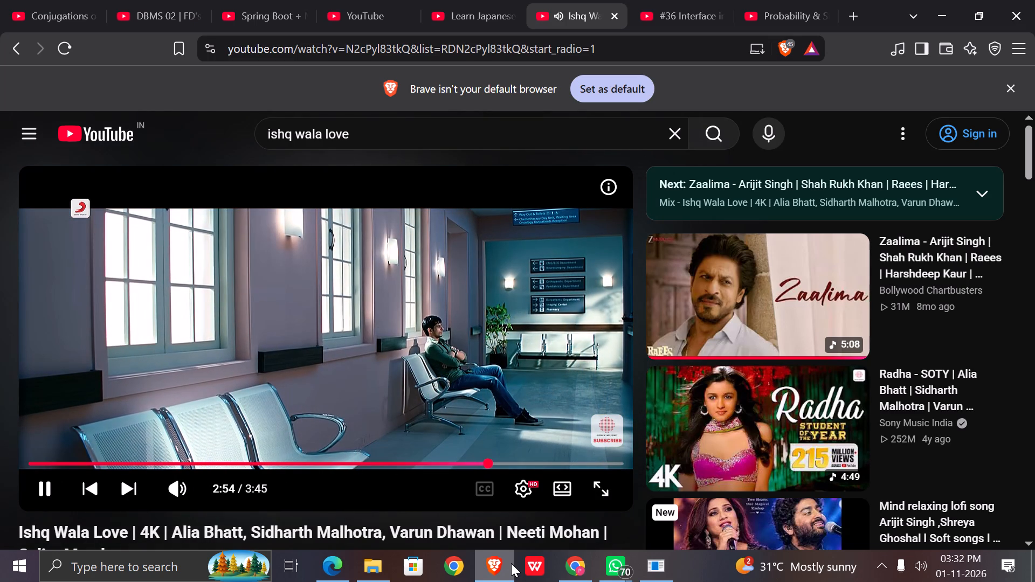
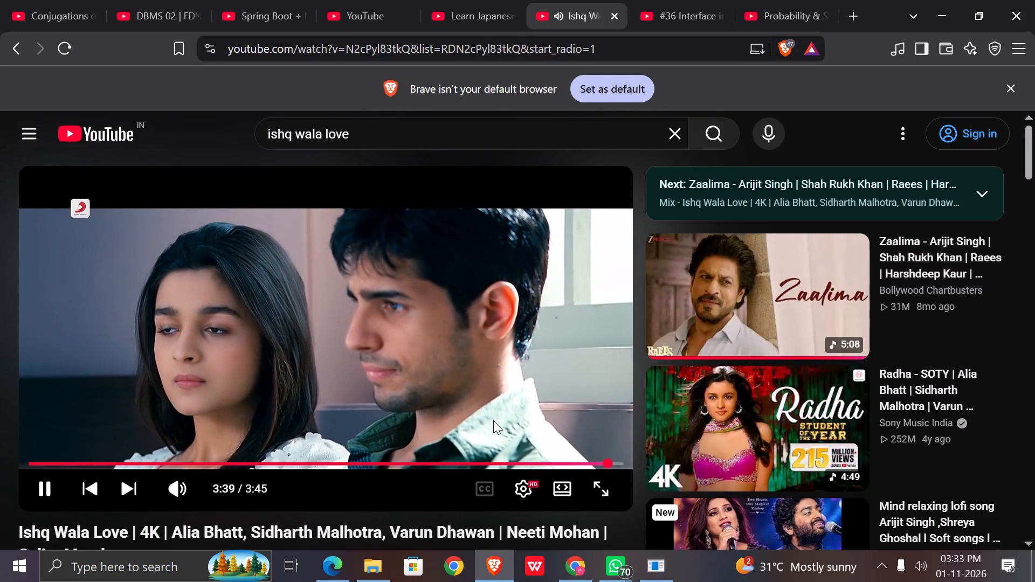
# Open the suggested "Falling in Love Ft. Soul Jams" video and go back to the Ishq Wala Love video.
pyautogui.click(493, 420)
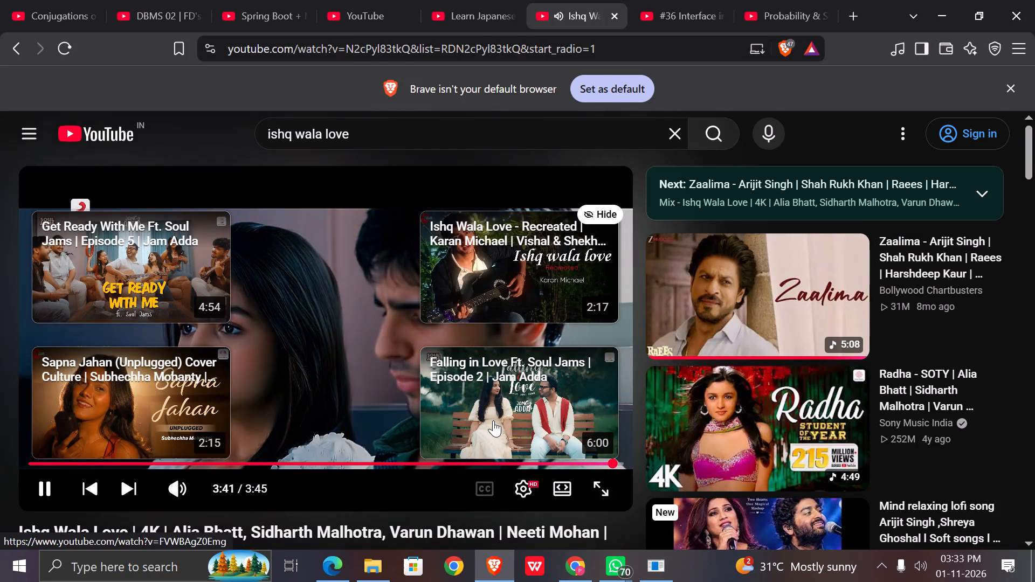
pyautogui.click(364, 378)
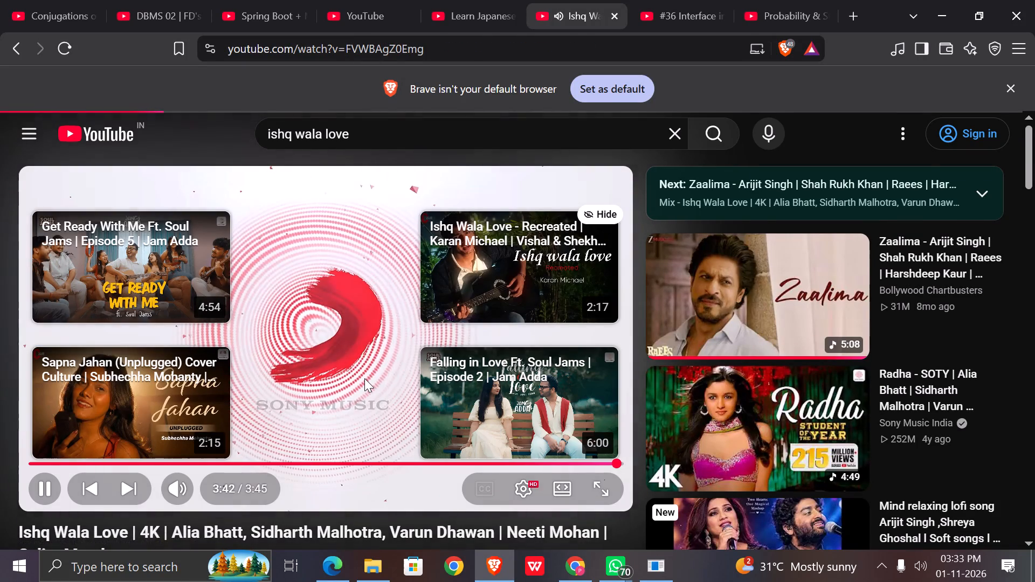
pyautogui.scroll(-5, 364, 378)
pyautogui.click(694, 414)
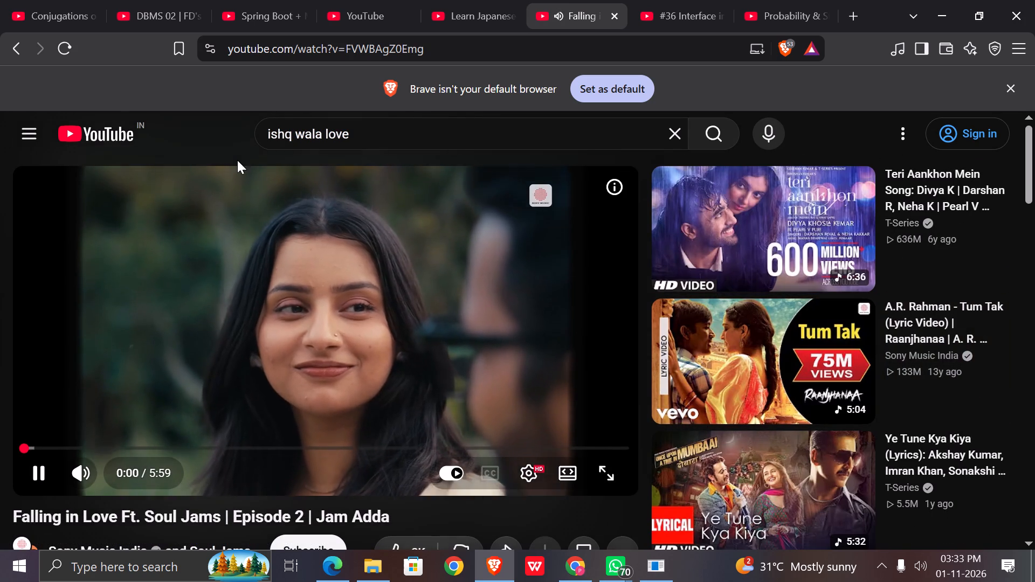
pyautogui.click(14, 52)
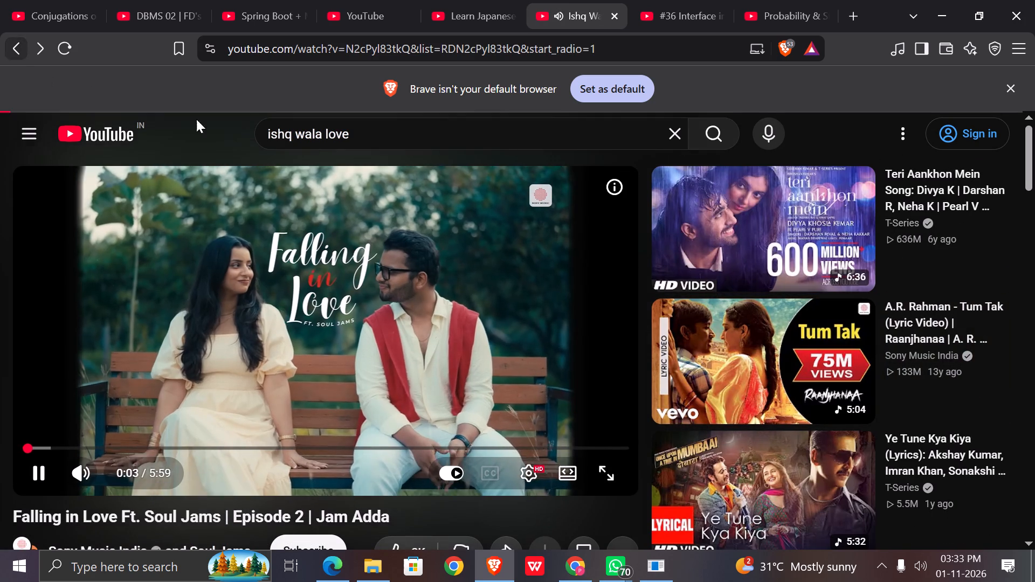
# Play "The Disco Song Full Song" from the suggested YouTube videos and return to the Canva poster in Google Chrome.
pyautogui.scroll(-6, 356, 286)
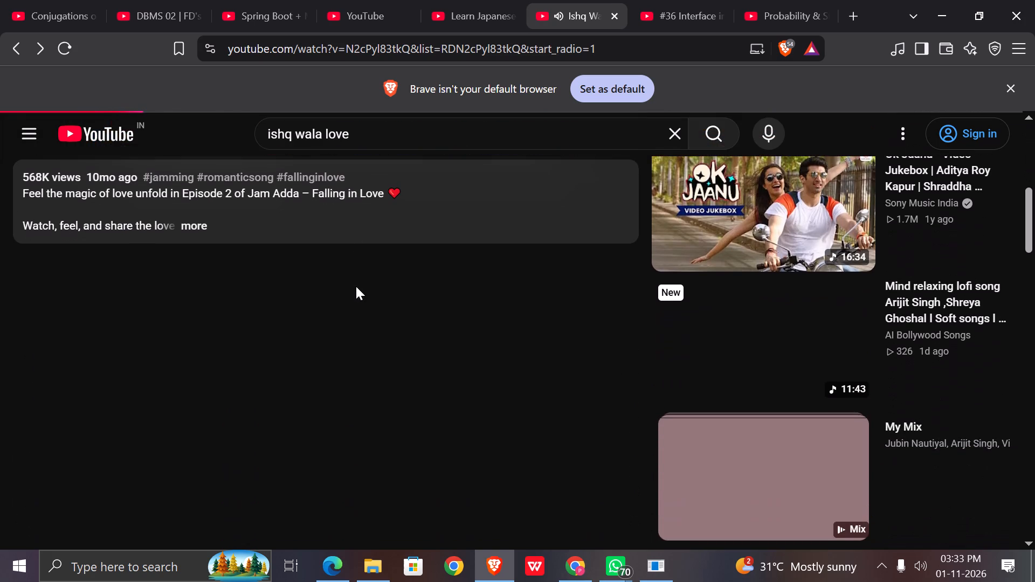
pyautogui.scroll(-4, 633, 432)
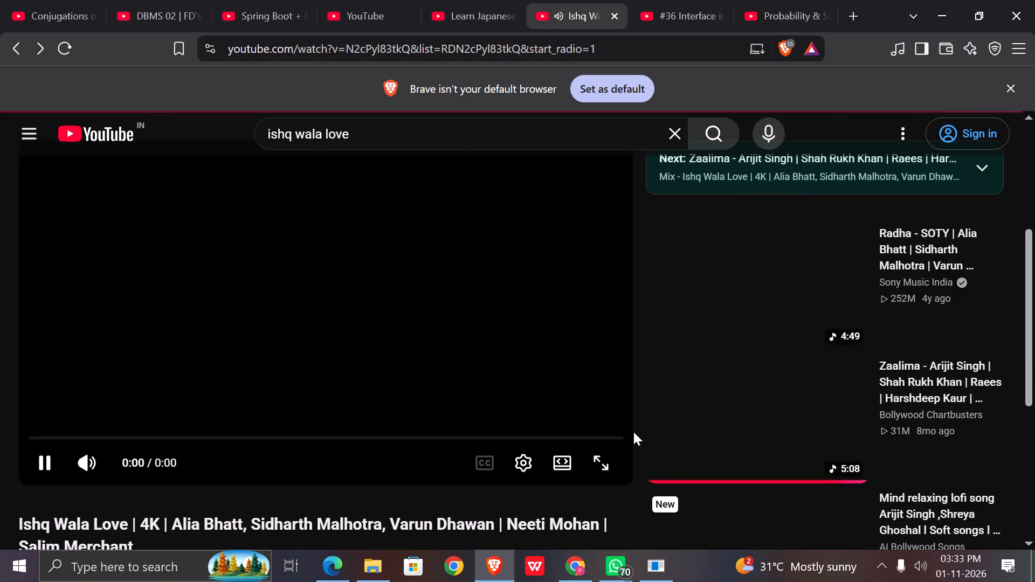
pyautogui.scroll(-4, 633, 432)
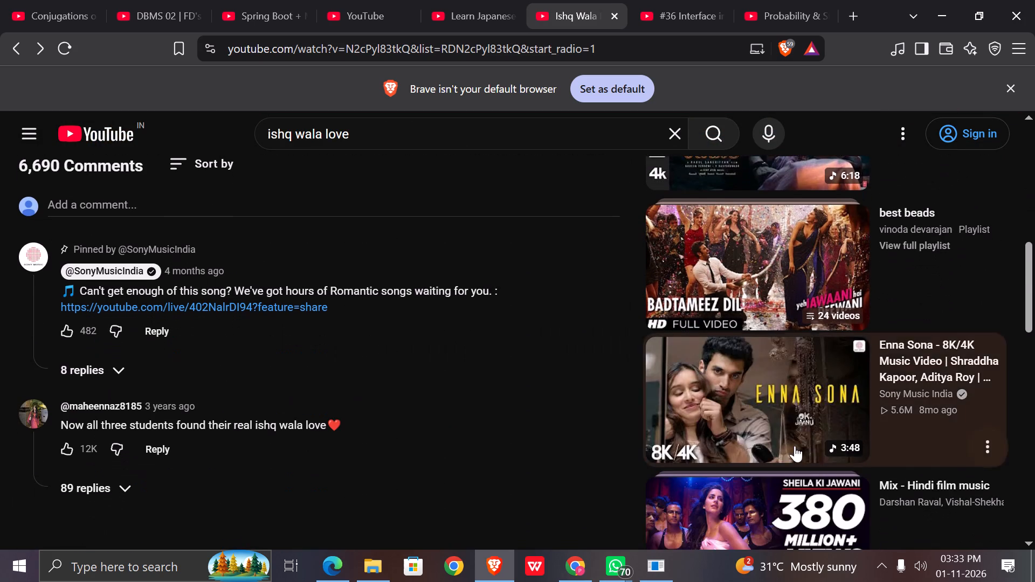
pyautogui.scroll(-3, 795, 446)
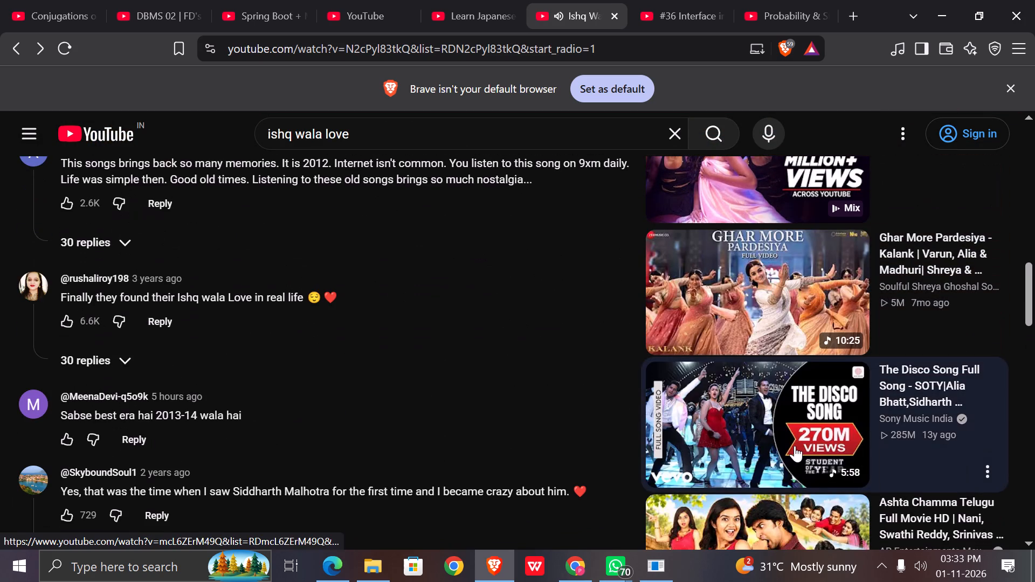
pyautogui.scroll(-1, 795, 446)
pyautogui.click(725, 365)
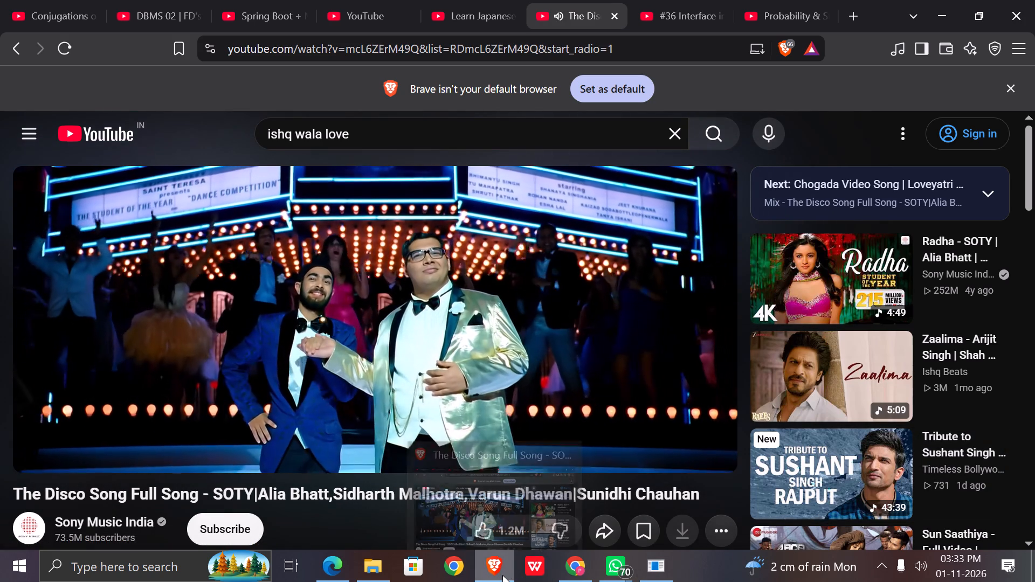
pyautogui.click(502, 575)
pyautogui.click(502, 575)
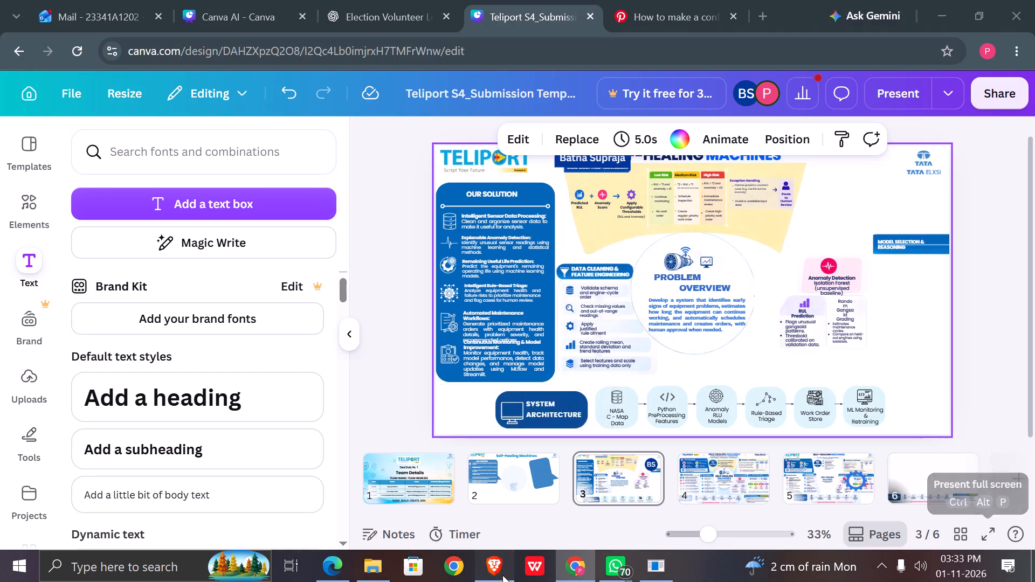